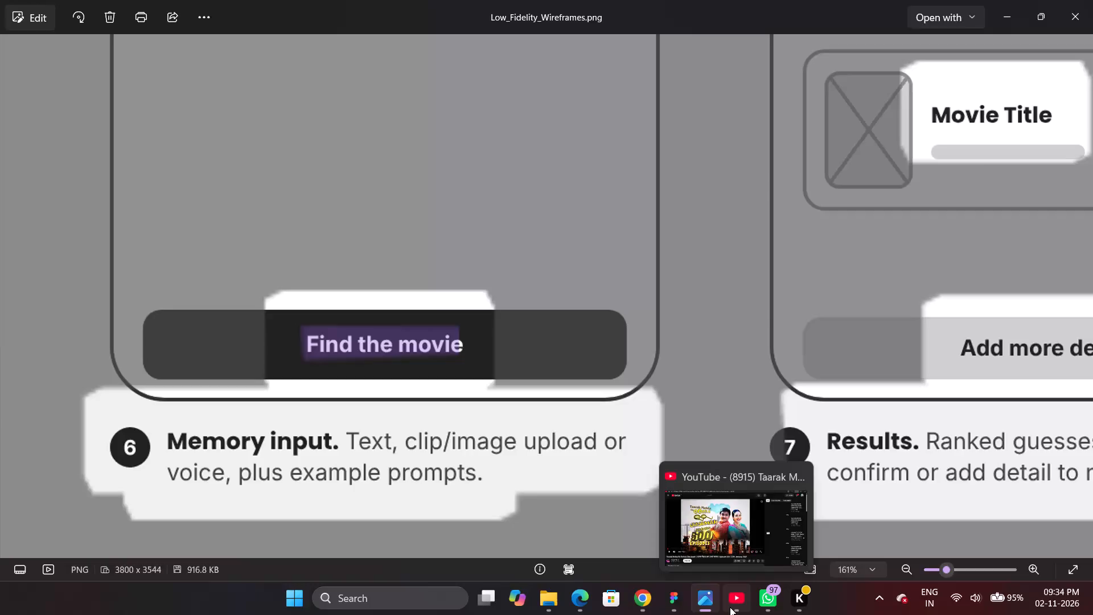
# Close the YouTube window.
pyautogui.click(1092, 0)
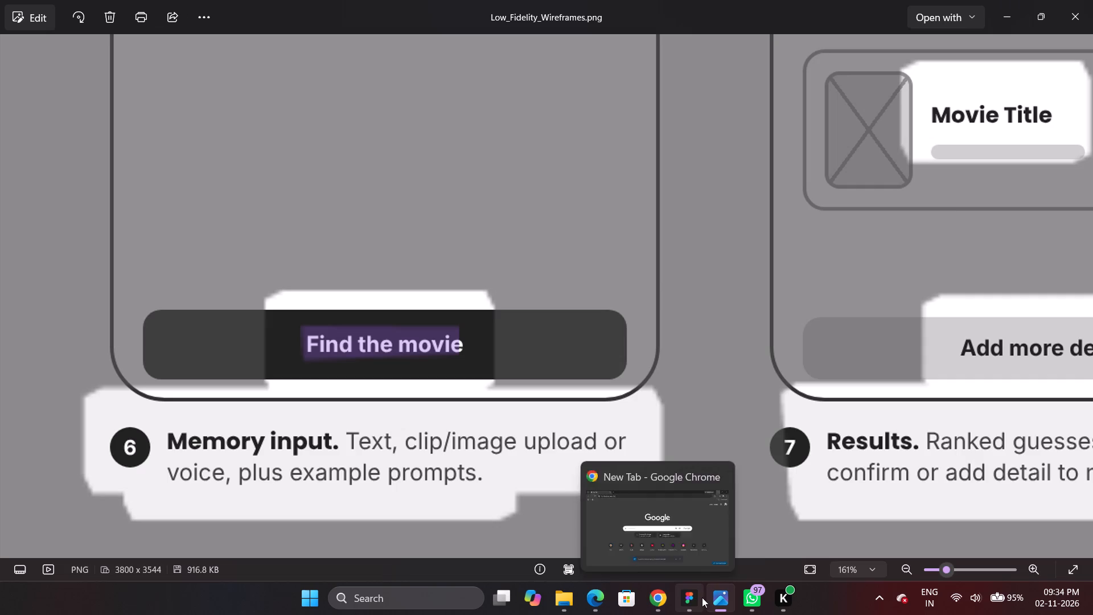
# Switch to Figma and examine the low-fidelity wireframes, focusing on the Matches screen in the core task flow.
pyautogui.click(696, 598)
pyautogui.scroll(-2, 698, 494)
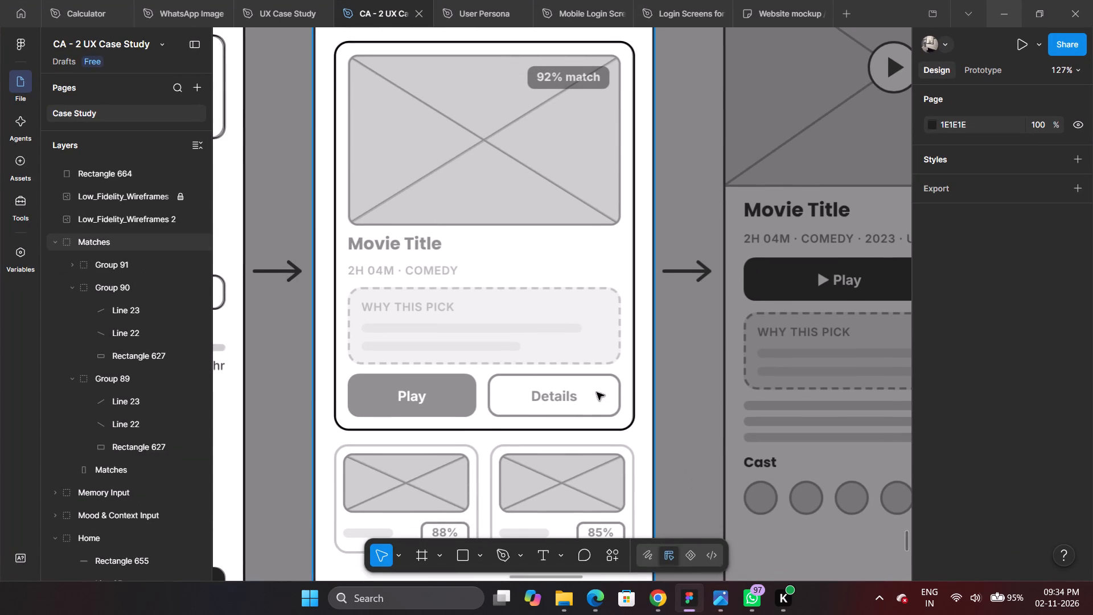
pyautogui.scroll(-4, 590, 413)
pyautogui.keyDown('ctrl'); pyautogui.scroll(-6, 524, 337); pyautogui.keyUp('ctrl')
pyautogui.scroll(3, 511, 313)
pyautogui.keyDown('ctrl'); pyautogui.scroll(-4, 511, 313); pyautogui.keyUp('ctrl')
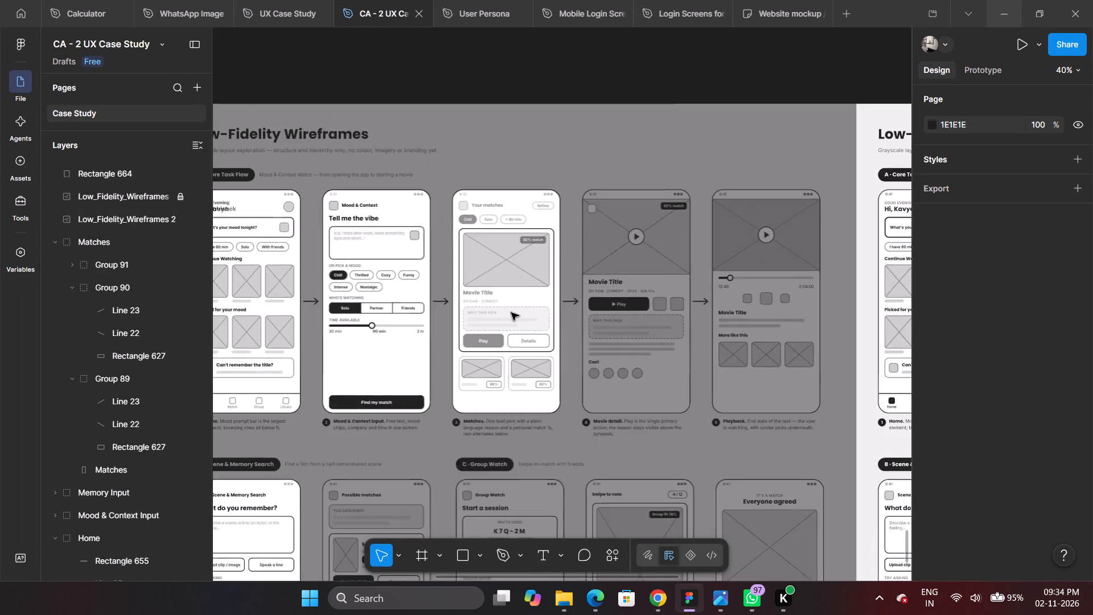
pyautogui.keyDown('ctrl'); pyautogui.scroll(-6, 511, 313); pyautogui.keyUp('ctrl')
pyautogui.keyDown('ctrl'); pyautogui.scroll(4, 521, 354); pyautogui.keyUp('ctrl')
pyautogui.scroll(-3, 470, 311)
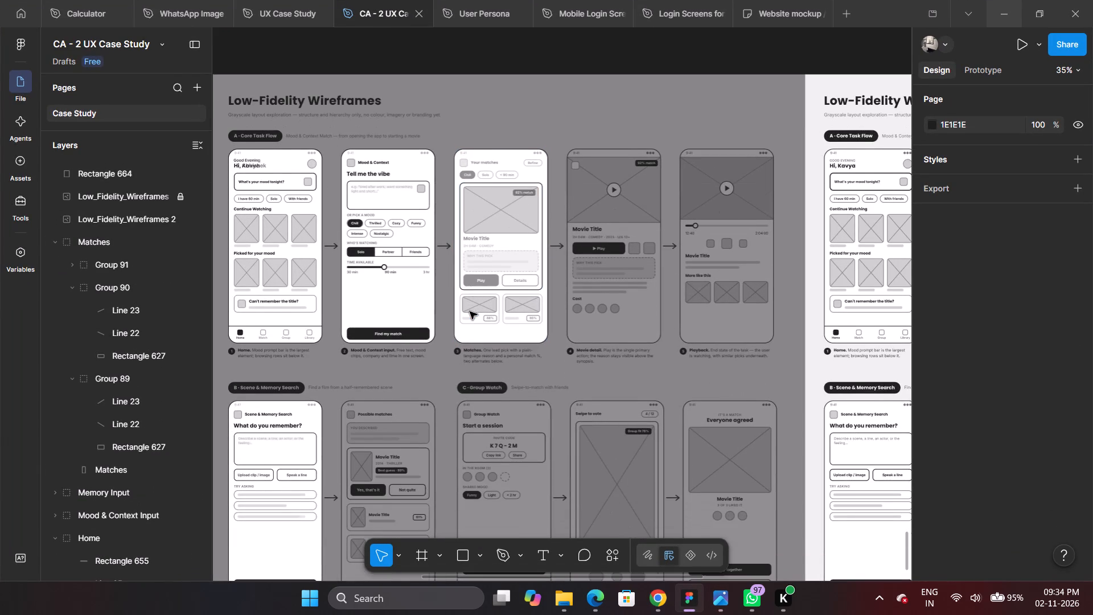
pyautogui.keyDown('ctrl'); pyautogui.scroll(4, 463, 283); pyautogui.keyUp('ctrl')
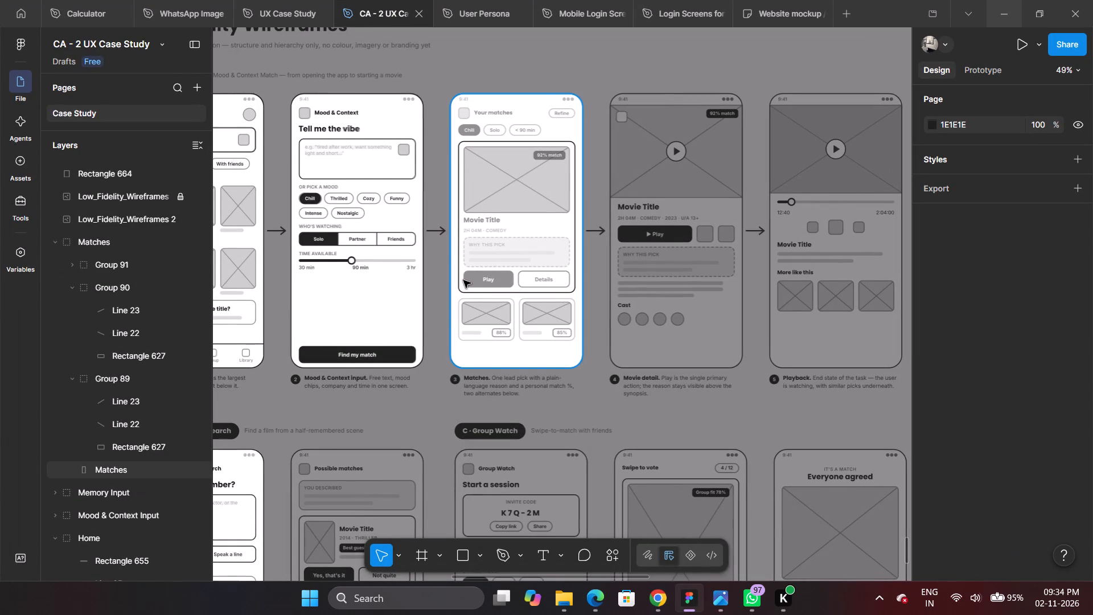
pyautogui.scroll(-2, 463, 280)
pyautogui.scroll(2, 463, 280)
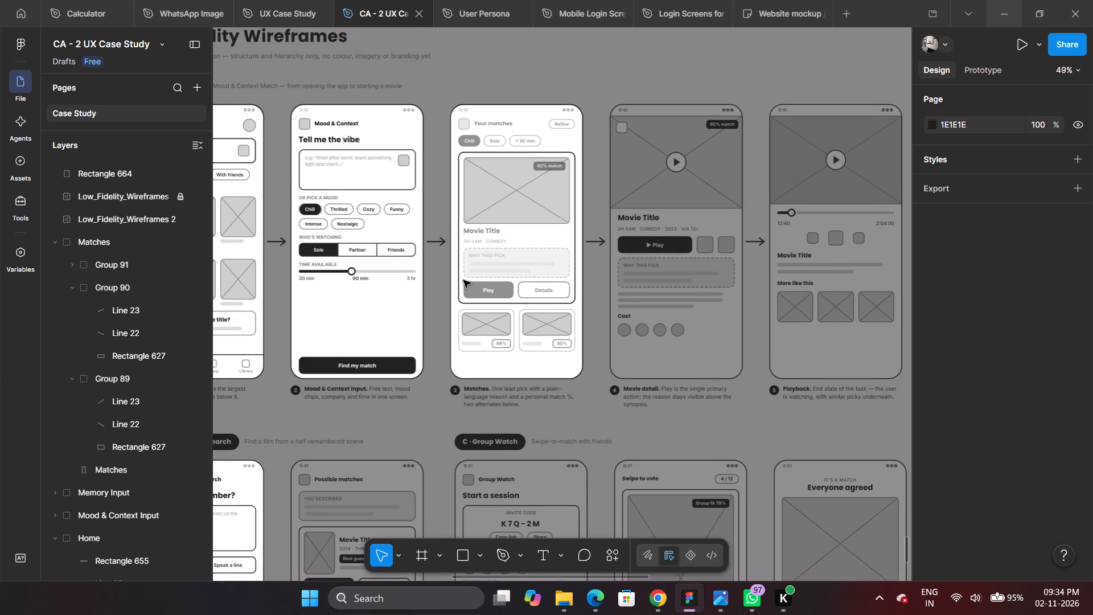
pyautogui.scroll(-3, 475, 333)
pyautogui.scroll(5, 484, 347)
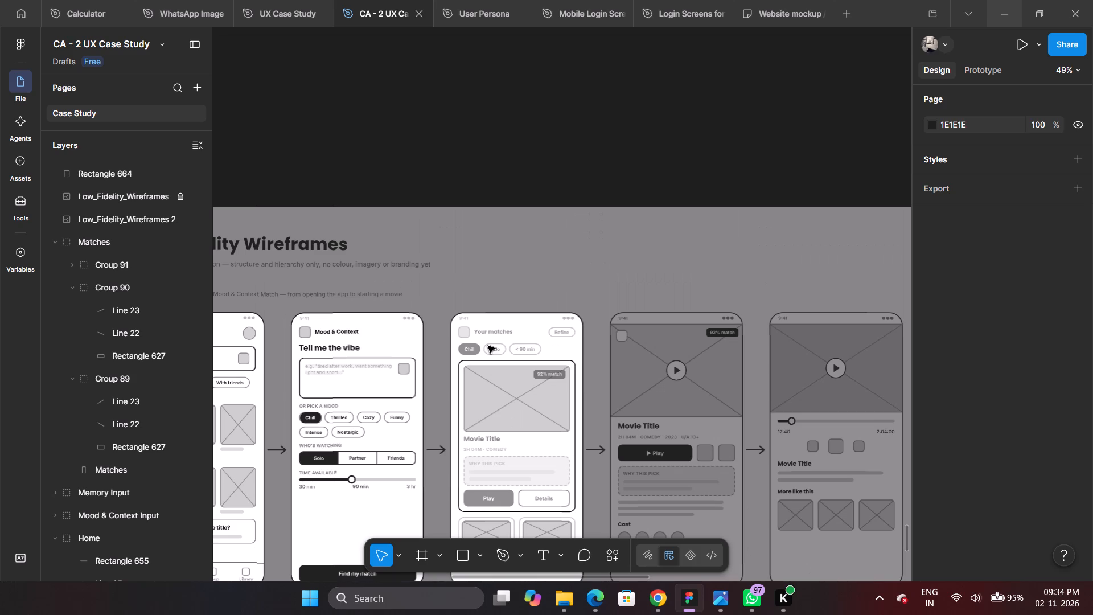
pyautogui.scroll(-1, 562, 277)
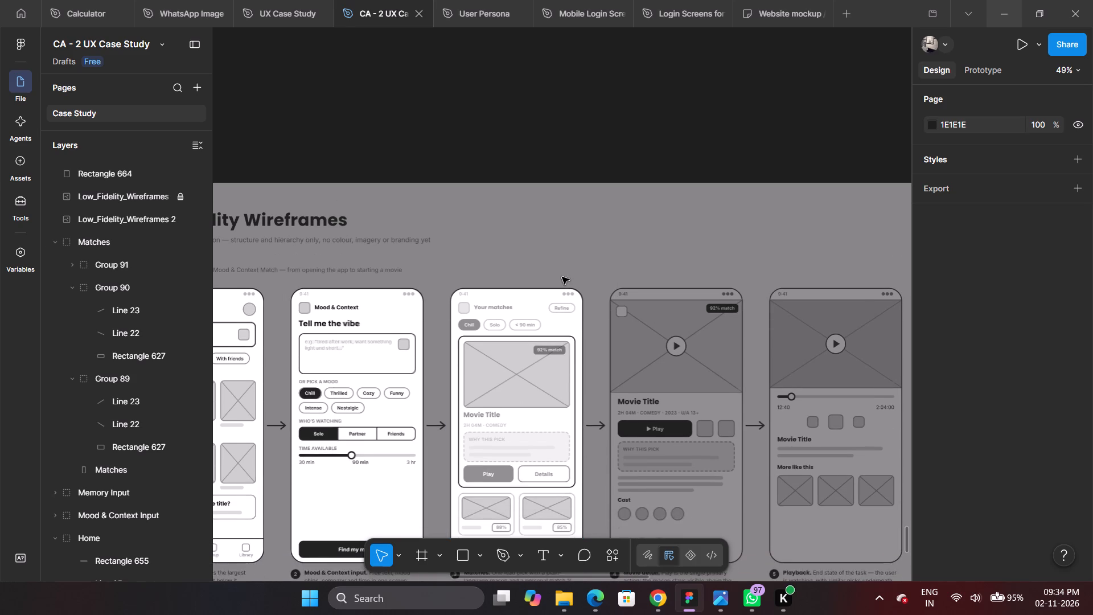
pyautogui.scroll(-4, 562, 277)
pyautogui.scroll(-3, 534, 362)
pyautogui.keyDown('ctrl'); pyautogui.scroll(2, 501, 298); pyautogui.keyUp('ctrl')
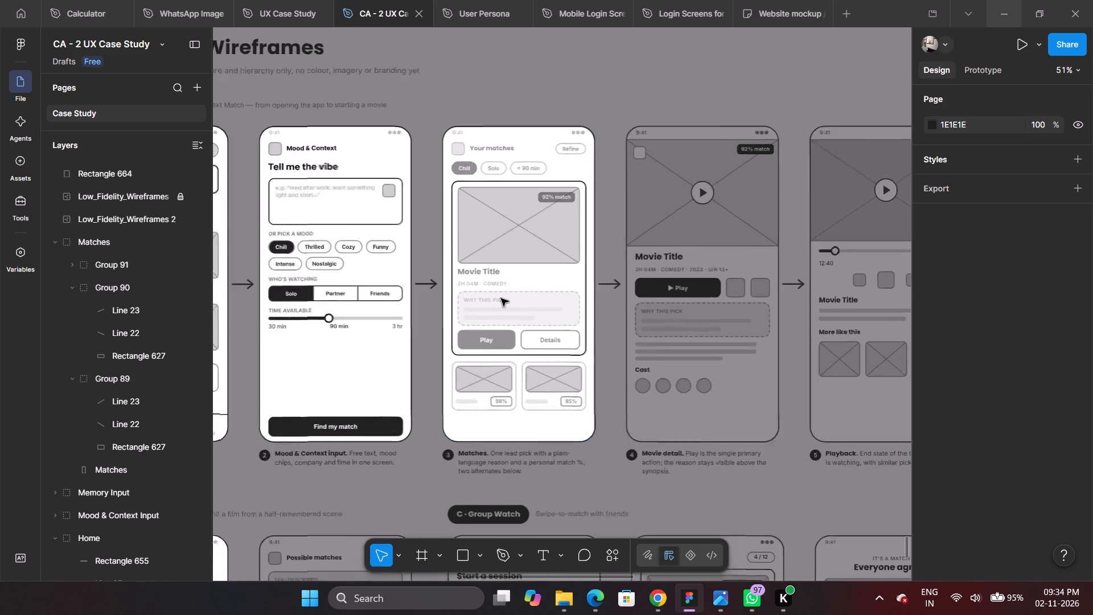
pyautogui.keyDown('ctrl'); pyautogui.scroll(7, 501, 298); pyautogui.keyUp('ctrl')
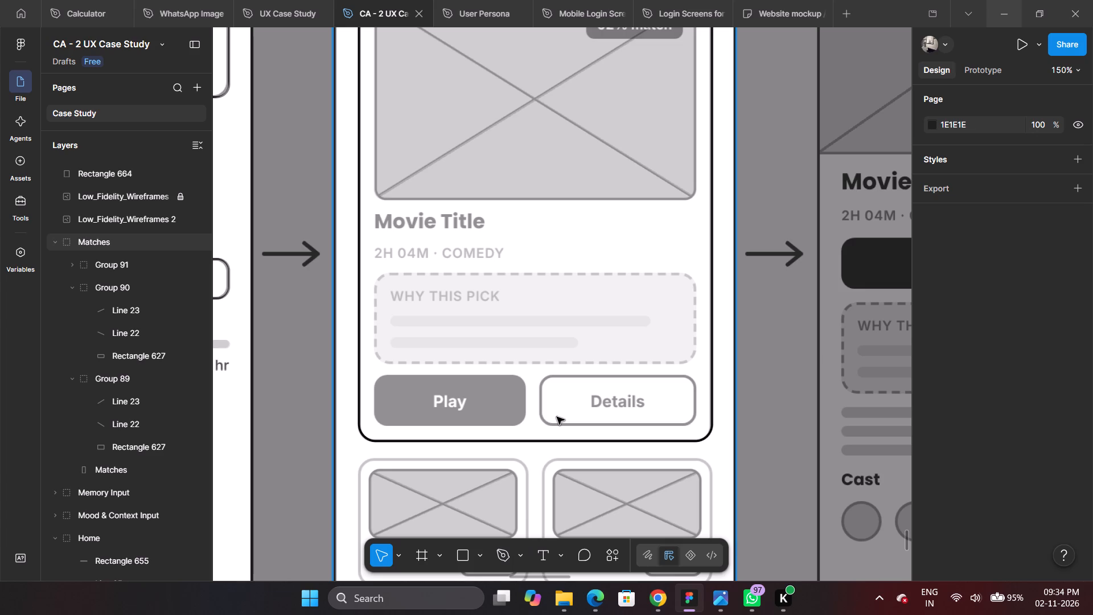
pyautogui.scroll(3, 533, 296)
pyautogui.scroll(-3, 533, 286)
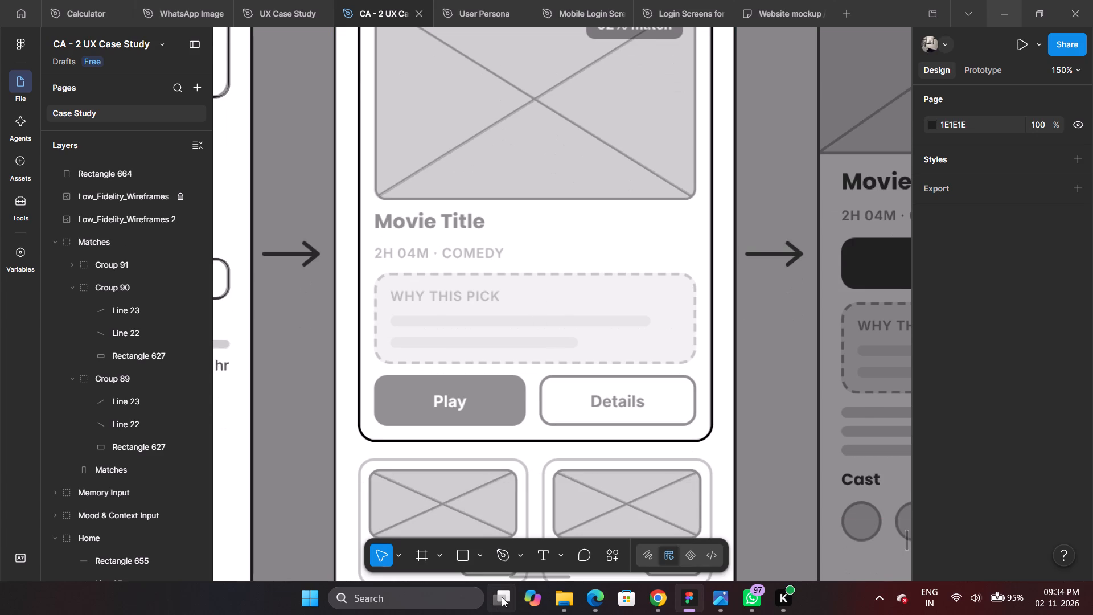
# Activate the Rectangle tool and examine the movie card and alternate picks on the Matches wireframe.
pyautogui.click(469, 555)
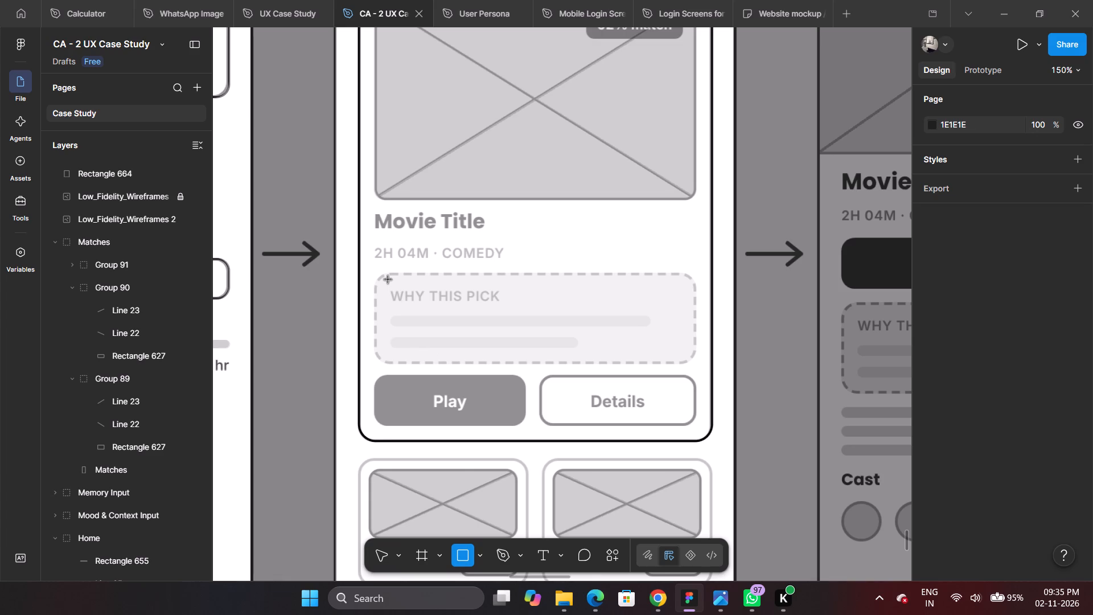
pyautogui.scroll(-2, 385, 281)
pyautogui.scroll(2, 440, 265)
pyautogui.scroll(-2, 440, 265)
pyautogui.scroll(3, 440, 265)
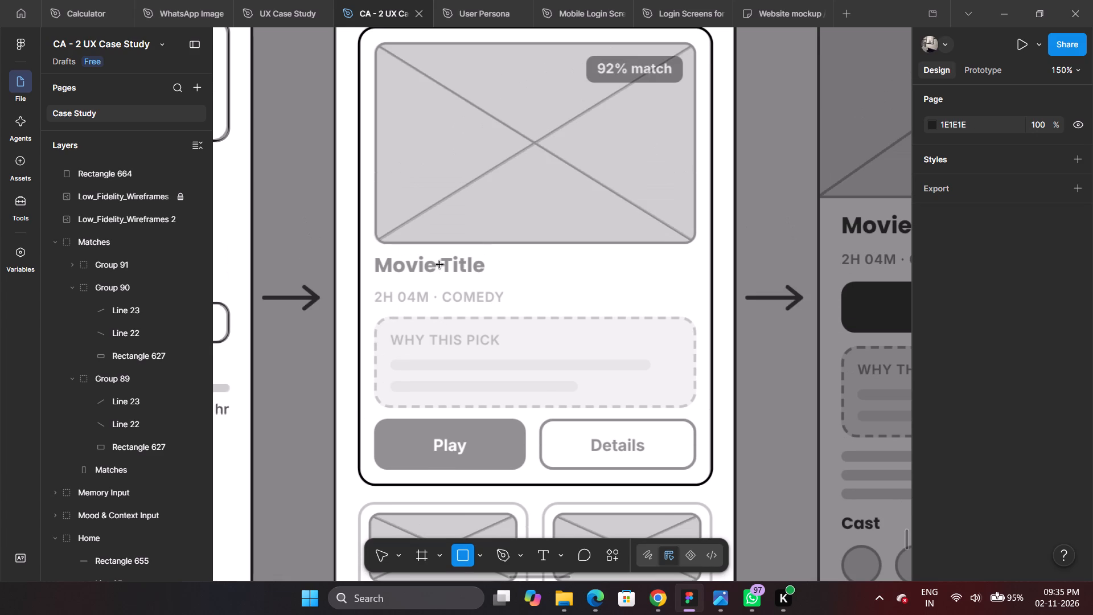
pyautogui.press('+')
pyautogui.write('++')
pyautogui.write('---')
pyautogui.keyDown('ctrl'); pyautogui.scroll(-2, 496, 274); pyautogui.keyUp('ctrl')
pyautogui.keyDown('ctrl'); pyautogui.scroll(2, 577, 351); pyautogui.keyUp('ctrl')
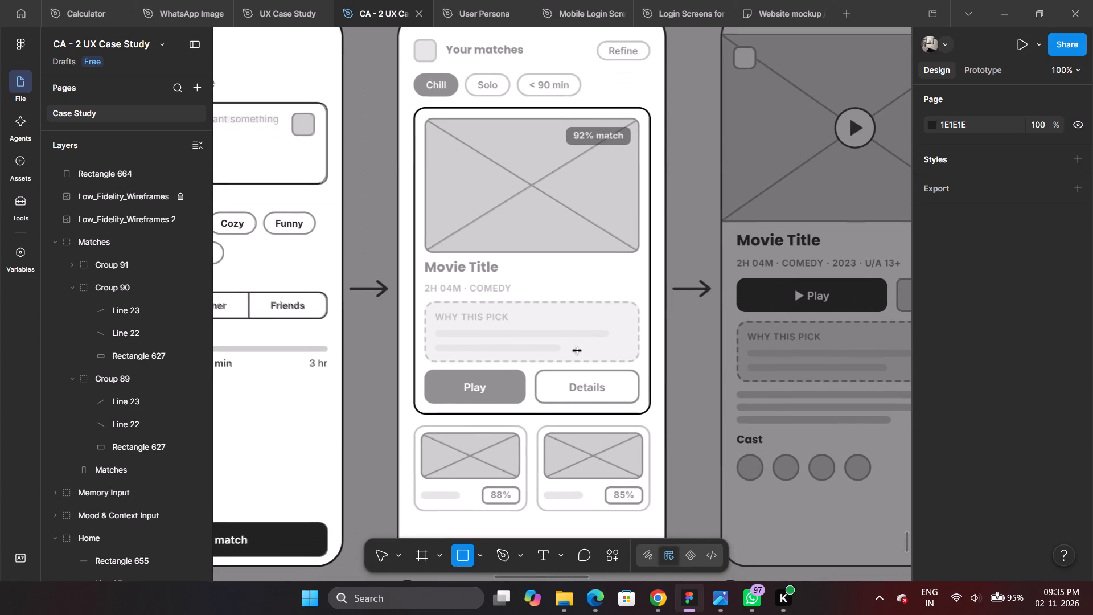
# Minimise the Figma window.
pyautogui.click(994, 0)
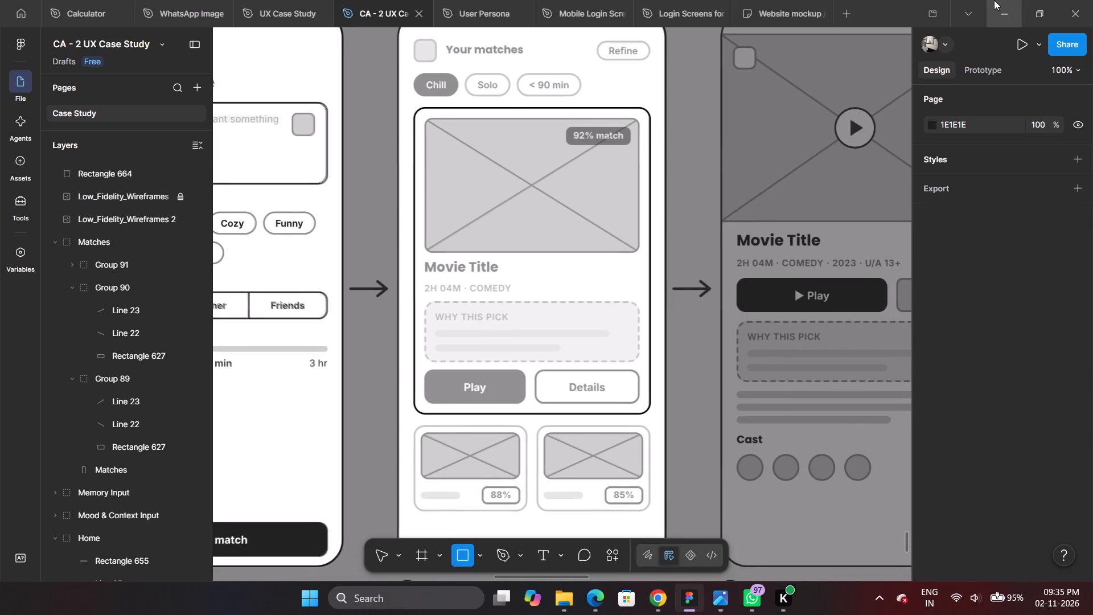
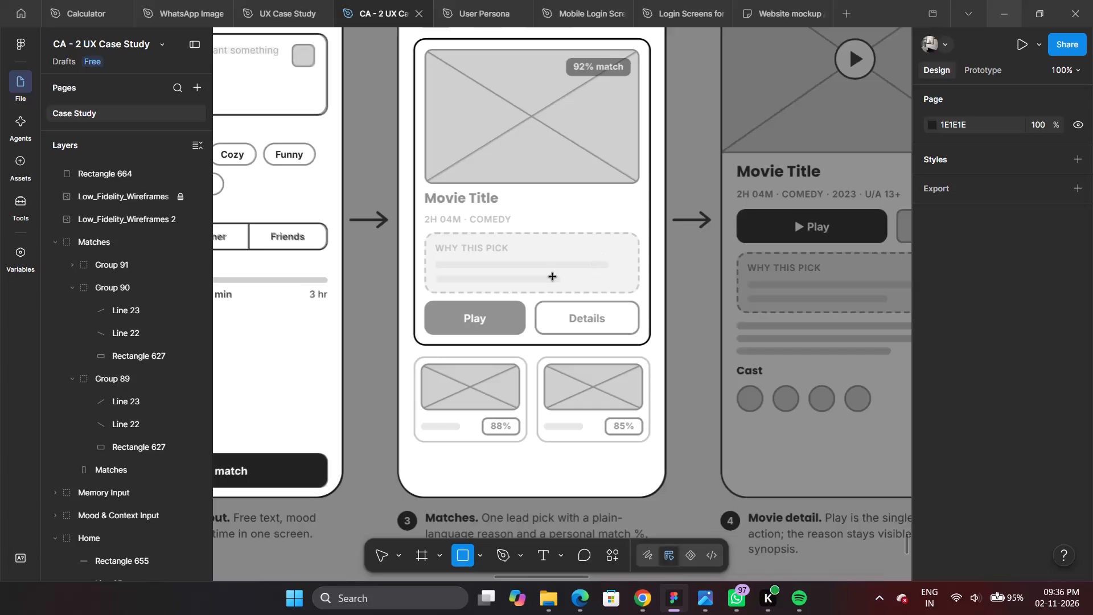
# Examine the lead movie card and its Why This Pick section on the Matches wireframe.
pyautogui.scroll(-2, 541, 280)
pyautogui.keyDown('ctrl'); pyautogui.scroll(-2, 545, 256); pyautogui.keyUp('ctrl')
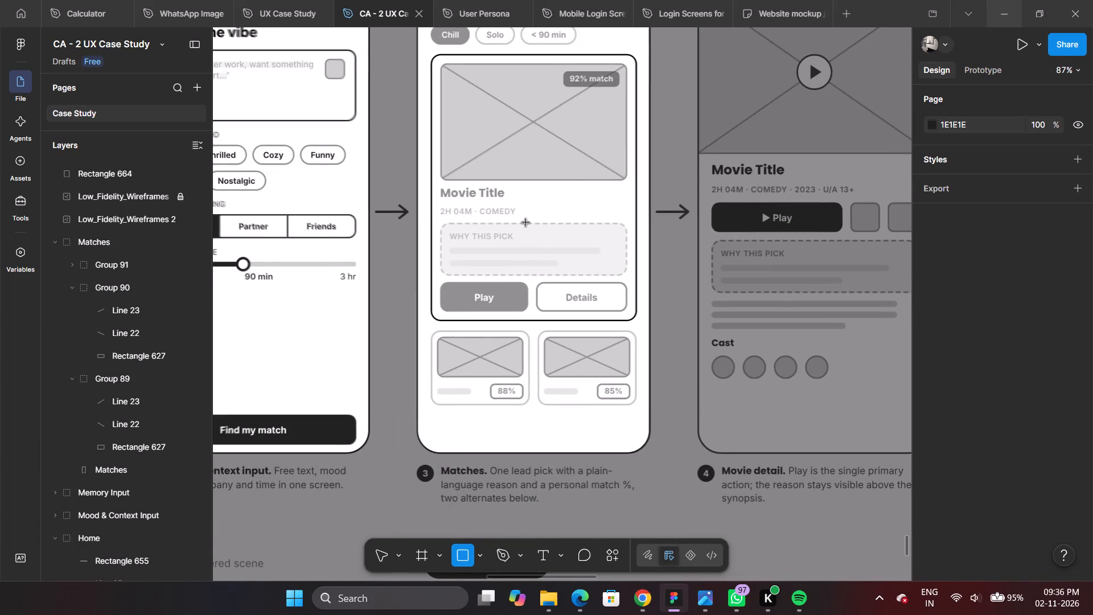
pyautogui.keyDown('ctrl'); pyautogui.scroll(-4, 528, 221); pyautogui.keyUp('ctrl')
pyautogui.keyDown('ctrl'); pyautogui.scroll(4, 528, 221); pyautogui.keyUp('ctrl')
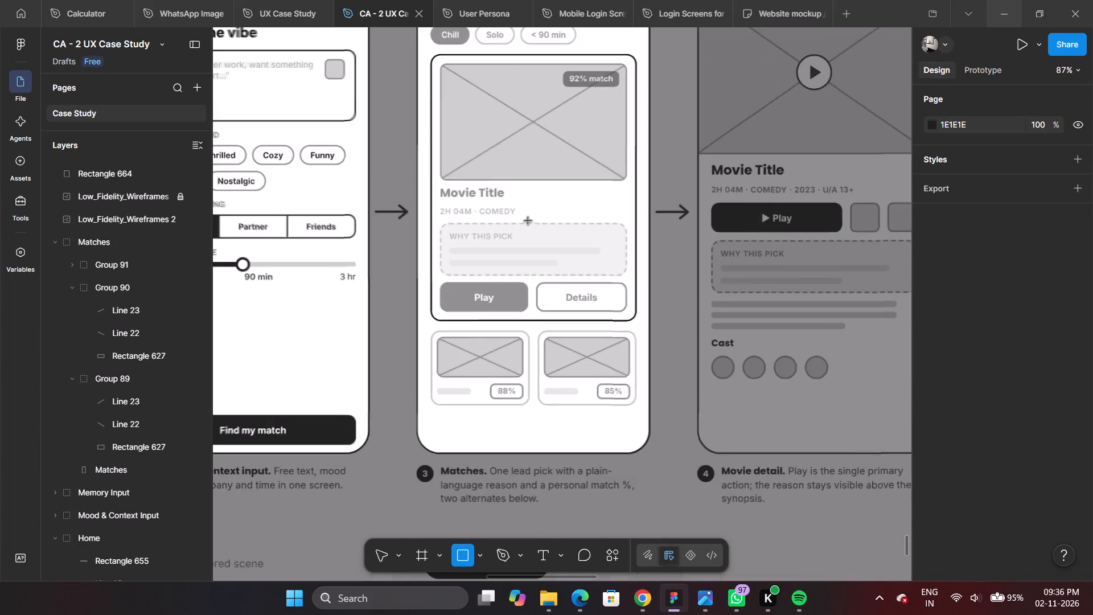
pyautogui.scroll(4, 513, 129)
pyautogui.keyDown('ctrl'); pyautogui.scroll(-5, 525, 263); pyautogui.keyUp('ctrl')
pyautogui.keyDown('ctrl'); pyautogui.scroll(6, 517, 387); pyautogui.keyUp('ctrl')
pyautogui.keyDown('ctrl'); pyautogui.scroll(4, 506, 244); pyautogui.keyUp('ctrl')
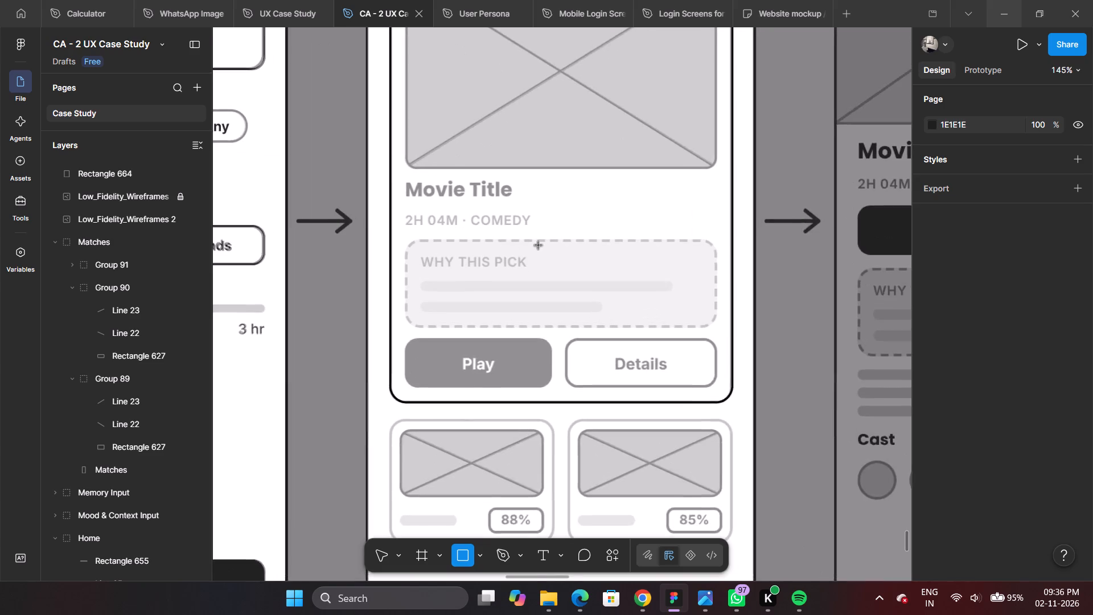
pyautogui.keyDown('ctrl'); pyautogui.scroll(3, 539, 245); pyautogui.keyUp('ctrl')
pyautogui.keyDown('ctrl'); pyautogui.scroll(-2, 616, 255); pyautogui.keyUp('ctrl')
pyautogui.scroll(4, 139, 240)
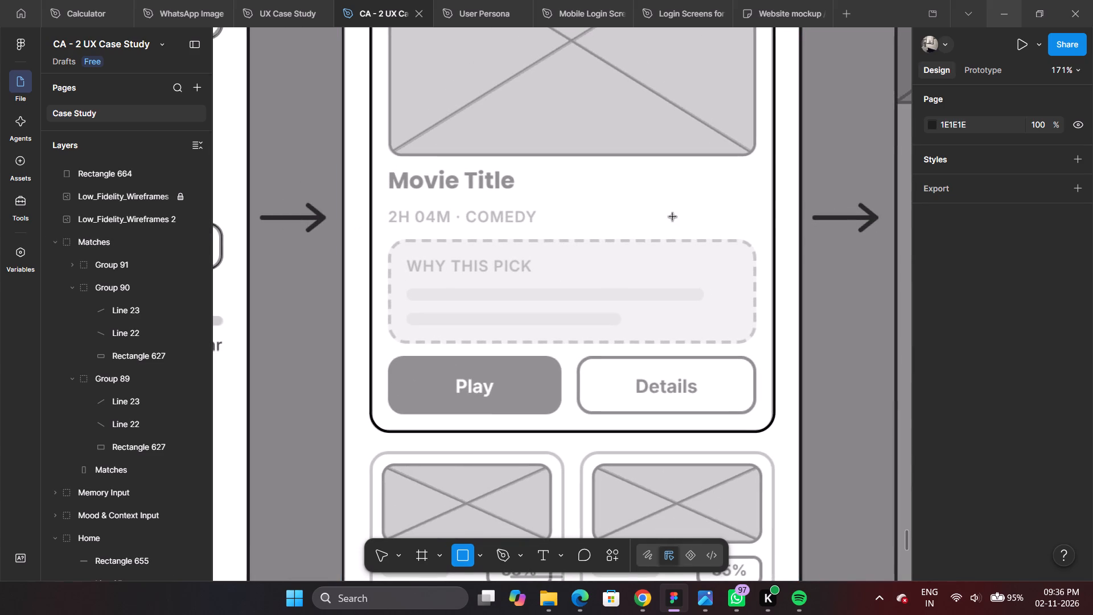
pyautogui.keyDown('ctrl'); pyautogui.click(788, 219); pyautogui.keyUp('ctrl')
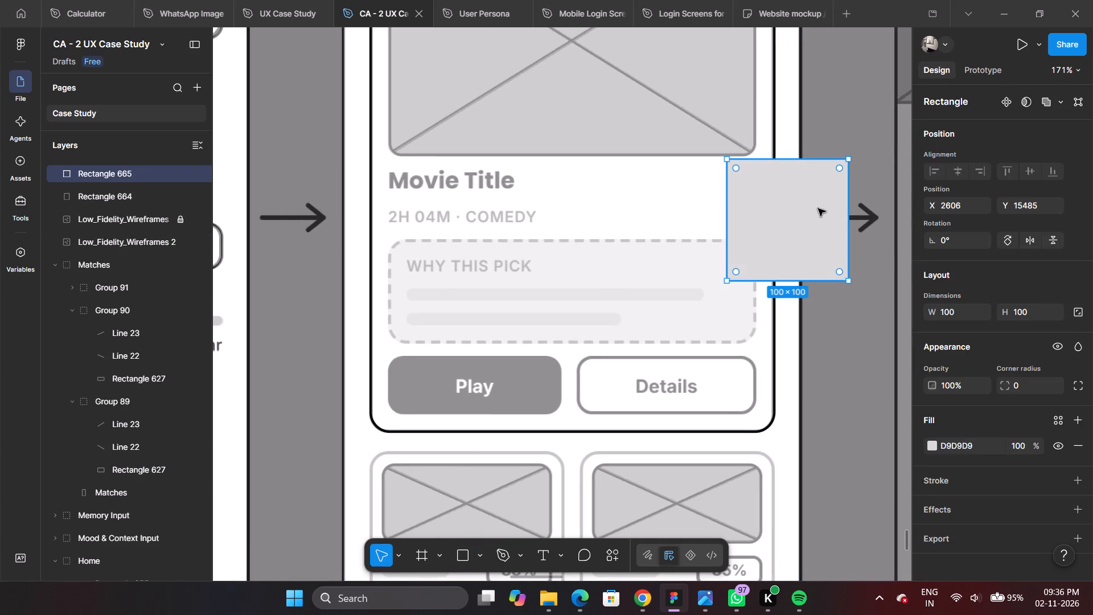
pyautogui.hotkey('ctrl', 'z')
# Move the movie card's outline rectangle, Rectangle 664, into the Matches group as its topmost layer.
pyautogui.keyDown('ctrl'); pyautogui.click(787, 207); pyautogui.keyUp('ctrl')
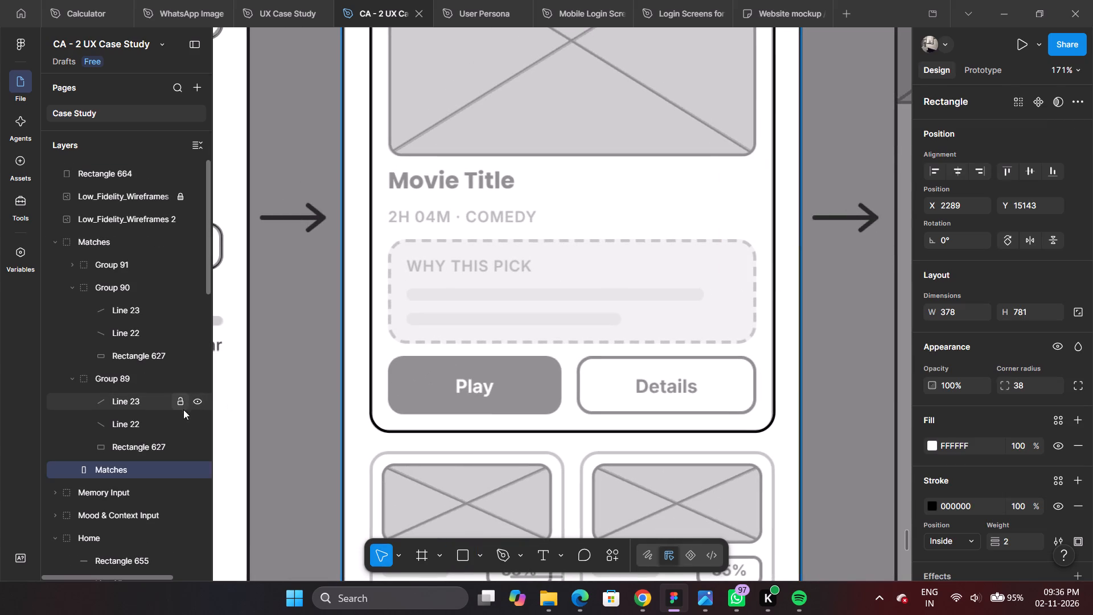
pyautogui.scroll(5, 127, 351)
pyautogui.click(97, 176)
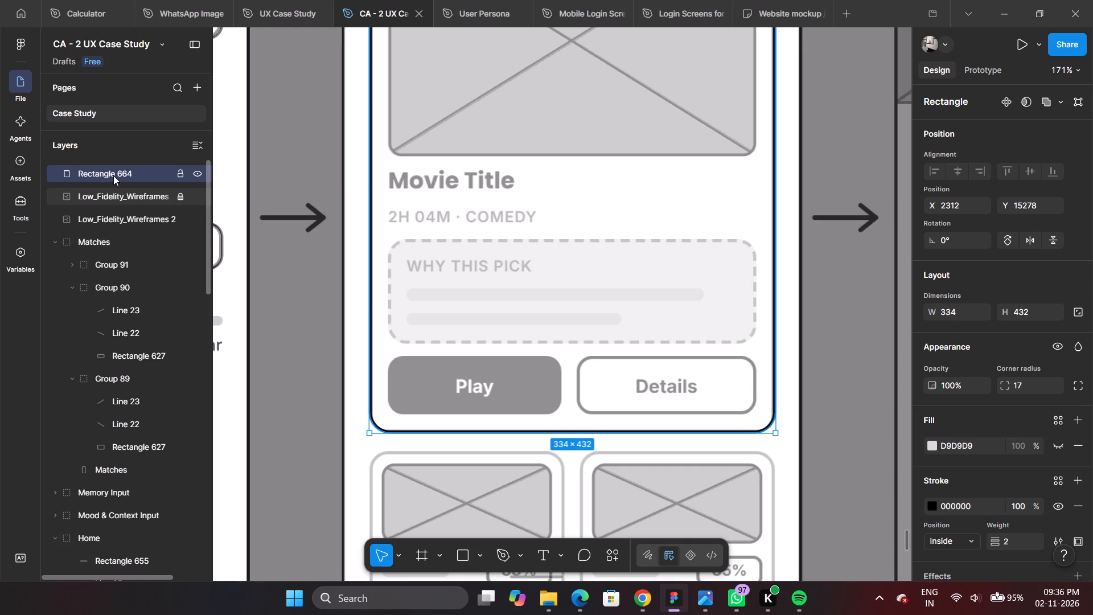
pyautogui.moveTo(113, 175); pyautogui.dragTo(126, 368)
pyautogui.moveTo(126, 368); pyautogui.dragTo(125, 251)
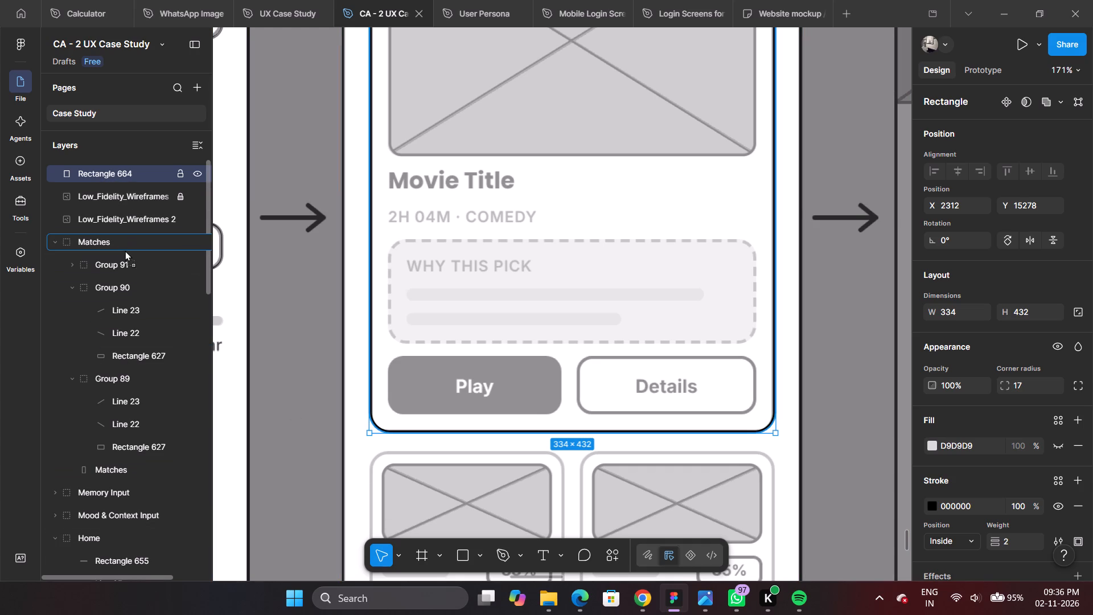
pyautogui.moveTo(125, 251); pyautogui.dragTo(127, 251)
pyautogui.moveTo(127, 251); pyautogui.dragTo(129, 253)
# Draw a rectangle about 298 × 83 over the dashed Why This Pick box on the movie card.
pyautogui.keyDown('ctrl'); pyautogui.scroll(-5, 436, 337); pyautogui.keyUp('ctrl')
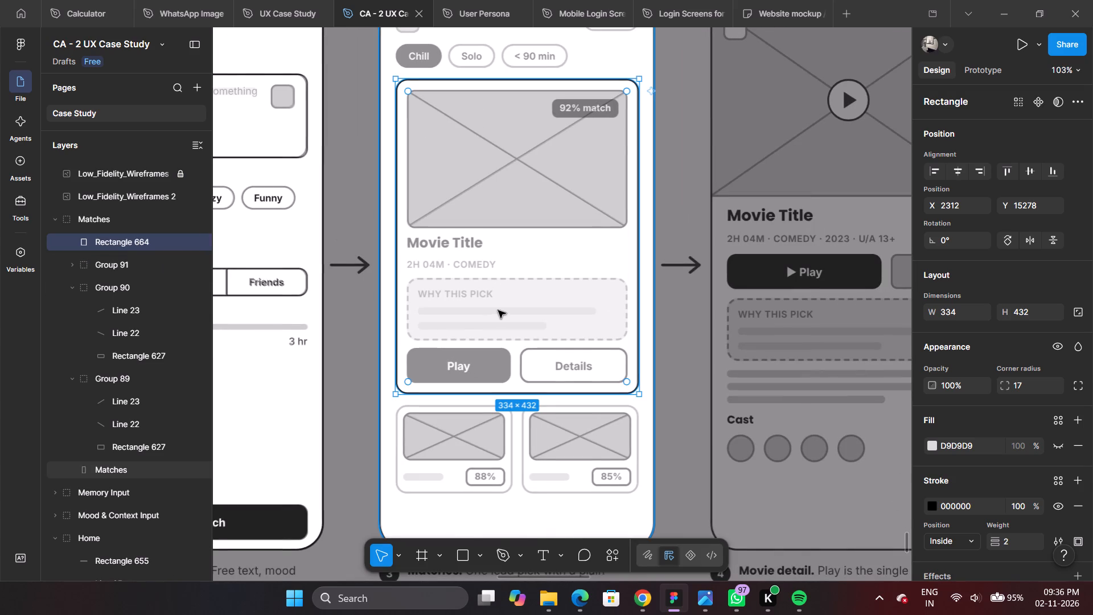
pyautogui.scroll(-4, 498, 310)
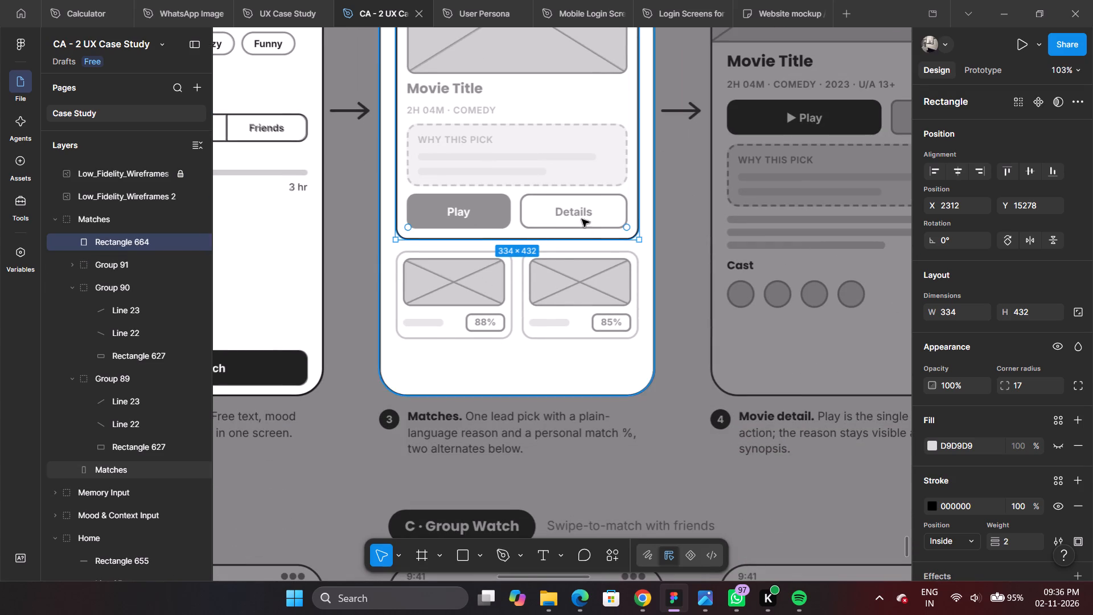
pyautogui.scroll(2, 577, 214)
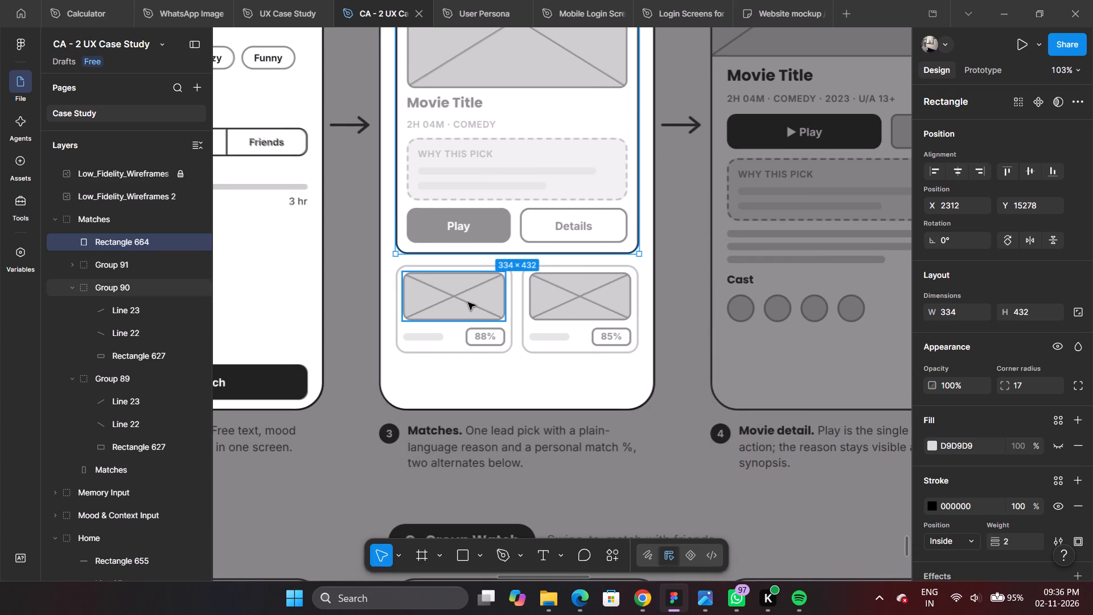
pyautogui.scroll(3, 490, 311)
pyautogui.keyDown('ctrl'); pyautogui.scroll(8, 489, 282); pyautogui.keyUp('ctrl')
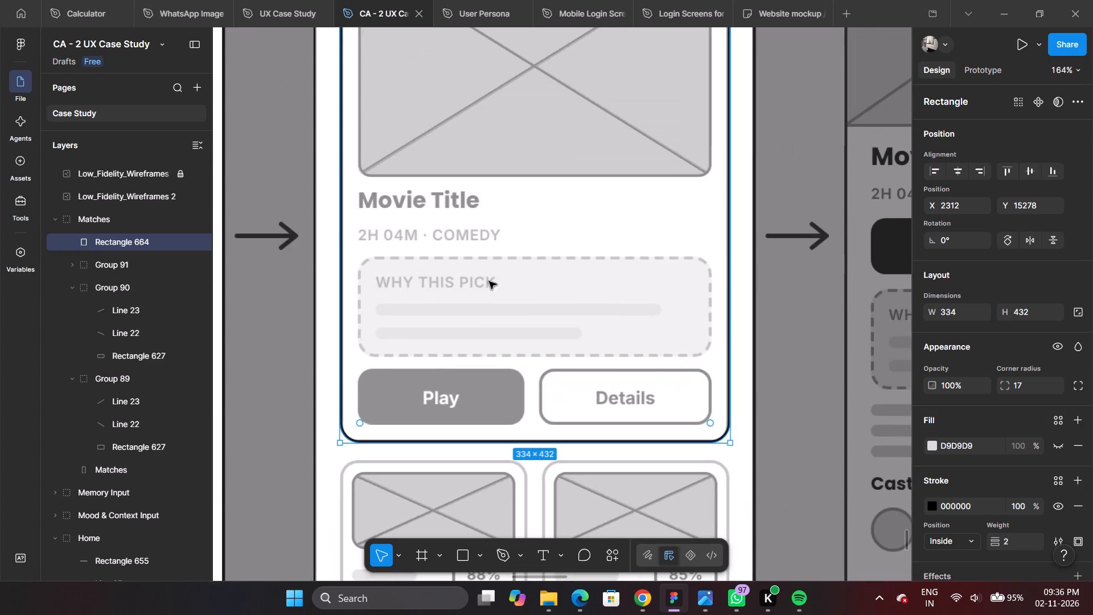
pyautogui.keyDown('ctrl'); pyautogui.scroll(4, 592, 264); pyautogui.keyUp('ctrl')
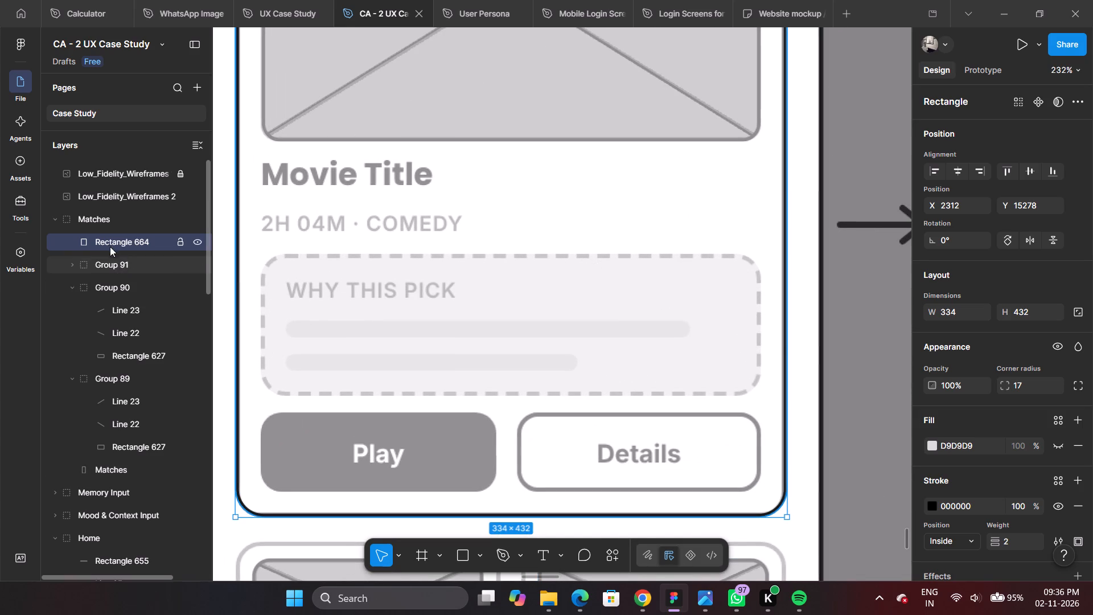
pyautogui.click(458, 550)
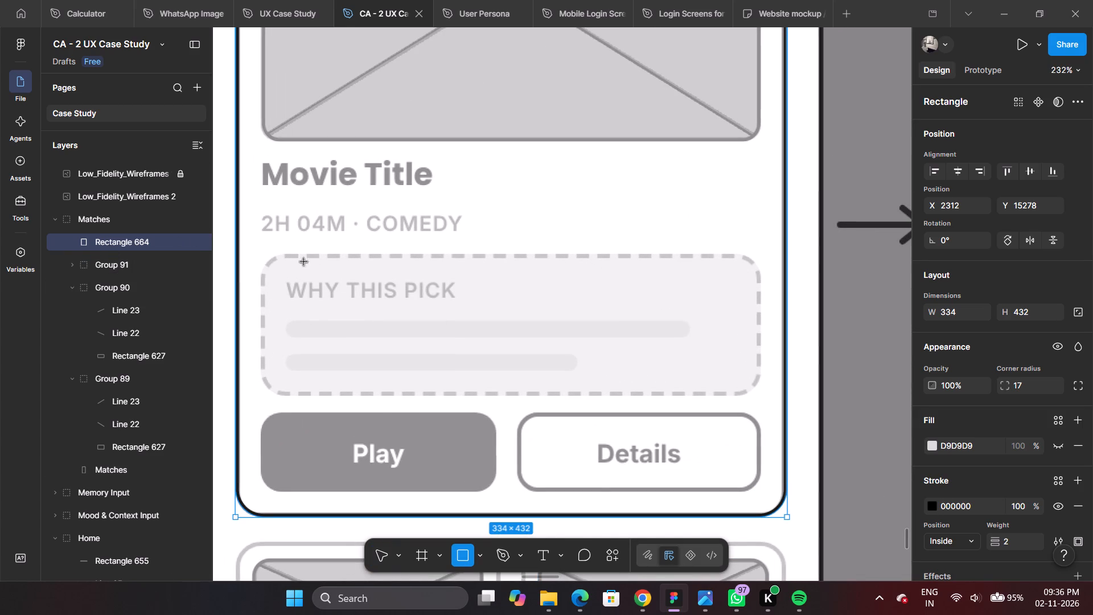
pyautogui.moveTo(261, 255); pyautogui.dragTo(484, 307)
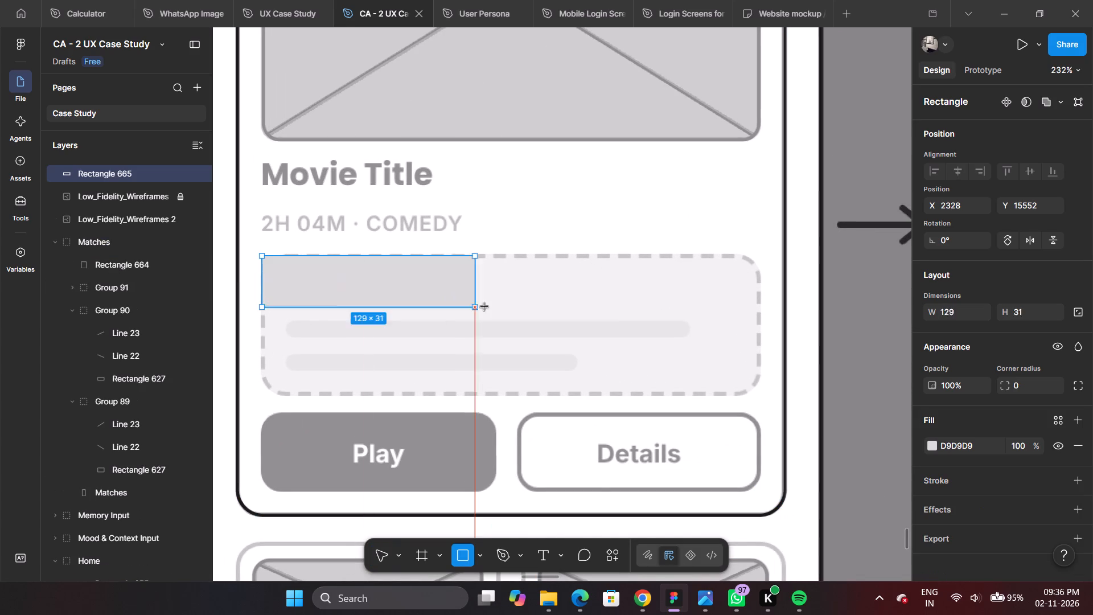
pyautogui.moveTo(484, 307); pyautogui.dragTo(756, 392)
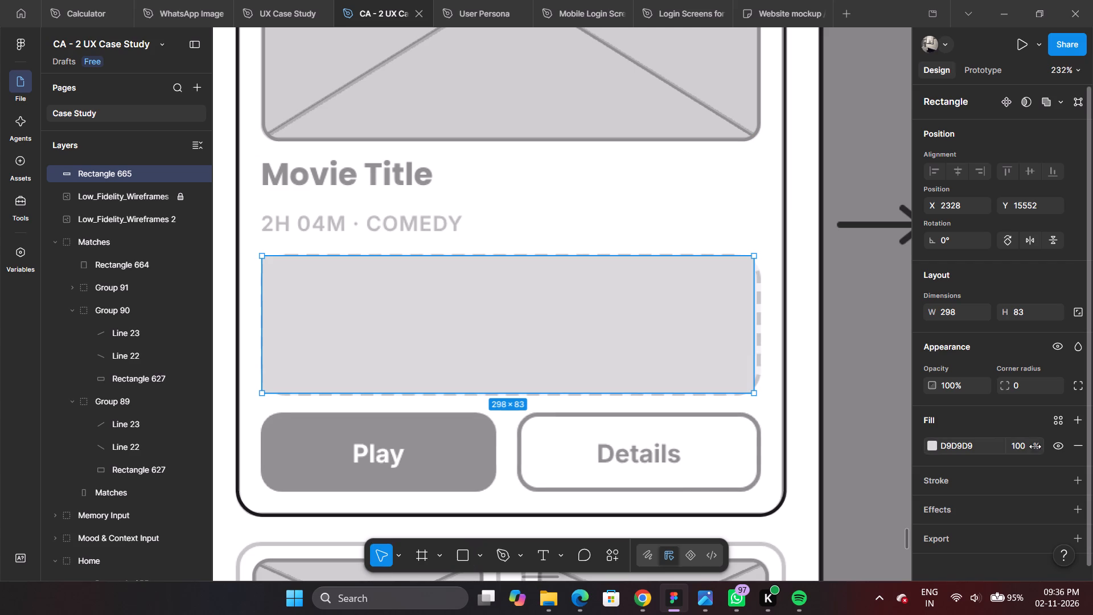
# Give the new rectangle a black 1 px inside stroke and remove its fill.
pyautogui.click(1078, 475)
pyautogui.click(1075, 447)
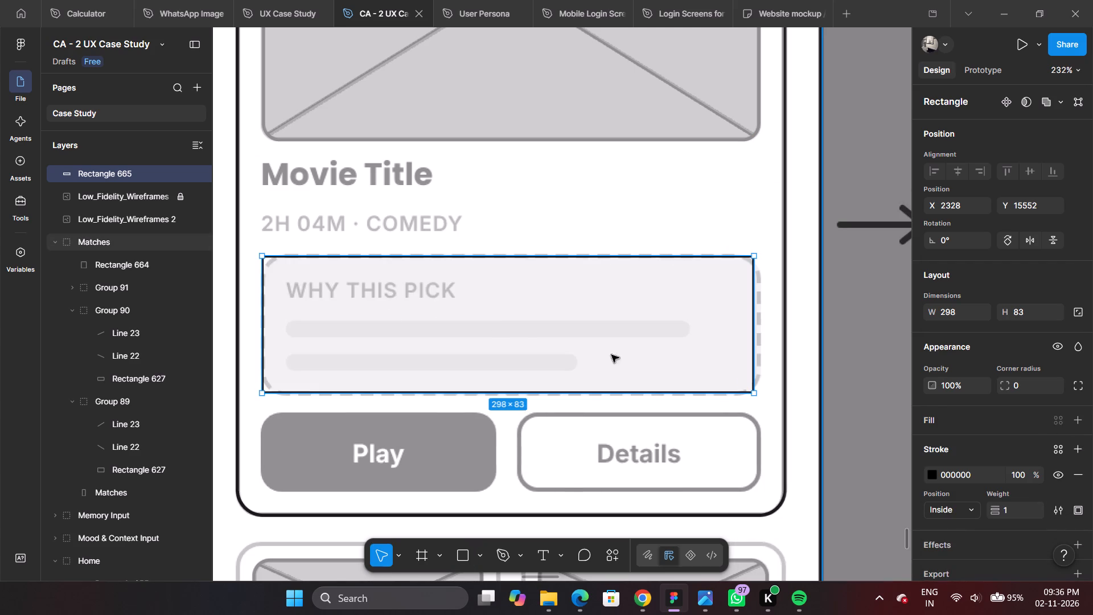
# Extend the rectangle's right, bottom and top edges towards the dashed Why This Pick border, making it about 302 × 85.
pyautogui.keyDown('ctrl'); pyautogui.scroll(5, 342, 290); pyautogui.keyUp('ctrl')
pyautogui.keyDown('ctrl'); pyautogui.scroll(4, 552, 222); pyautogui.keyUp('ctrl')
pyautogui.keyDown('ctrl'); pyautogui.scroll(-4, 552, 222); pyautogui.keyUp('ctrl')
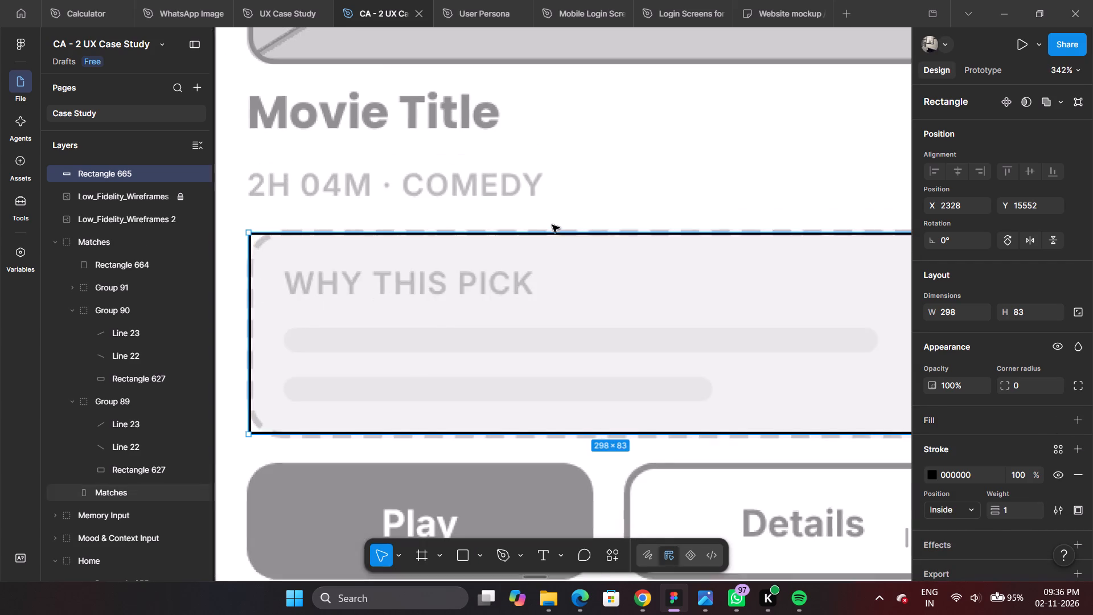
pyautogui.keyDown('ctrl'); pyautogui.scroll(-5, 552, 226); pyautogui.keyUp('ctrl')
pyautogui.keyDown('ctrl'); pyautogui.scroll(4, 577, 256); pyautogui.keyUp('ctrl')
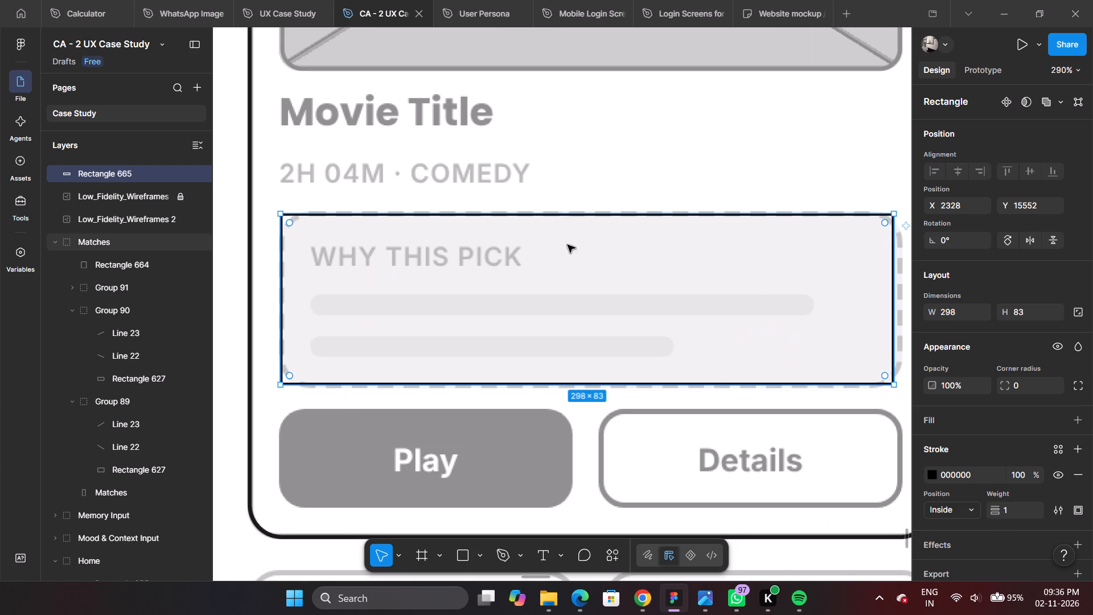
pyautogui.moveTo(568, 248); pyautogui.dragTo(623, 386)
pyautogui.hotkey('ctrl', 'z')
pyautogui.click(891, 296)
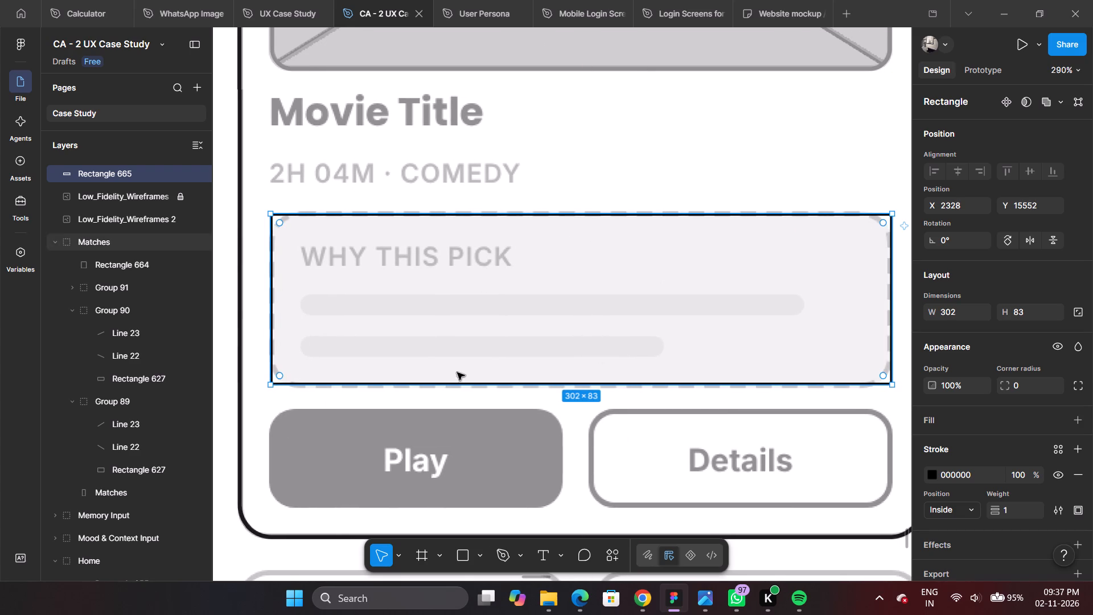
pyautogui.click(514, 385)
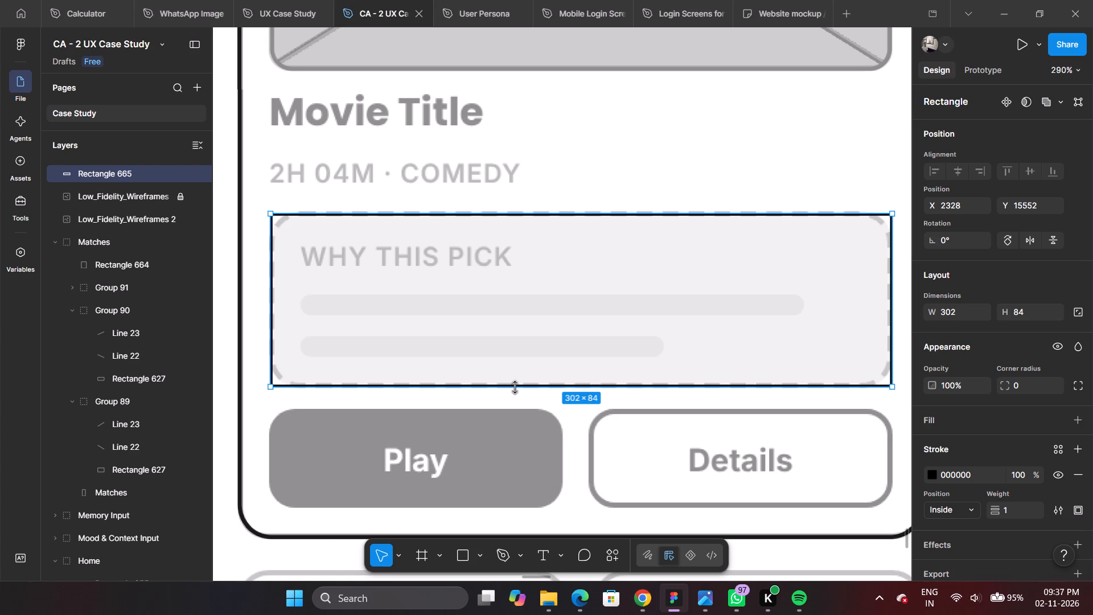
pyautogui.keyDown('ctrl'); pyautogui.scroll(11, 613, 207); pyautogui.keyUp('ctrl')
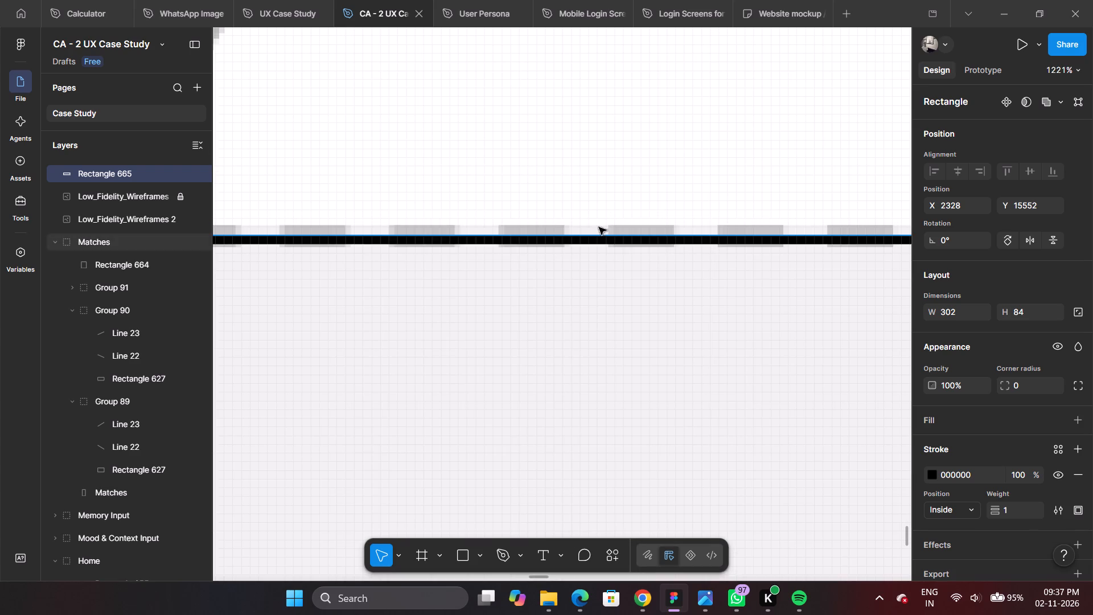
pyautogui.moveTo(594, 240); pyautogui.dragTo(593, 228)
# Extend the rectangle's left edge to X 2327 to meet the dashed border, making it 303 wide.
pyautogui.keyDown('ctrl'); pyautogui.scroll(-11, 593, 228); pyautogui.keyUp('ctrl')
pyautogui.keyDown('ctrl'); pyautogui.scroll(2, 865, 304); pyautogui.keyUp('ctrl')
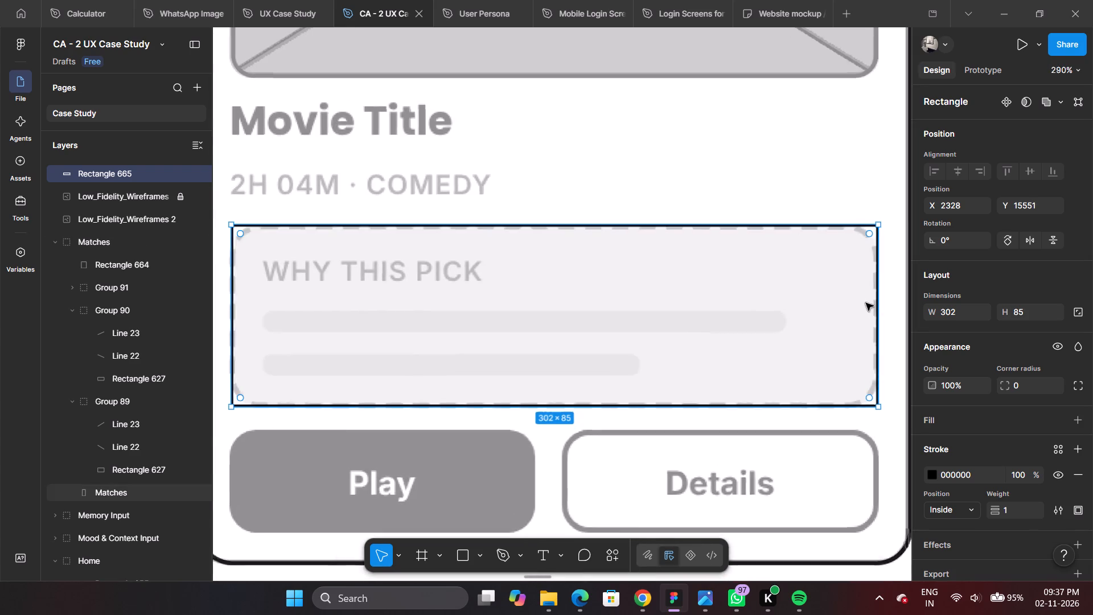
pyautogui.keyDown('ctrl'); pyautogui.scroll(3, 866, 303); pyautogui.keyUp('ctrl')
pyautogui.keyDown('ctrl'); pyautogui.scroll(-4, 763, 301); pyautogui.keyUp('ctrl')
pyautogui.keyDown('ctrl'); pyautogui.scroll(12, 877, 293); pyautogui.keyUp('ctrl')
pyautogui.click(788, 303)
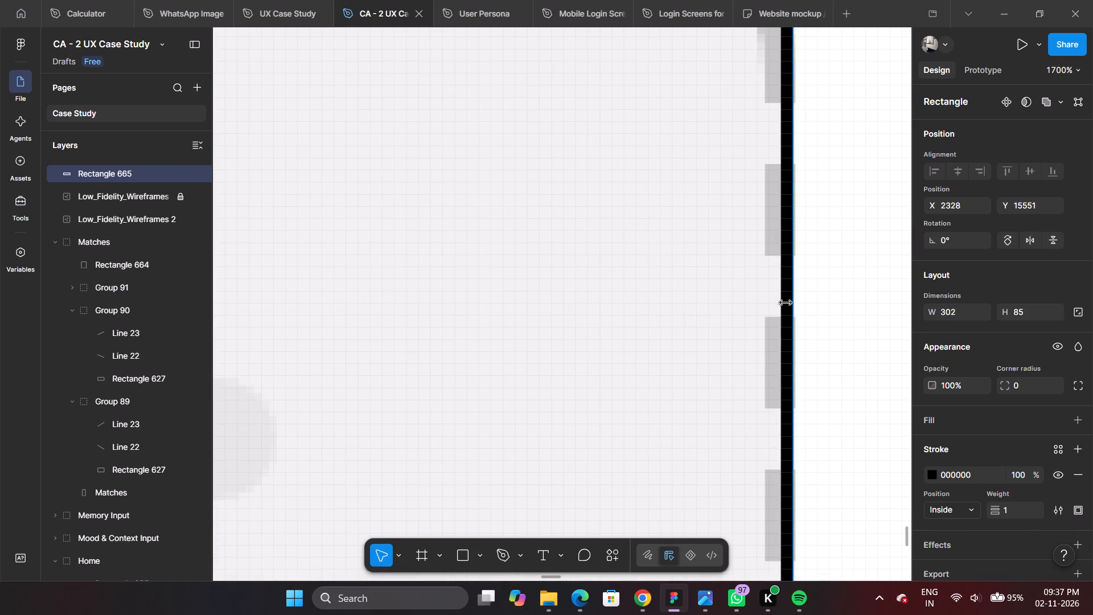
pyautogui.keyDown('ctrl'); pyautogui.scroll(-6, 789, 304); pyautogui.keyUp('ctrl')
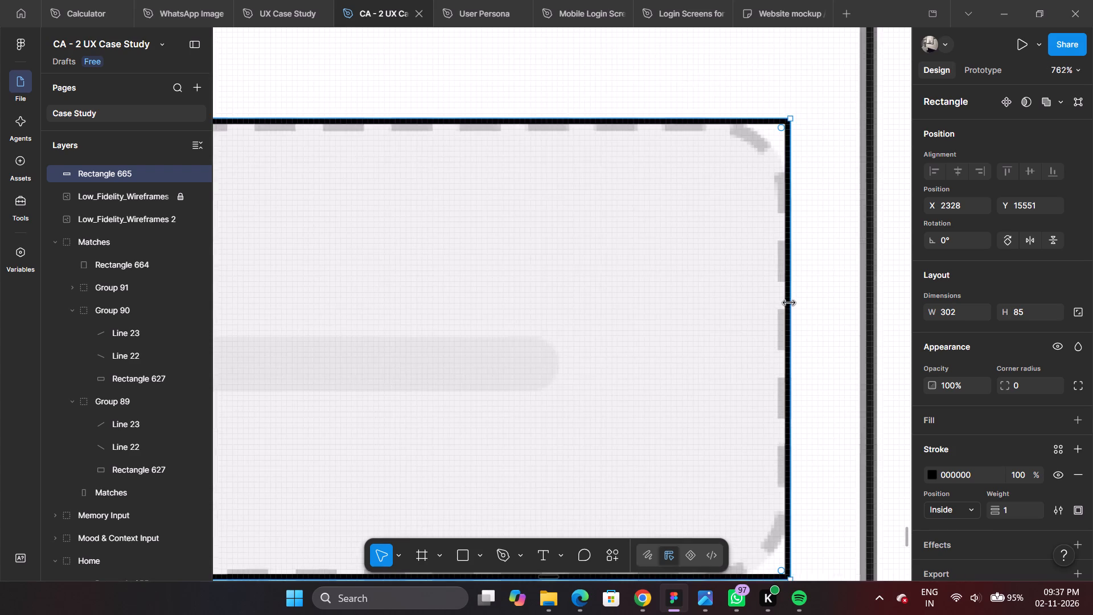
pyautogui.keyDown('ctrl'); pyautogui.scroll(-11, 789, 303); pyautogui.keyUp('ctrl')
pyautogui.keyDown('ctrl'); pyautogui.scroll(17, 387, 289); pyautogui.keyUp('ctrl')
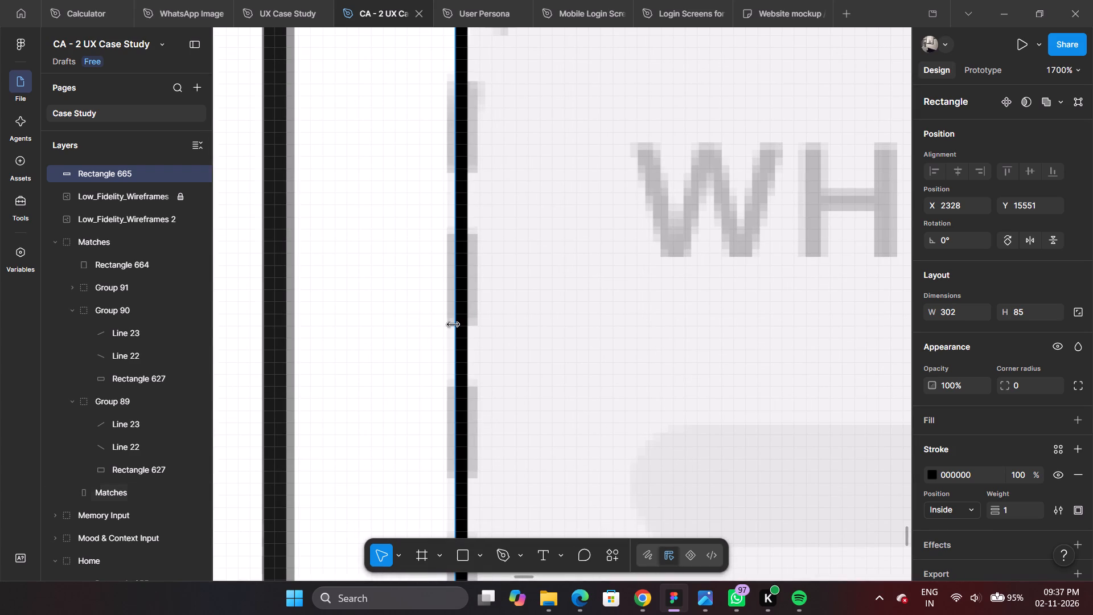
pyautogui.moveTo(458, 326); pyautogui.dragTo(450, 326)
pyautogui.moveTo(450, 326); pyautogui.dragTo(447, 326)
# Extend the rectangle's bottom edge to meet the dashed border above the Play button, making it 86 high.
pyautogui.keyDown('ctrl'); pyautogui.scroll(-12, 447, 326); pyautogui.keyUp('ctrl')
pyautogui.scroll(-5, 606, 374)
pyautogui.keyDown('ctrl'); pyautogui.scroll(5, 683, 272); pyautogui.keyUp('ctrl')
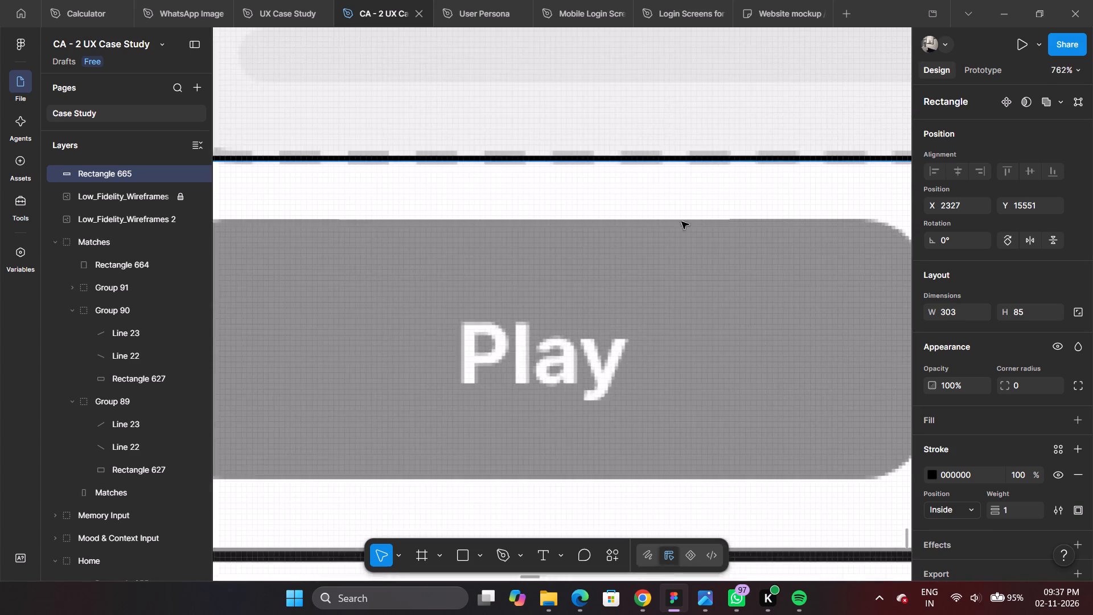
pyautogui.keyDown('ctrl'); pyautogui.scroll(11, 681, 222); pyautogui.keyUp('ctrl')
pyautogui.moveTo(671, 225); pyautogui.dragTo(669, 241)
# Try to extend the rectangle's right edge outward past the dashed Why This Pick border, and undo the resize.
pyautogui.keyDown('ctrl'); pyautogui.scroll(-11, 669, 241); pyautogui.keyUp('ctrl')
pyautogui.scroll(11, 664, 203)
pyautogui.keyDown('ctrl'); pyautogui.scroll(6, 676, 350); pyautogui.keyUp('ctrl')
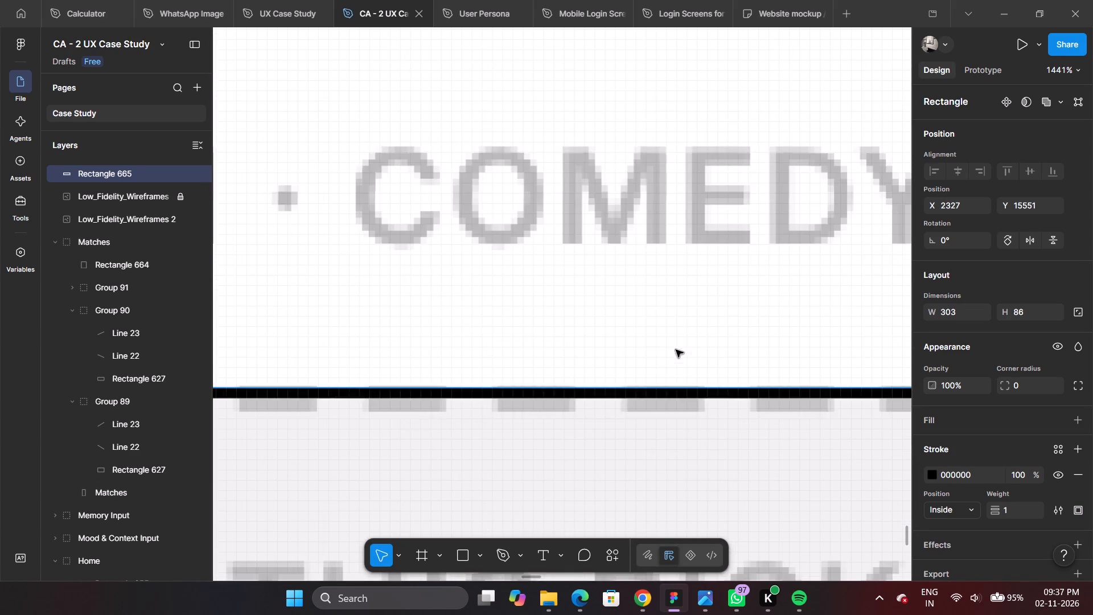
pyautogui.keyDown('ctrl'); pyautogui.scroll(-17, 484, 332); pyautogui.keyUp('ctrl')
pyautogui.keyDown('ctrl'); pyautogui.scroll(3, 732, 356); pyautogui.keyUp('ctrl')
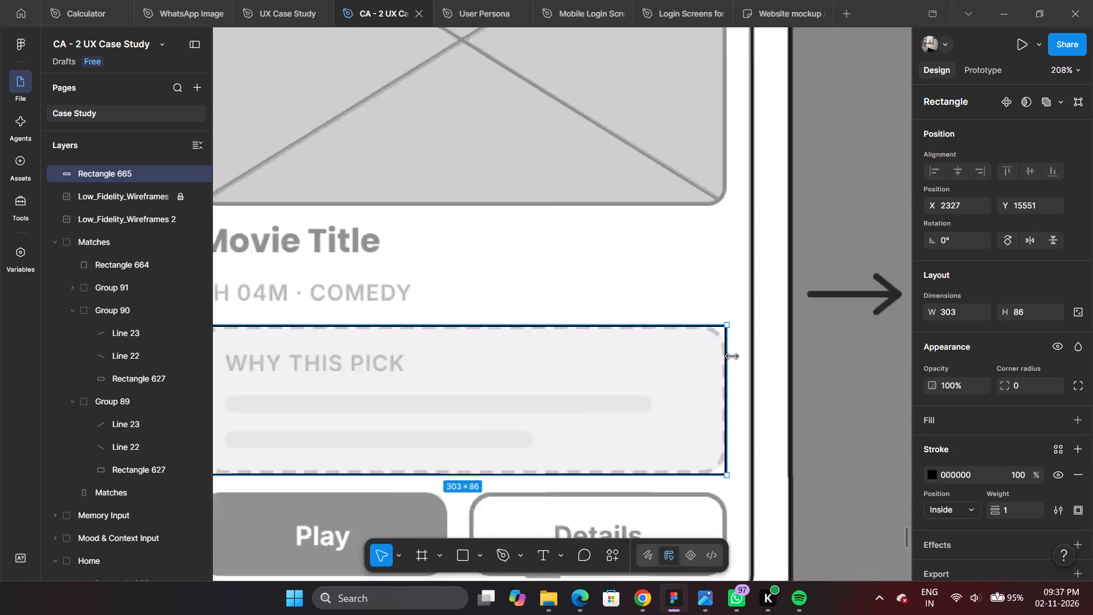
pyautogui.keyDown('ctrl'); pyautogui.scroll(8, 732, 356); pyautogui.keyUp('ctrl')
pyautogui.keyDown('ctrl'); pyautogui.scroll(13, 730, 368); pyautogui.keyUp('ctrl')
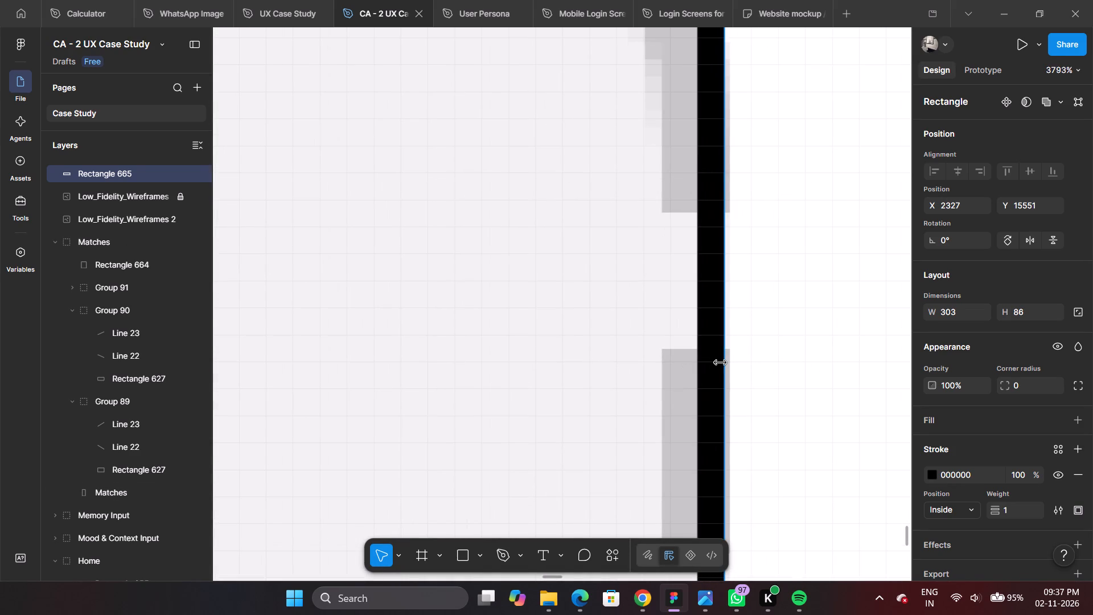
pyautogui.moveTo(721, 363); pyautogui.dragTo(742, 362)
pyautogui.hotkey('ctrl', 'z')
# Round the corners of the Why This Pick rectangle to a radius of 15 to follow the dashed border.
pyautogui.keyDown('ctrl'); pyautogui.scroll(-18, 714, 348); pyautogui.keyUp('ctrl')
pyautogui.keyDown('ctrl'); pyautogui.scroll(11, 695, 315); pyautogui.keyUp('ctrl')
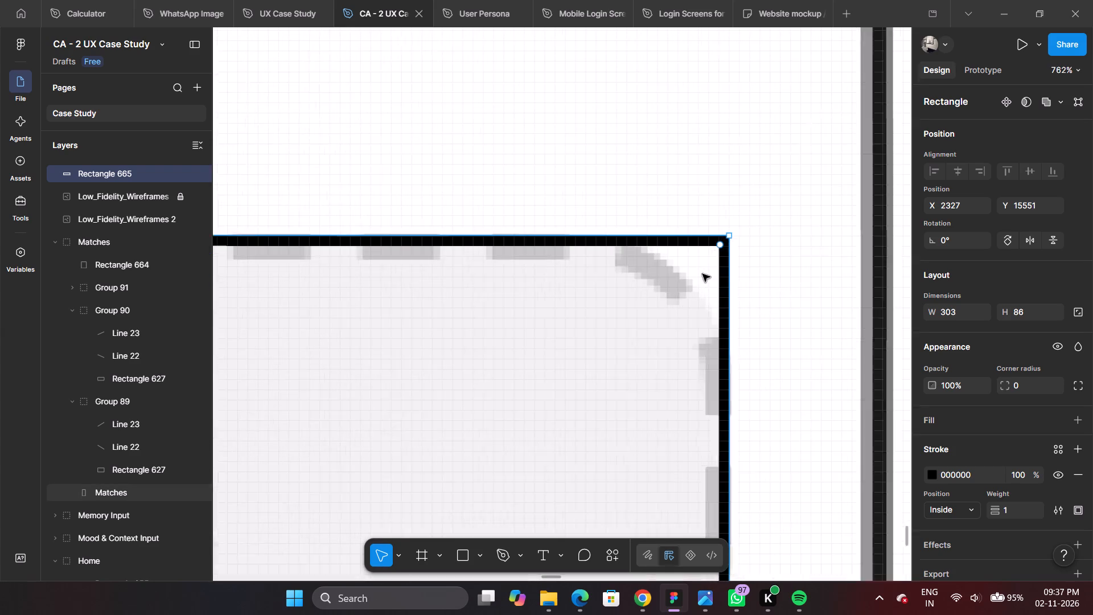
pyautogui.keyDown('ctrl'); pyautogui.scroll(1, 702, 274); pyautogui.keyUp('ctrl')
pyautogui.moveTo(724, 241); pyautogui.dragTo(643, 302)
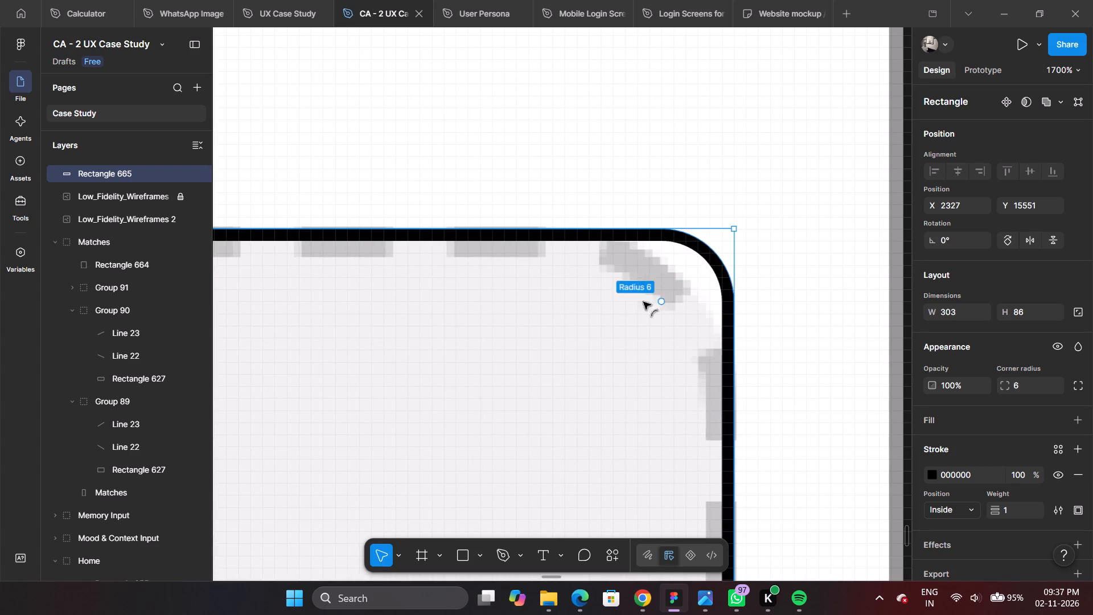
pyautogui.moveTo(643, 302); pyautogui.dragTo(538, 376)
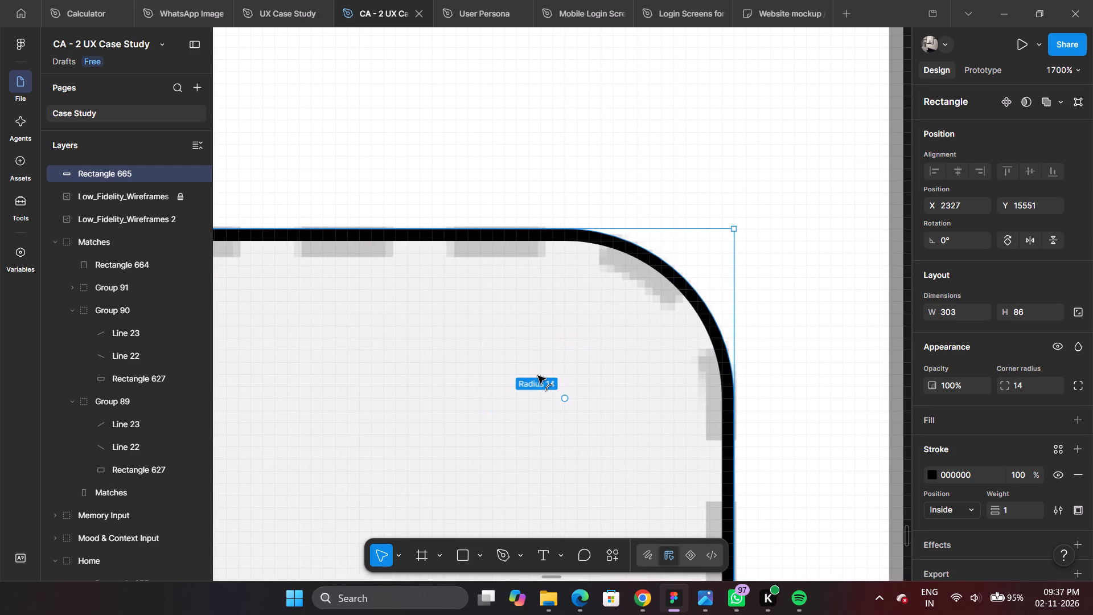
pyautogui.moveTo(538, 376); pyautogui.dragTo(521, 378)
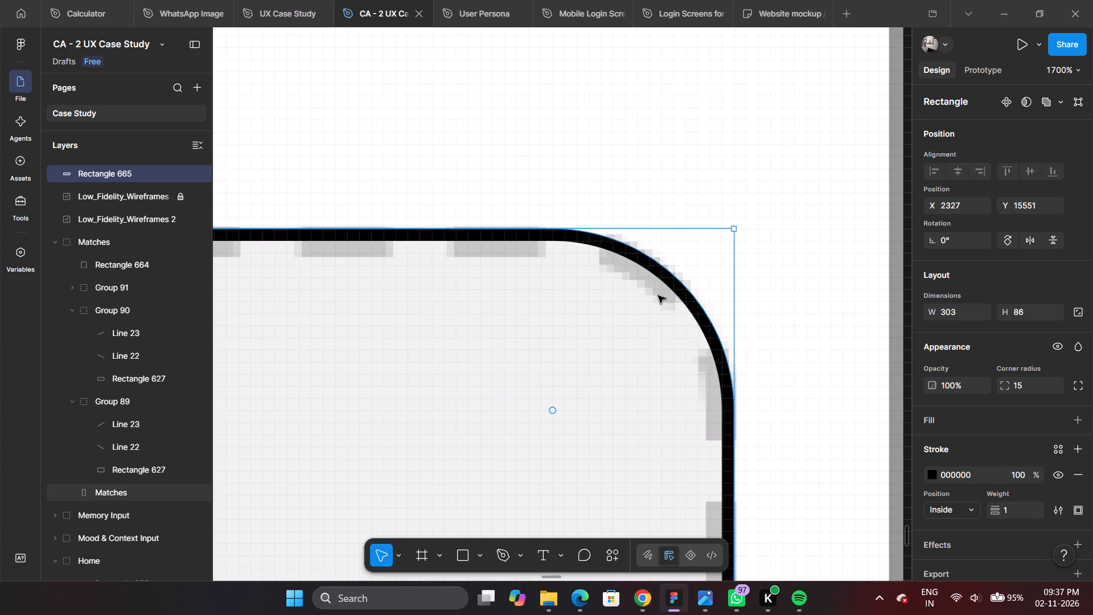
# Set the Why This Pick rectangle's stroke weight to 2.
pyautogui.keyDown('ctrl'); pyautogui.scroll(-18, 658, 296); pyautogui.keyUp('ctrl')
pyautogui.keyDown('ctrl'); pyautogui.scroll(17, 675, 371); pyautogui.keyUp('ctrl')
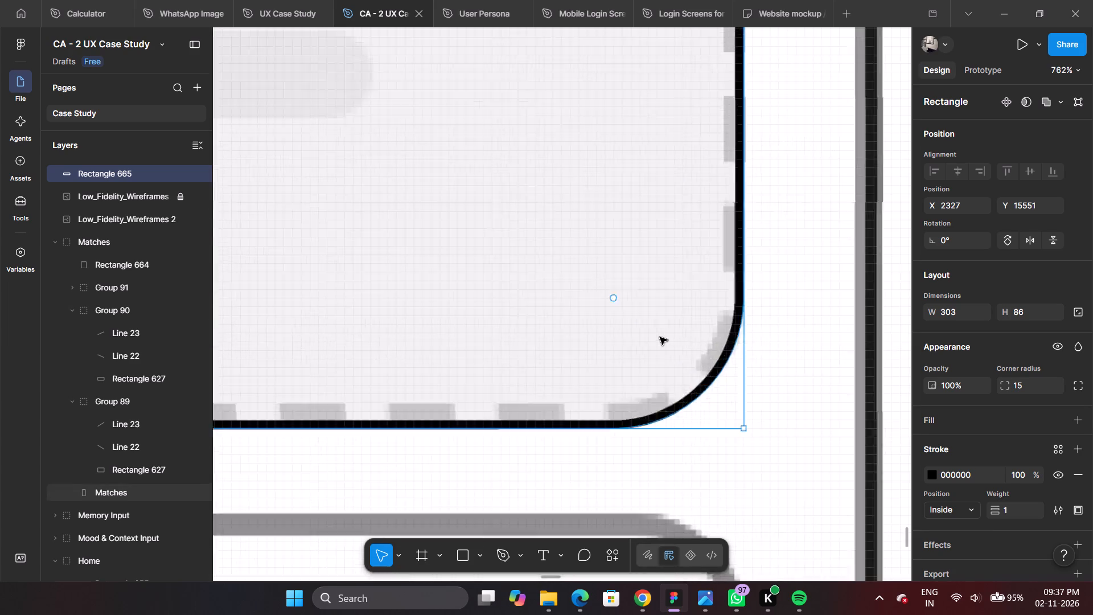
pyautogui.keyDown('ctrl'); pyautogui.scroll(2, 660, 337); pyautogui.keyUp('ctrl')
pyautogui.keyDown('ctrl'); pyautogui.scroll(-18, 660, 337); pyautogui.keyUp('ctrl')
pyautogui.scroll(-2, 996, 490)
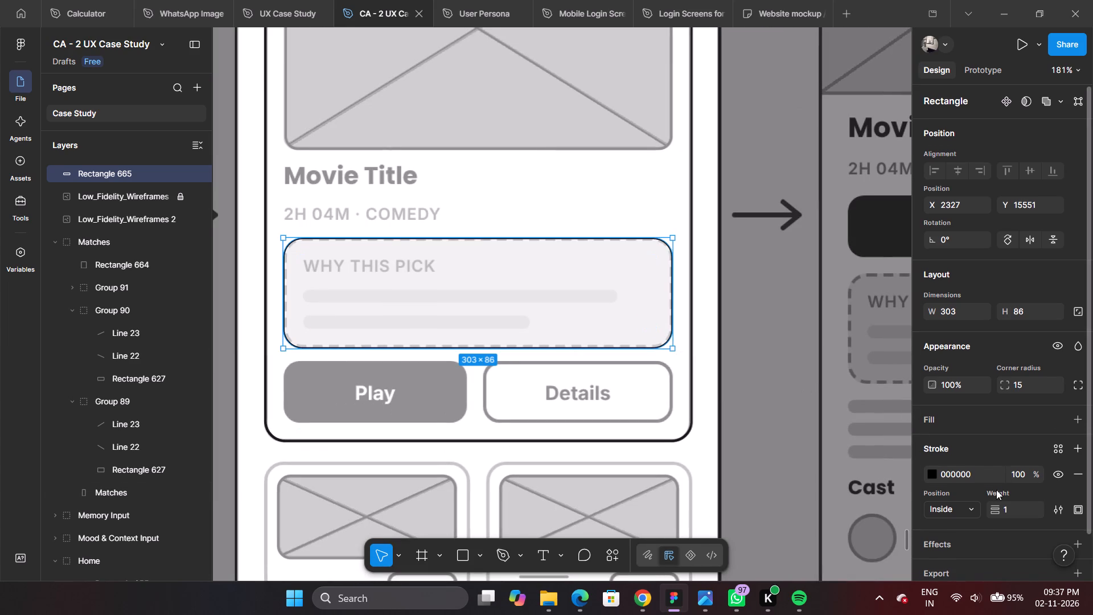
pyautogui.scroll(-1, 996, 490)
pyautogui.click(1014, 462)
pyautogui.press('Up')
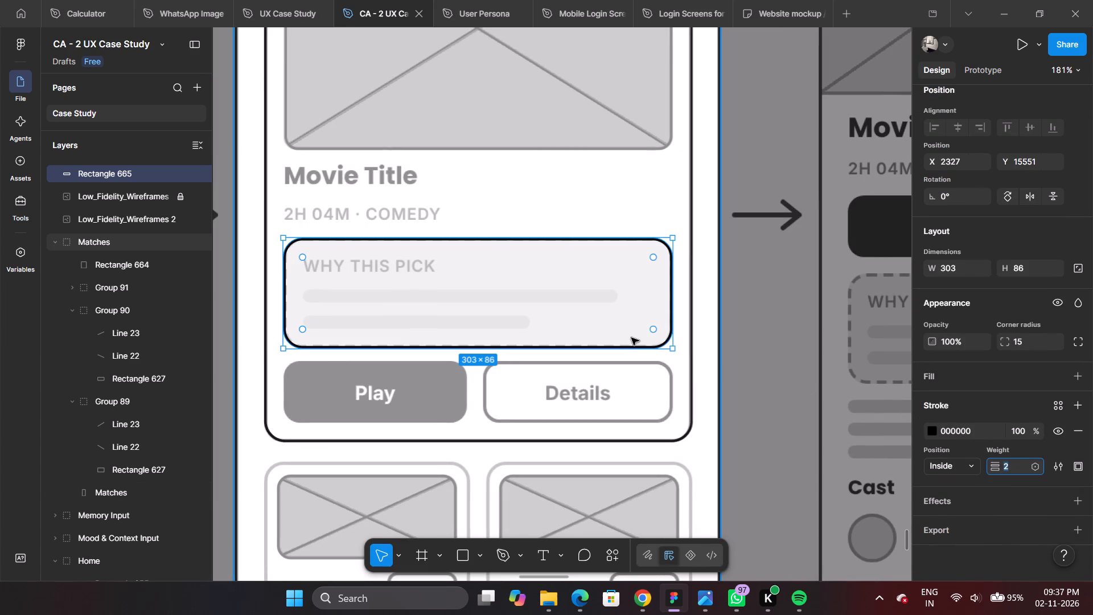
# Examine how the rectangle's stroke lines up with the dashed border along its edges and corners.
pyautogui.keyDown('ctrl'); pyautogui.scroll(12, 640, 329); pyautogui.keyUp('ctrl')
pyautogui.keyDown('ctrl'); pyautogui.scroll(-10, 667, 318); pyautogui.keyUp('ctrl')
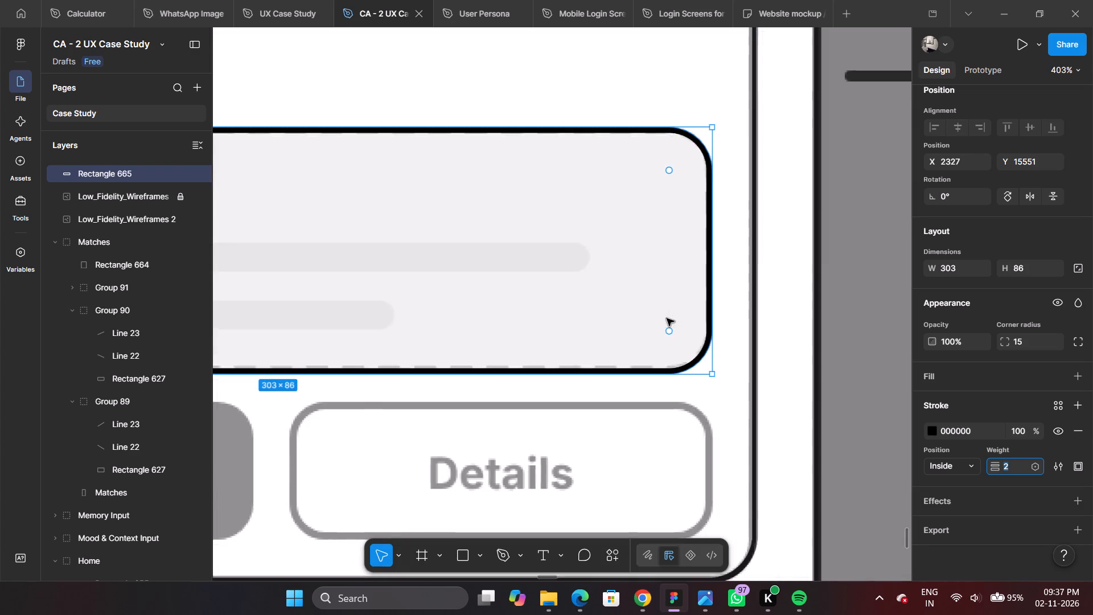
pyautogui.keyDown('ctrl'); pyautogui.scroll(-2, 667, 318); pyautogui.keyUp('ctrl')
pyautogui.keyDown('ctrl'); pyautogui.scroll(6, 372, 320); pyautogui.keyUp('ctrl')
pyautogui.keyDown('ctrl'); pyautogui.scroll(6, 440, 350); pyautogui.keyUp('ctrl')
pyautogui.keyDown('ctrl'); pyautogui.scroll(6, 484, 369); pyautogui.keyUp('ctrl')
pyautogui.keyDown('ctrl'); pyautogui.scroll(-6, 503, 353); pyautogui.keyUp('ctrl')
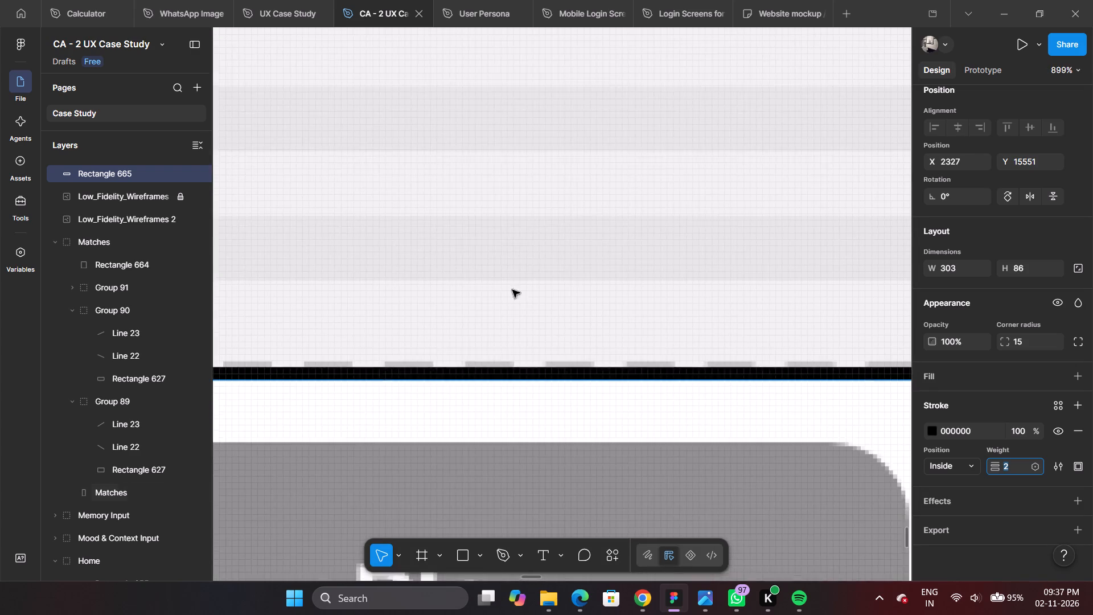
pyautogui.scroll(7, 517, 238)
pyautogui.scroll(-6, 516, 238)
pyautogui.keyDown('ctrl'); pyautogui.scroll(-5, 516, 238); pyautogui.keyUp('ctrl')
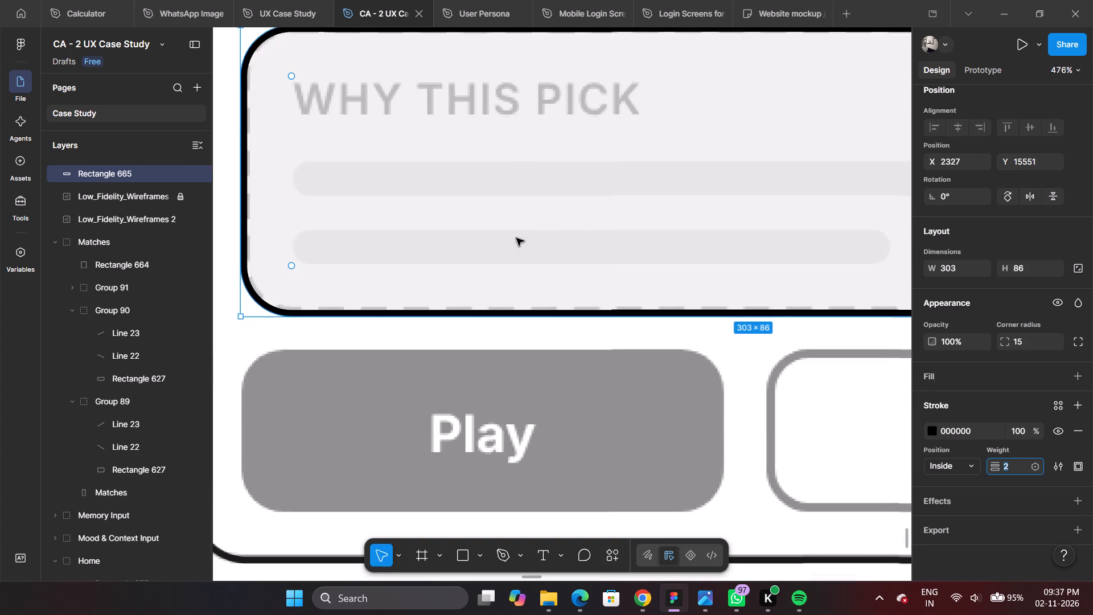
pyautogui.keyDown('ctrl'); pyautogui.scroll(-4, 570, 206); pyautogui.keyUp('ctrl')
pyautogui.keyDown('ctrl'); pyautogui.scroll(1, 677, 194); pyautogui.keyUp('ctrl')
# Reselect the Why This Pick rectangle and change its stroke style from solid to dashed.
pyautogui.press('space')
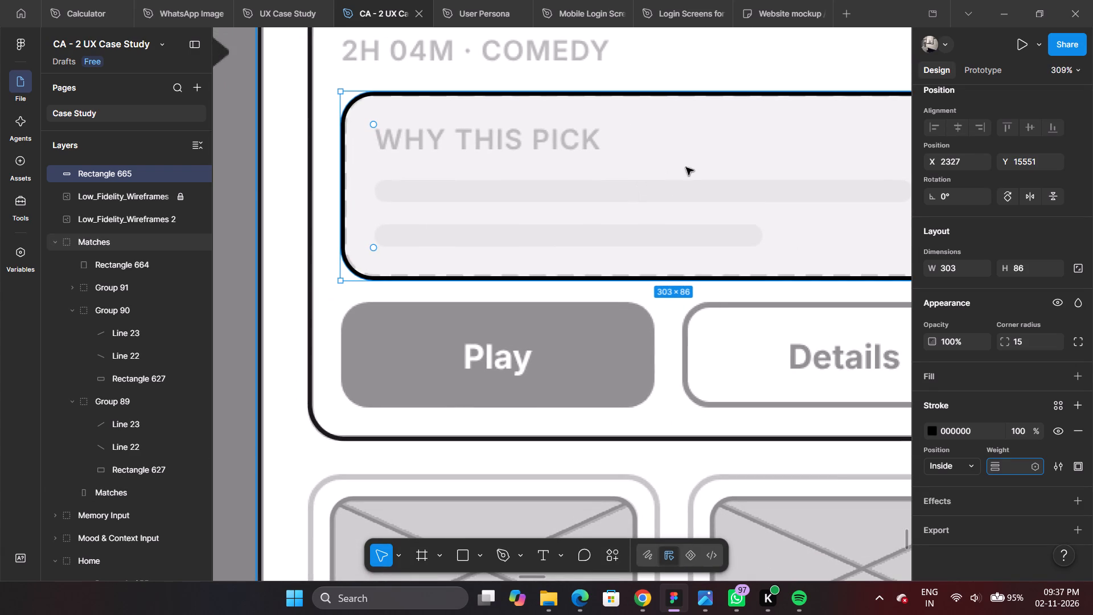
pyautogui.press('space')
pyautogui.click(634, 191)
pyautogui.press('space')
pyautogui.press('space')
pyautogui.press('space')
pyautogui.press('space')
pyautogui.press('space')
pyautogui.press('space')
pyautogui.press('space')
pyautogui.press('space')
pyautogui.press('space')
pyautogui.press('space')
pyautogui.press('space')
pyautogui.press('space')
pyautogui.press('space')
pyautogui.press('space')
pyautogui.press('space')
pyautogui.press('space')
pyautogui.press('space')
pyautogui.press('space')
pyautogui.moveTo(680, 175); pyautogui.dragTo(578, 280)
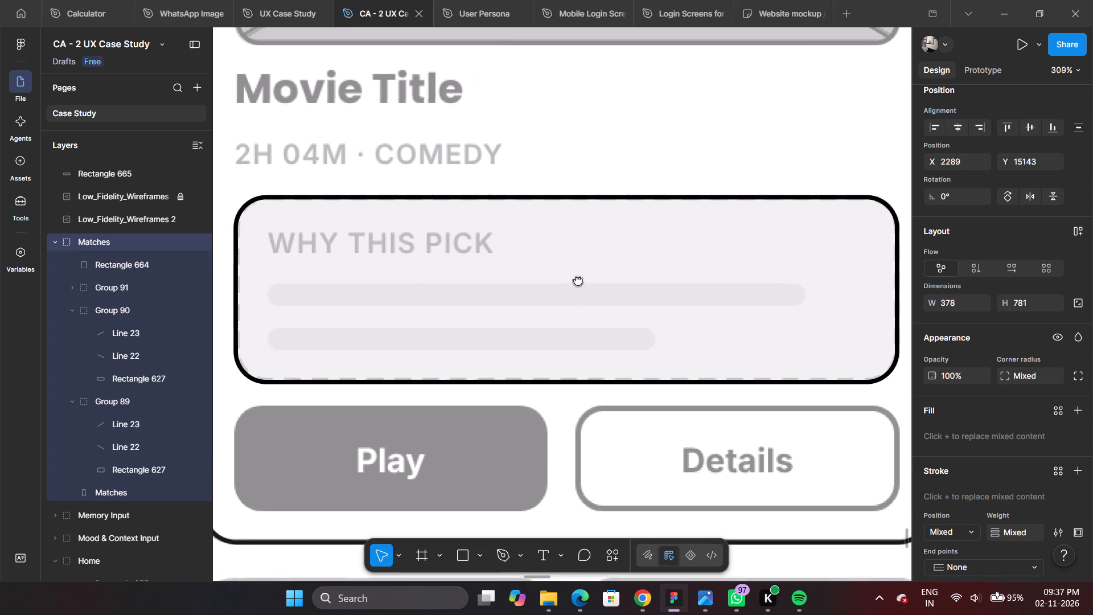
pyautogui.moveTo(578, 280); pyautogui.dragTo(589, 282)
pyautogui.keyDown('ctrl'); pyautogui.click(570, 202); pyautogui.keyUp('ctrl')
pyautogui.scroll(-4, 946, 289)
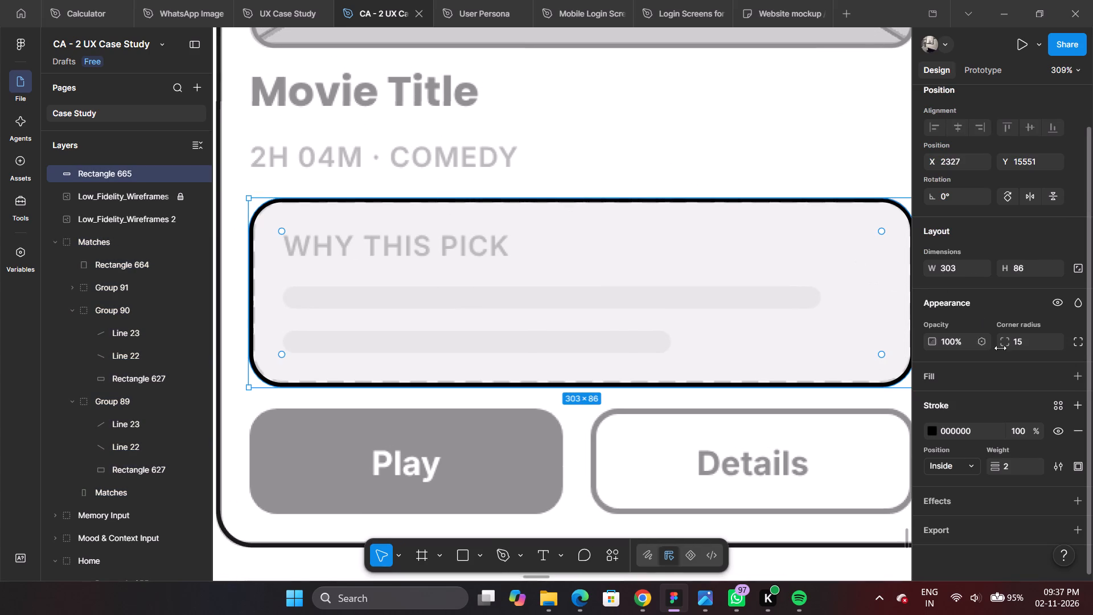
pyautogui.scroll(-2, 1000, 348)
pyautogui.click(975, 465)
pyautogui.click(975, 465)
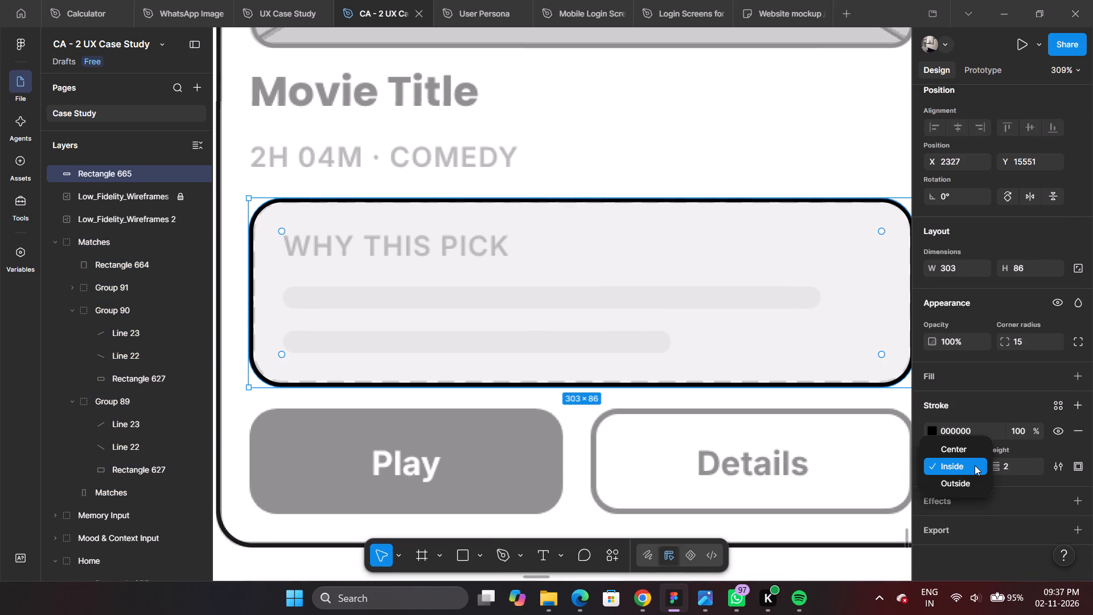
pyautogui.scroll(-4, 975, 433)
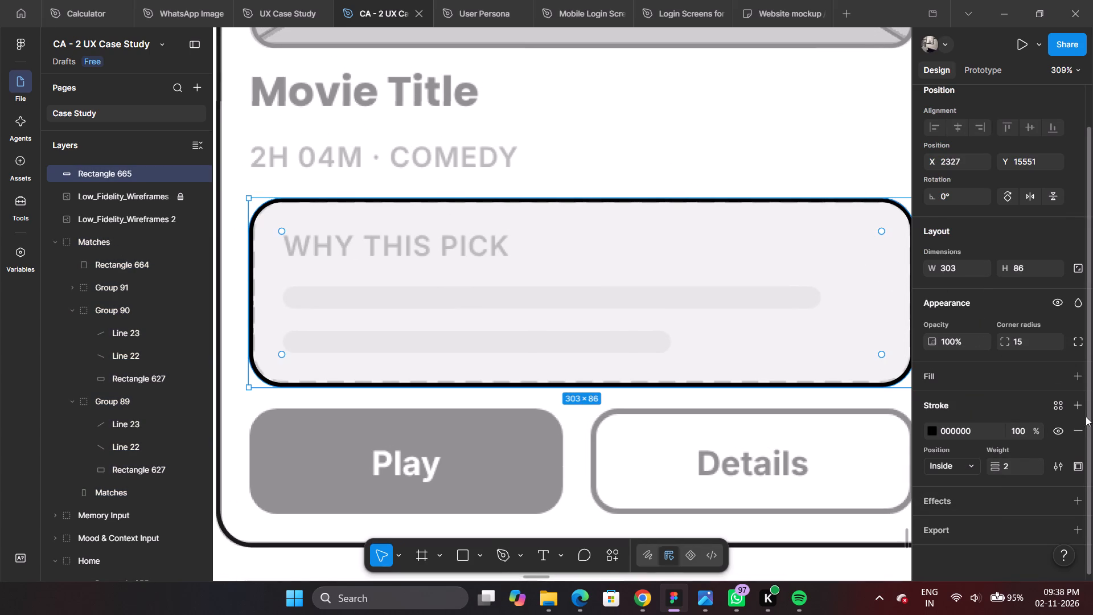
pyautogui.click(1062, 467)
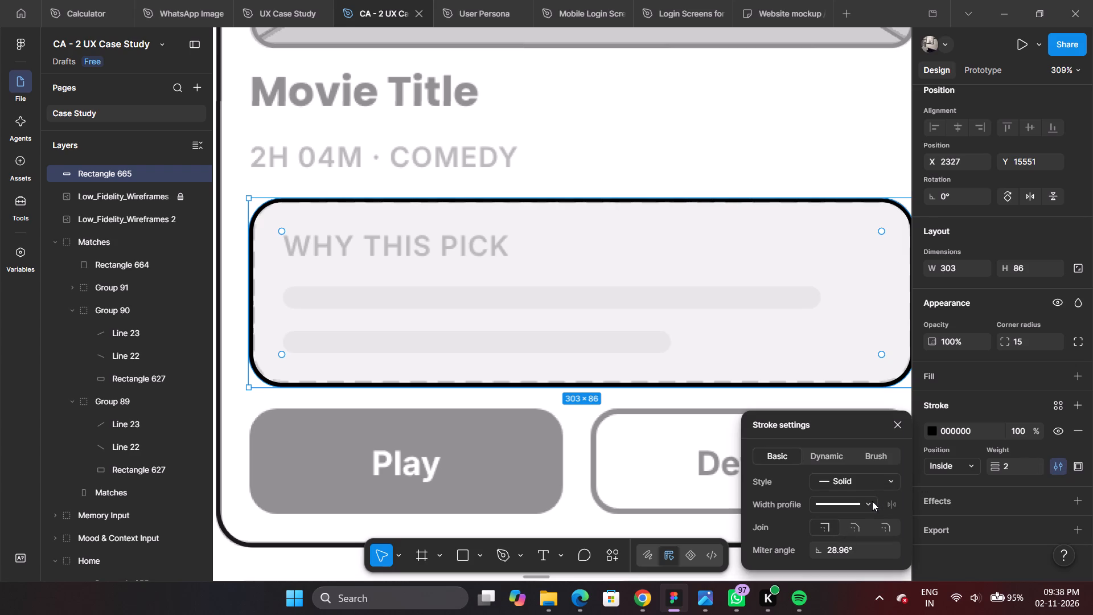
pyautogui.click(872, 501)
pyautogui.click(896, 478)
pyautogui.click(894, 483)
pyautogui.click(861, 498)
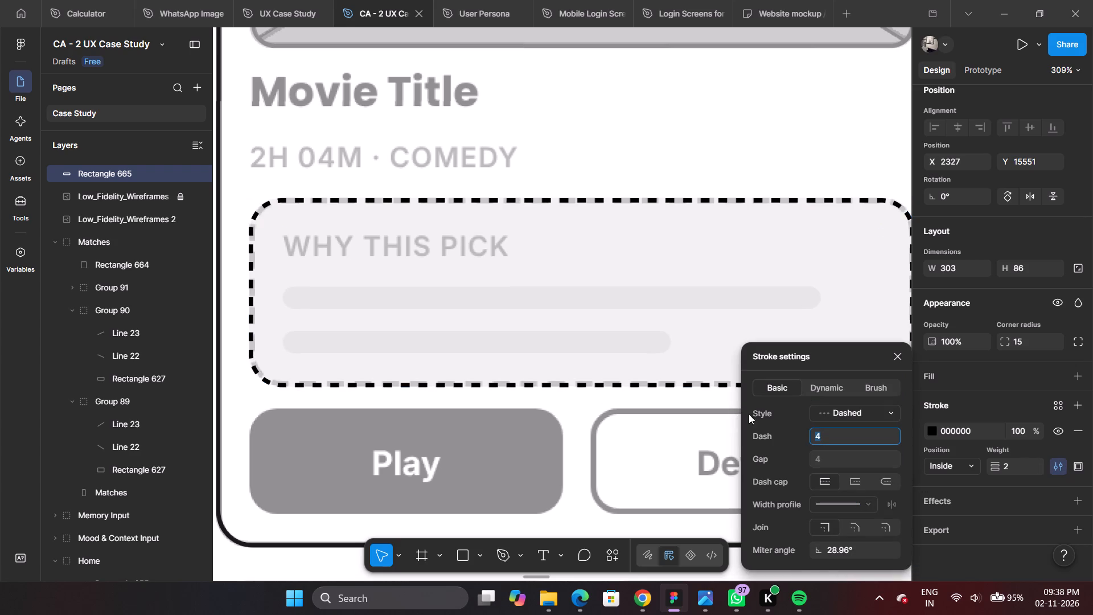
# Set both the dash and the gap of the rectangle's dashed stroke to 5.
pyautogui.keyDown('ctrl'); pyautogui.scroll(4, 585, 246); pyautogui.keyUp('ctrl')
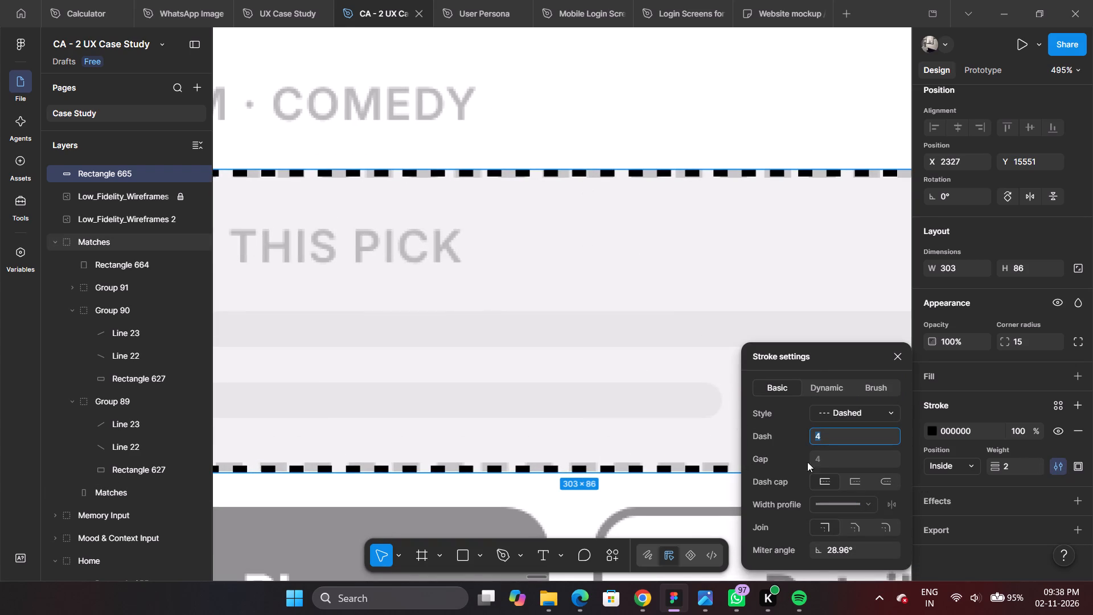
pyautogui.press('5')
pyautogui.click(848, 461)
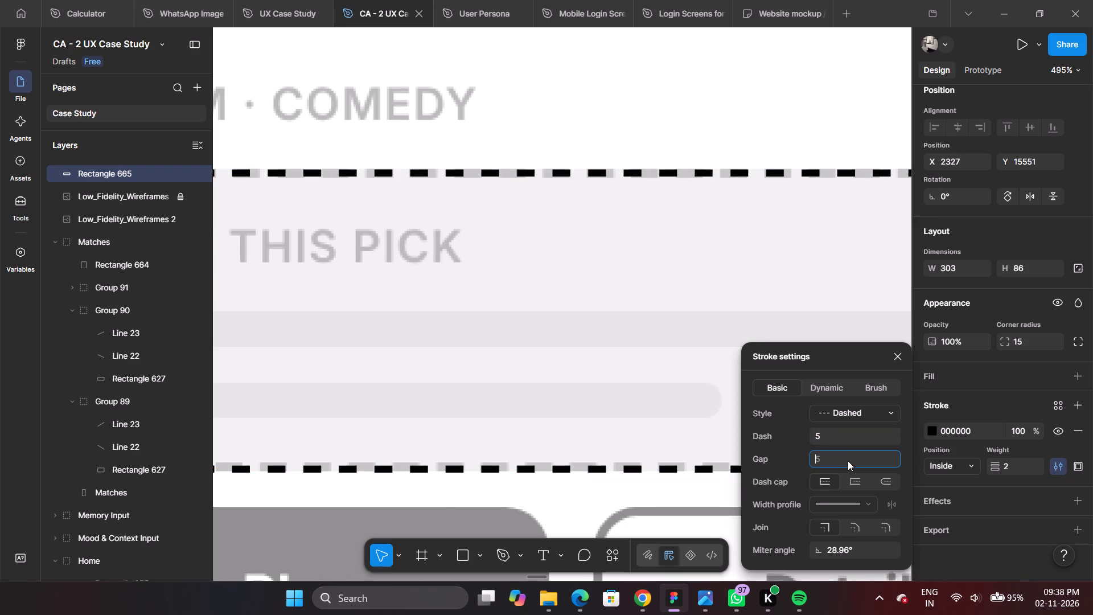
pyautogui.press('5')
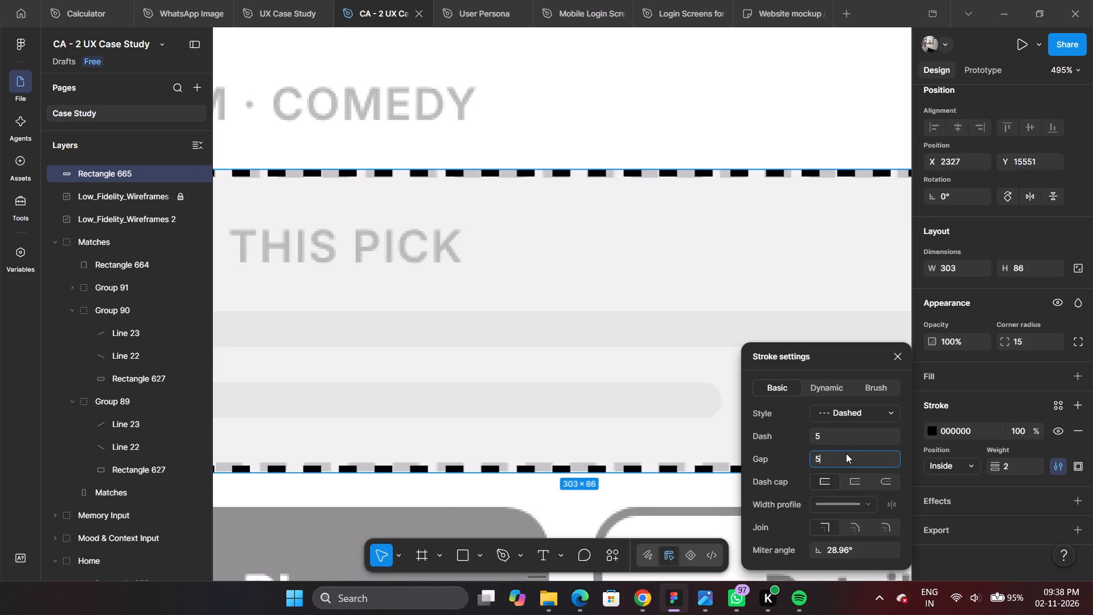
pyautogui.click(783, 436)
pyautogui.click(833, 438)
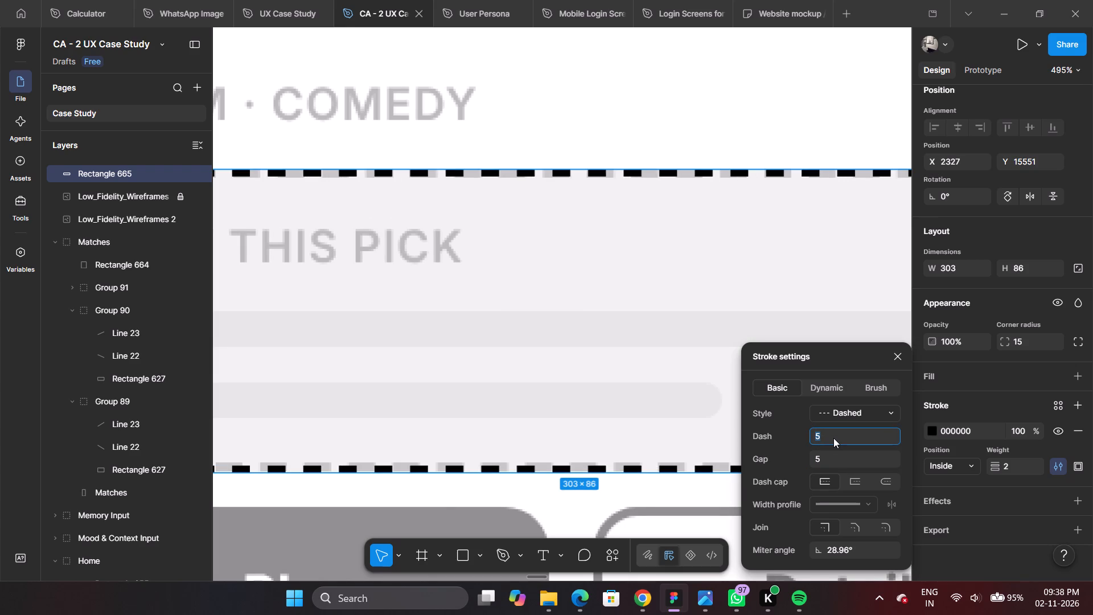
pyautogui.click(842, 458)
pyautogui.click(835, 435)
# Compare the rectangle's dash pattern with the reference dashes along the Why This Pick border and its corner.
pyautogui.keyDown('ctrl'); pyautogui.scroll(-2, 540, 171); pyautogui.keyUp('ctrl')
pyautogui.keyDown('ctrl'); pyautogui.scroll(11, 540, 171); pyautogui.keyUp('ctrl')
pyautogui.keyDown('ctrl'); pyautogui.scroll(-12, 556, 175); pyautogui.keyUp('ctrl')
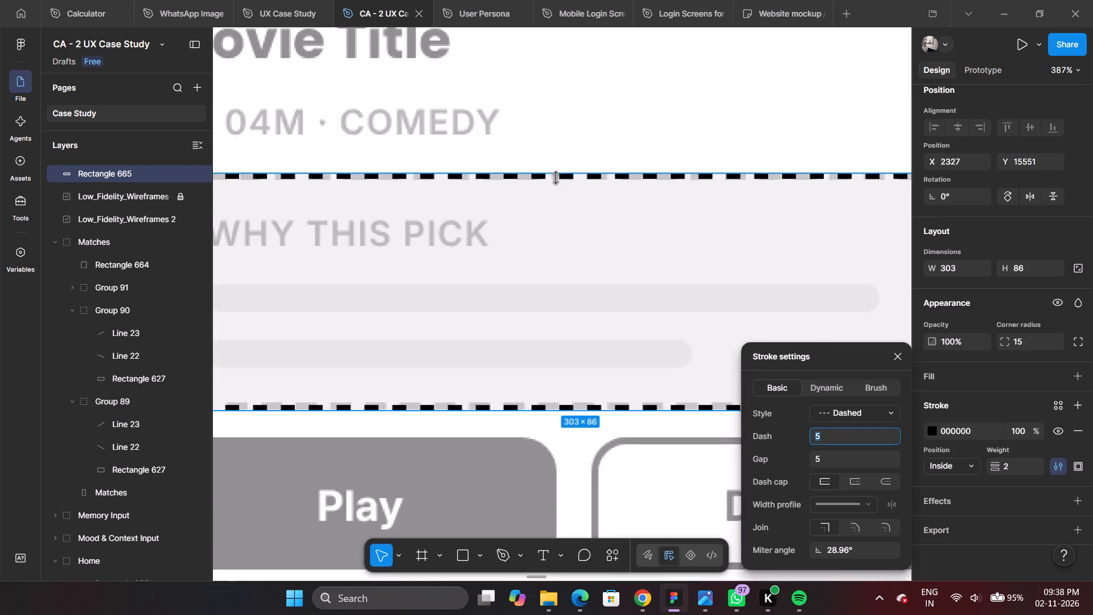
pyautogui.keyDown('ctrl'); pyautogui.scroll(-5, 556, 178); pyautogui.keyUp('ctrl')
pyautogui.keyDown('ctrl'); pyautogui.scroll(5, 320, 181); pyautogui.keyUp('ctrl')
pyautogui.keyDown('ctrl'); pyautogui.scroll(6, 372, 178); pyautogui.keyUp('ctrl')
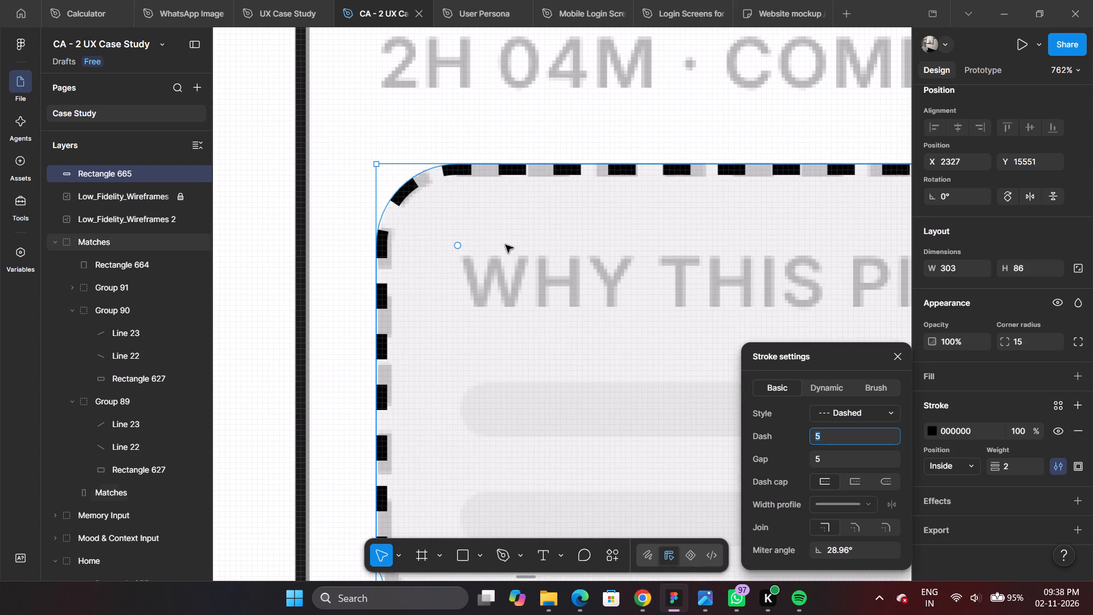
pyautogui.keyDown('ctrl'); pyautogui.scroll(-9, 484, 191); pyautogui.keyUp('ctrl')
pyautogui.keyDown('ctrl'); pyautogui.scroll(7, 688, 189); pyautogui.keyUp('ctrl')
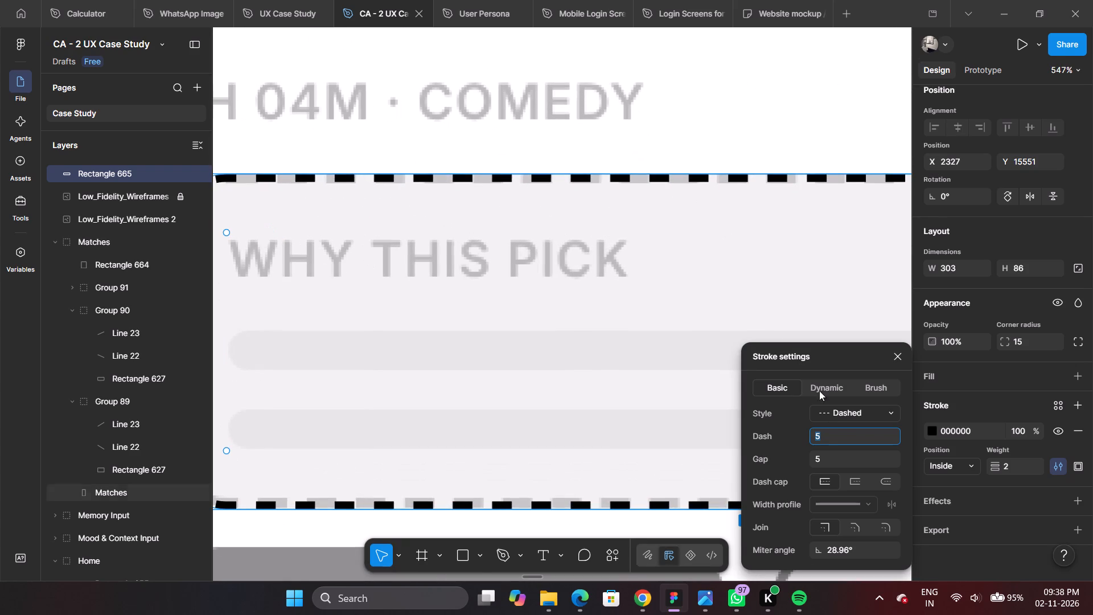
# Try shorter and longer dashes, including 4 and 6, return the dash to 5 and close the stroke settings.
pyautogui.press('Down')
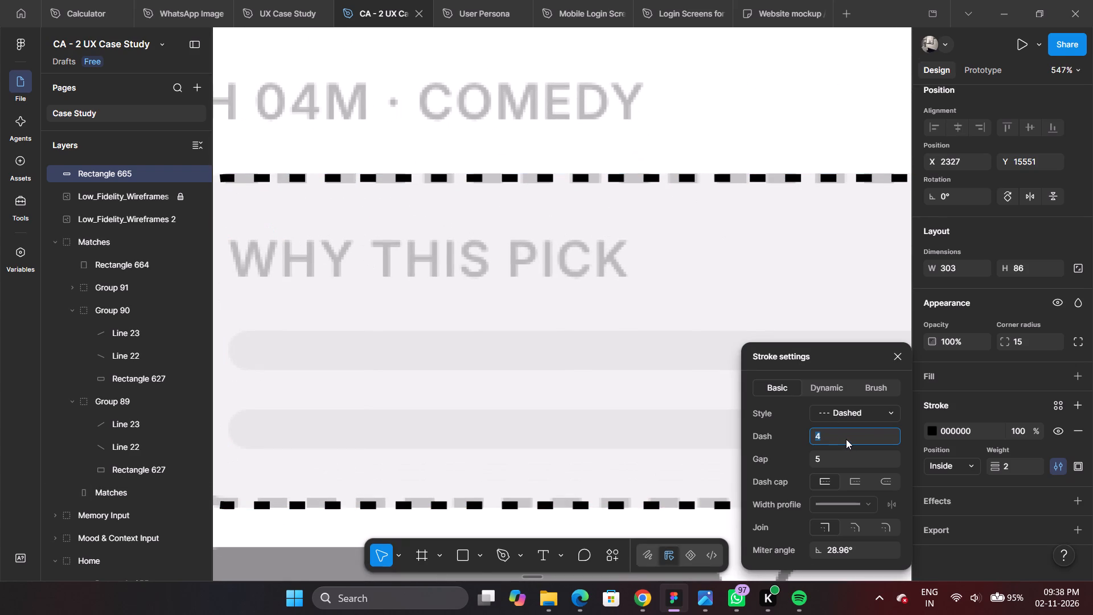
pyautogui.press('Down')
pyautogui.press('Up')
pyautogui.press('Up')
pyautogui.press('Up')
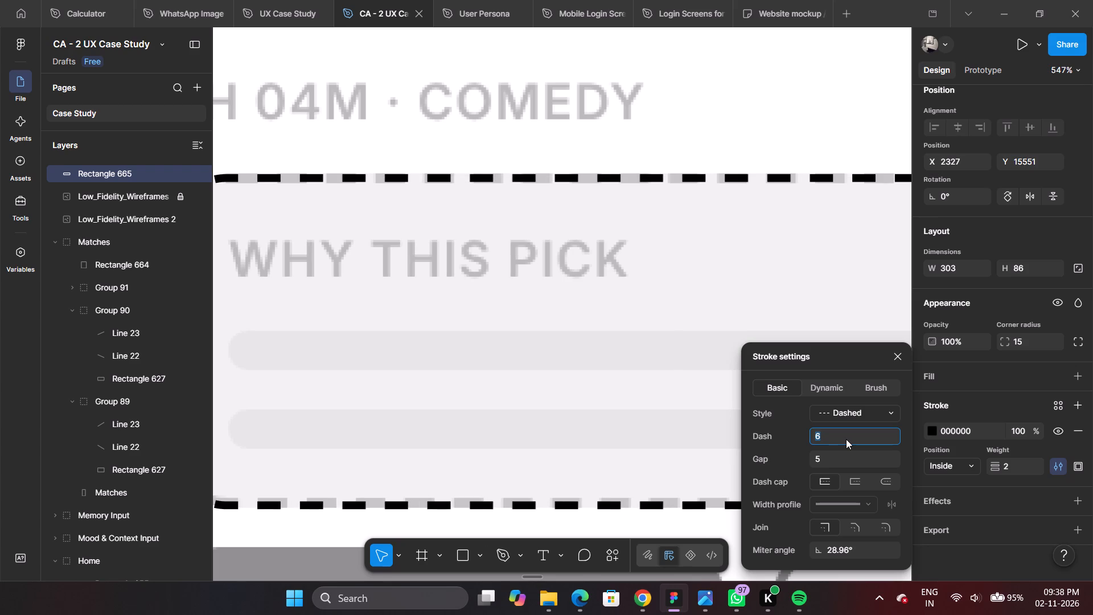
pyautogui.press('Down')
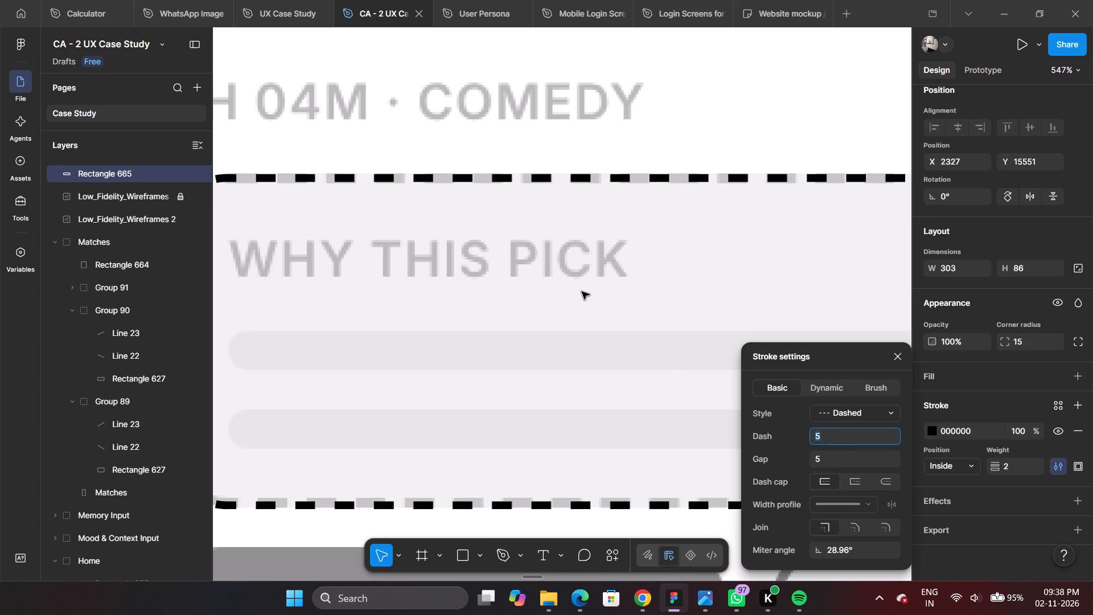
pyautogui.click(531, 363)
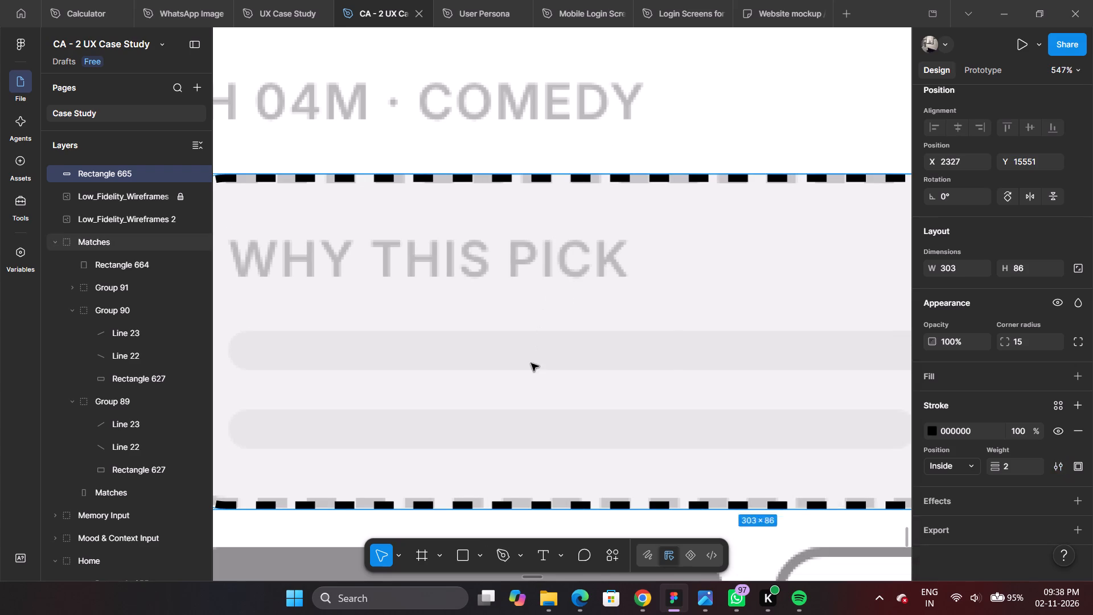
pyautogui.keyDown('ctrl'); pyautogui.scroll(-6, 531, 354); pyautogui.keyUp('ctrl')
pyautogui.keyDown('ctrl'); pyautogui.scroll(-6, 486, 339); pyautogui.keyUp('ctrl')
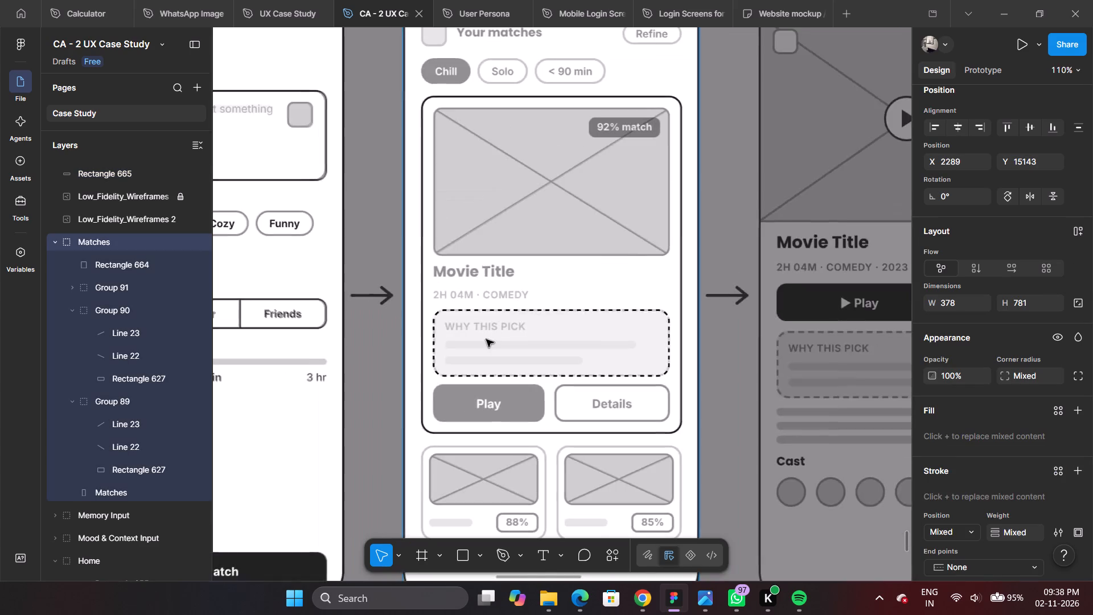
# Compare the dashed Why This Pick border on the traced Matches screen with the reference wireframe.
pyautogui.keyDown('ctrl'); pyautogui.scroll(-11, 486, 339); pyautogui.keyUp('ctrl')
pyautogui.press('space')
pyautogui.press('space')
pyautogui.press('space')
pyautogui.press('space')
pyautogui.press('space')
pyautogui.press('space')
pyautogui.press('space')
pyautogui.press('space')
pyautogui.press('space')
pyautogui.press('space')
pyautogui.press('space')
pyautogui.press('space')
pyautogui.press('space')
pyautogui.press('space')
pyautogui.press('space')
pyautogui.press('space')
pyautogui.press('space')
pyautogui.press('space')
pyautogui.press('space')
pyautogui.press('space')
pyautogui.moveTo(708, 317); pyautogui.dragTo(474, 266)
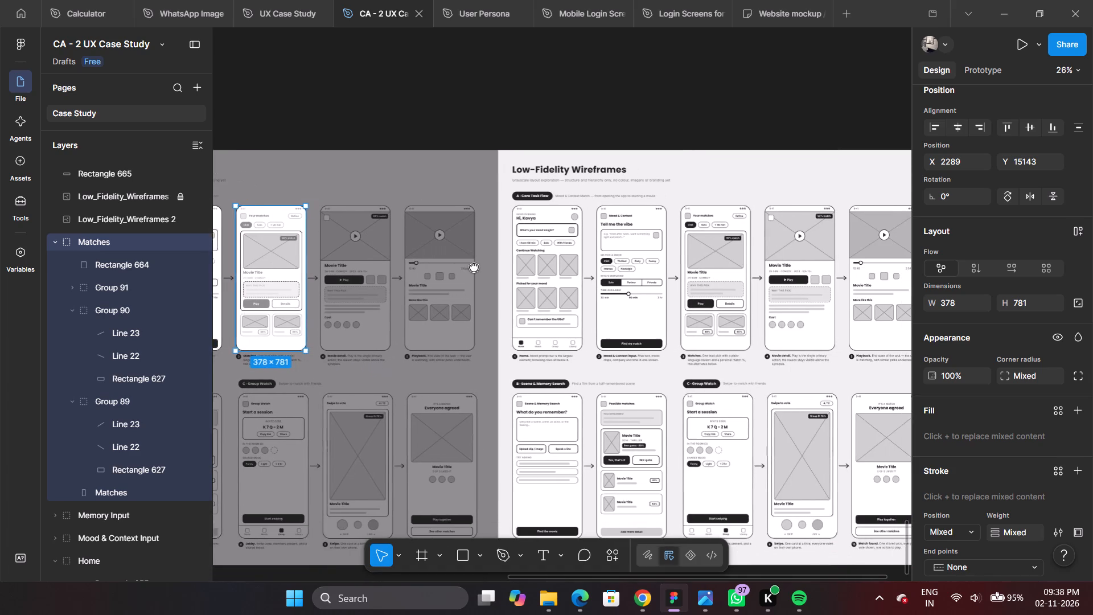
pyautogui.moveTo(474, 266); pyautogui.dragTo(471, 266)
pyautogui.keyDown('ctrl'); pyautogui.scroll(17, 739, 284); pyautogui.keyUp('ctrl')
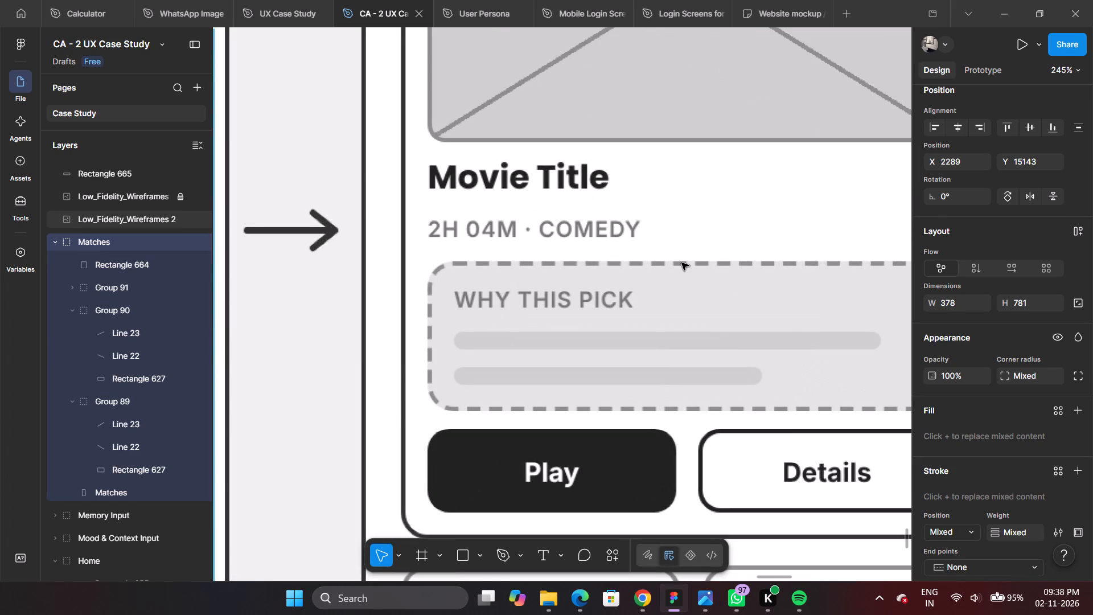
pyautogui.keyDown('ctrl'); pyautogui.scroll(6, 672, 255); pyautogui.keyUp('ctrl')
pyautogui.keyDown('ctrl'); pyautogui.scroll(-12, 672, 255); pyautogui.keyUp('ctrl')
pyautogui.keyDown('ctrl'); pyautogui.scroll(-16, 672, 255); pyautogui.keyUp('ctrl')
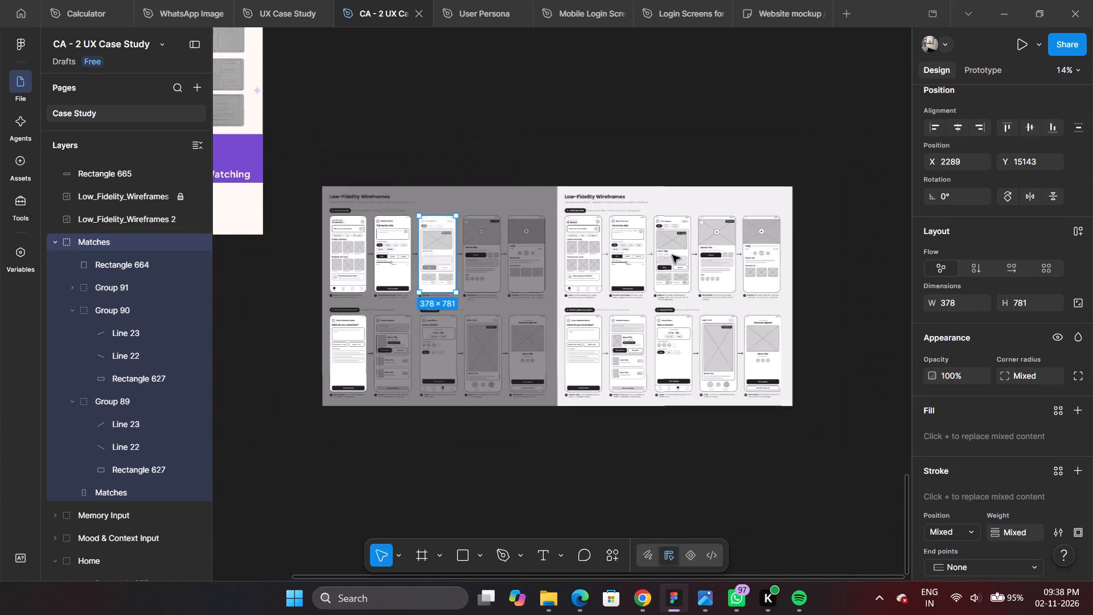
pyautogui.keyDown('ctrl'); pyautogui.scroll(6, 415, 242); pyautogui.keyUp('ctrl')
pyautogui.keyDown('ctrl'); pyautogui.scroll(12, 478, 293); pyautogui.keyUp('ctrl')
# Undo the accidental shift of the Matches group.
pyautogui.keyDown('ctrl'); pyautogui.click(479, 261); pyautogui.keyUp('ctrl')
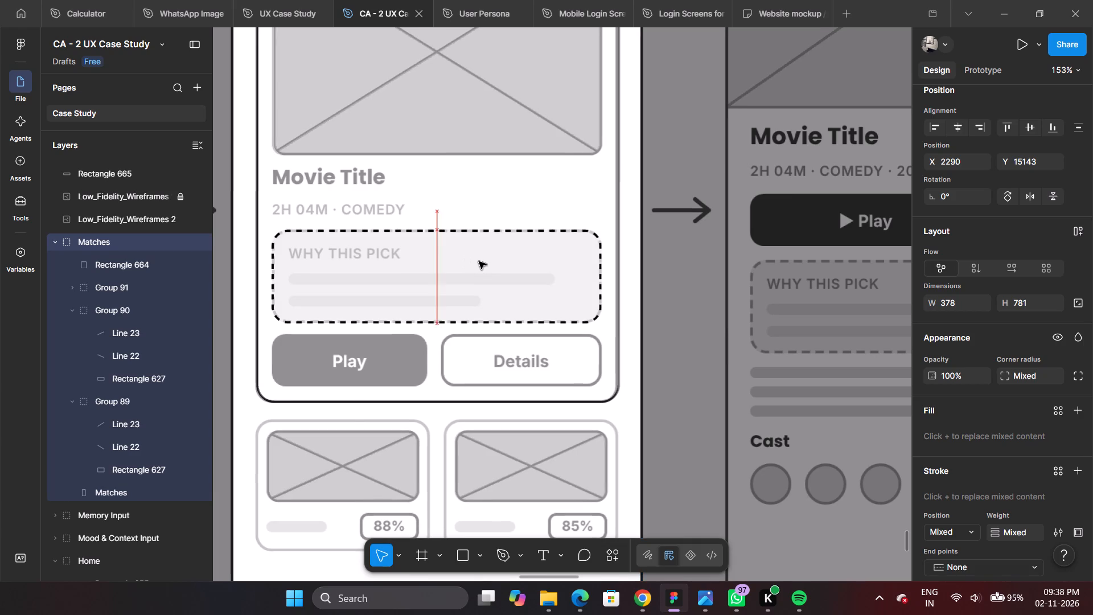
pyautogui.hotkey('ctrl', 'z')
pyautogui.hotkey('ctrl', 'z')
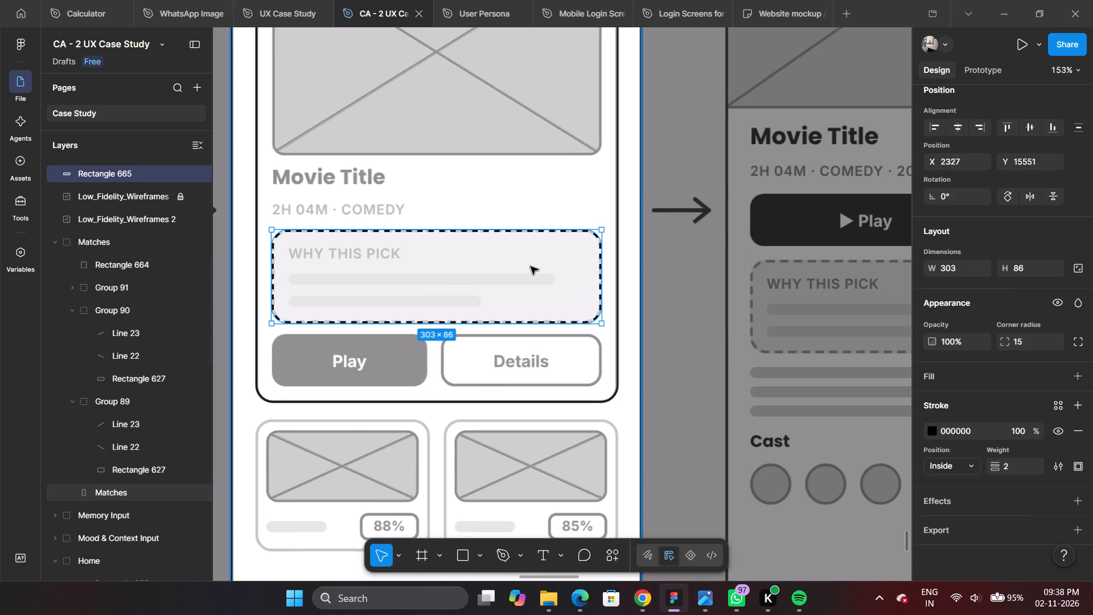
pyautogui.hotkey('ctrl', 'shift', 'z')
# Set the Why This Pick rectangle's stroke colour to 8E8E8E by sampling a dash on the reference box.
pyautogui.keyDown('ctrl'); pyautogui.click(513, 232); pyautogui.keyUp('ctrl')
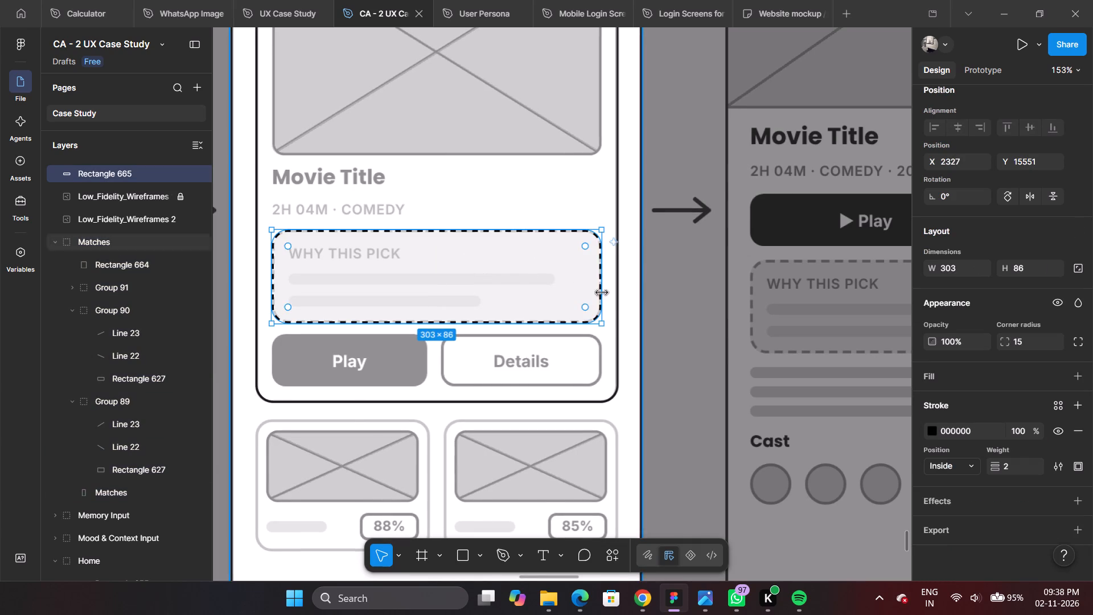
pyautogui.keyDown('ctrl'); pyautogui.scroll(-6, 617, 321); pyautogui.keyUp('ctrl')
pyautogui.scroll(-3, 946, 428)
pyautogui.keyDown('ctrl'); pyautogui.scroll(-6, 671, 362); pyautogui.keyUp('ctrl')
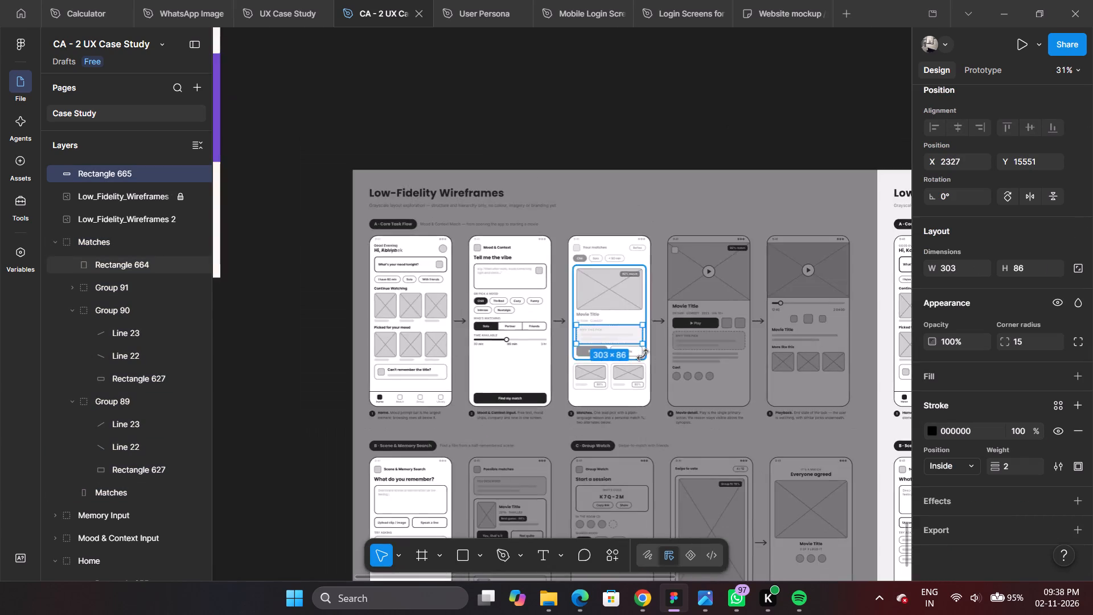
pyautogui.keyDown('ctrl'); pyautogui.scroll(-5, 643, 355); pyautogui.keyUp('ctrl')
pyautogui.keyDown('ctrl'); pyautogui.scroll(12, 936, 347); pyautogui.keyUp('ctrl')
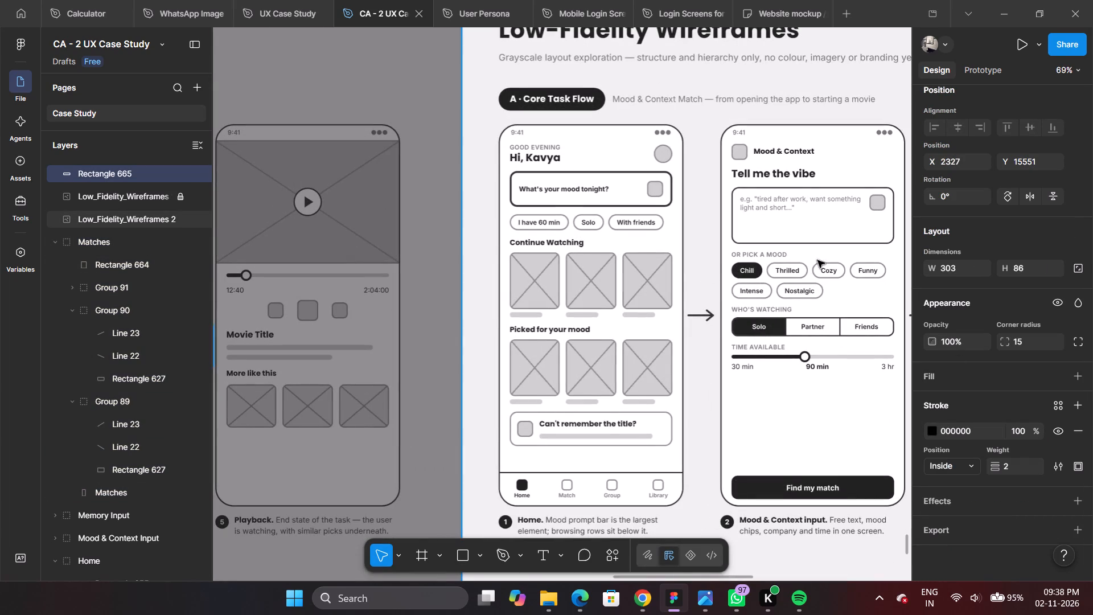
pyautogui.keyDown('ctrl'); pyautogui.scroll(-6, 604, 327); pyautogui.keyUp('ctrl')
pyautogui.keyDown('ctrl'); pyautogui.scroll(5, 806, 312); pyautogui.keyUp('ctrl')
pyautogui.keyDown('ctrl'); pyautogui.scroll(12, 817, 378); pyautogui.keyUp('ctrl')
pyautogui.keyDown('ctrl'); pyautogui.scroll(3, 817, 310); pyautogui.keyUp('ctrl')
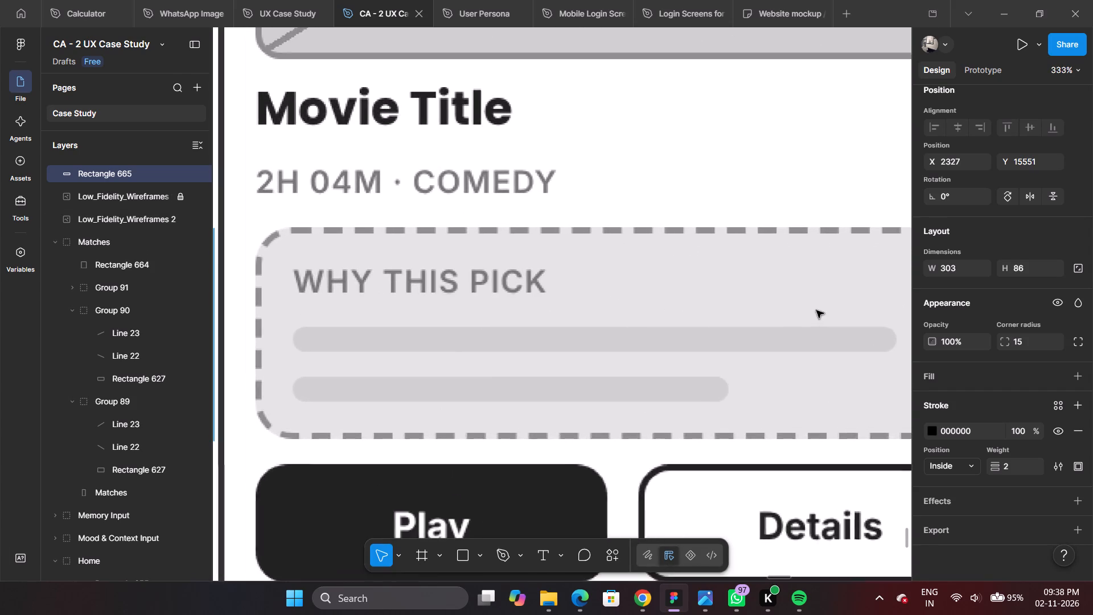
pyautogui.keyDown('ctrl'); pyautogui.scroll(-4, 651, 295); pyautogui.keyUp('ctrl')
pyautogui.keyDown('ctrl'); pyautogui.scroll(5, 788, 308); pyautogui.keyUp('ctrl')
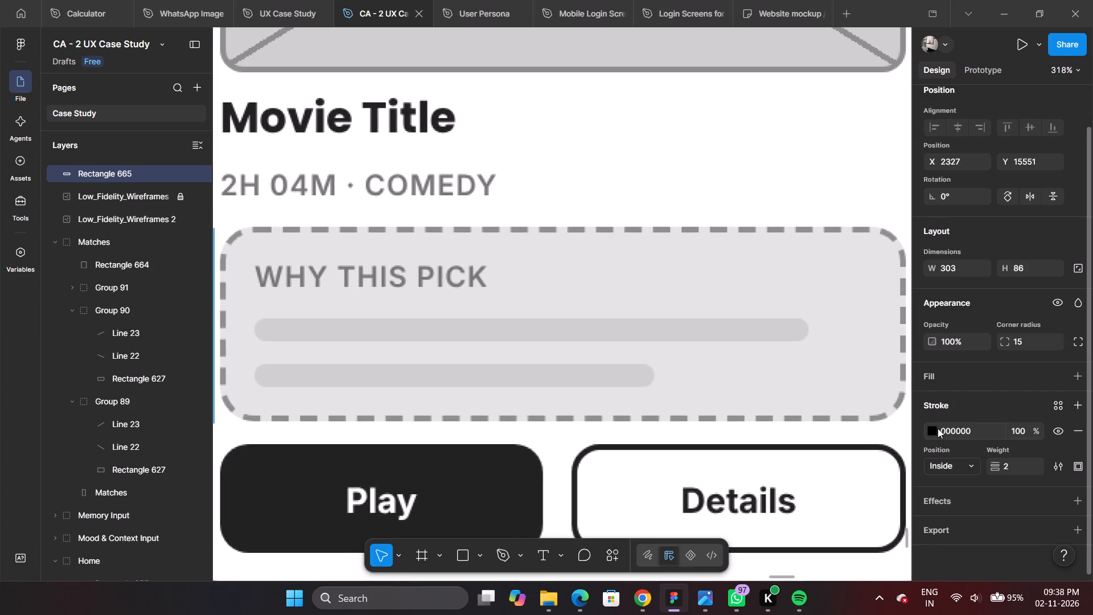
pyautogui.click(933, 430)
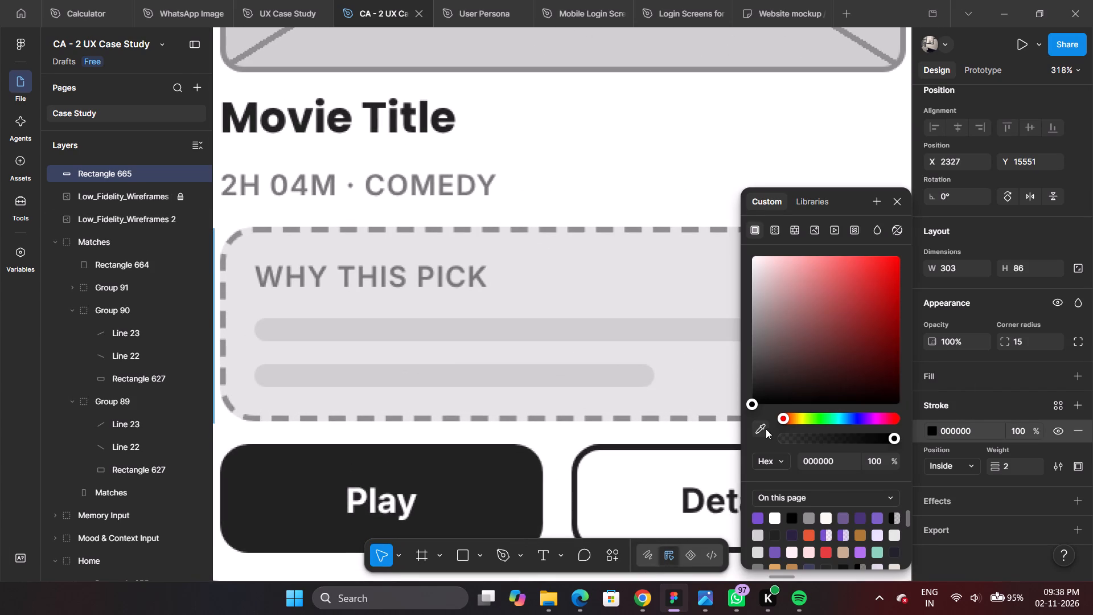
pyautogui.click(760, 426)
pyautogui.keyDown('ctrl'); pyautogui.scroll(17, 715, 418); pyautogui.keyUp('ctrl')
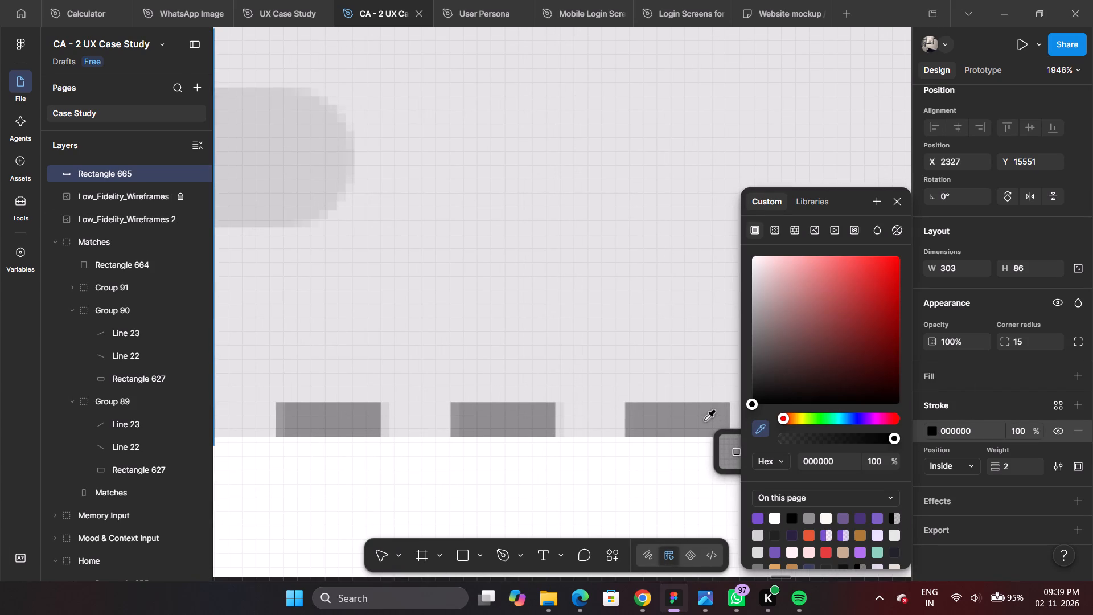
pyautogui.click(705, 421)
# Examine the reference Why This Pick box's dashes and background up close.
pyautogui.keyDown('ctrl'); pyautogui.scroll(-16, 705, 421); pyautogui.keyUp('ctrl')
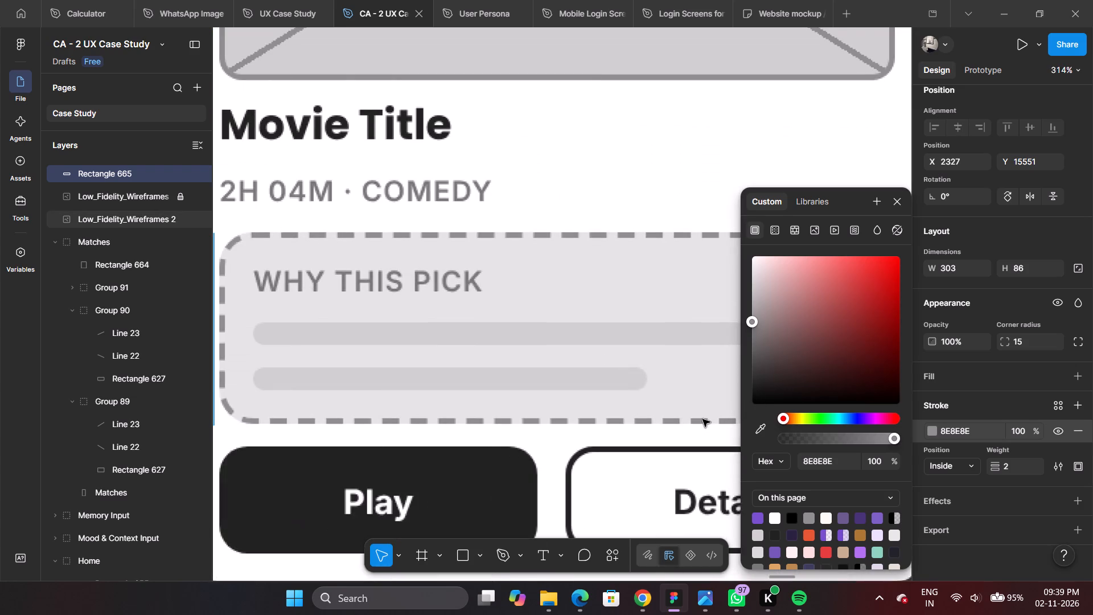
pyautogui.keyDown('ctrl'); pyautogui.scroll(6, 650, 348); pyautogui.keyUp('ctrl')
pyautogui.keyDown('ctrl'); pyautogui.scroll(6, 676, 474); pyautogui.keyUp('ctrl')
pyautogui.keyDown('ctrl'); pyautogui.scroll(-5, 662, 456); pyautogui.keyUp('ctrl')
pyautogui.keyDown('ctrl'); pyautogui.scroll(6, 610, 369); pyautogui.keyUp('ctrl')
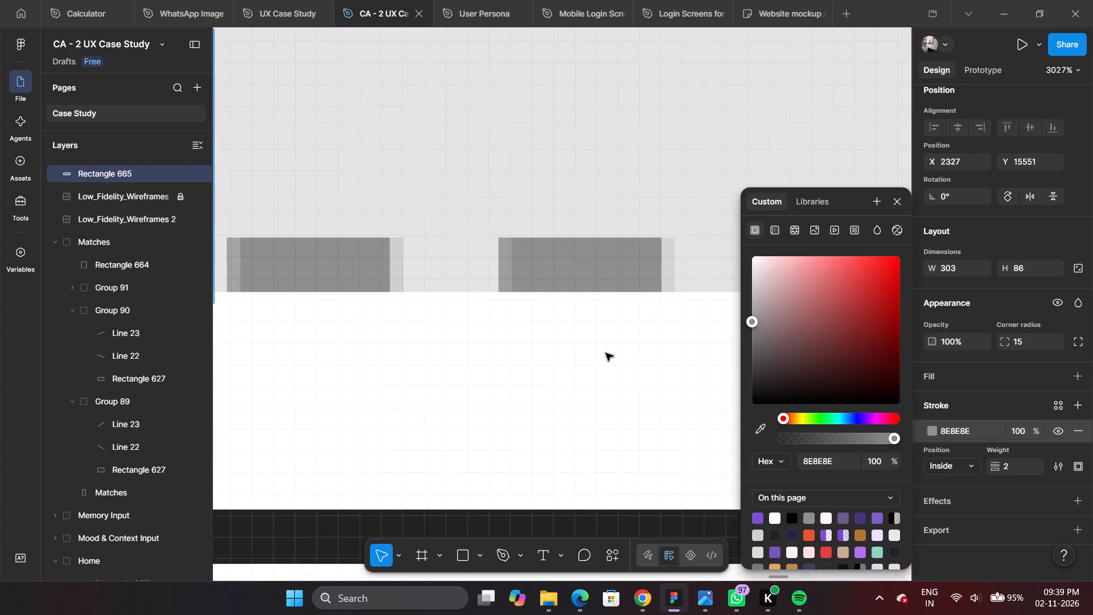
pyautogui.keyDown('ctrl'); pyautogui.scroll(-14, 606, 346); pyautogui.keyUp('ctrl')
pyautogui.scroll(4, 606, 346)
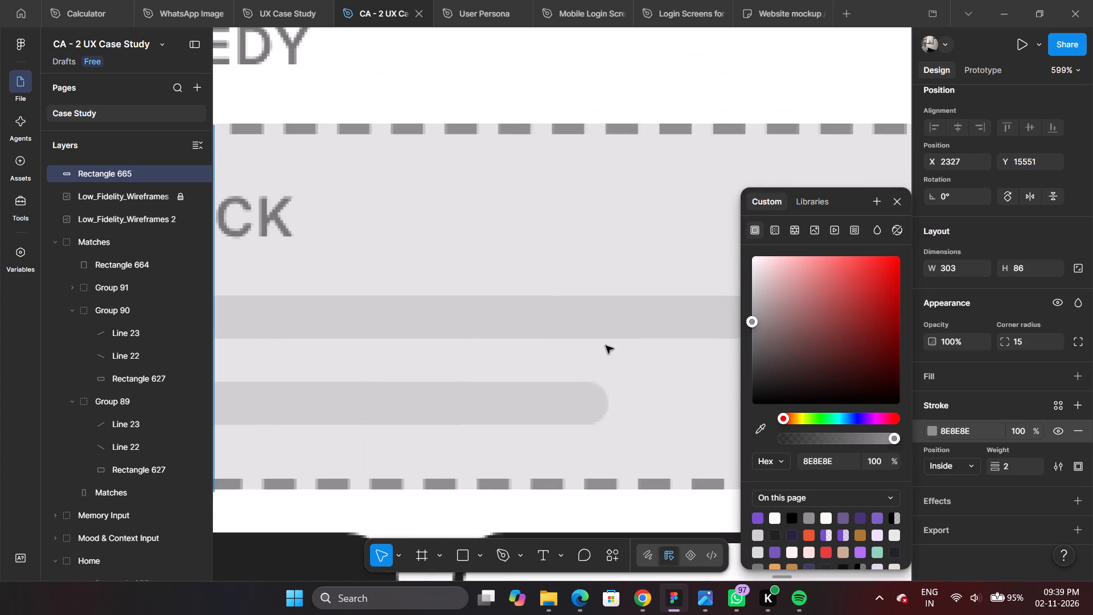
pyautogui.keyDown('ctrl'); pyautogui.scroll(-3, 606, 346); pyautogui.keyUp('ctrl')
pyautogui.keyDown('ctrl'); pyautogui.scroll(3, 606, 346); pyautogui.keyUp('ctrl')
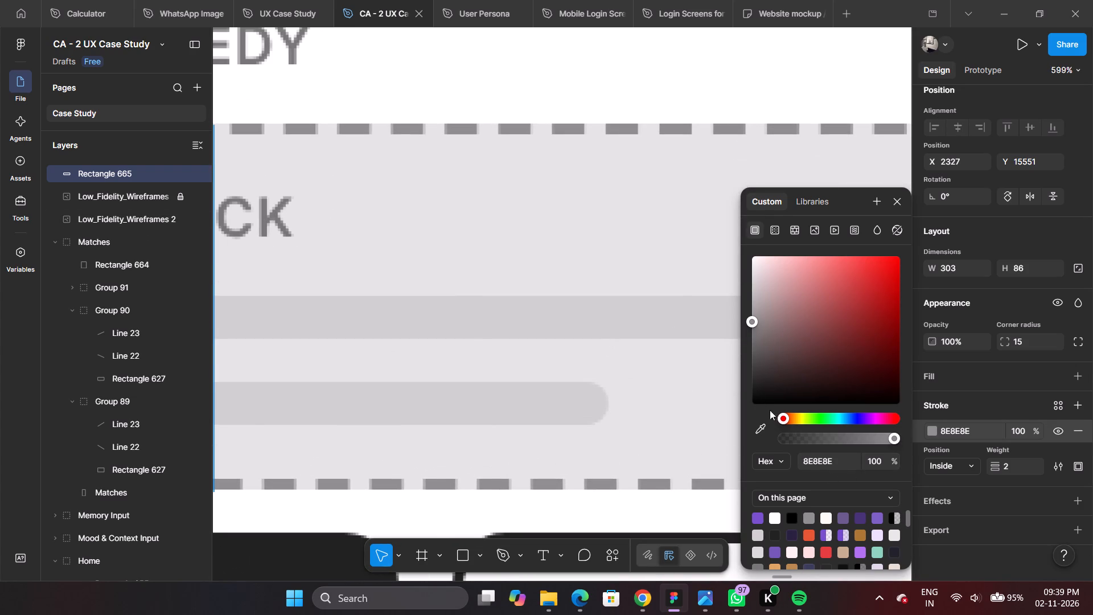
# Add a fill to the Why This Pick rectangle and set it to E4E4E4, sampled from the reference box's background.
pyautogui.click(1078, 378)
pyautogui.click(936, 403)
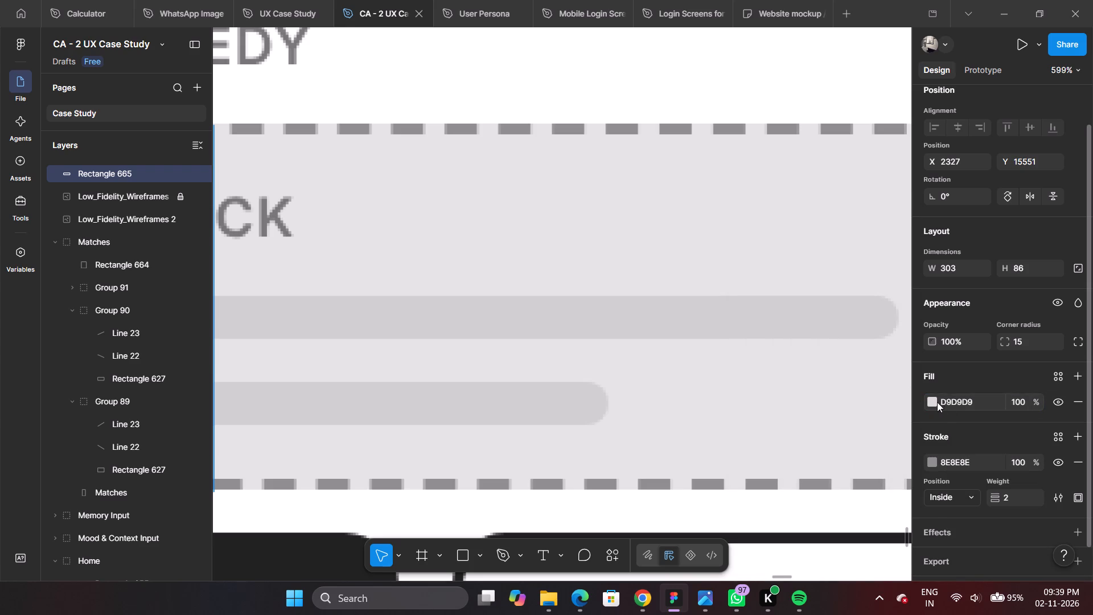
pyautogui.click(932, 400)
pyautogui.click(761, 427)
pyautogui.keyDown('ctrl'); pyautogui.scroll(-5, 660, 297); pyautogui.keyUp('ctrl')
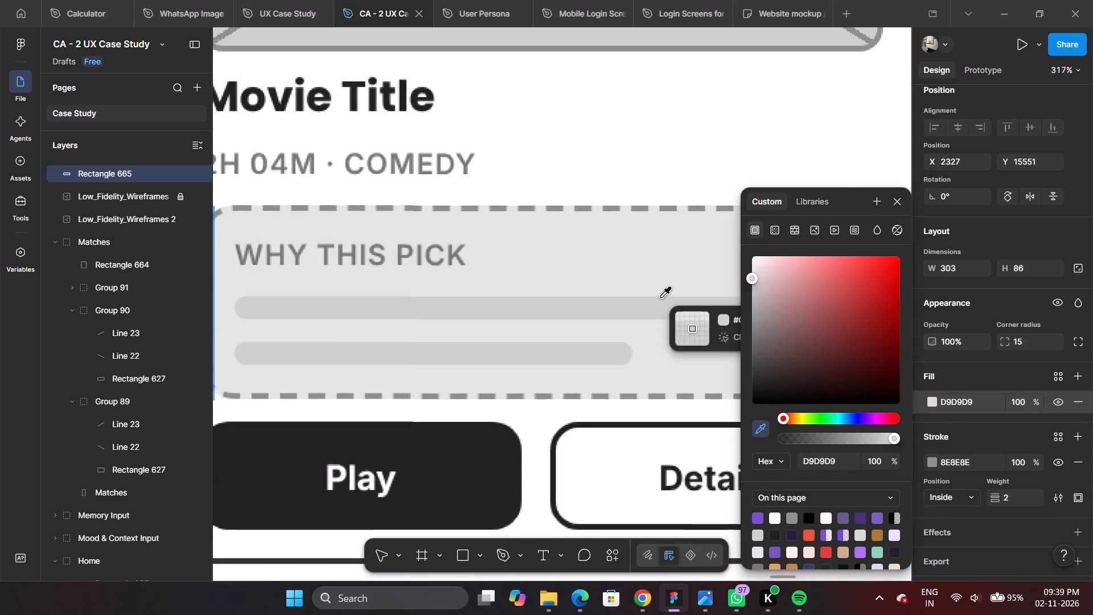
pyautogui.keyDown('ctrl'); pyautogui.scroll(-4, 660, 297); pyautogui.keyUp('ctrl')
pyautogui.click(645, 273)
pyautogui.keyDown('ctrl'); pyautogui.scroll(-17, 645, 273); pyautogui.keyUp('ctrl')
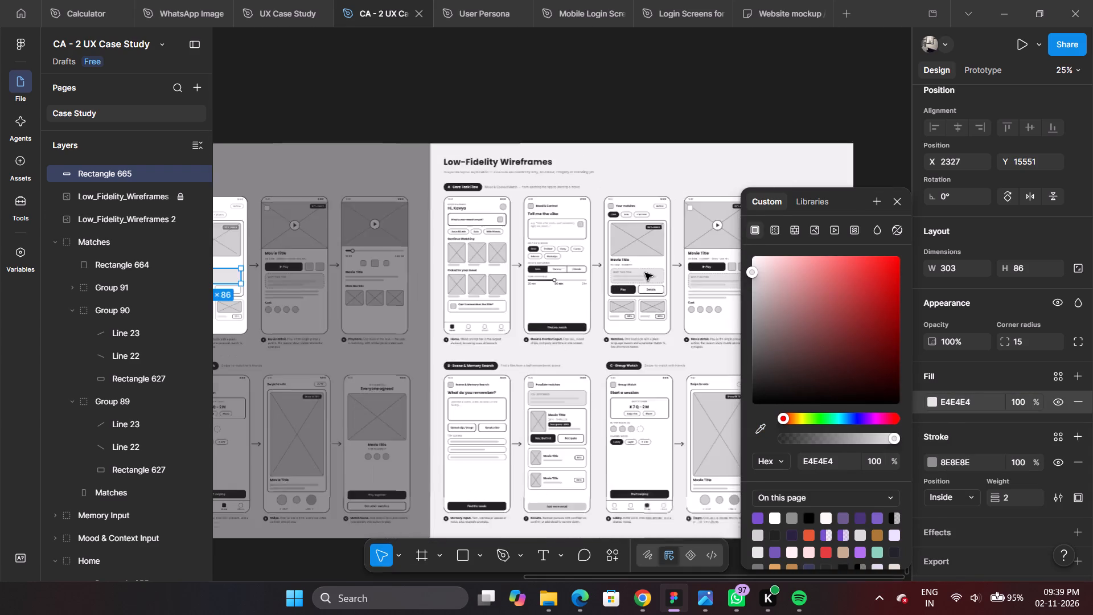
pyautogui.keyDown('ctrl'); pyautogui.scroll(-4, 645, 273); pyautogui.keyUp('ctrl')
pyautogui.keyDown('ctrl'); pyautogui.scroll(15, 393, 284); pyautogui.keyUp('ctrl')
pyautogui.keyDown('ctrl'); pyautogui.scroll(4, 427, 247); pyautogui.keyUp('ctrl')
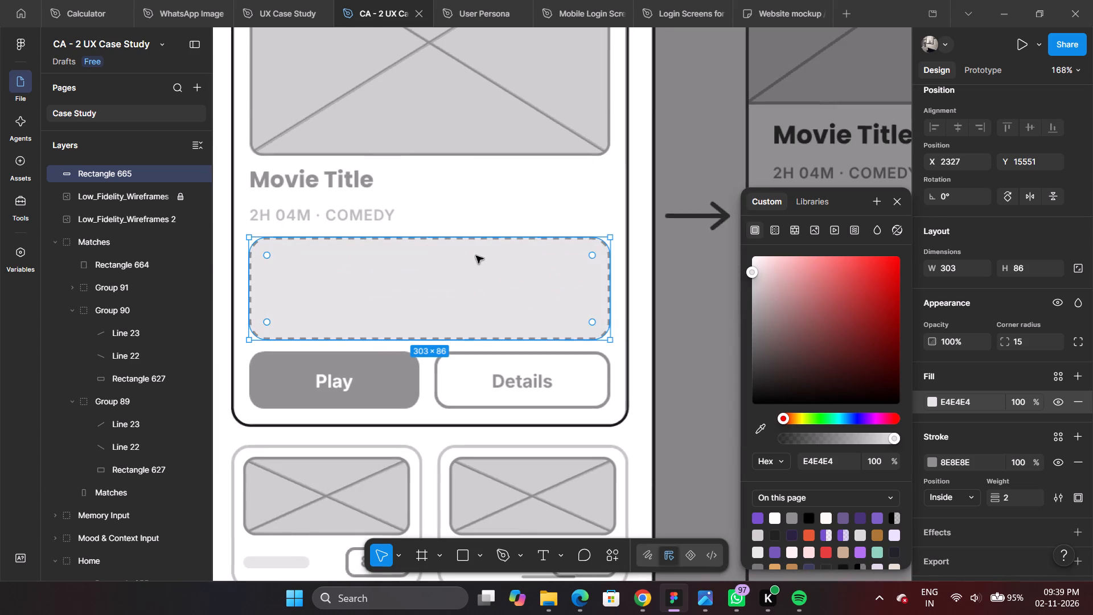
pyautogui.keyDown('ctrl'); pyautogui.click(646, 311); pyautogui.keyUp('ctrl')
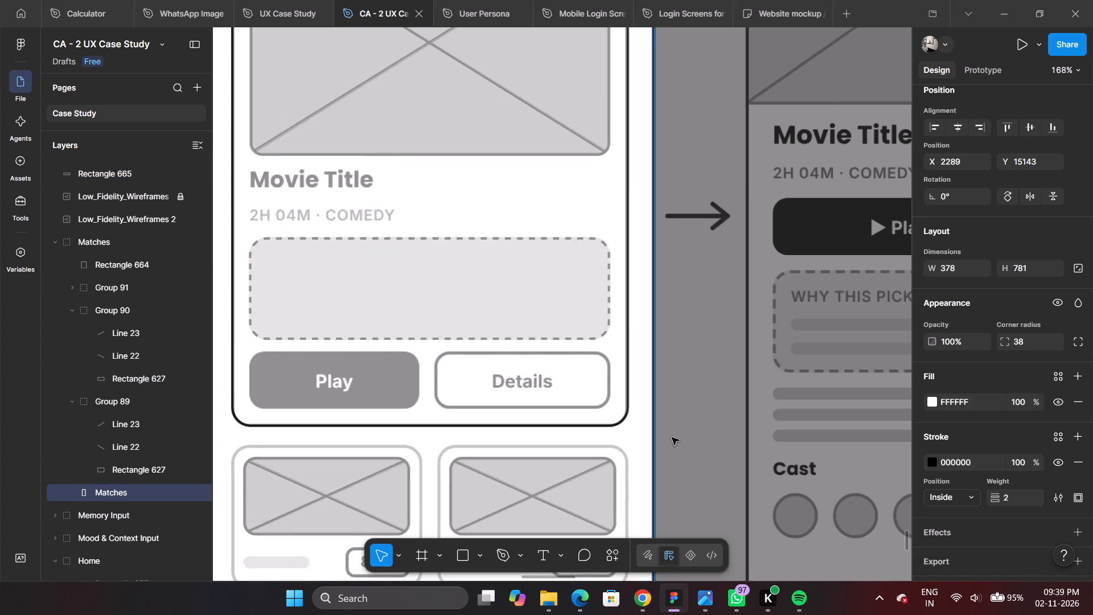
# Compare the filled Why This Pick box on the traced Matches screen with the reference Matches wireframe.
pyautogui.scroll(2, 135, 312)
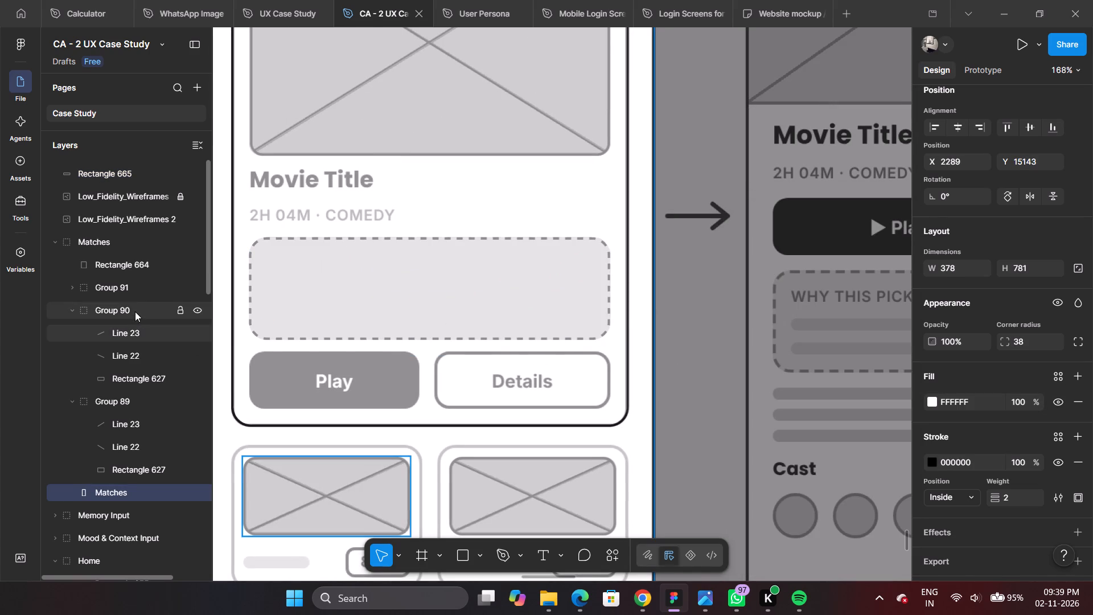
pyautogui.scroll(4, 135, 311)
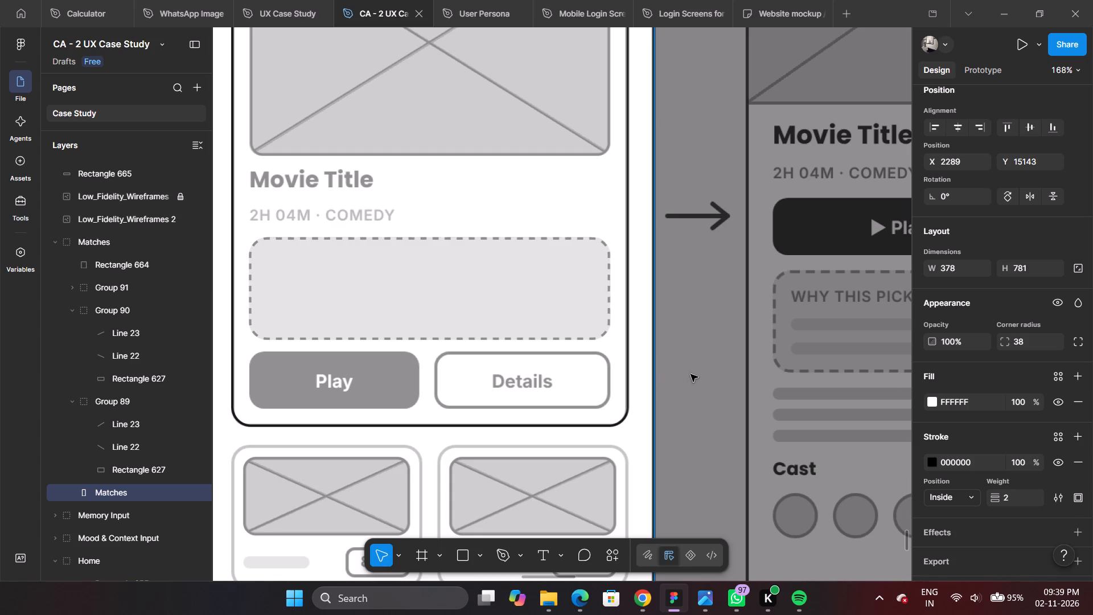
pyautogui.keyDown('ctrl'); pyautogui.scroll(-10, 691, 375); pyautogui.keyUp('ctrl')
pyautogui.keyDown('ctrl'); pyautogui.scroll(-6, 457, 405); pyautogui.keyUp('ctrl')
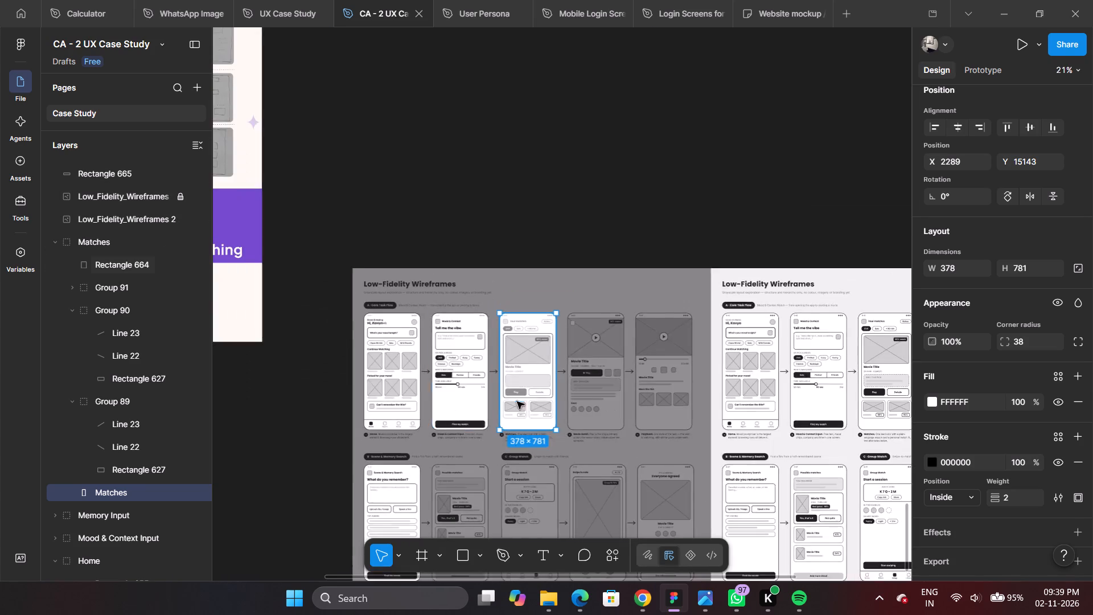
pyautogui.keyDown('ctrl'); pyautogui.scroll(5, 525, 399); pyautogui.keyUp('ctrl')
pyautogui.keyDown('ctrl'); pyautogui.scroll(-5, 527, 398); pyautogui.keyUp('ctrl')
pyautogui.keyDown('ctrl'); pyautogui.scroll(-4, 415, 409); pyautogui.keyUp('ctrl')
pyautogui.keyDown('ctrl'); pyautogui.scroll(5, 638, 399); pyautogui.keyUp('ctrl')
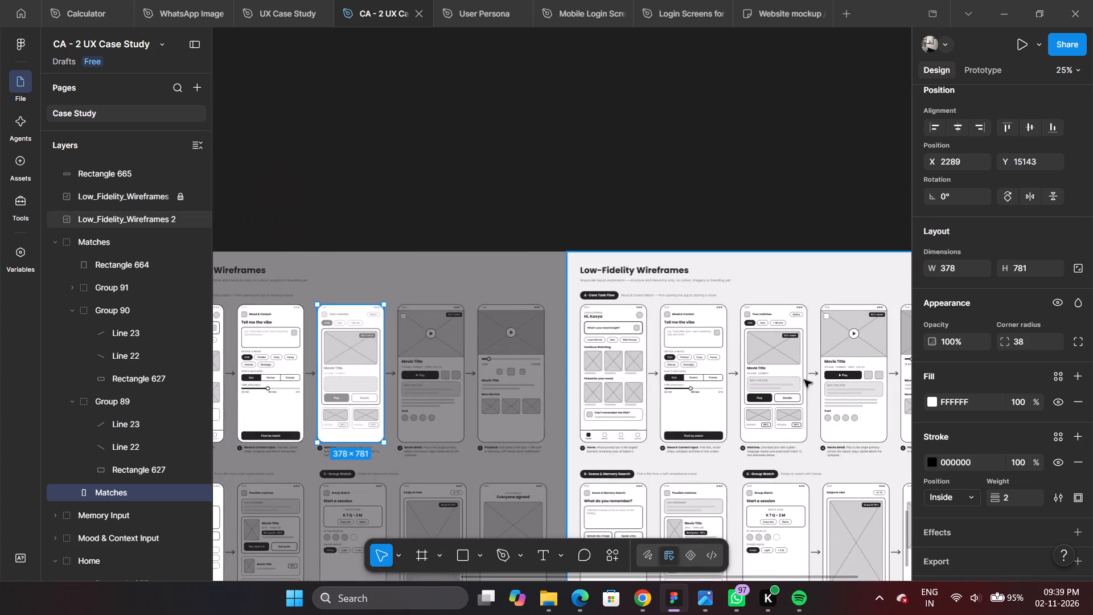
pyautogui.keyDown('ctrl'); pyautogui.scroll(16, 807, 380); pyautogui.keyUp('ctrl')
pyautogui.keyDown('ctrl'); pyautogui.scroll(-5, 606, 391); pyautogui.keyUp('ctrl')
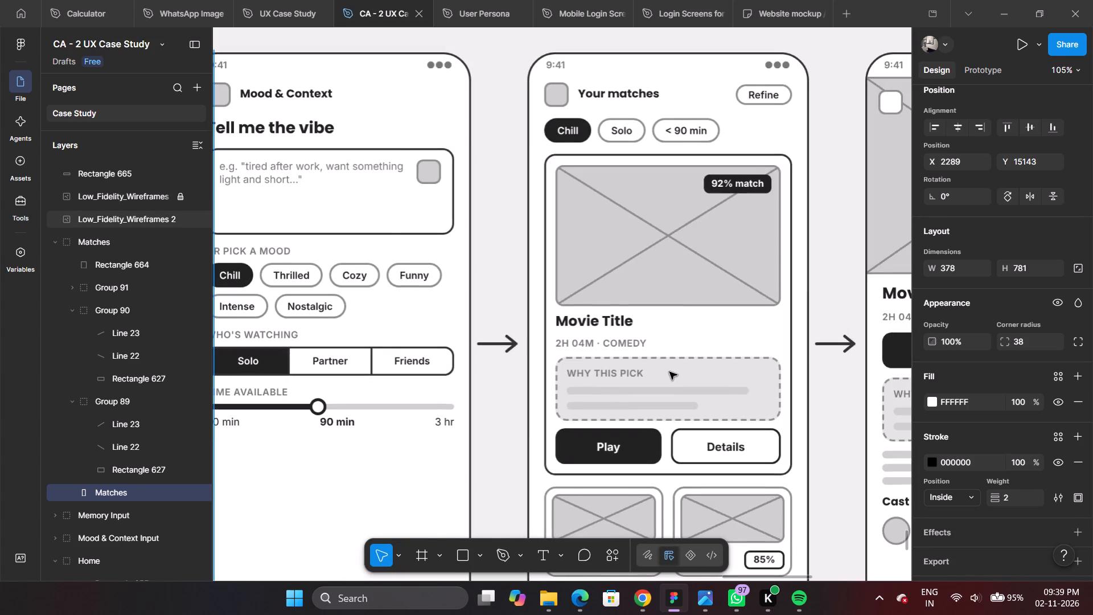
pyautogui.keyDown('ctrl'); pyautogui.scroll(-10, 669, 372); pyautogui.keyUp('ctrl')
pyautogui.keyDown('ctrl'); pyautogui.scroll(4, 671, 377); pyautogui.keyUp('ctrl')
pyautogui.keyDown('ctrl'); pyautogui.scroll(-4, 671, 377); pyautogui.keyUp('ctrl')
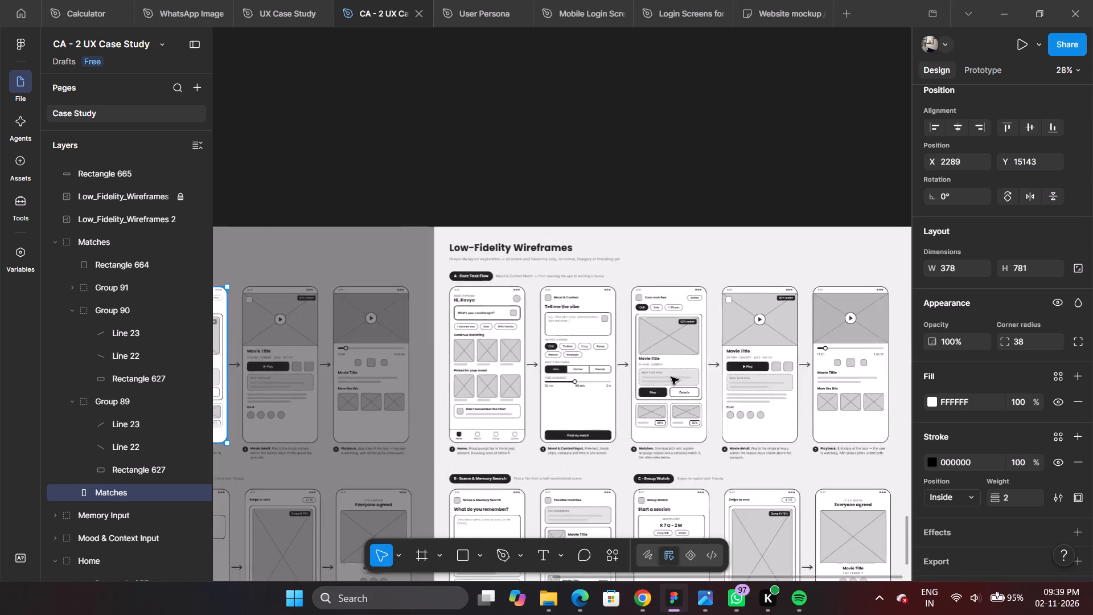
pyautogui.keyDown('ctrl'); pyautogui.scroll(-6, 671, 377); pyautogui.keyUp('ctrl')
pyautogui.keyDown('ctrl'); pyautogui.scroll(17, 409, 376); pyautogui.keyUp('ctrl')
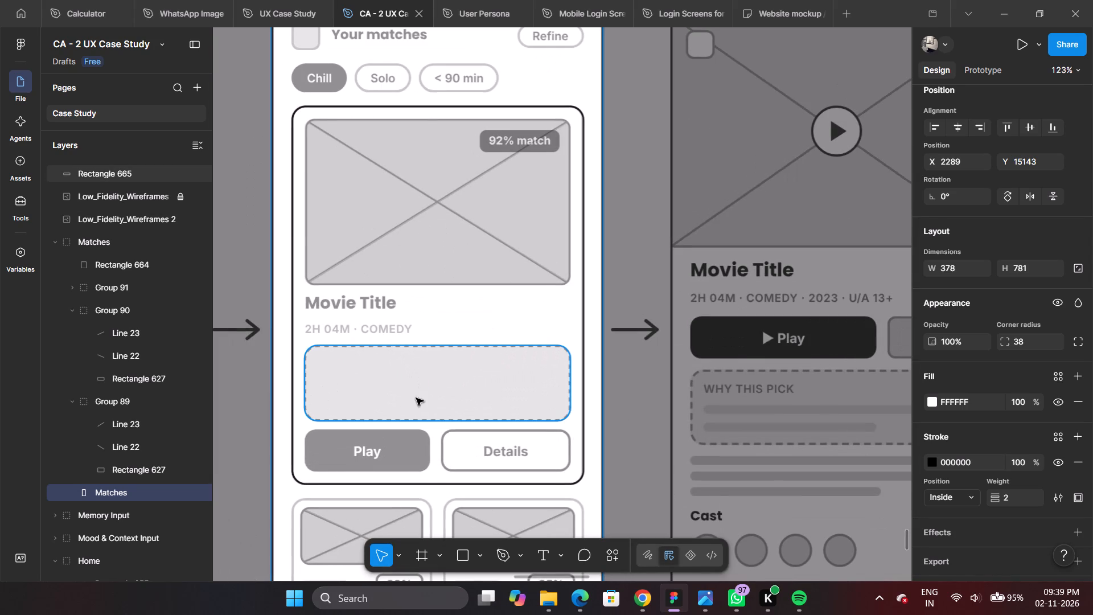
# Move the Why This Pick rectangle's layer into the Matches group, directly above Rectangle 664.
pyautogui.keyDown('ctrl'); pyautogui.click(416, 398); pyautogui.keyUp('ctrl')
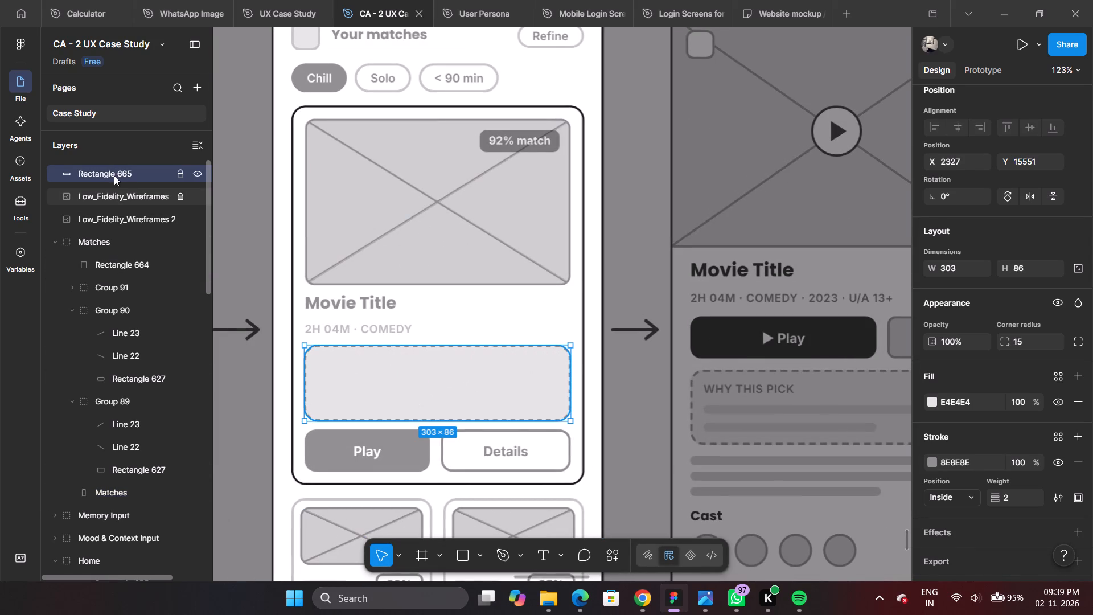
pyautogui.moveTo(109, 174); pyautogui.dragTo(117, 239)
pyautogui.moveTo(117, 239); pyautogui.dragTo(121, 256)
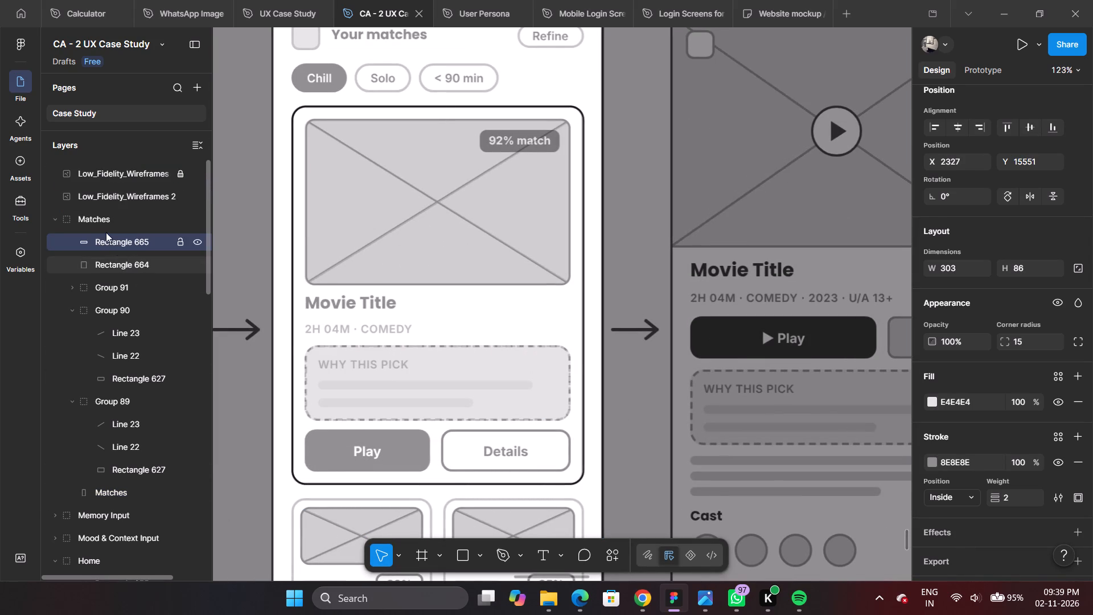
# Check which shapes Rectangle 664 and Rectangle 665 are and inspect the dashed box's alignment over the reference border.
pyautogui.click(132, 263)
pyautogui.click(124, 243)
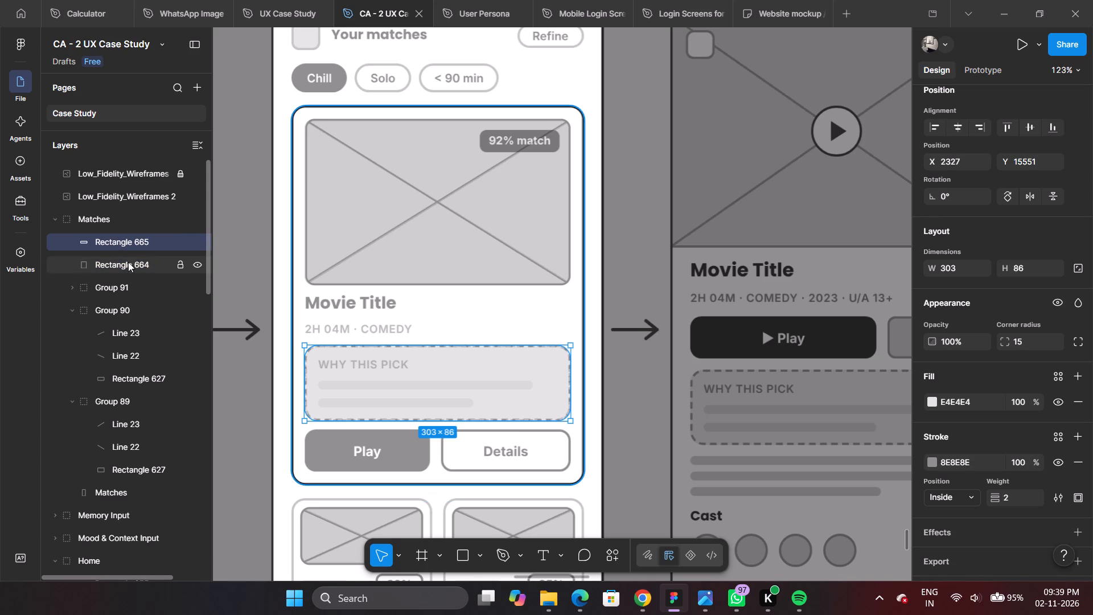
pyautogui.click(129, 263)
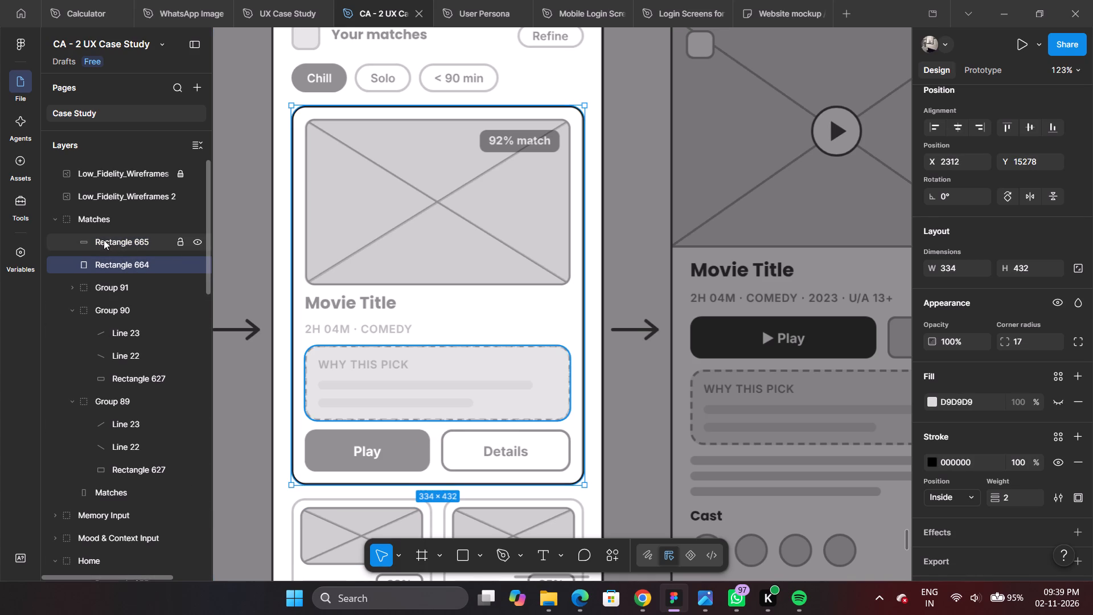
pyautogui.click(104, 240)
pyautogui.keyDown('ctrl'); pyautogui.scroll(5, 336, 434); pyautogui.keyUp('ctrl')
pyautogui.keyDown('ctrl'); pyautogui.scroll(3, 369, 359); pyautogui.keyUp('ctrl')
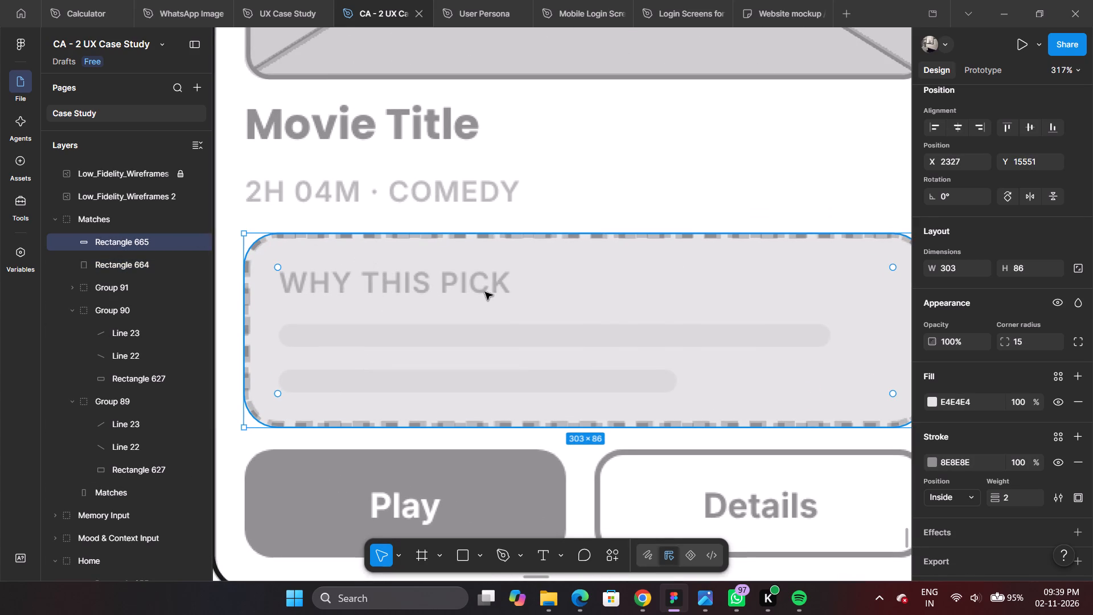
# Duplicate the WHO'S WATCHING label from the Mood & Context screen onto the heading of the Why This Pick box on Matches.
pyautogui.keyDown('ctrl'); pyautogui.scroll(-11, 485, 292); pyautogui.keyUp('ctrl')
pyautogui.keyDown('ctrl'); pyautogui.scroll(1, 263, 266); pyautogui.keyUp('ctrl')
pyautogui.keyDown('ctrl'); pyautogui.scroll(-5, 434, 265); pyautogui.keyUp('ctrl')
pyautogui.keyDown('ctrl'); pyautogui.scroll(3, 344, 261); pyautogui.keyUp('ctrl')
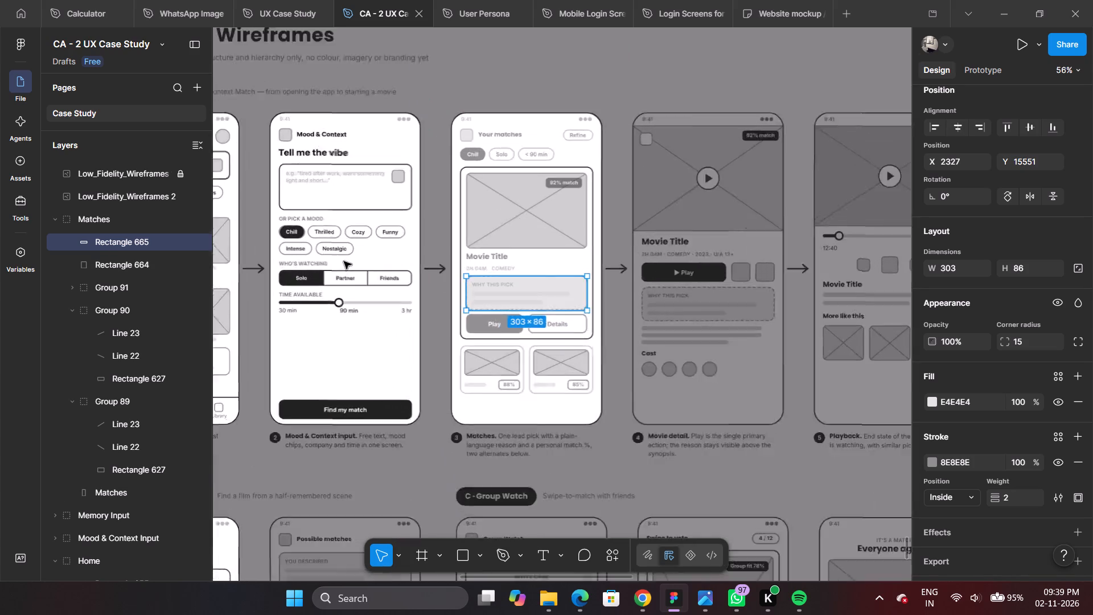
pyautogui.keyDown('ctrl'); pyautogui.scroll(2, 344, 261); pyautogui.keyUp('ctrl')
pyautogui.keyDown('ctrl'); pyautogui.click(293, 264); pyautogui.keyUp('ctrl')
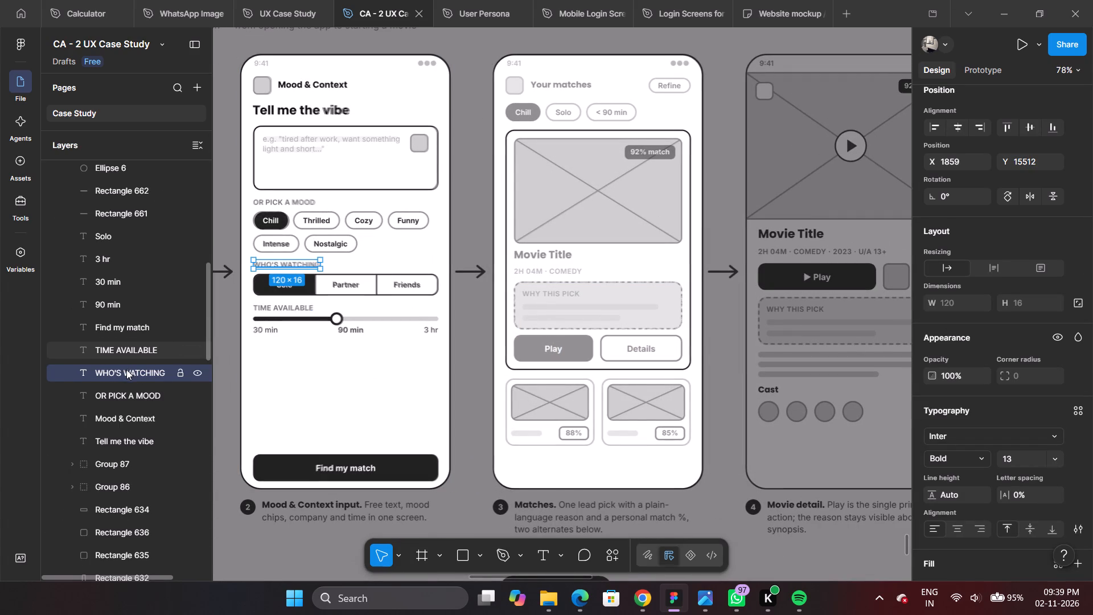
pyautogui.keyDown('alt'); pyautogui.moveTo(126, 370); pyautogui.dragTo(532, 305); pyautogui.keyUp('alt')
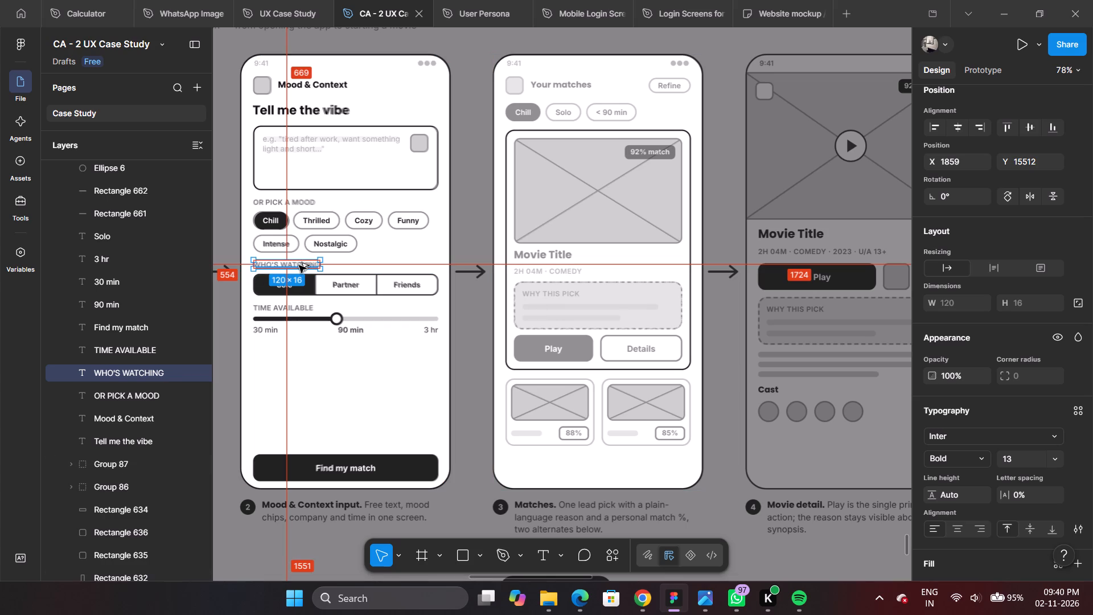
pyautogui.keyDown('alt'); pyautogui.moveTo(298, 265); pyautogui.dragTo(558, 260); pyautogui.keyUp('alt')
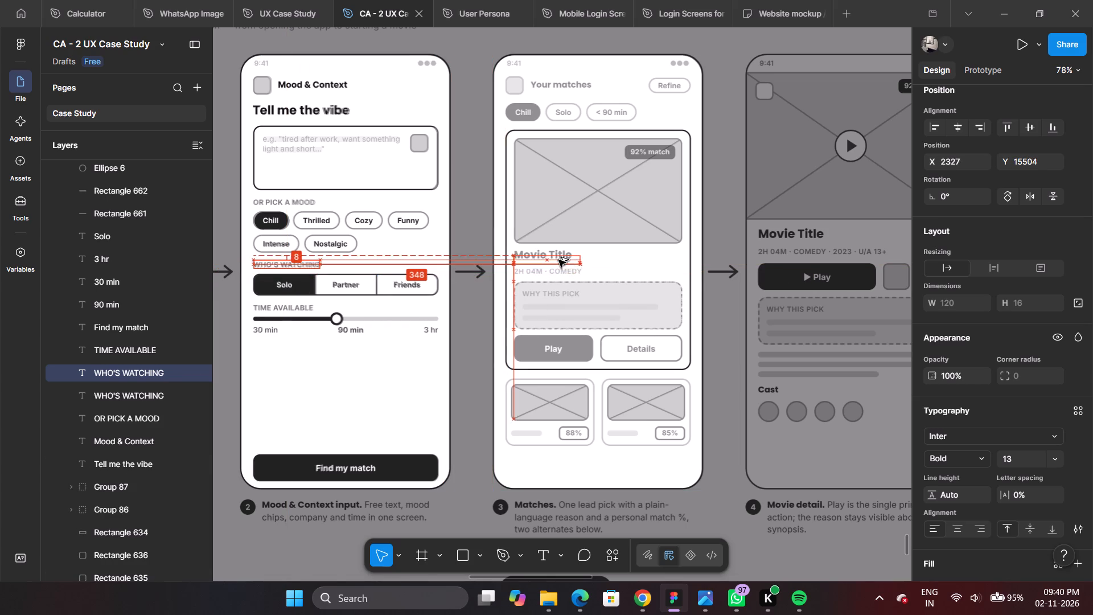
pyautogui.keyDown('alt'); pyautogui.moveTo(558, 260); pyautogui.dragTo(584, 300); pyautogui.keyUp('alt')
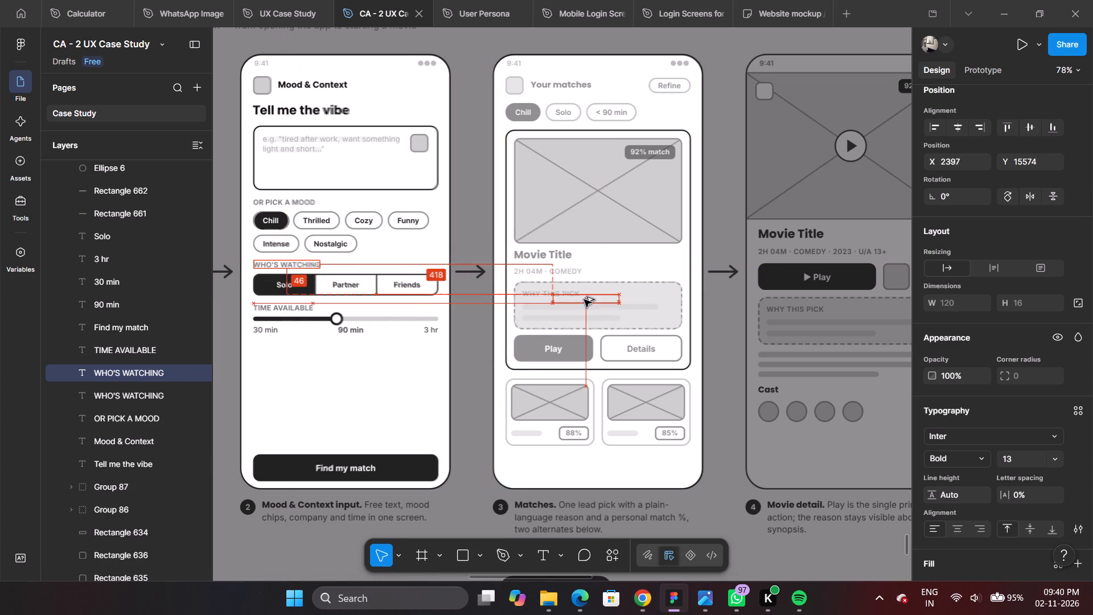
pyautogui.keyDown('alt'); pyautogui.moveTo(584, 300); pyautogui.dragTo(561, 294); pyautogui.keyUp('alt')
# Move the duplicated WHO'S WATCHING label's layer into the Matches group, directly above Rectangle 665.
pyautogui.keyDown('ctrl'); pyautogui.scroll(7, 560, 294); pyautogui.keyUp('ctrl')
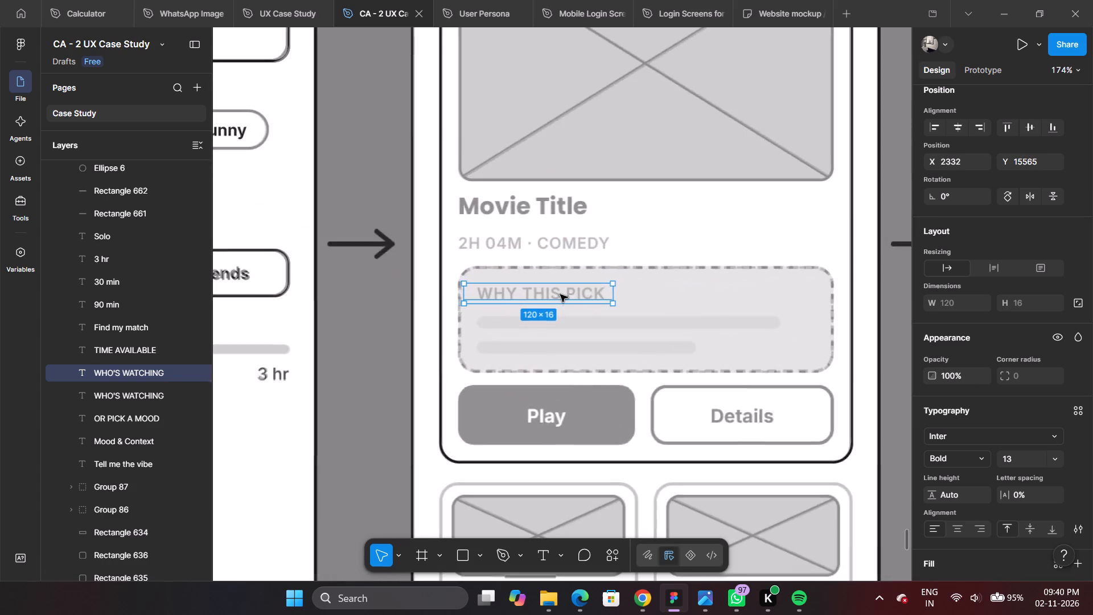
pyautogui.keyDown('ctrl'); pyautogui.scroll(4, 560, 294); pyautogui.keyUp('ctrl')
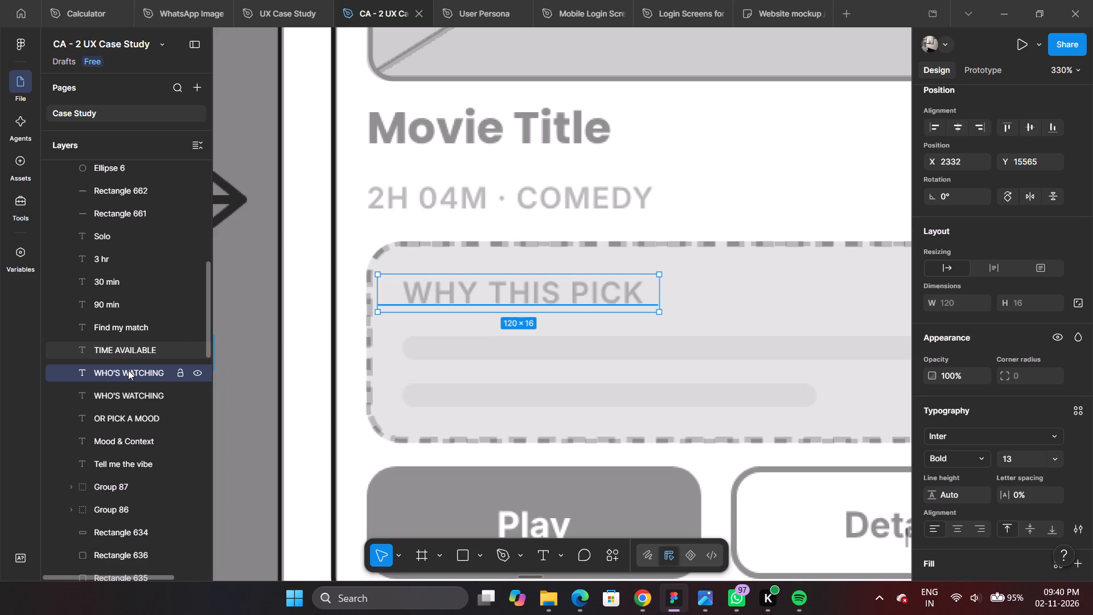
pyautogui.moveTo(128, 370); pyautogui.dragTo(137, 204)
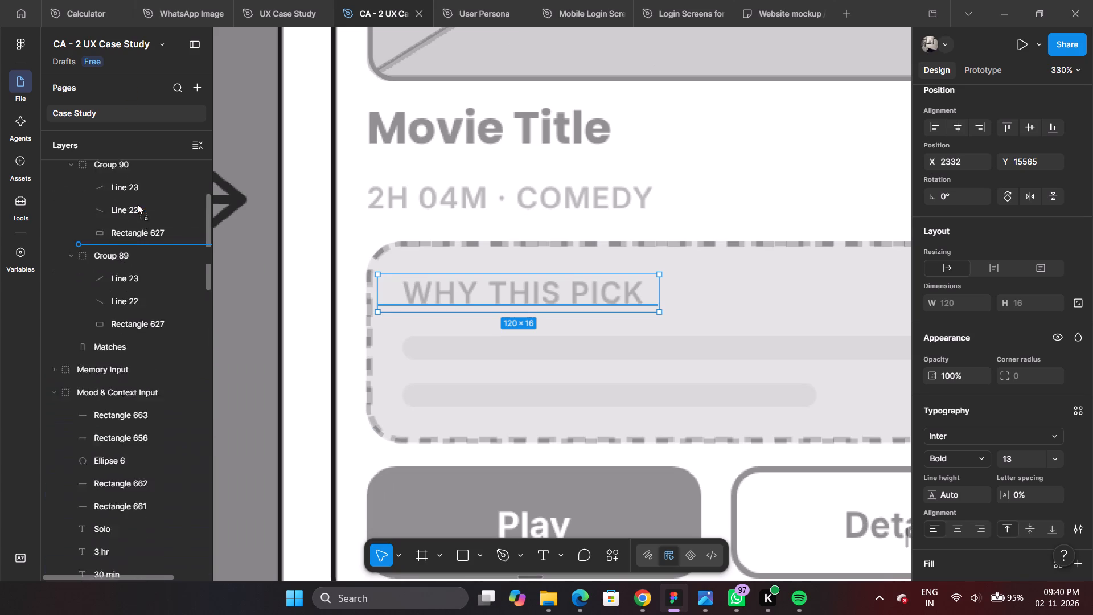
pyautogui.moveTo(137, 204); pyautogui.dragTo(143, 237)
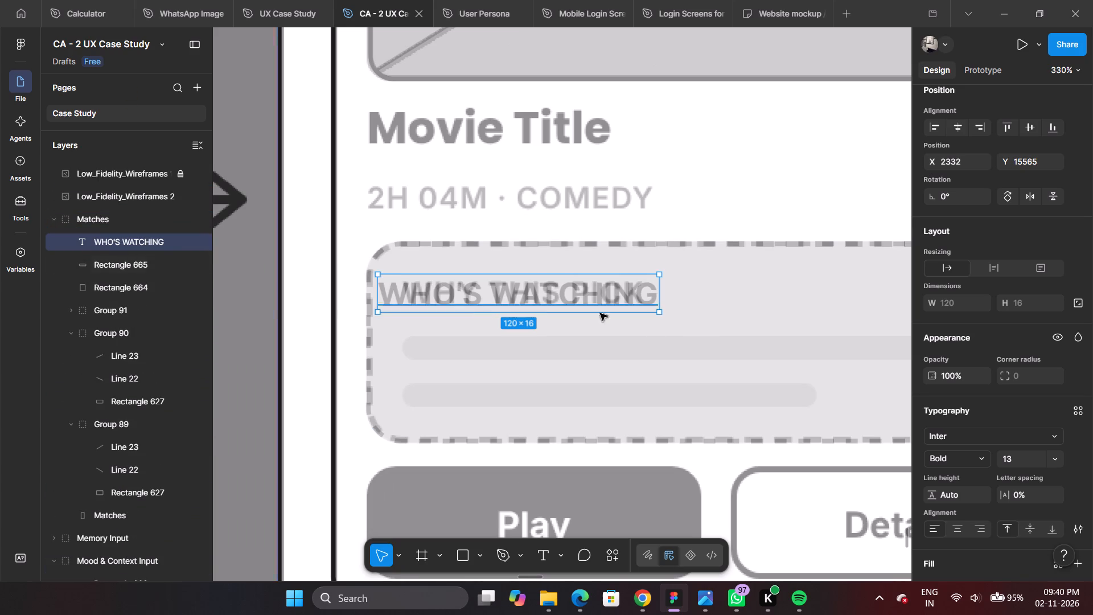
# Shift the duplicated label sideways to X 2342 so it starts where the reference heading starts.
pyautogui.keyDown('ctrl'); pyautogui.scroll(5, 620, 310); pyautogui.keyUp('ctrl')
pyautogui.keyDown('ctrl'); pyautogui.scroll(-5, 594, 273); pyautogui.keyUp('ctrl')
pyautogui.keyDown('ctrl'); pyautogui.scroll(4, 383, 280); pyautogui.keyUp('ctrl')
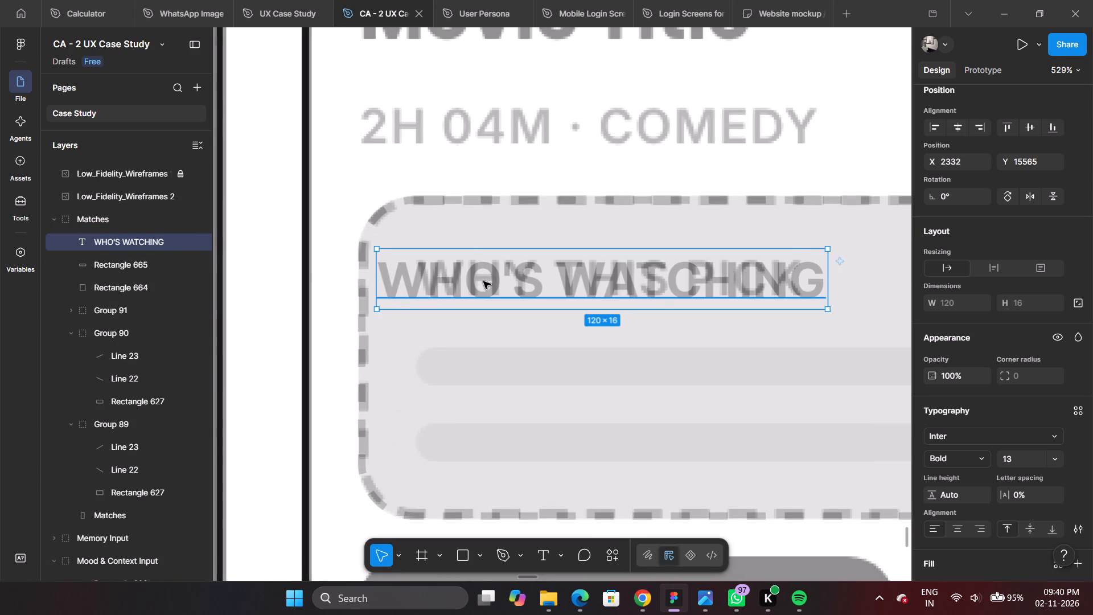
pyautogui.moveTo(483, 281); pyautogui.dragTo(523, 280)
# Switch to Photos and copy the WHY THIS PICK heading text from the Matches wireframe in Low_Fidelity_Wireframes.png.
pyautogui.doubleClick(562, 280)
pyautogui.click(710, 602)
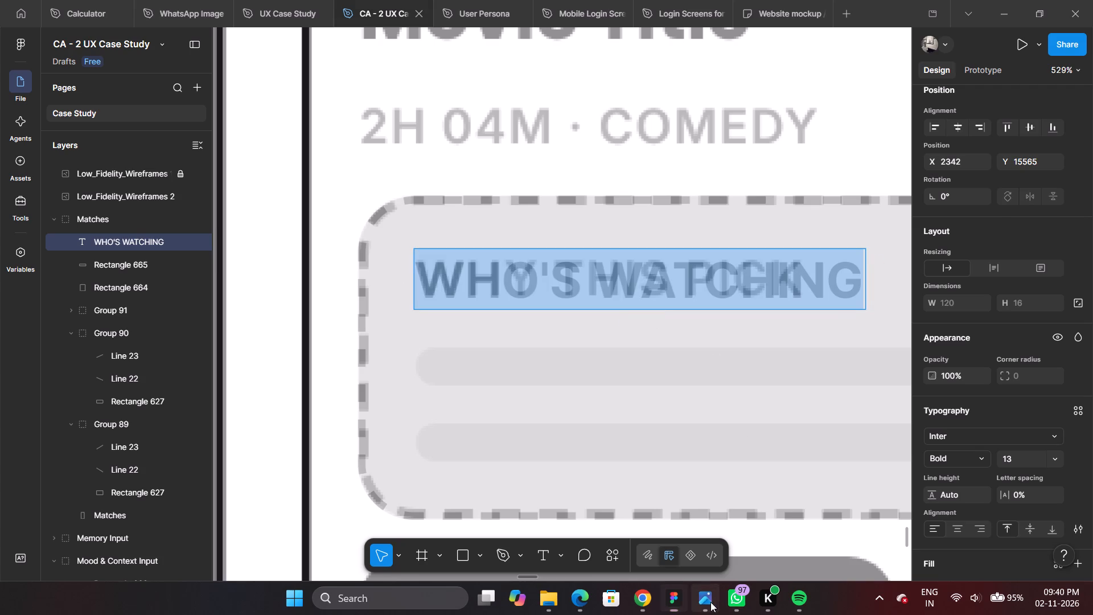
pyautogui.keyDown('ctrl'); pyautogui.scroll(-11, 508, 314); pyautogui.keyUp('ctrl')
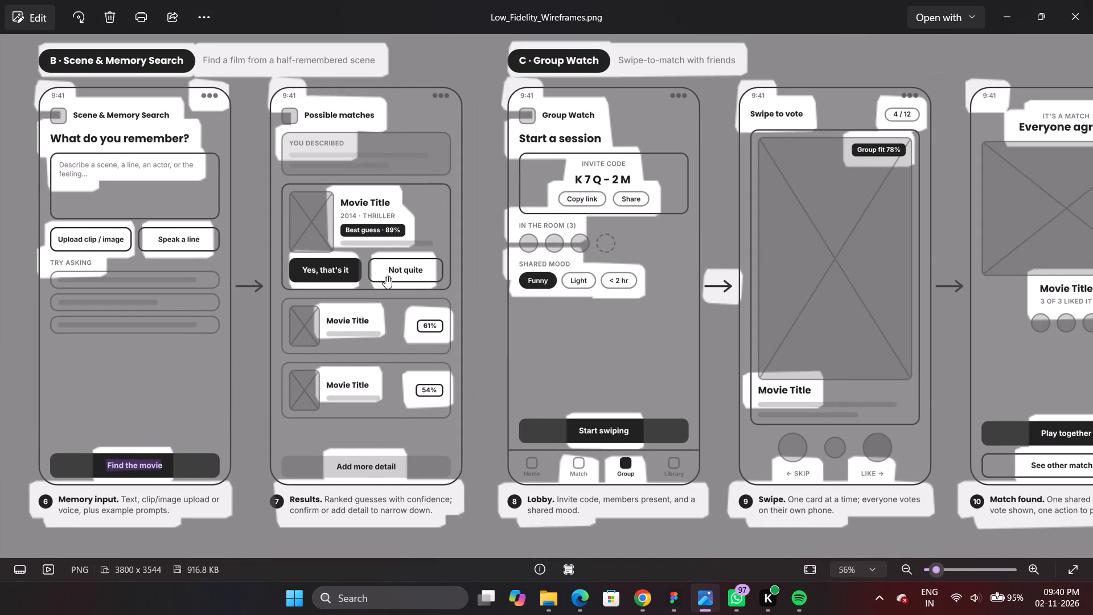
pyautogui.keyDown('ctrl'); pyautogui.scroll(3, 424, 255); pyautogui.keyUp('ctrl')
pyautogui.moveTo(529, 220); pyautogui.dragTo(892, 526)
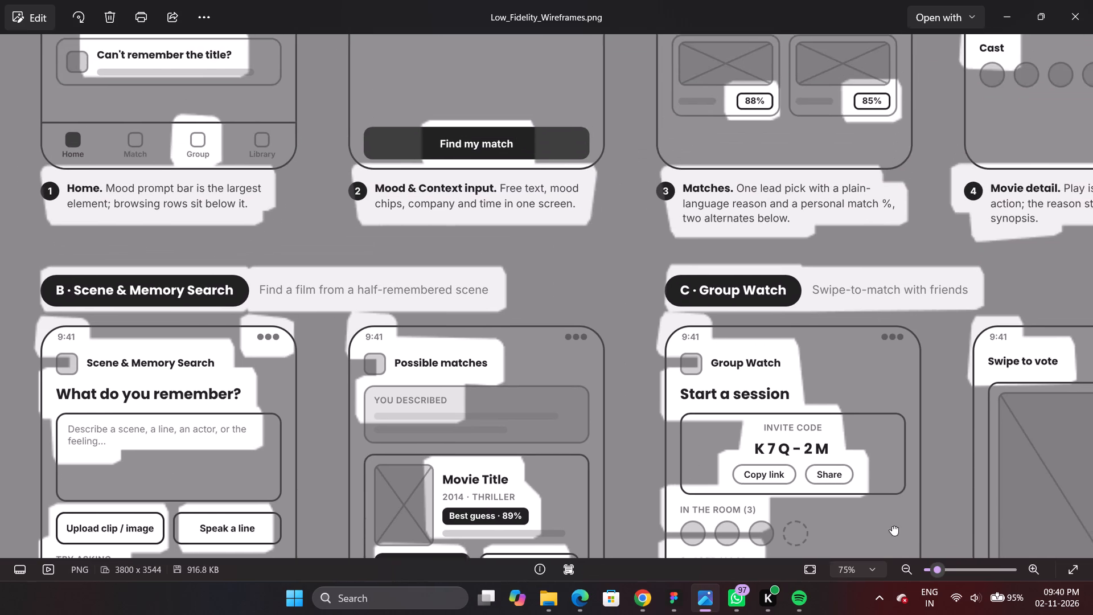
pyautogui.moveTo(892, 526); pyautogui.dragTo(879, 572)
pyautogui.moveTo(652, 242); pyautogui.dragTo(633, 415)
pyautogui.keyDown('ctrl'); pyautogui.scroll(-4, 611, 244); pyautogui.keyUp('ctrl')
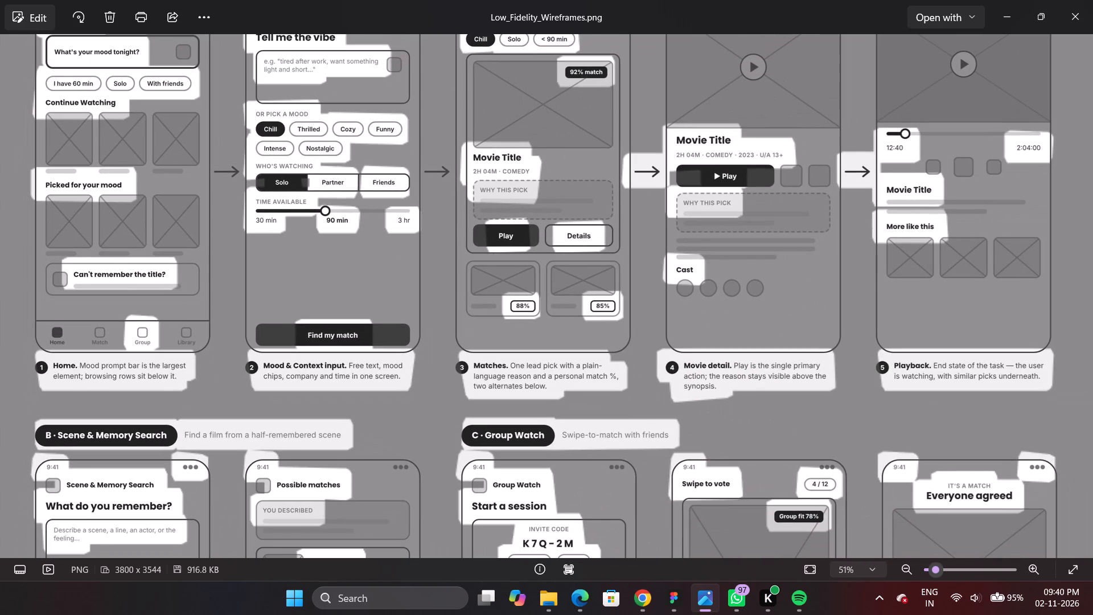
pyautogui.moveTo(507, 157); pyautogui.dragTo(525, 192)
pyautogui.click(573, 157)
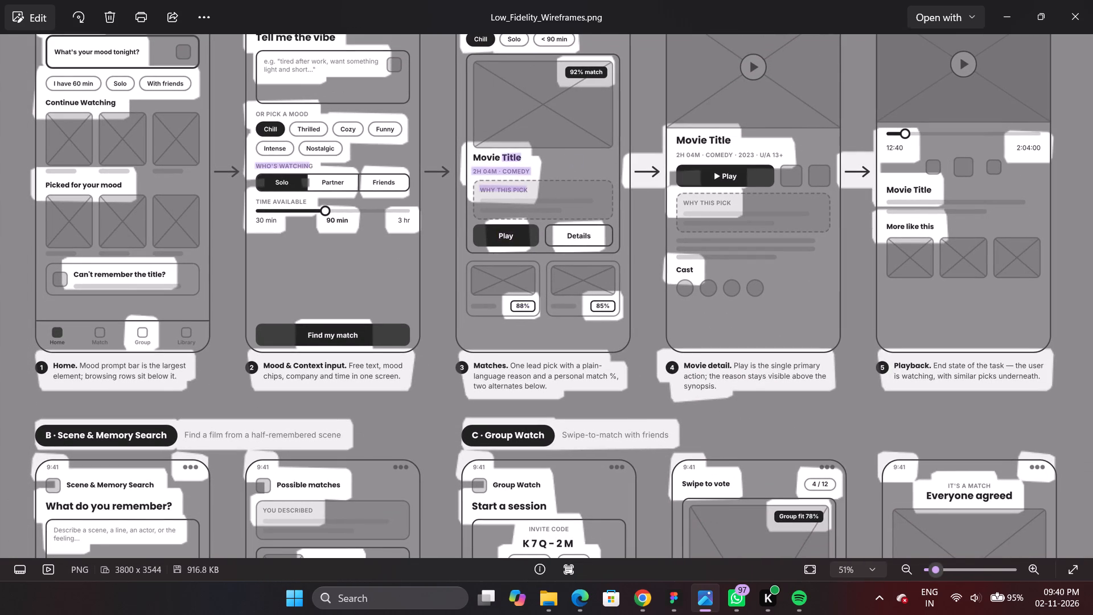
pyautogui.keyDown('ctrl'); pyautogui.scroll(9, 496, 190); pyautogui.keyUp('ctrl')
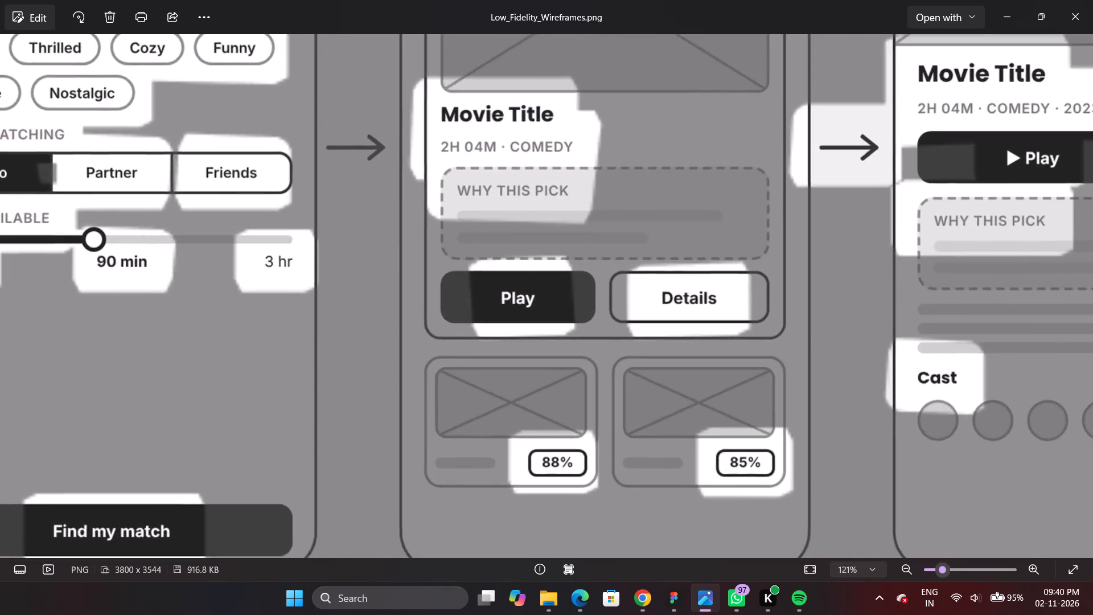
pyautogui.keyDown('ctrl'); pyautogui.scroll(5, 496, 190); pyautogui.keyUp('ctrl')
pyautogui.moveTo(439, 187); pyautogui.dragTo(609, 199)
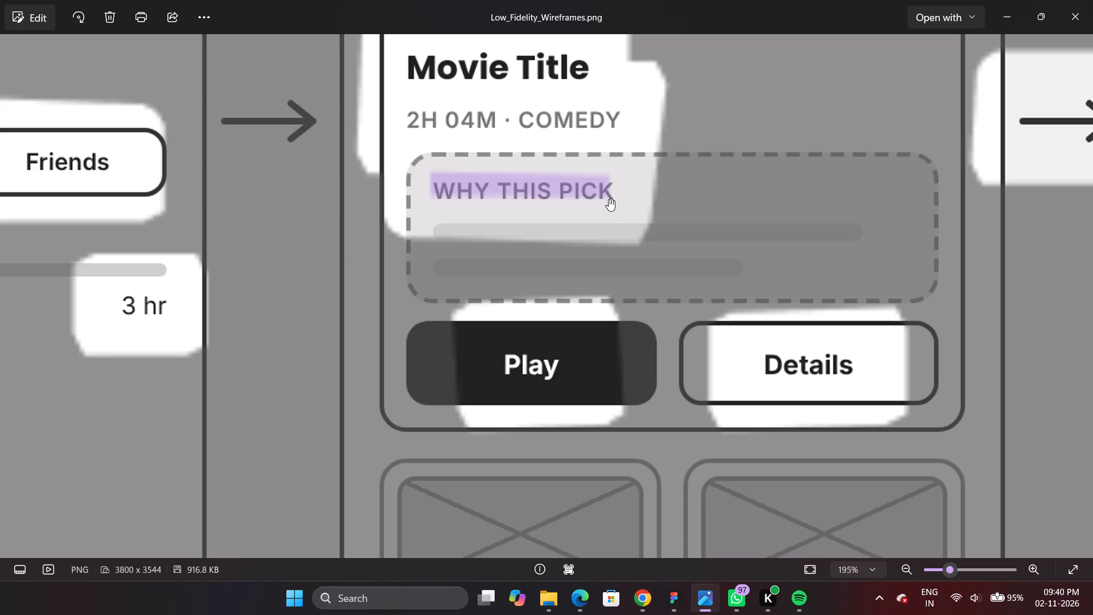
pyautogui.hotkey('ctrl', 'c')
# Return to Figma and replace the duplicated label's text with the copied WHY THIS PICK.
pyautogui.click(677, 601)
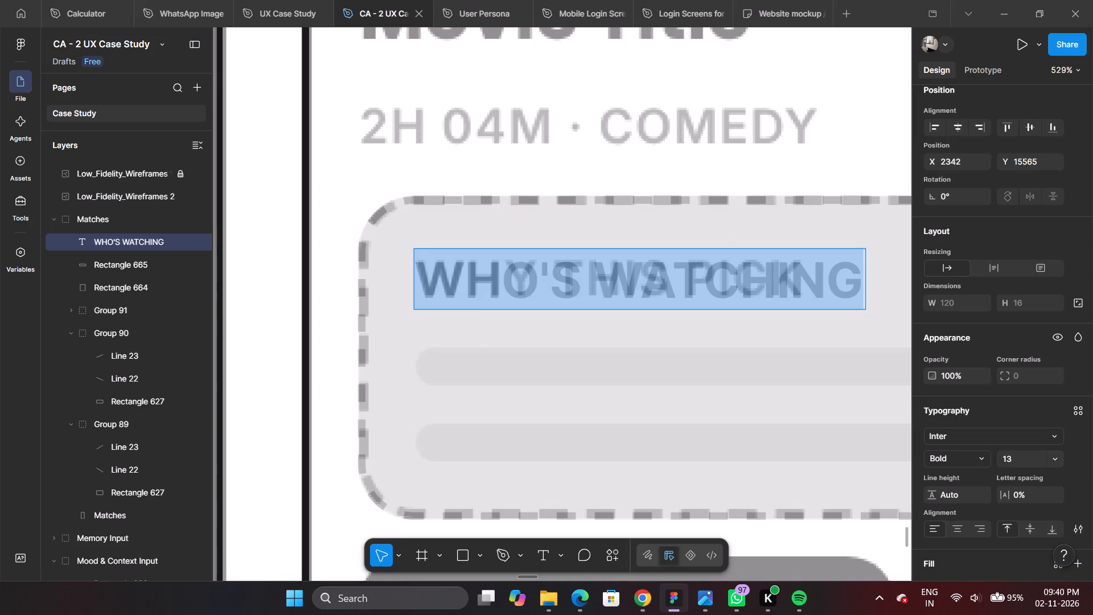
pyautogui.tripleClick(487, 276)
pyautogui.hotkey('ctrl', 'v')
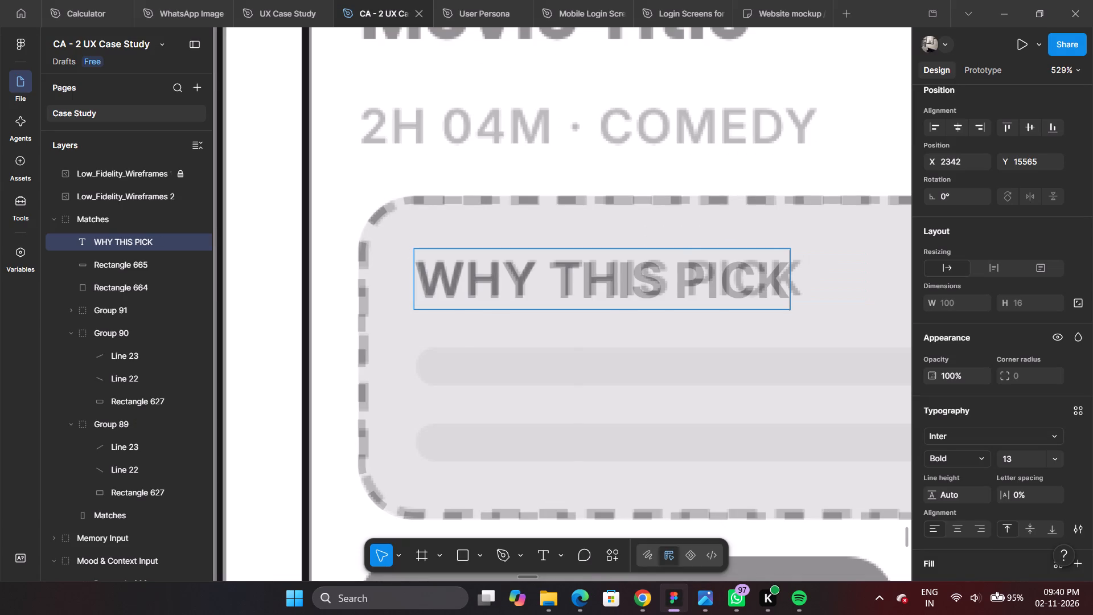
pyautogui.click(743, 232)
# Nudge the WHY THIS PICK label to X 2343, Y 15564 over the reference heading.
pyautogui.click(659, 277)
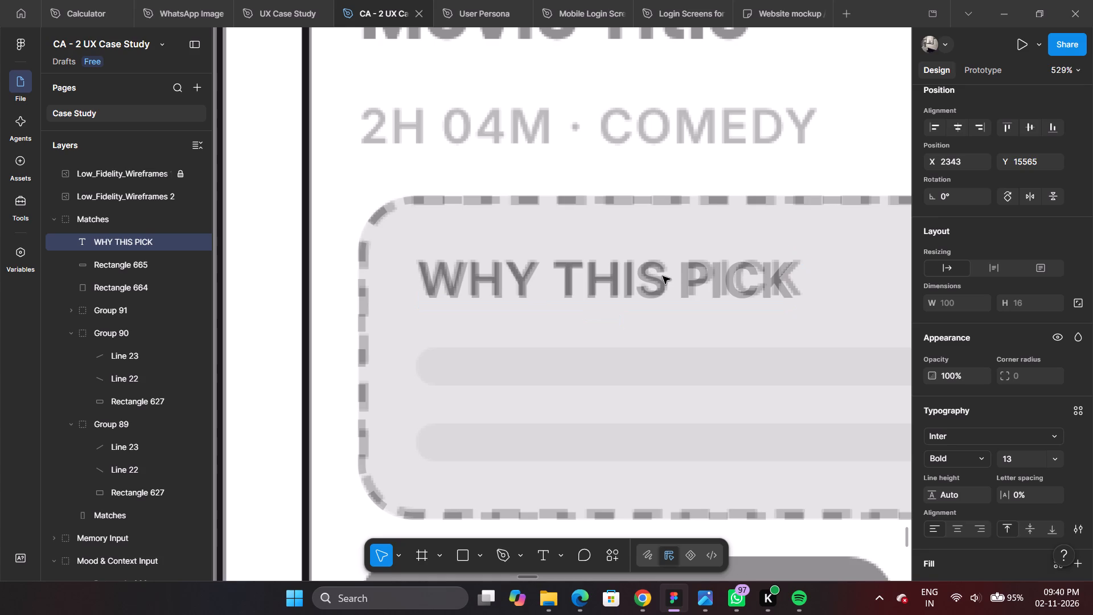
pyautogui.press('Up')
pyautogui.press('Down')
pyautogui.press('Up')
pyautogui.press('Right')
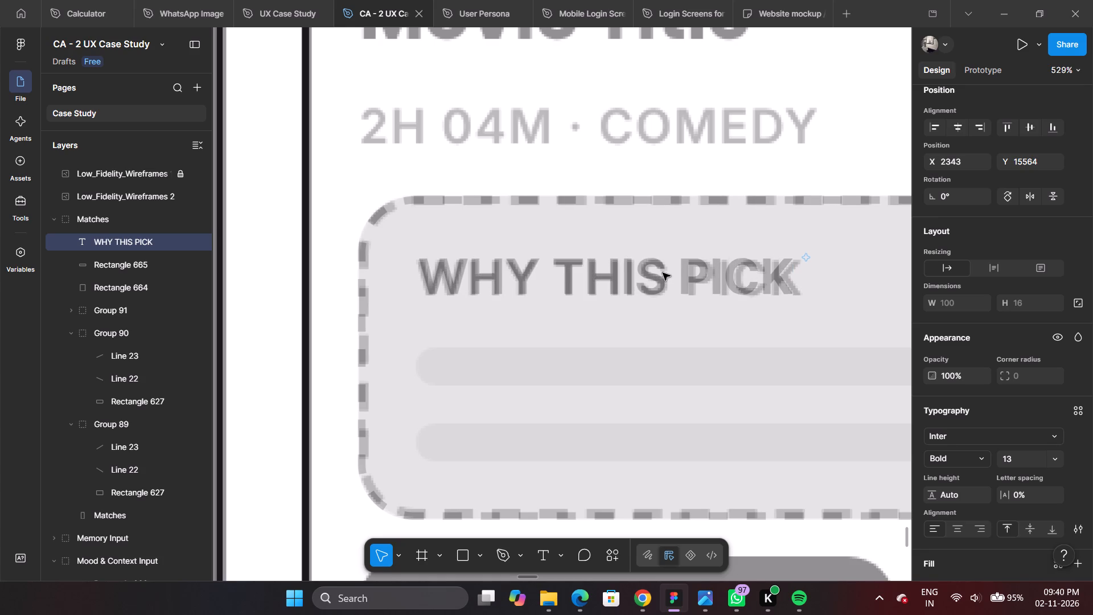
pyautogui.press('Right')
pyautogui.press('Left')
pyautogui.press('Left')
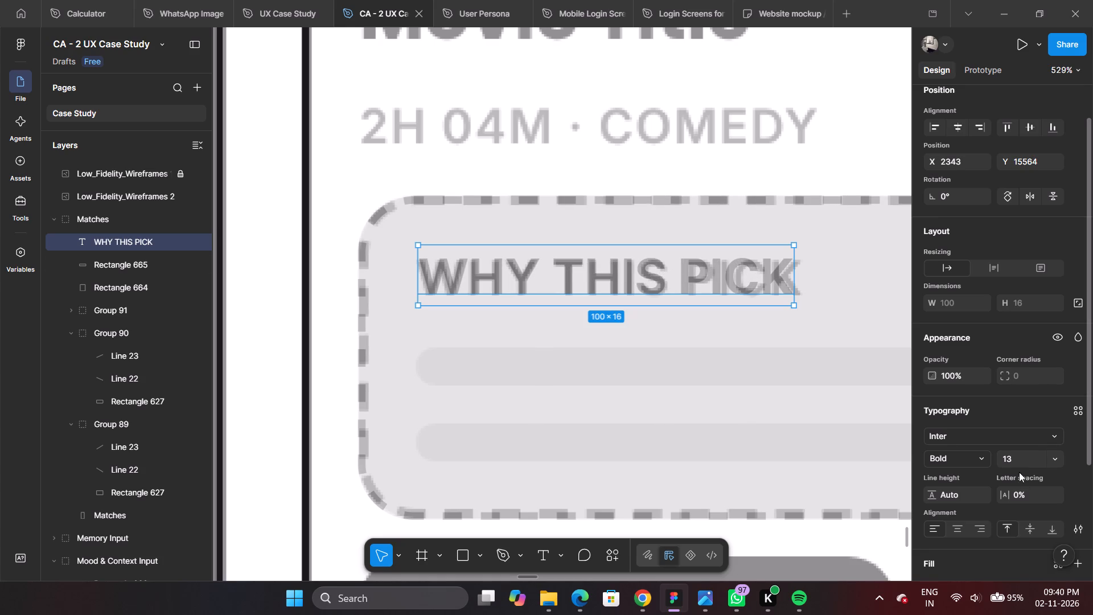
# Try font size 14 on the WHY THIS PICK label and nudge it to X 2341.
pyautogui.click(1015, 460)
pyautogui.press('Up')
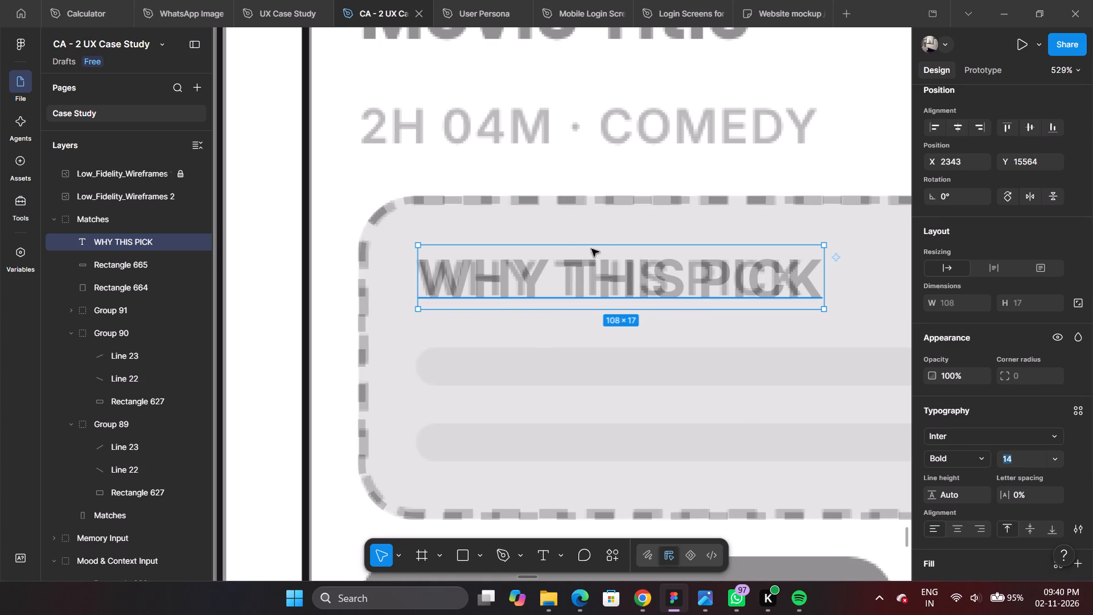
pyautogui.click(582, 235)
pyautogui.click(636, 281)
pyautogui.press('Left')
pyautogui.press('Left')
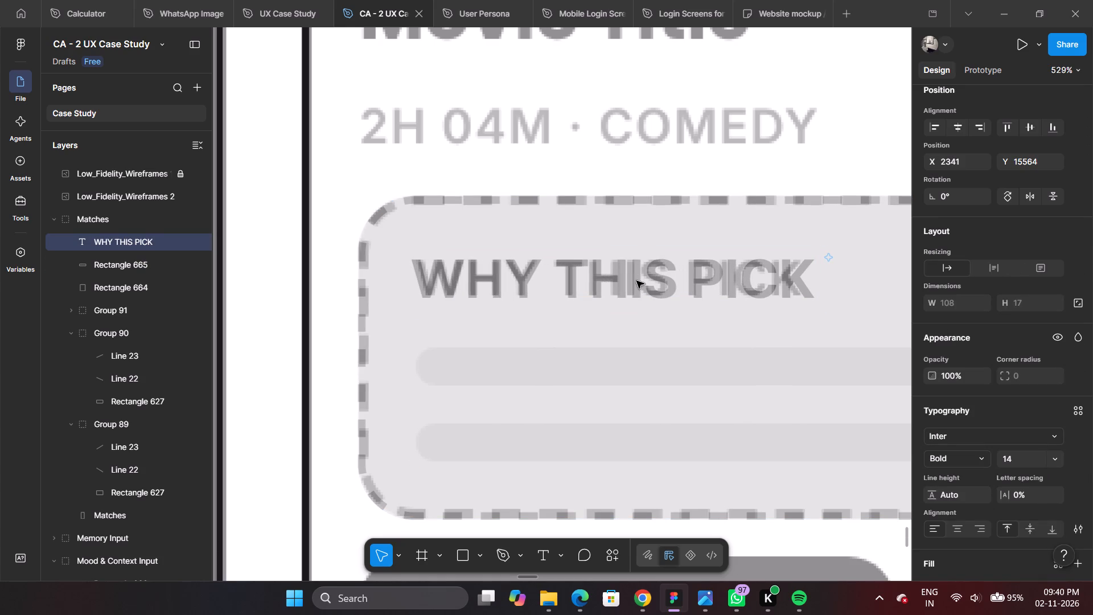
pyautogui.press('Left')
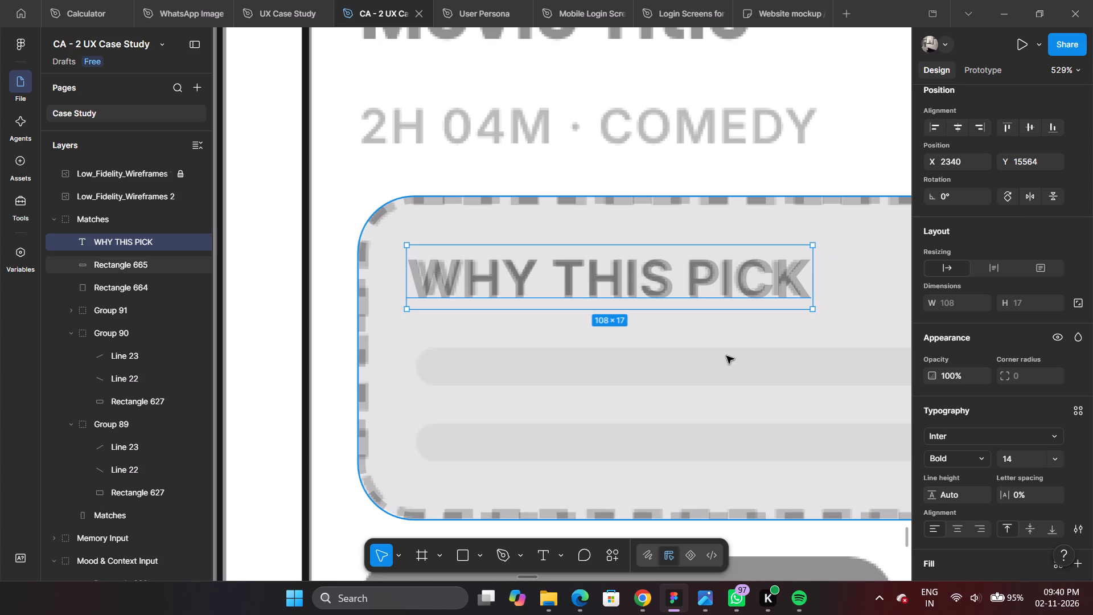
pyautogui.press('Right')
# Set the WHY THIS PICK label's font size to 13 and move it to X 2342.
pyautogui.click(1008, 463)
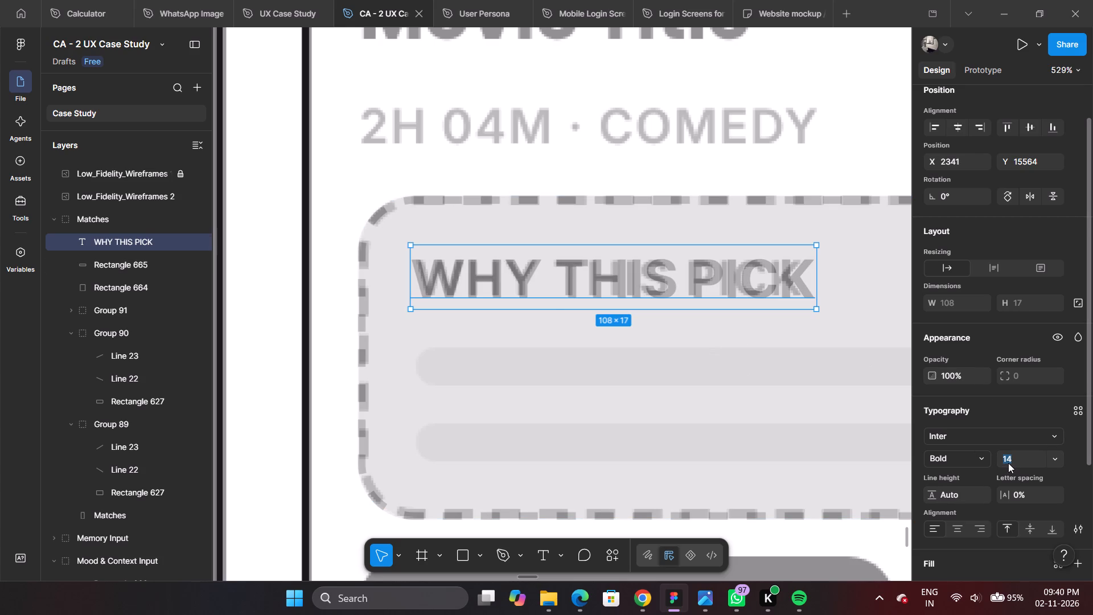
pyautogui.press('Down')
pyautogui.click(644, 289)
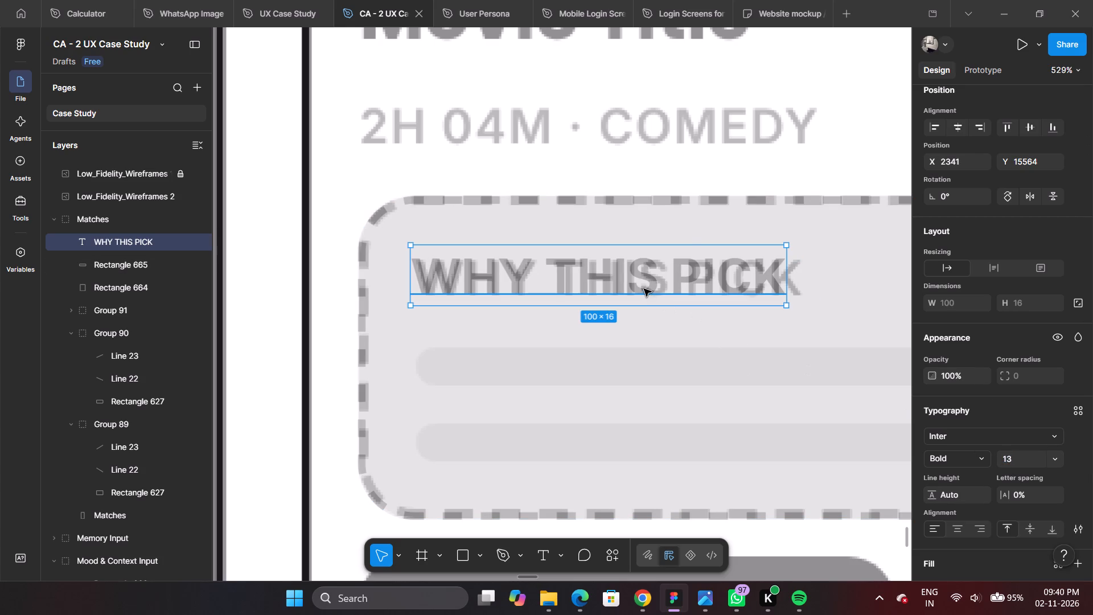
pyautogui.press('Right')
pyautogui.press('Right')
pyautogui.press('Left')
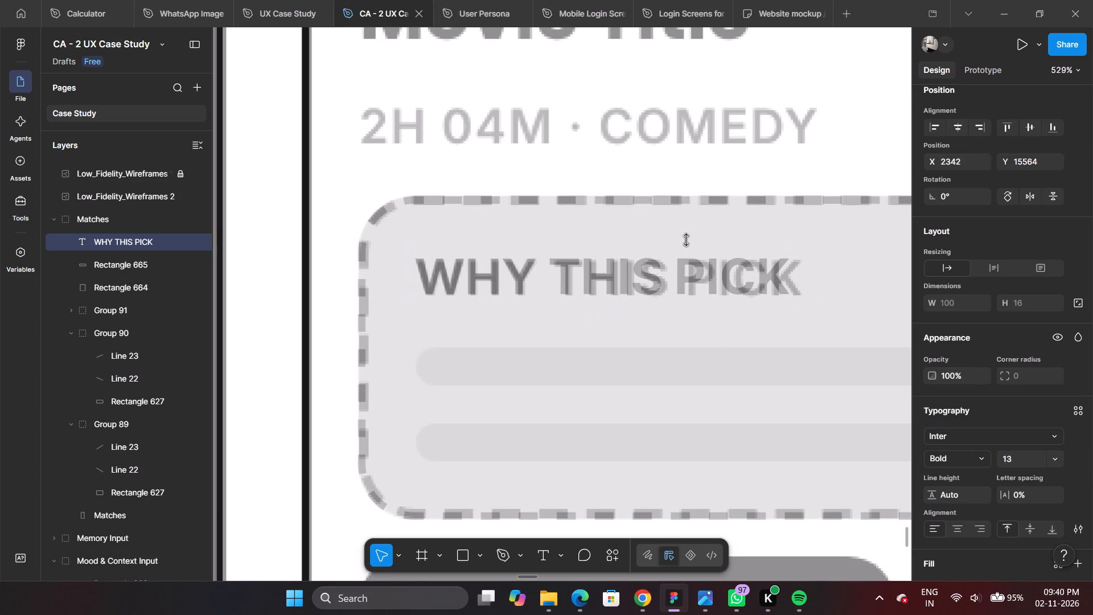
# Inspect how the WHY THIS PICK label lines up with the reference heading and placeholder lines in the dashed box.
pyautogui.keyDown('ctrl'); pyautogui.scroll(-5, 580, 243); pyautogui.keyUp('ctrl')
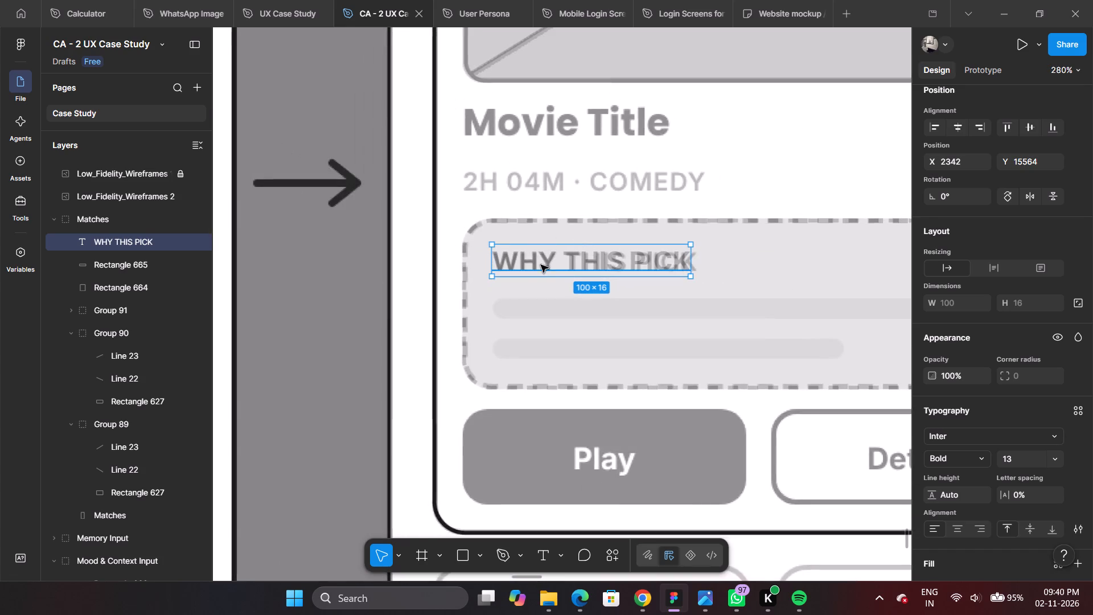
pyautogui.keyDown('ctrl'); pyautogui.scroll(-4, 544, 267); pyautogui.keyUp('ctrl')
pyautogui.keyDown('ctrl'); pyautogui.scroll(5, 601, 302); pyautogui.keyUp('ctrl')
pyautogui.keyDown('ctrl'); pyautogui.scroll(-6, 577, 256); pyautogui.keyUp('ctrl')
pyautogui.keyDown('ctrl'); pyautogui.scroll(4, 609, 271); pyautogui.keyUp('ctrl')
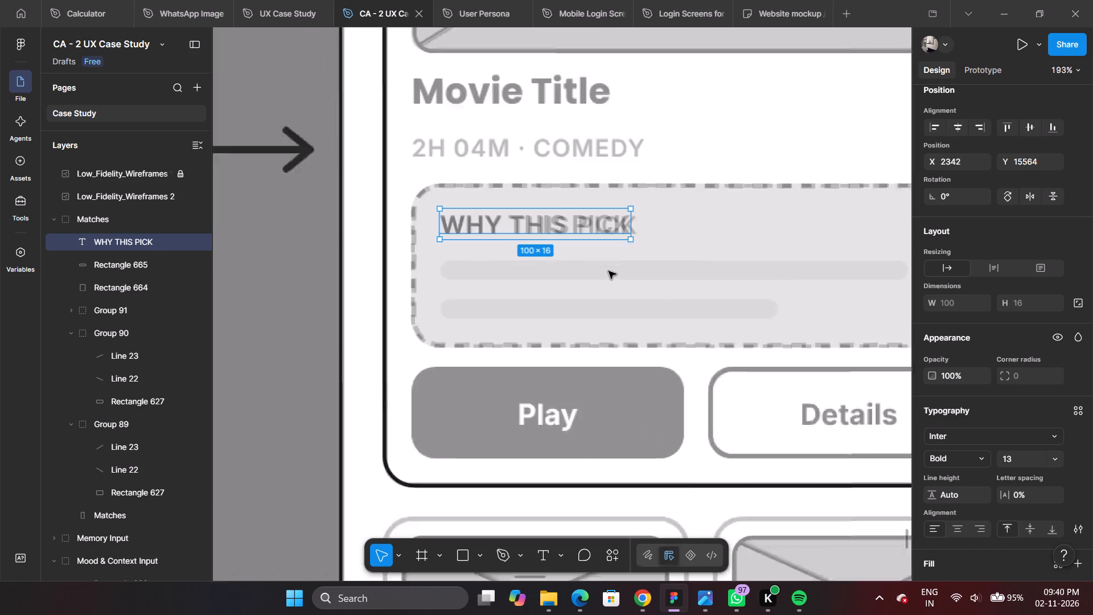
pyautogui.keyDown('ctrl'); pyautogui.scroll(2, 609, 271); pyautogui.keyUp('ctrl')
pyautogui.keyDown('ctrl'); pyautogui.scroll(-5, 441, 281); pyautogui.keyUp('ctrl')
pyautogui.keyDown('ctrl'); pyautogui.scroll(5, 582, 282); pyautogui.keyUp('ctrl')
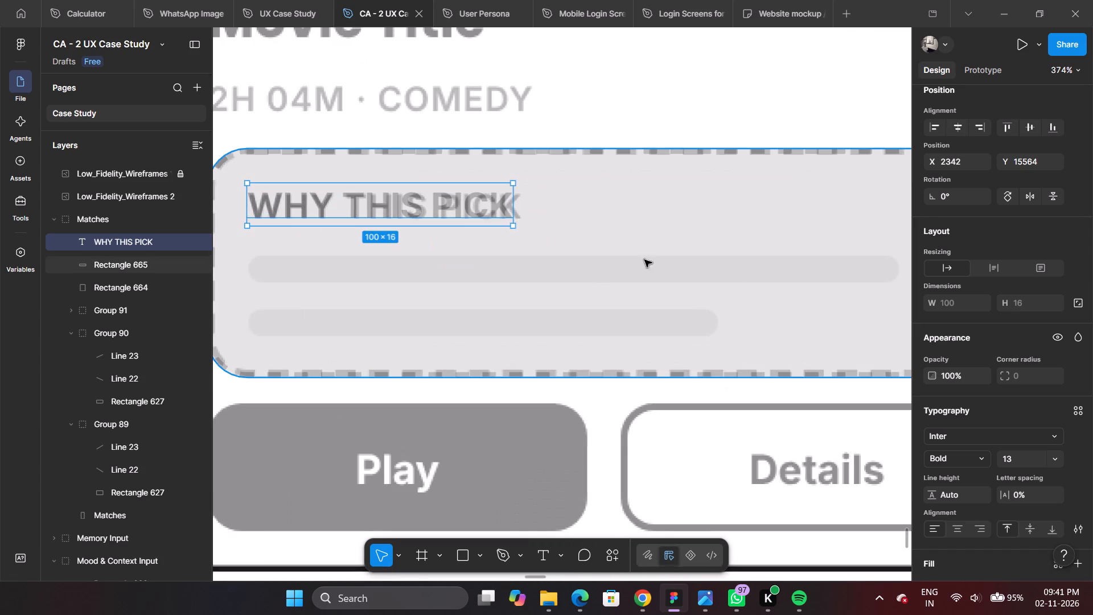
# Copy a short placeholder line from under the Home screen's movie posters into the Matches screen's WHY THIS PICK box at X 2332, Y 15594.
pyautogui.keyDown('ctrl'); pyautogui.scroll(-4, 660, 260); pyautogui.keyUp('ctrl')
pyautogui.keyDown('ctrl'); pyautogui.scroll(-13, 598, 253); pyautogui.keyUp('ctrl')
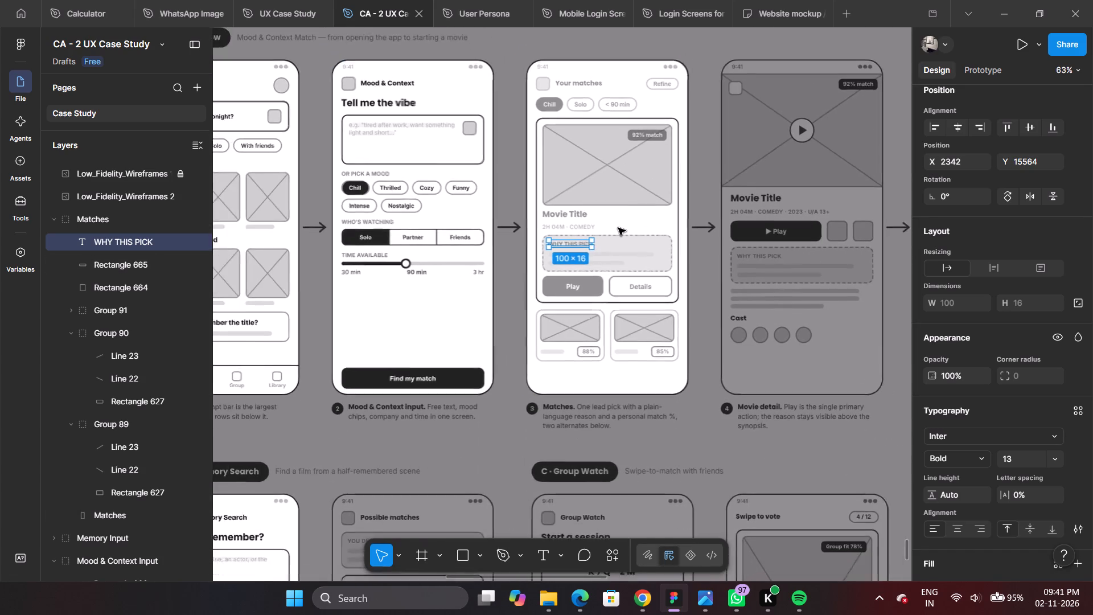
pyautogui.keyDown('ctrl'); pyautogui.scroll(-2, 618, 228); pyautogui.keyUp('ctrl')
pyautogui.keyDown('ctrl'); pyautogui.scroll(5, 612, 245); pyautogui.keyUp('ctrl')
pyautogui.keyDown('ctrl'); pyautogui.scroll(-5, 612, 245); pyautogui.keyUp('ctrl')
pyautogui.keyDown('ctrl'); pyautogui.scroll(5, 347, 255); pyautogui.keyUp('ctrl')
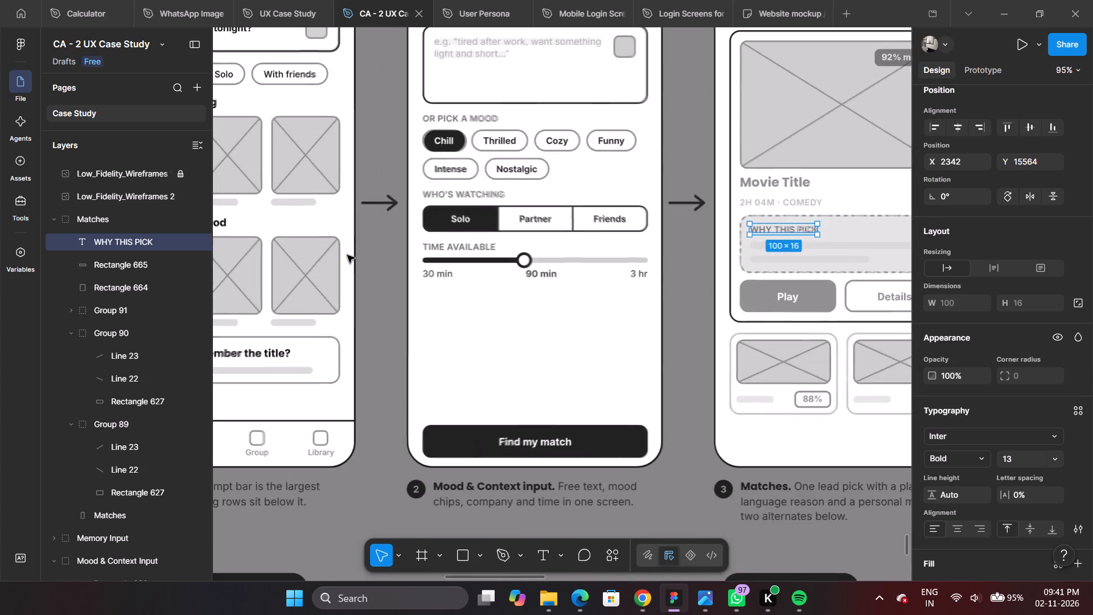
pyautogui.keyDown('ctrl'); pyautogui.scroll(-3, 347, 255); pyautogui.keyUp('ctrl')
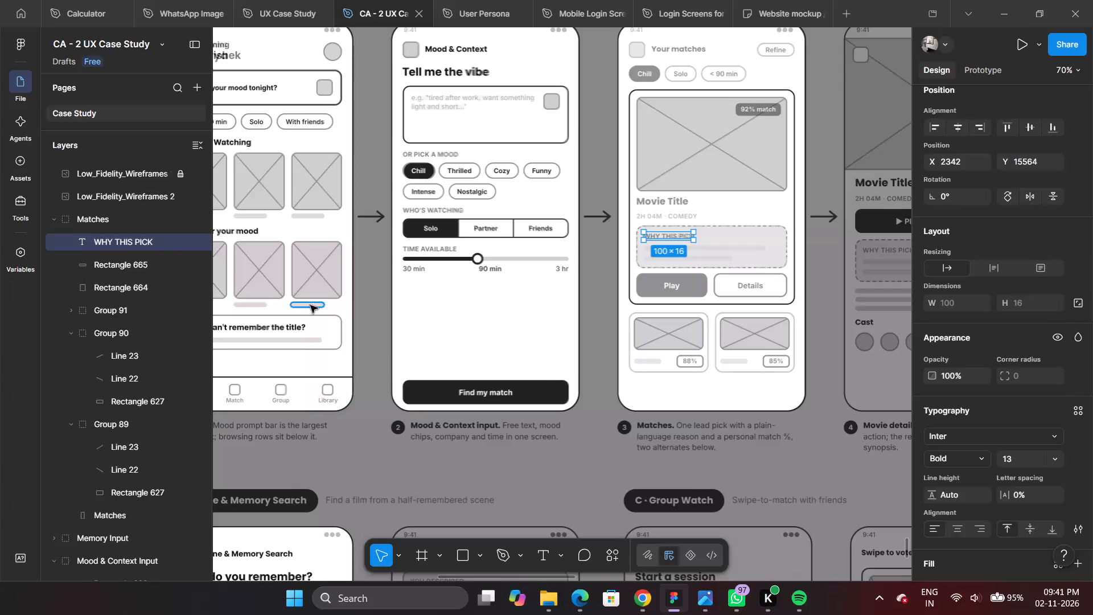
pyautogui.keyDown('ctrl'); pyautogui.click(310, 305); pyautogui.keyUp('ctrl')
pyautogui.keyDown('alt'); pyautogui.moveTo(311, 305); pyautogui.dragTo(664, 255); pyautogui.keyUp('alt')
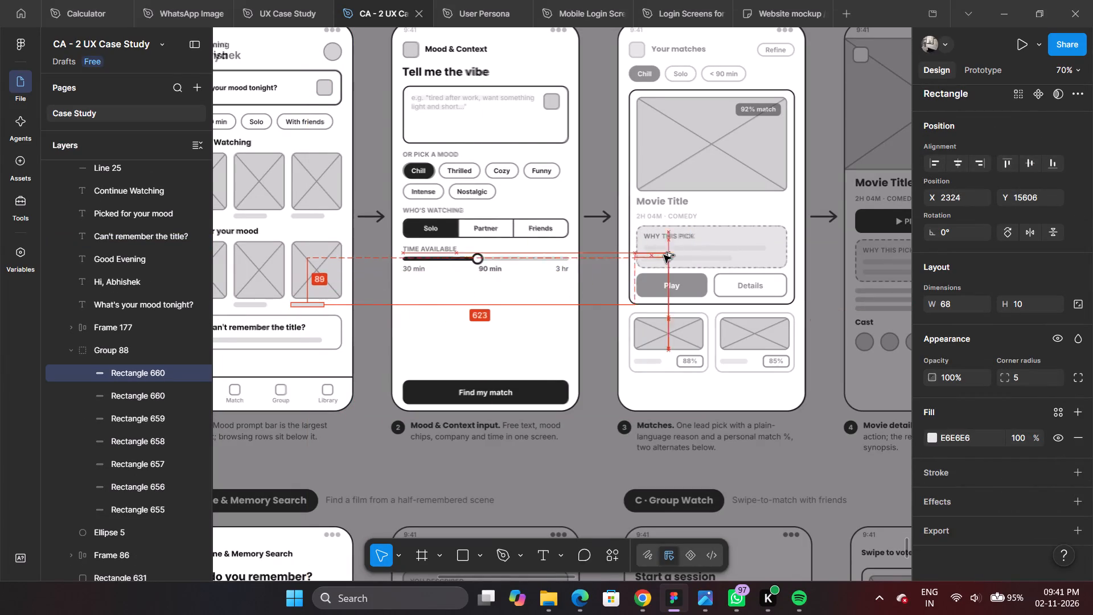
pyautogui.keyDown('alt'); pyautogui.moveTo(664, 255); pyautogui.dragTo(662, 250); pyautogui.keyUp('alt')
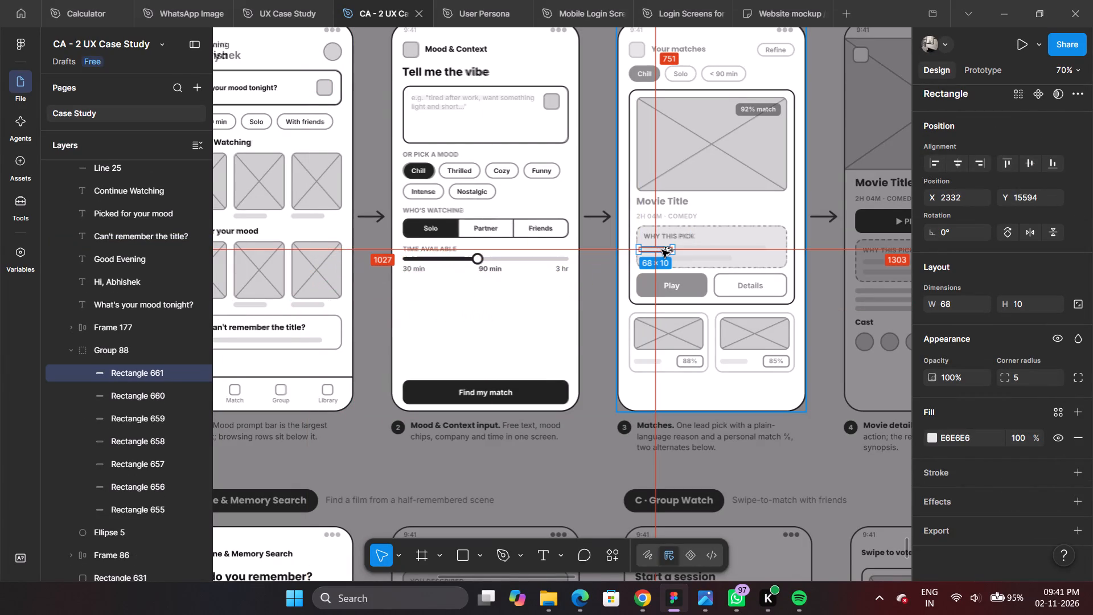
pyautogui.keyDown('ctrl'); pyautogui.scroll(16, 662, 250); pyautogui.keyUp('ctrl')
pyautogui.scroll(2, 663, 247)
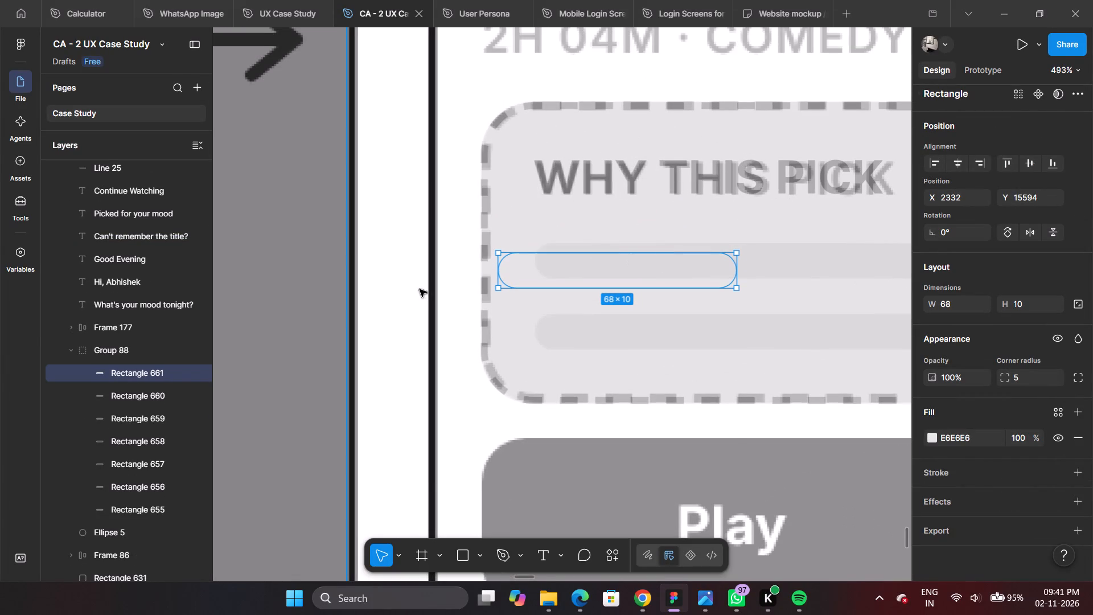
# Move the copied placeholder line's layer out of Group 88 to the top of the Matches group.
pyautogui.moveTo(135, 370); pyautogui.dragTo(165, 165)
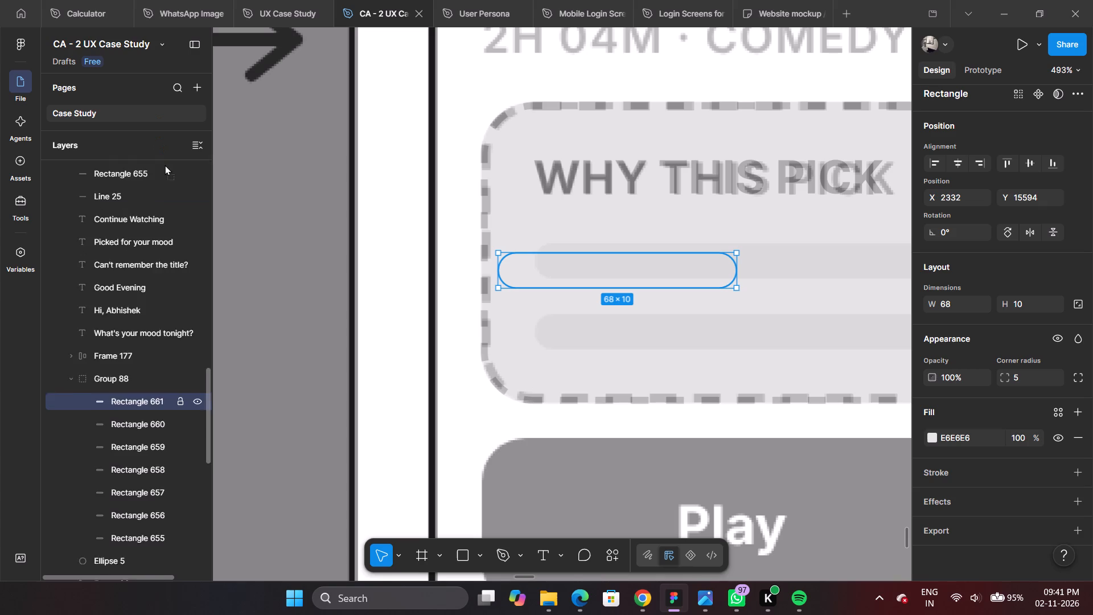
pyautogui.moveTo(165, 165); pyautogui.dragTo(159, 159)
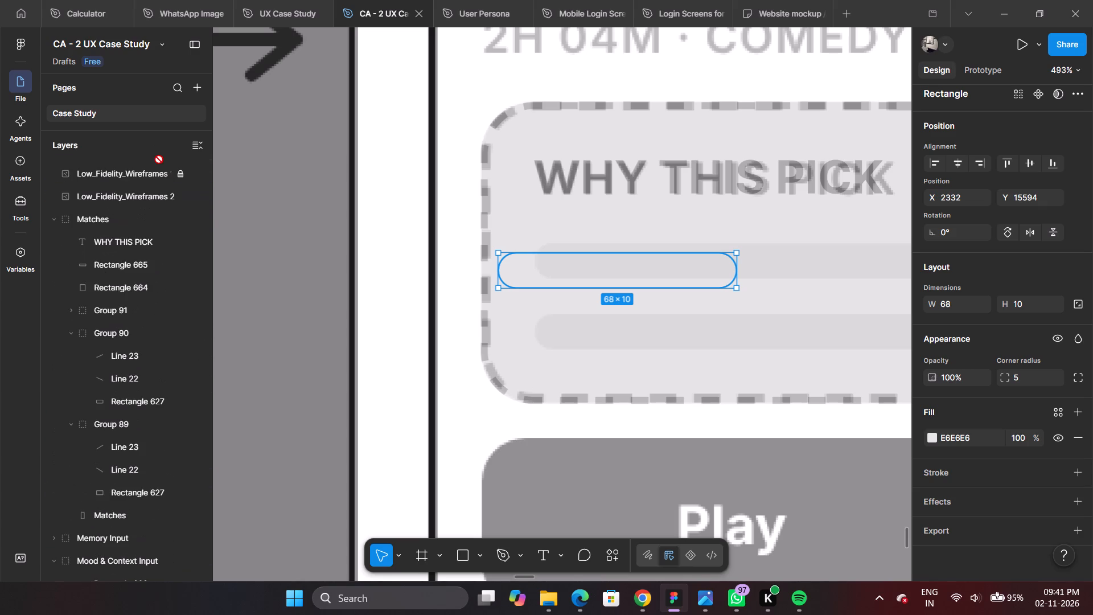
pyautogui.moveTo(159, 159); pyautogui.dragTo(165, 232)
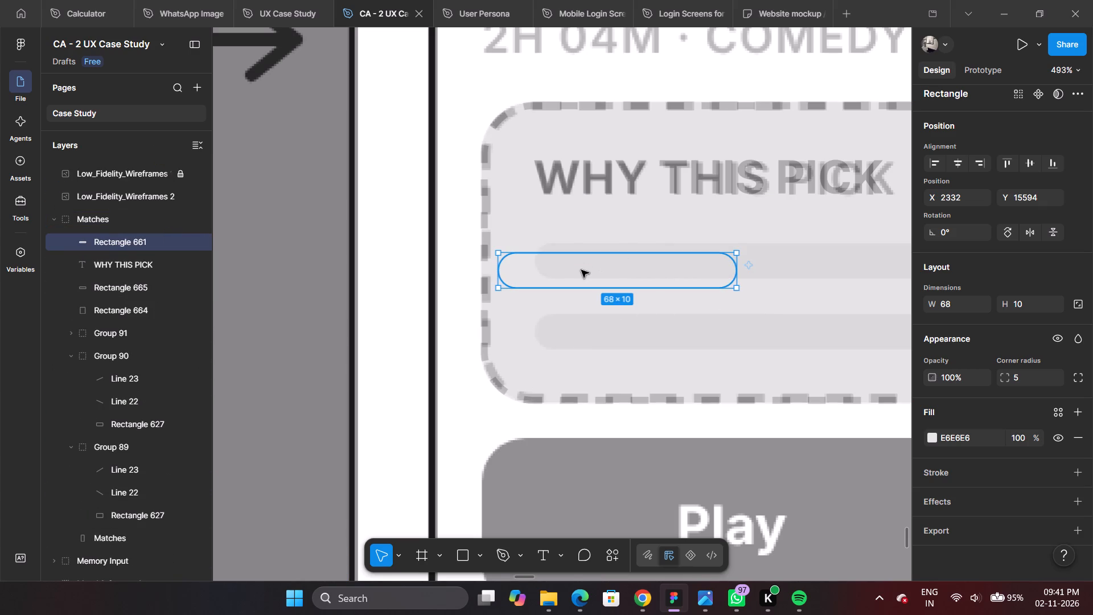
# Place the copied line over the first reference line under WHY THIS PICK, at X 2348, Y 15589.
pyautogui.moveTo(581, 270); pyautogui.dragTo(496, 348)
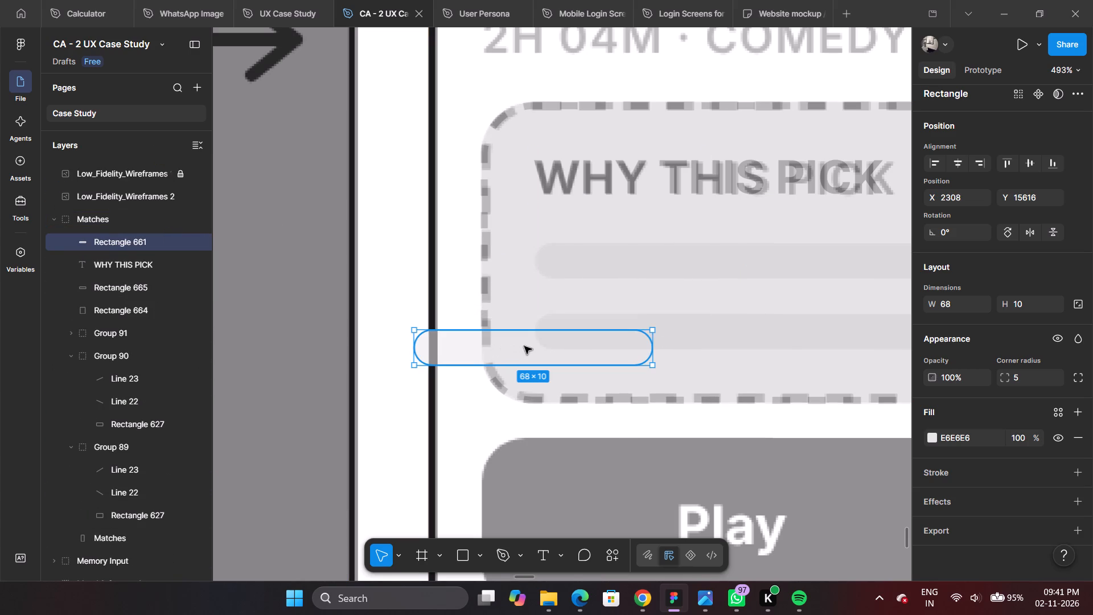
pyautogui.keyDown('ctrl'); pyautogui.scroll(6, 524, 346); pyautogui.keyUp('ctrl')
pyautogui.keyDown('ctrl'); pyautogui.scroll(-6, 525, 344); pyautogui.keyUp('ctrl')
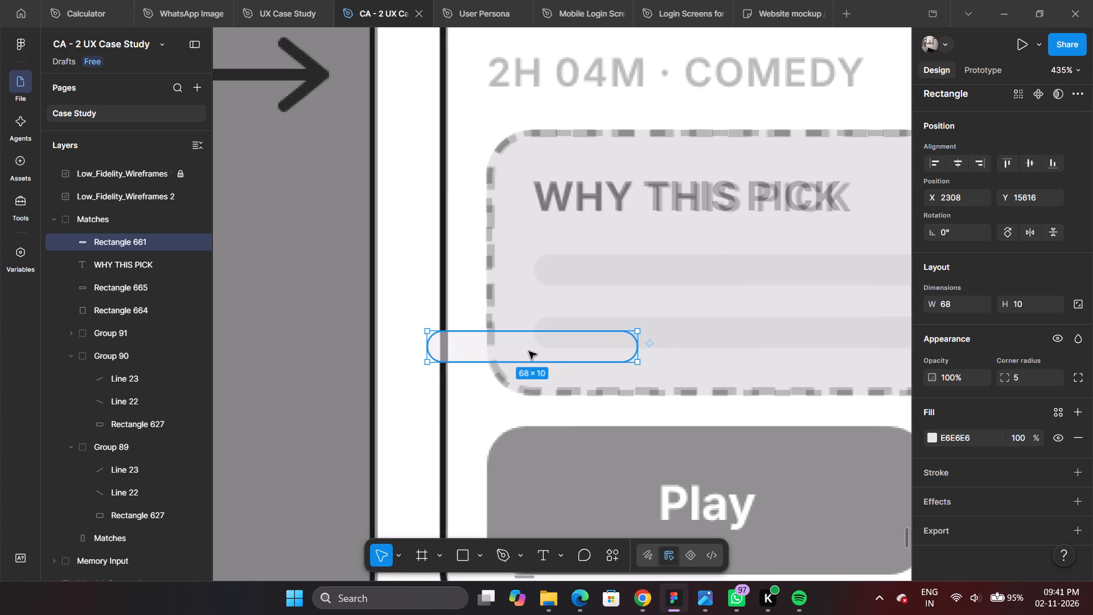
pyautogui.moveTo(529, 351); pyautogui.dragTo(650, 272)
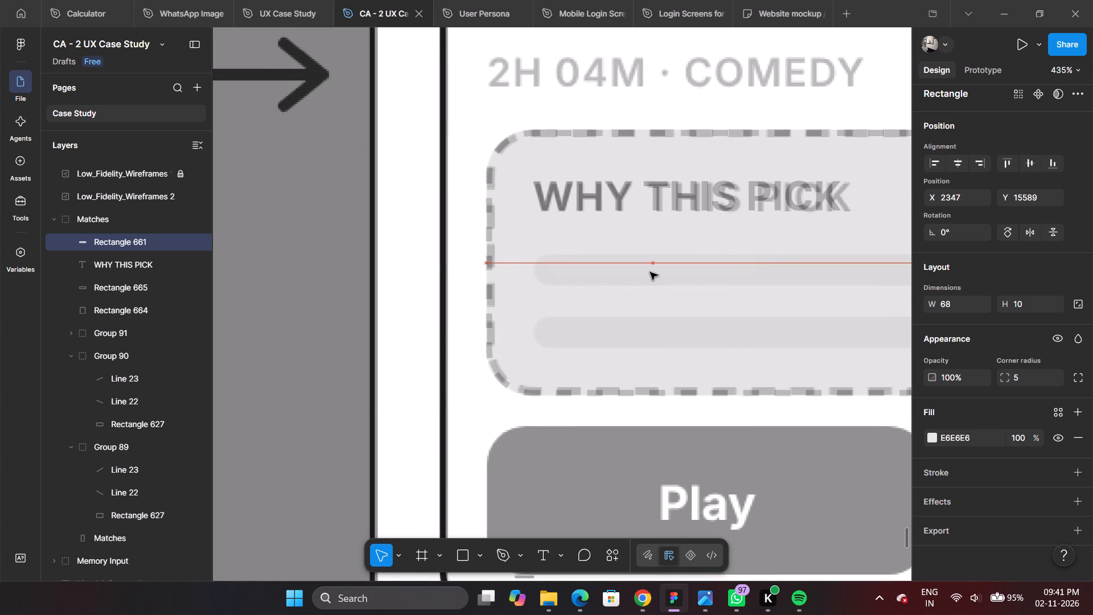
pyautogui.moveTo(650, 272); pyautogui.dragTo(654, 268)
# Recolour the placeholder line's fill to CFCFCF, sampled from a placeholder line in the original reference wireframe's WHY THIS PICK box.
pyautogui.keyDown('ctrl'); pyautogui.scroll(-17, 470, 281); pyautogui.keyUp('ctrl')
pyautogui.keyDown('ctrl'); pyautogui.scroll(-5, 536, 292); pyautogui.keyUp('ctrl')
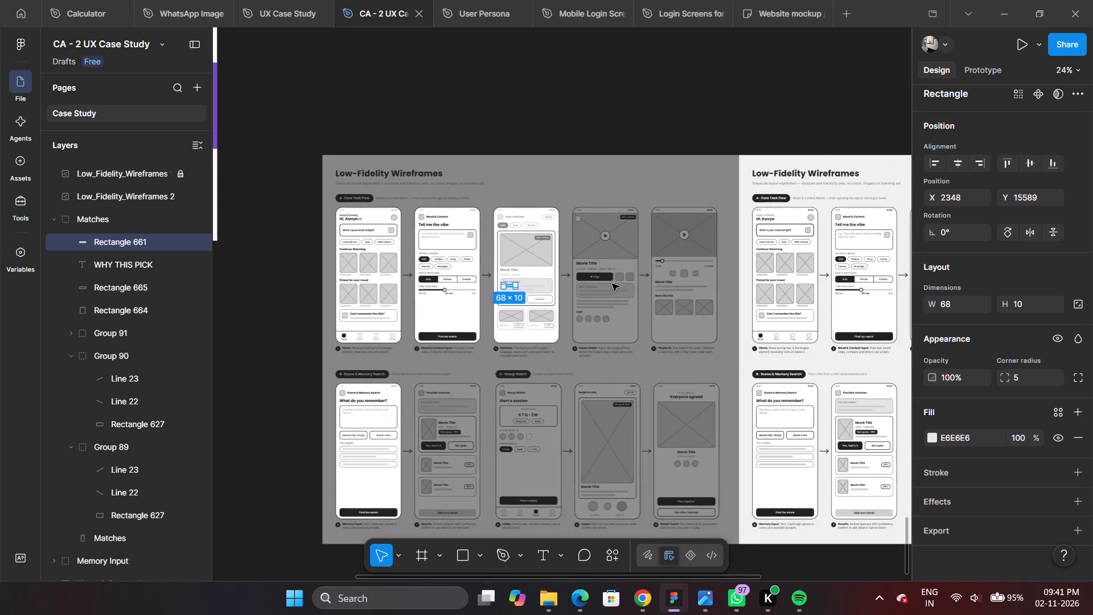
pyautogui.keyDown('ctrl'); pyautogui.scroll(1, 652, 286); pyautogui.keyUp('ctrl')
pyautogui.keyDown('ctrl'); pyautogui.scroll(-6, 749, 289); pyautogui.keyUp('ctrl')
pyautogui.keyDown('ctrl'); pyautogui.scroll(15, 883, 291); pyautogui.keyUp('ctrl')
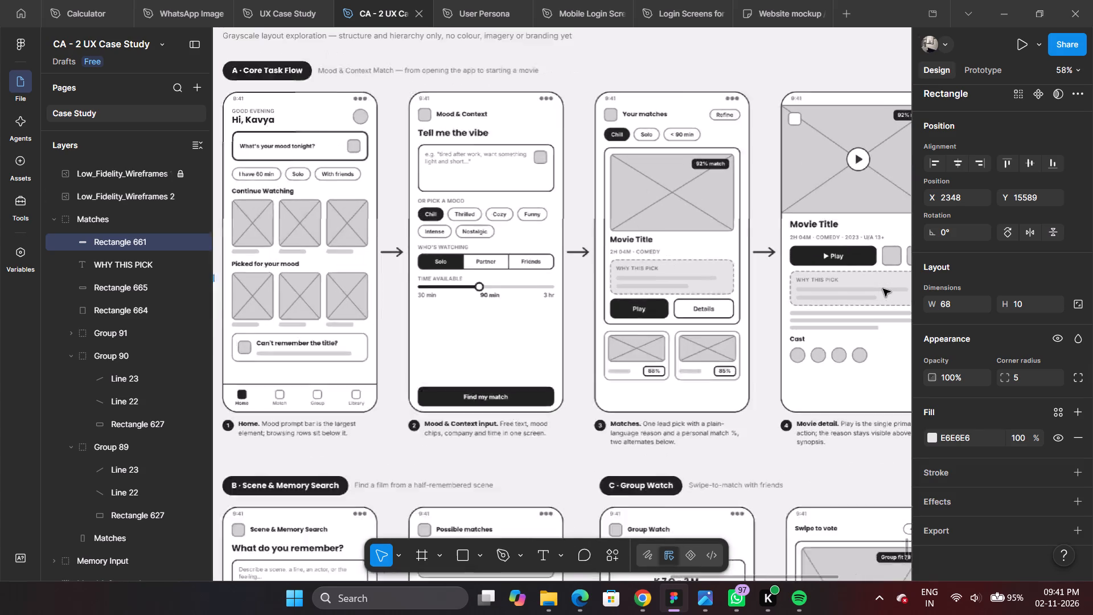
pyautogui.keyDown('ctrl'); pyautogui.scroll(-3, 848, 282); pyautogui.keyUp('ctrl')
pyautogui.keyDown('ctrl'); pyautogui.scroll(10, 848, 282); pyautogui.keyUp('ctrl')
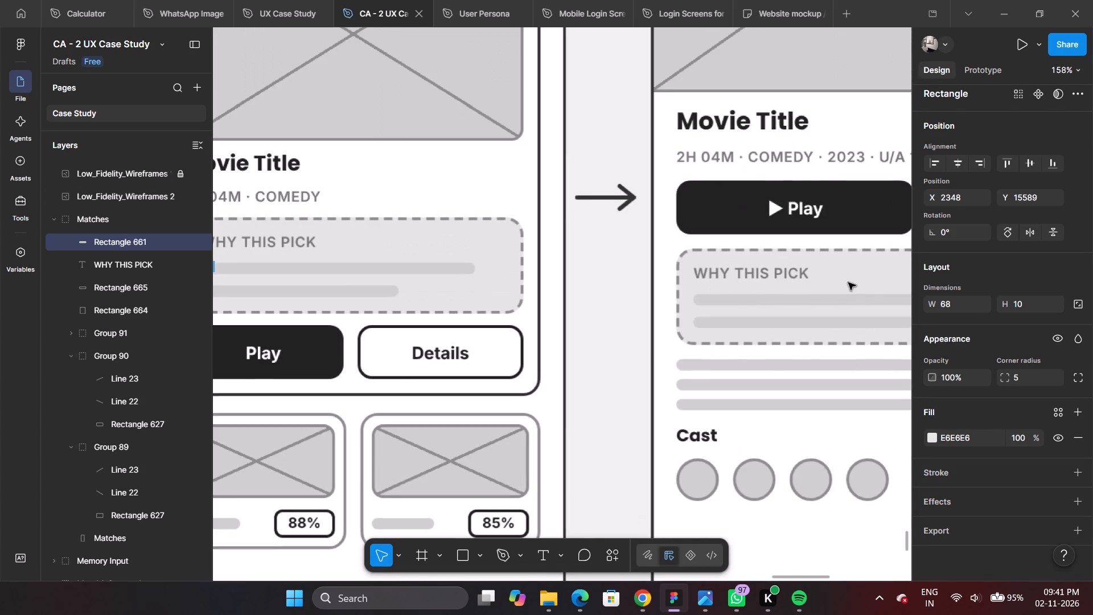
pyautogui.click(931, 437)
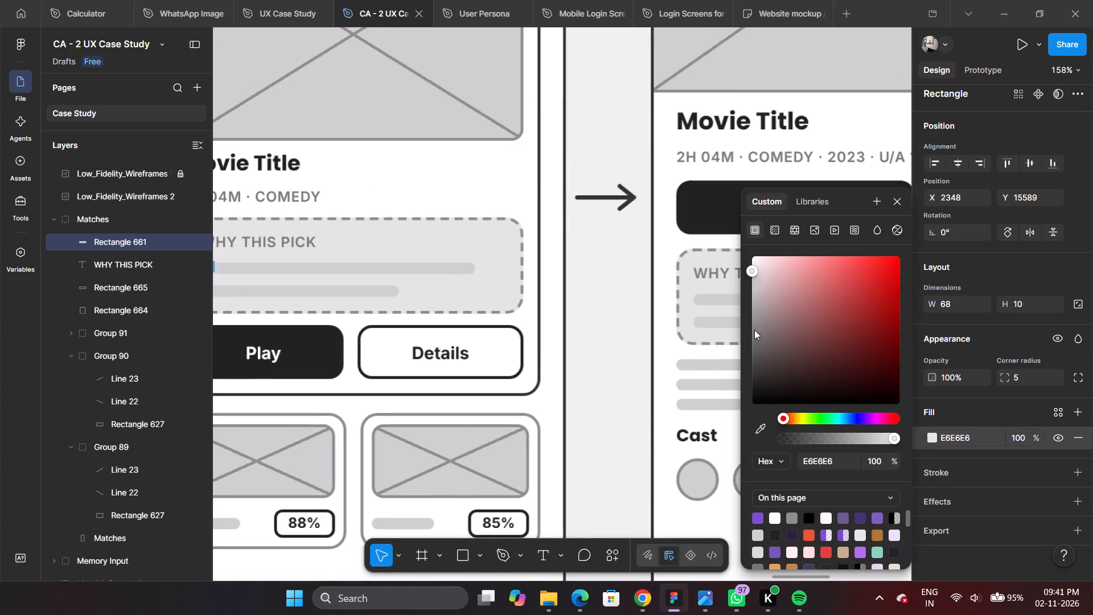
pyautogui.click(763, 428)
pyautogui.keyDown('ctrl'); pyautogui.scroll(12, 725, 295); pyautogui.keyUp('ctrl')
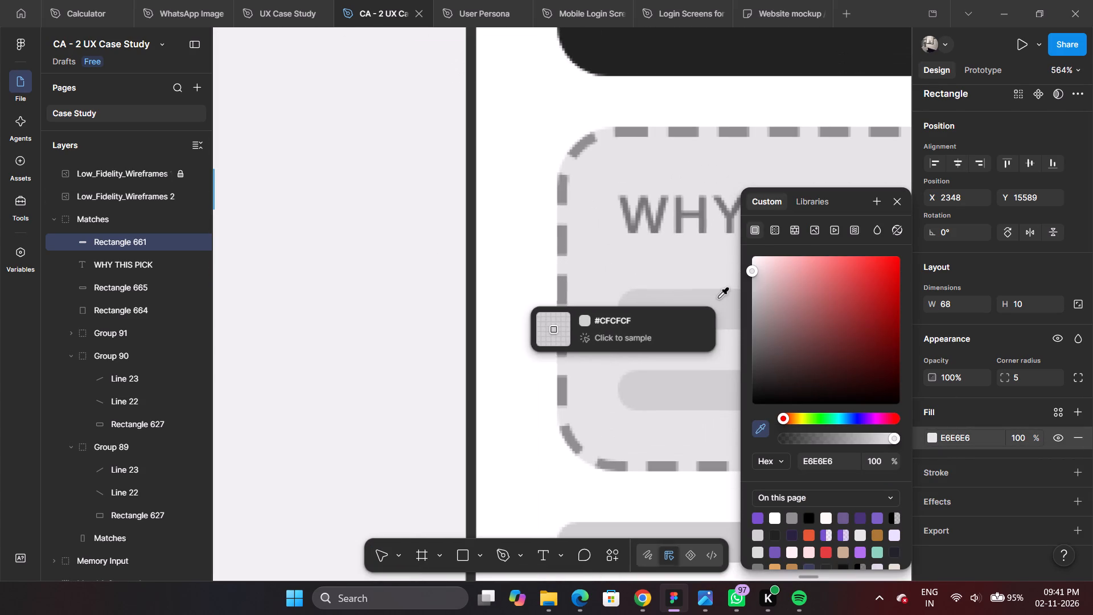
pyautogui.click(703, 310)
# Align the recoloured line with the start of the first reference line, at X 2342, Y 15591.
pyautogui.keyDown('ctrl'); pyautogui.scroll(-19, 703, 310); pyautogui.keyUp('ctrl')
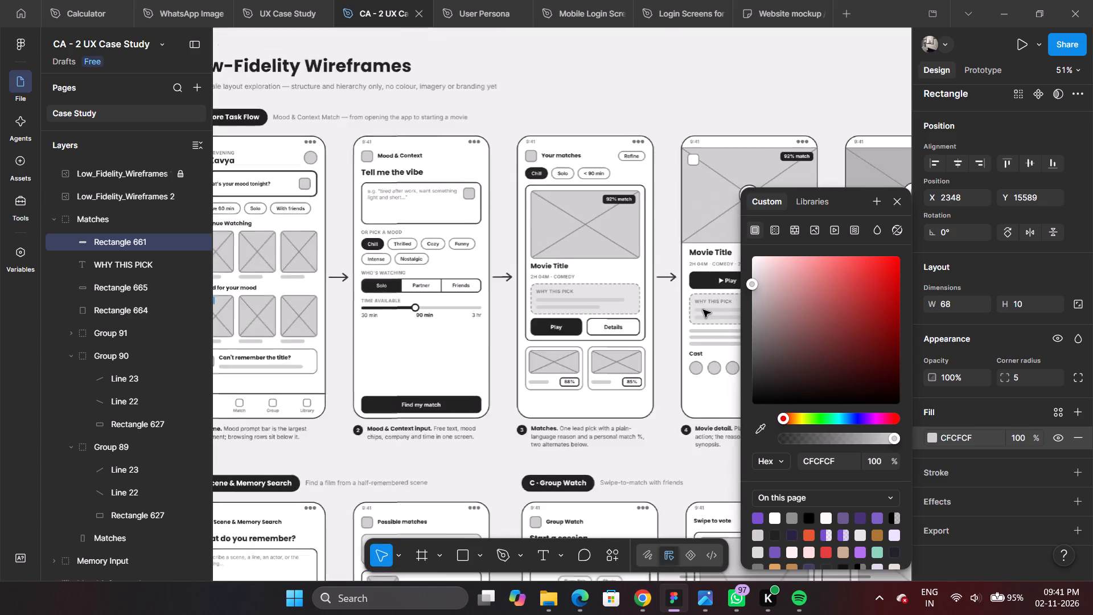
pyautogui.keyDown('ctrl'); pyautogui.scroll(-6, 703, 310); pyautogui.keyUp('ctrl')
pyautogui.keyDown('ctrl'); pyautogui.scroll(-5, 501, 310); pyautogui.keyUp('ctrl')
pyautogui.keyDown('ctrl'); pyautogui.scroll(12, 387, 311); pyautogui.keyUp('ctrl')
pyautogui.keyDown('ctrl'); pyautogui.scroll(-1, 322, 300); pyautogui.keyUp('ctrl')
pyautogui.keyDown('ctrl'); pyautogui.scroll(7, 322, 300); pyautogui.keyUp('ctrl')
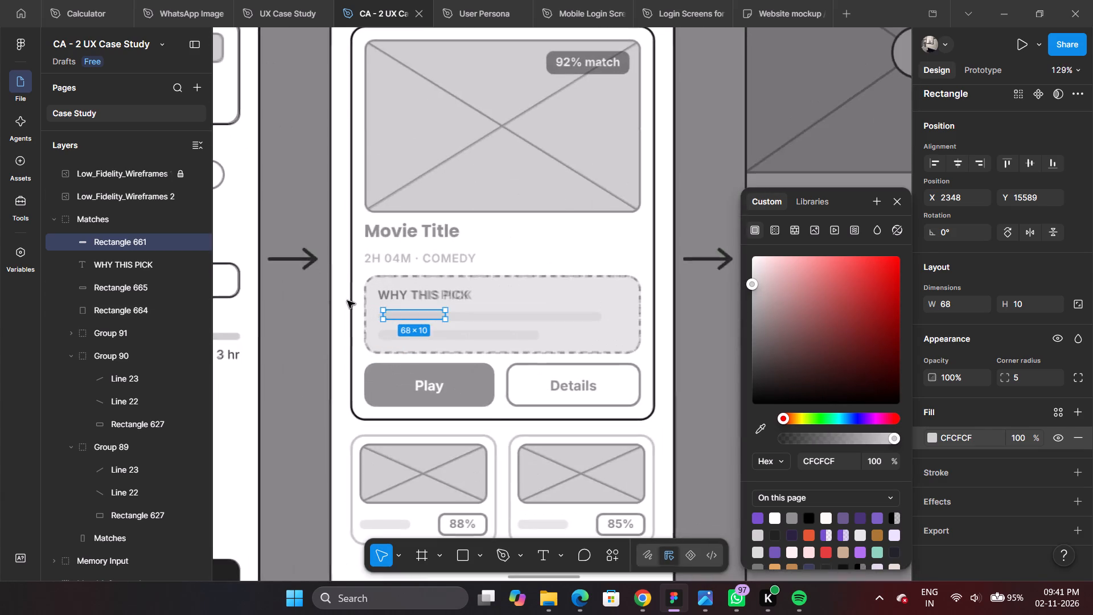
pyautogui.keyDown('ctrl'); pyautogui.scroll(5, 347, 301); pyautogui.keyUp('ctrl')
pyautogui.click(590, 294)
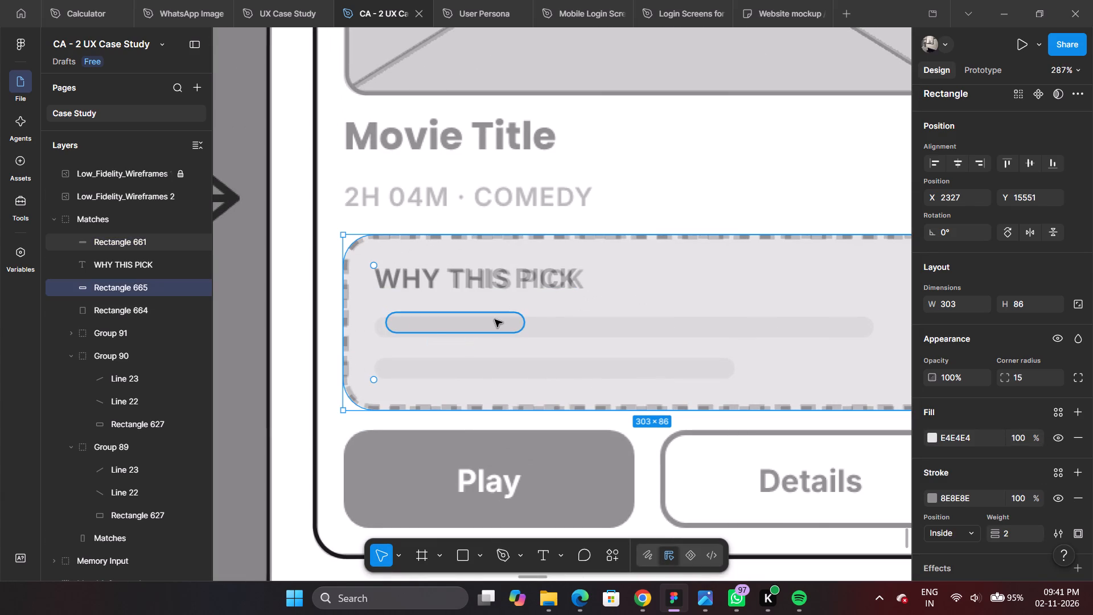
pyautogui.click(495, 319)
pyautogui.moveTo(498, 324); pyautogui.dragTo(498, 331)
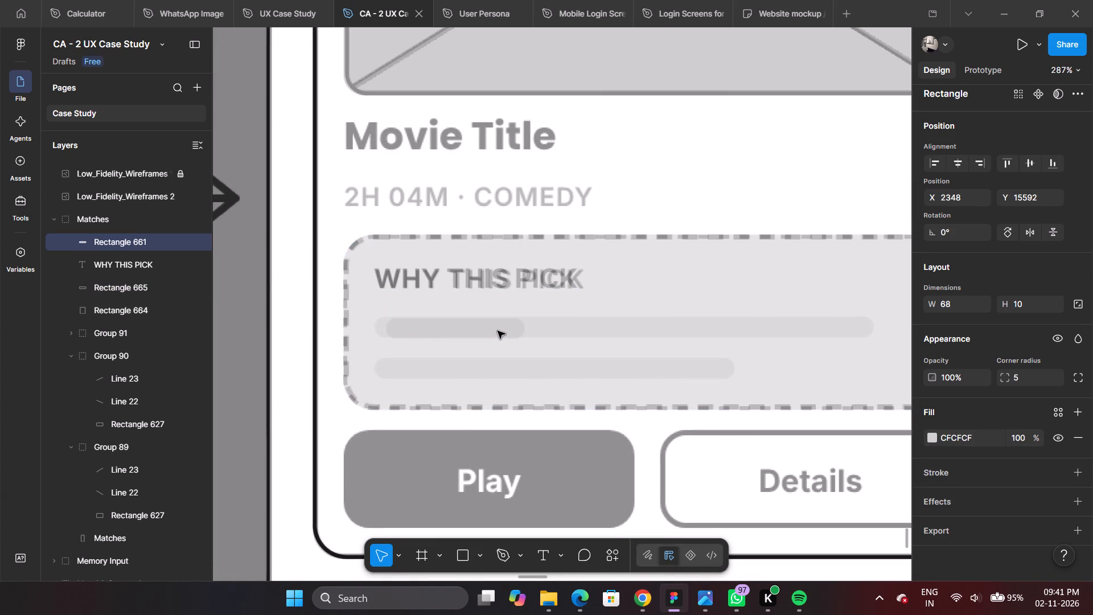
pyautogui.moveTo(498, 331); pyautogui.dragTo(487, 329)
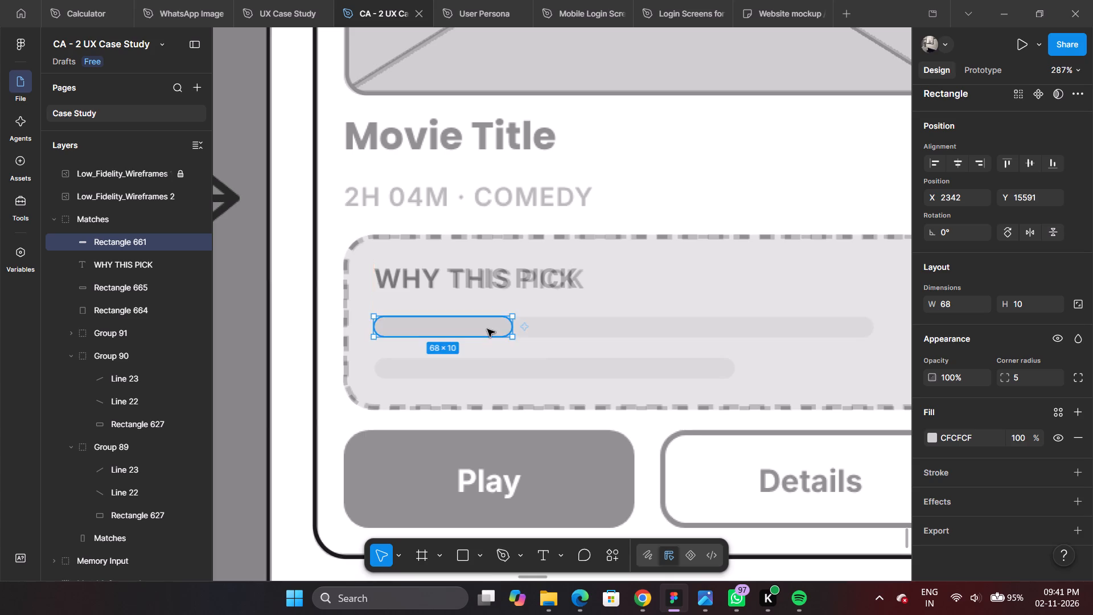
# Widen the first placeholder line to 245 so it spans the full reference line.
pyautogui.keyDown('ctrl'); pyautogui.scroll(10, 487, 329); pyautogui.keyUp('ctrl')
pyautogui.keyDown('ctrl'); pyautogui.scroll(-4, 504, 329); pyautogui.keyUp('ctrl')
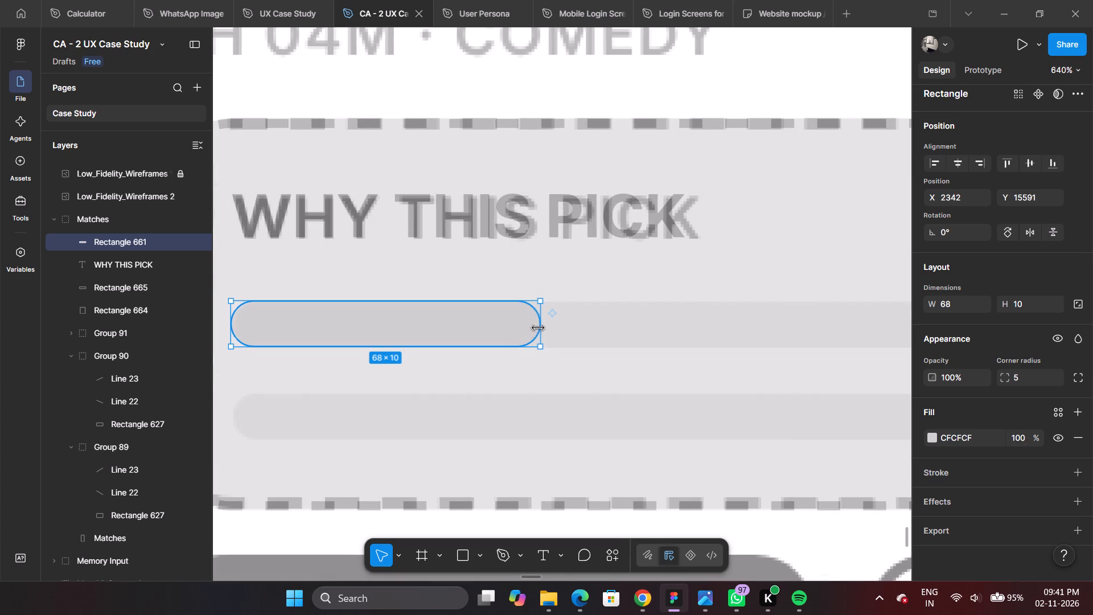
pyautogui.moveTo(541, 328); pyautogui.dragTo(664, 340)
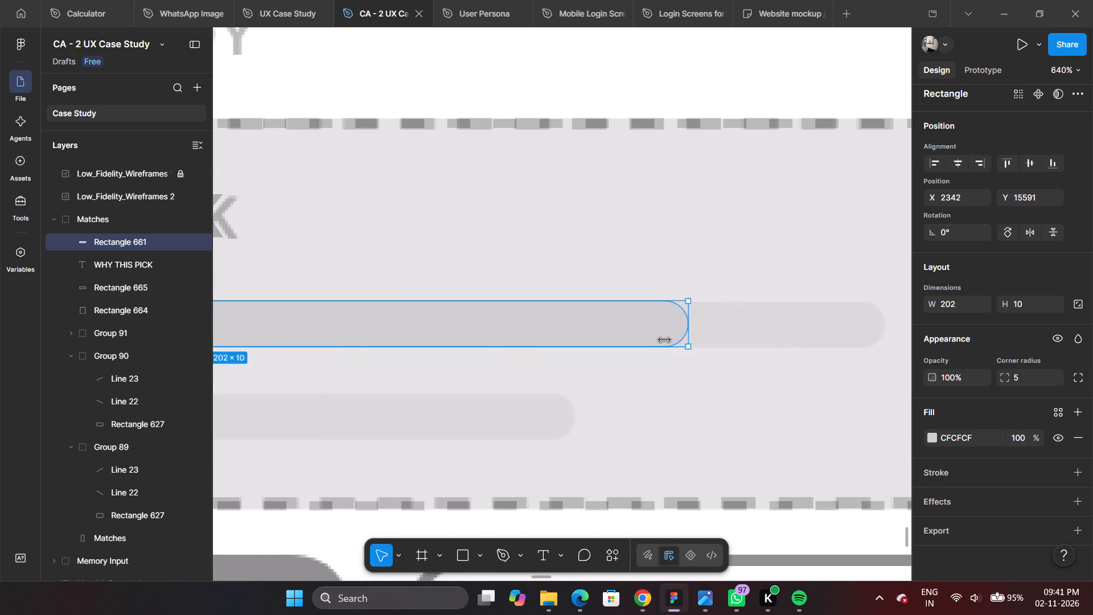
pyautogui.moveTo(664, 340); pyautogui.dragTo(881, 338)
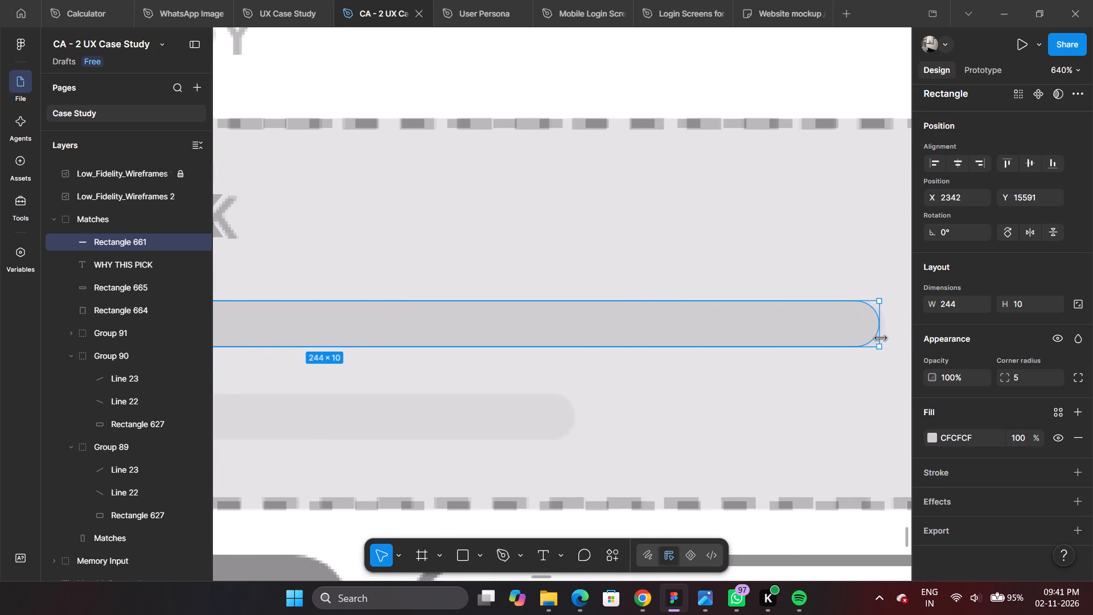
pyautogui.moveTo(881, 338); pyautogui.dragTo(884, 339)
# Duplicate the placeholder line onto the second reference line at X 2343, Y 15611.
pyautogui.keyDown('ctrl'); pyautogui.scroll(-6, 870, 333); pyautogui.keyUp('ctrl')
pyautogui.keyDown('ctrl'); pyautogui.scroll(5, 501, 343); pyautogui.keyUp('ctrl')
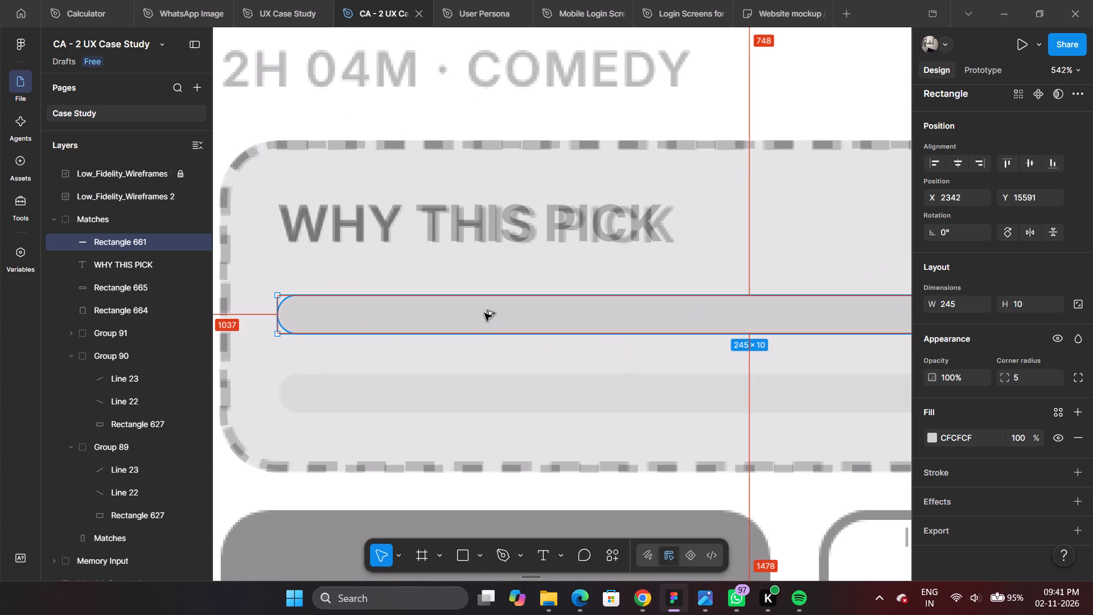
pyautogui.keyDown('alt'); pyautogui.moveTo(484, 313); pyautogui.dragTo(488, 391); pyautogui.keyUp('alt')
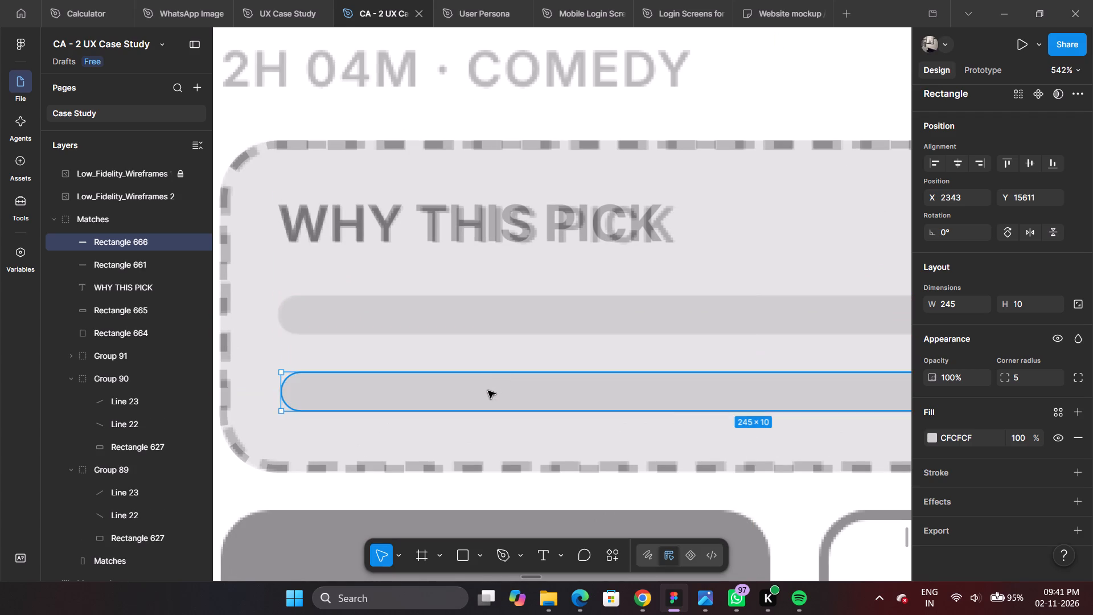
# Shorten the duplicated lower placeholder line to end where the second reference line ends.
pyautogui.keyDown('ctrl'); pyautogui.scroll(-6, 488, 391); pyautogui.keyUp('ctrl')
pyautogui.moveTo(817, 391); pyautogui.dragTo(745, 389)
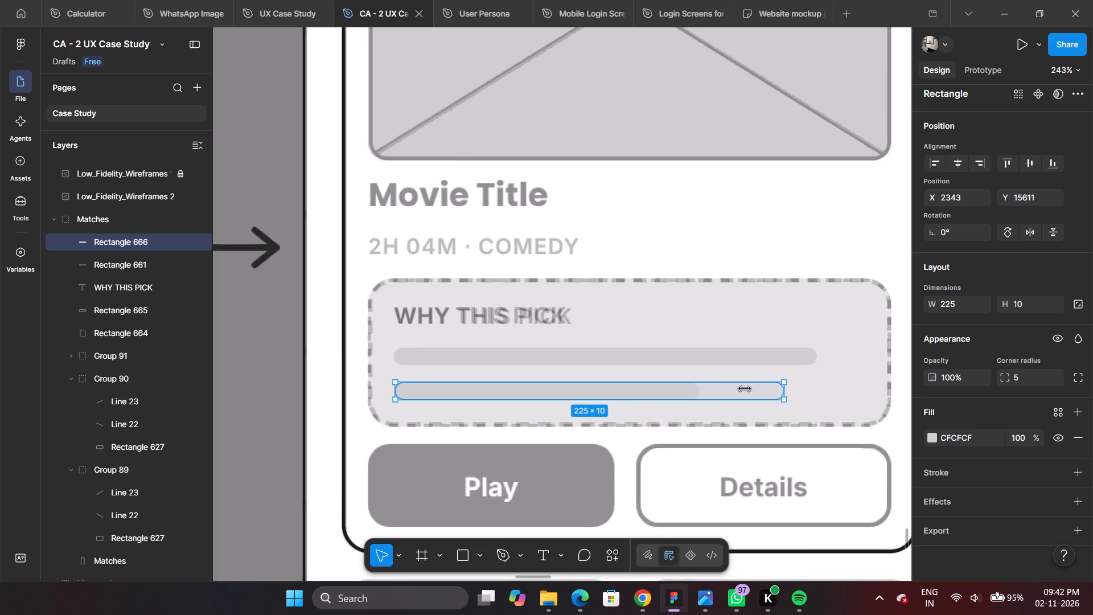
pyautogui.moveTo(745, 389); pyautogui.dragTo(701, 389)
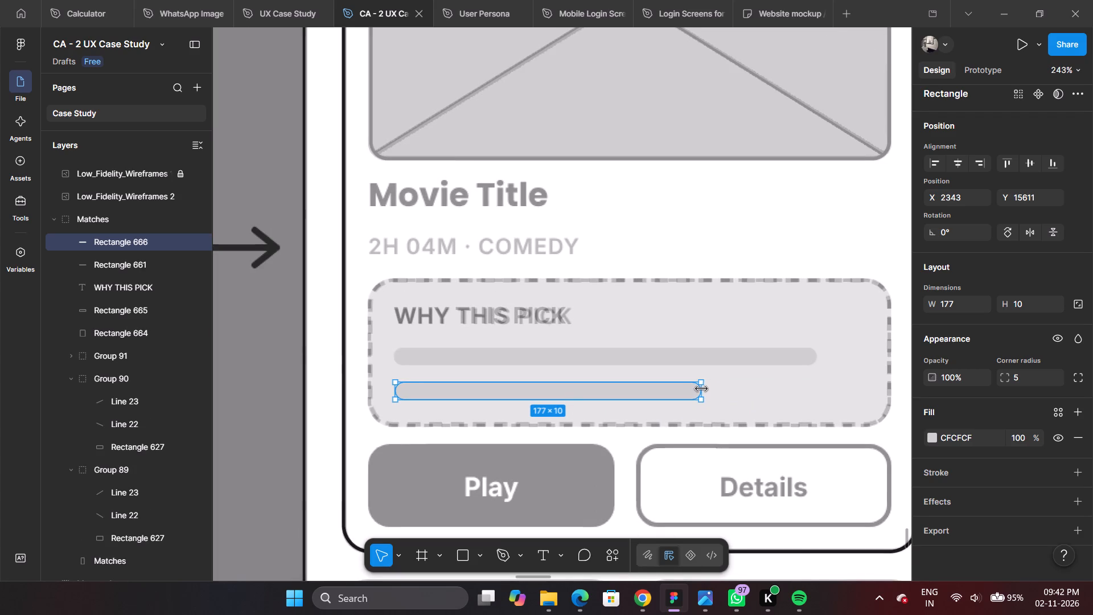
pyautogui.moveTo(701, 389); pyautogui.dragTo(697, 389)
pyautogui.keyDown('ctrl'); pyautogui.scroll(14, 702, 395); pyautogui.keyUp('ctrl')
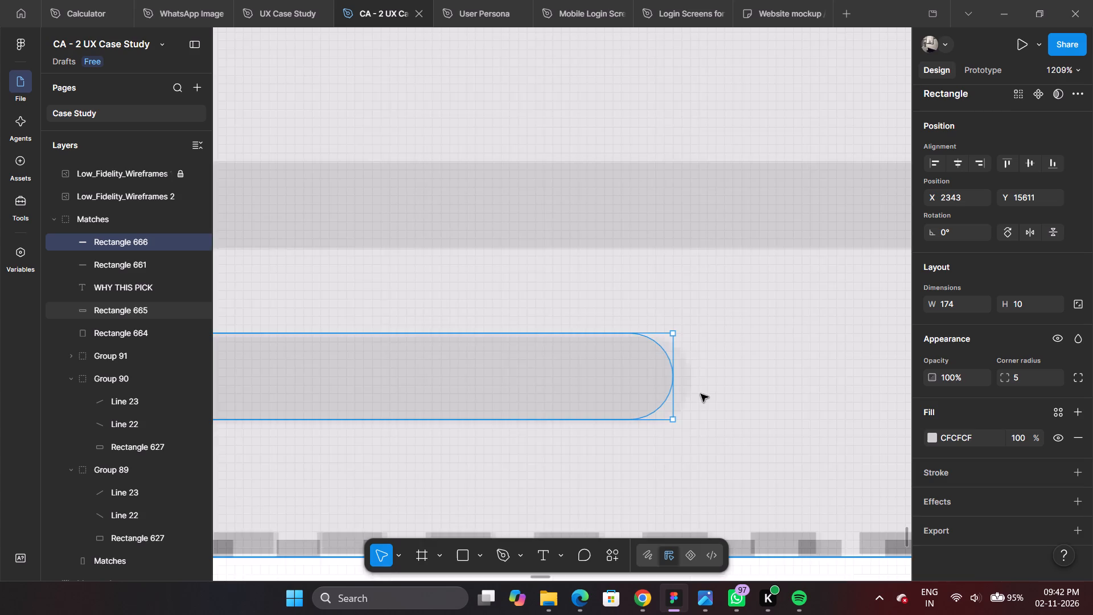
pyautogui.keyDown('ctrl'); pyautogui.scroll(4, 701, 394); pyautogui.keyUp('ctrl')
pyautogui.moveTo(636, 363); pyautogui.dragTo(676, 363)
pyautogui.keyDown('ctrl'); pyautogui.scroll(-18, 676, 363); pyautogui.keyUp('ctrl')
# Examine the Matches screen's WHY THIS PICK box and remaining elements alongside the neighbouring wireframe screens.
pyautogui.click(788, 351)
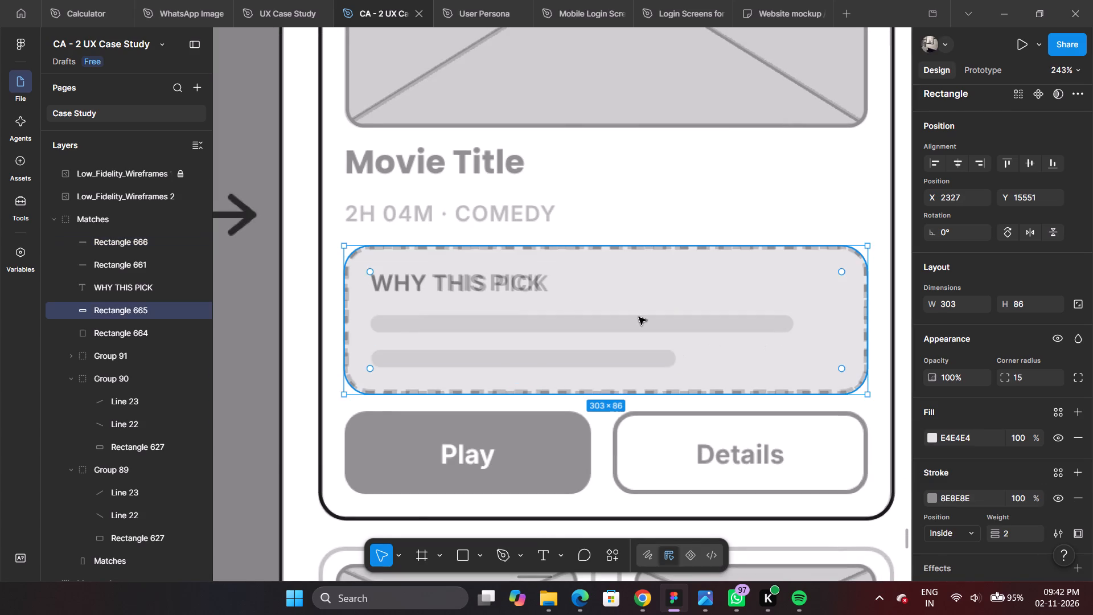
pyautogui.keyDown('ctrl'); pyautogui.scroll(-5, 521, 292); pyautogui.keyUp('ctrl')
pyautogui.keyDown('ctrl'); pyautogui.scroll(-2, 599, 331); pyautogui.keyUp('ctrl')
pyautogui.keyDown('ctrl'); pyautogui.scroll(2, 568, 400); pyautogui.keyUp('ctrl')
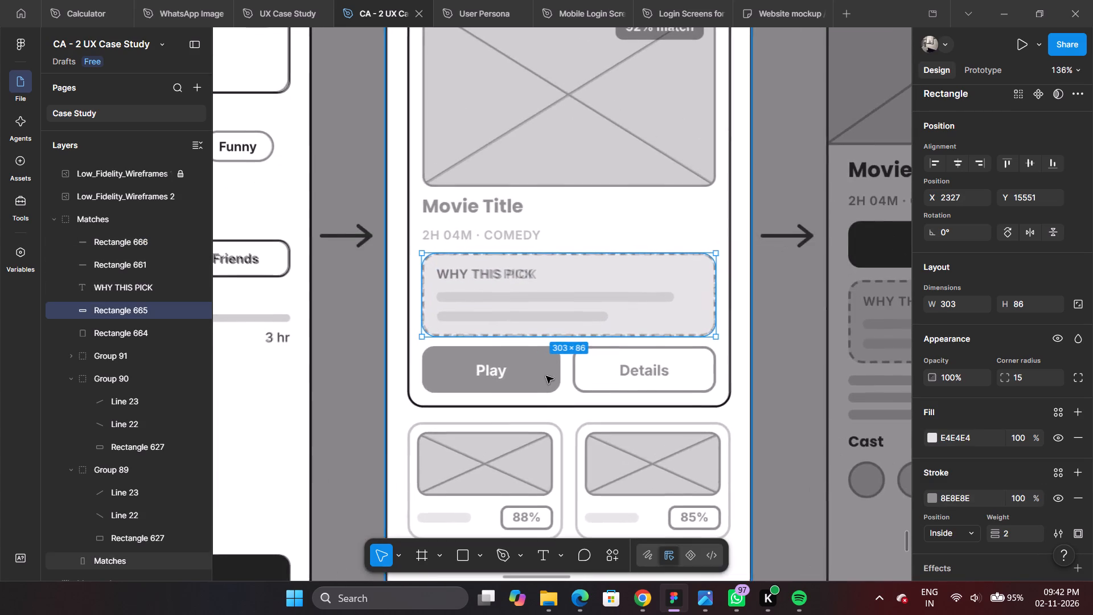
pyautogui.keyDown('ctrl'); pyautogui.scroll(-13, 545, 374); pyautogui.keyUp('ctrl')
pyautogui.keyDown('ctrl'); pyautogui.scroll(4, 371, 408); pyautogui.keyUp('ctrl')
pyautogui.keyDown('ctrl'); pyautogui.scroll(5, 390, 344); pyautogui.keyUp('ctrl')
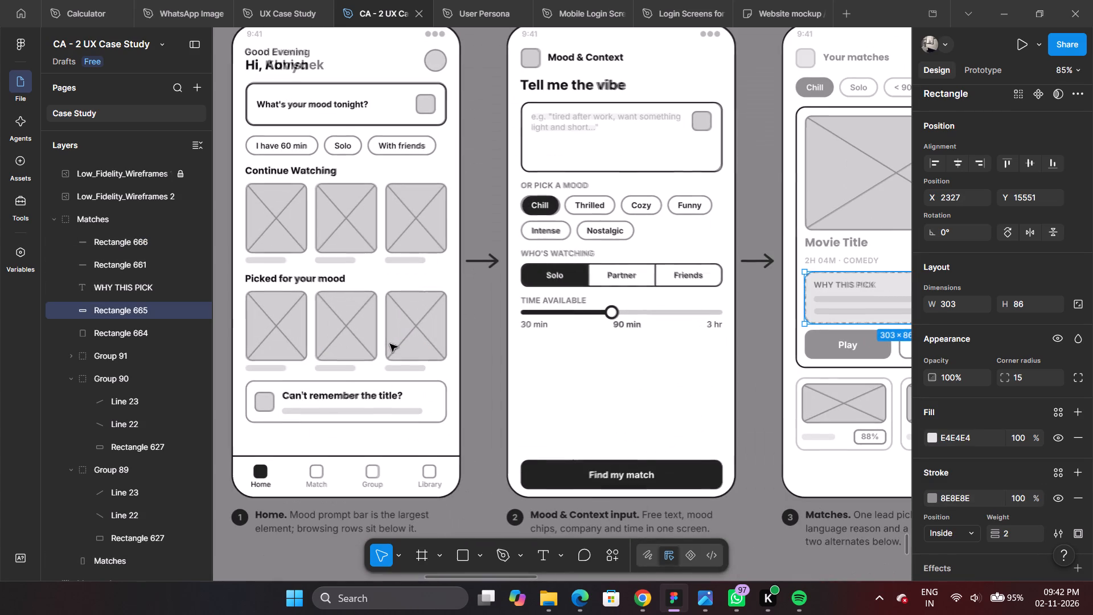
pyautogui.keyDown('ctrl'); pyautogui.scroll(-5, 389, 386); pyautogui.keyUp('ctrl')
pyautogui.scroll(-5, 447, 274)
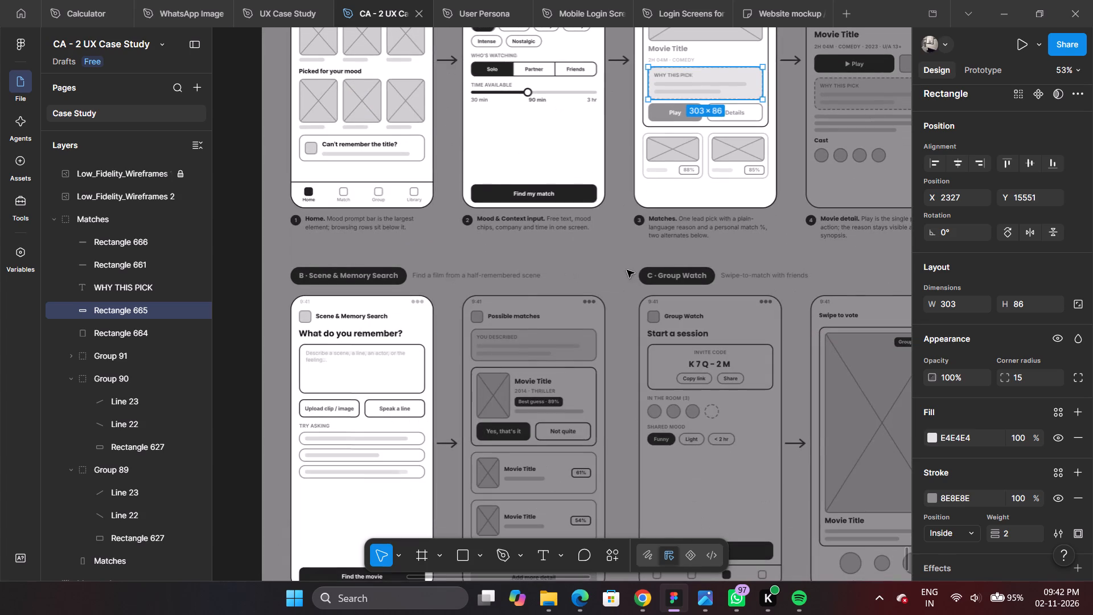
pyautogui.keyDown('ctrl'); pyautogui.scroll(9, 719, 159); pyautogui.keyUp('ctrl')
pyautogui.keyDown('ctrl'); pyautogui.scroll(3, 661, 197); pyautogui.keyUp('ctrl')
pyautogui.keyDown('ctrl'); pyautogui.scroll(-5, 661, 202); pyautogui.keyUp('ctrl')
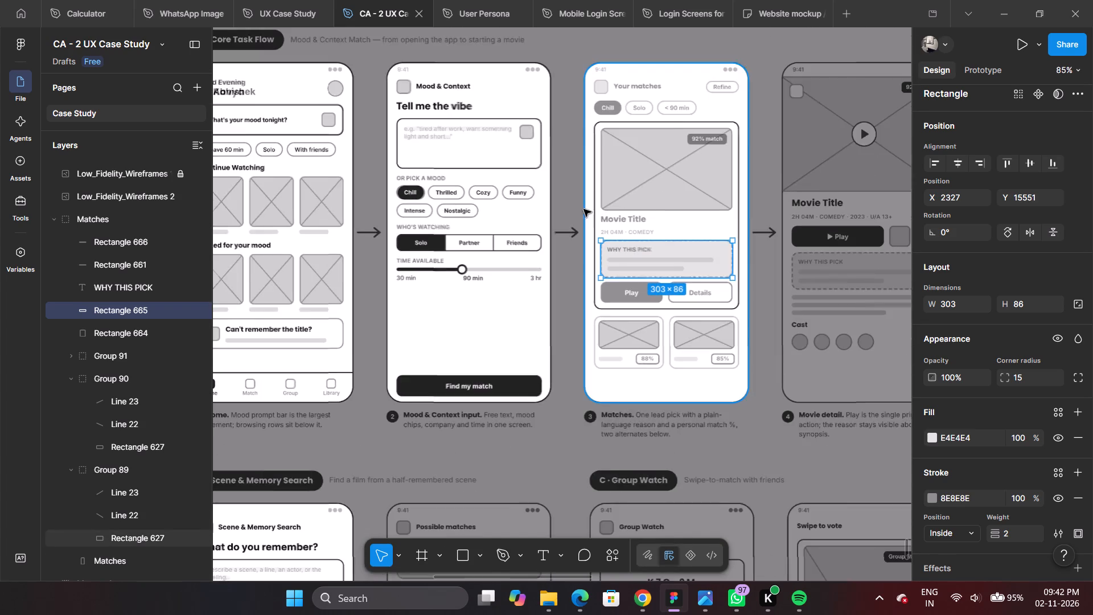
# Examine the Matches screen's lead card, Play and Details buttons, and the two small alternate cards beneath.
pyautogui.keyDown('ctrl'); pyautogui.scroll(4, 816, 225); pyautogui.keyUp('ctrl')
pyautogui.keyDown('ctrl'); pyautogui.scroll(-4, 604, 252); pyautogui.keyUp('ctrl')
pyautogui.keyDown('ctrl'); pyautogui.scroll(3, 773, 231); pyautogui.keyUp('ctrl')
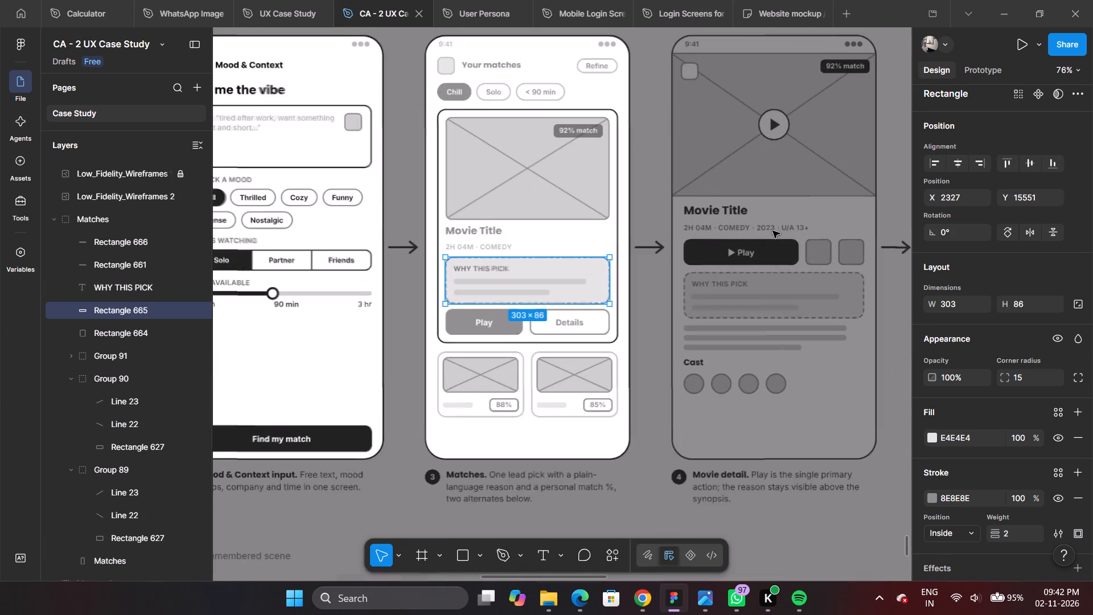
pyautogui.keyDown('ctrl'); pyautogui.scroll(2, 773, 231); pyautogui.keyUp('ctrl')
pyautogui.keyDown('ctrl'); pyautogui.scroll(4, 488, 211); pyautogui.keyUp('ctrl')
pyautogui.keyDown('ctrl'); pyautogui.scroll(2, 458, 161); pyautogui.keyUp('ctrl')
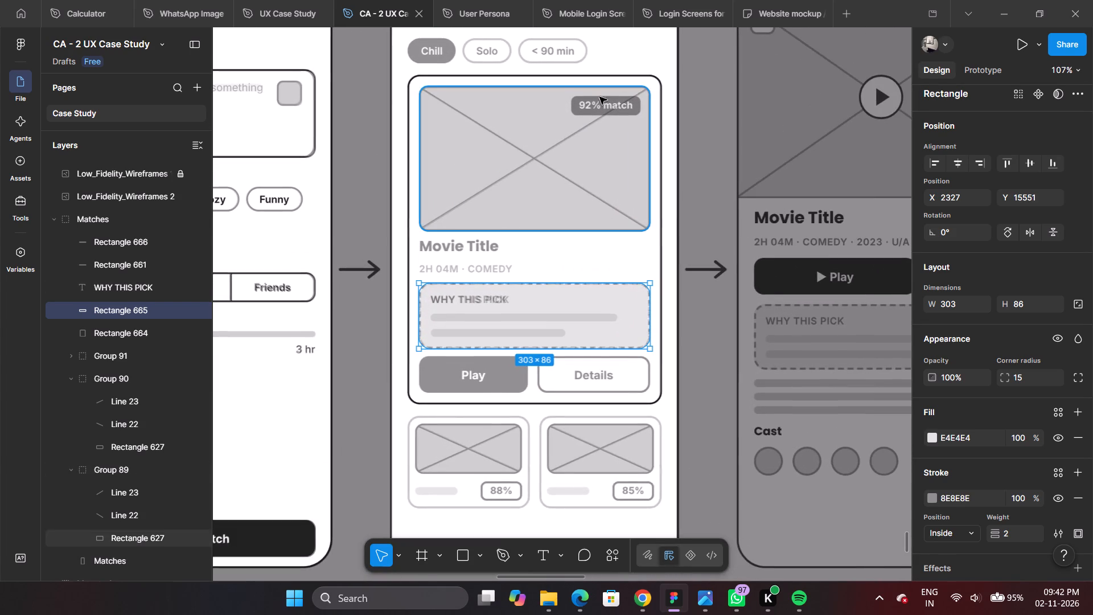
pyautogui.keyDown('ctrl'); pyautogui.scroll(5, 599, 91); pyautogui.keyUp('ctrl')
pyautogui.keyDown('ctrl'); pyautogui.scroll(-4, 612, 137); pyautogui.keyUp('ctrl')
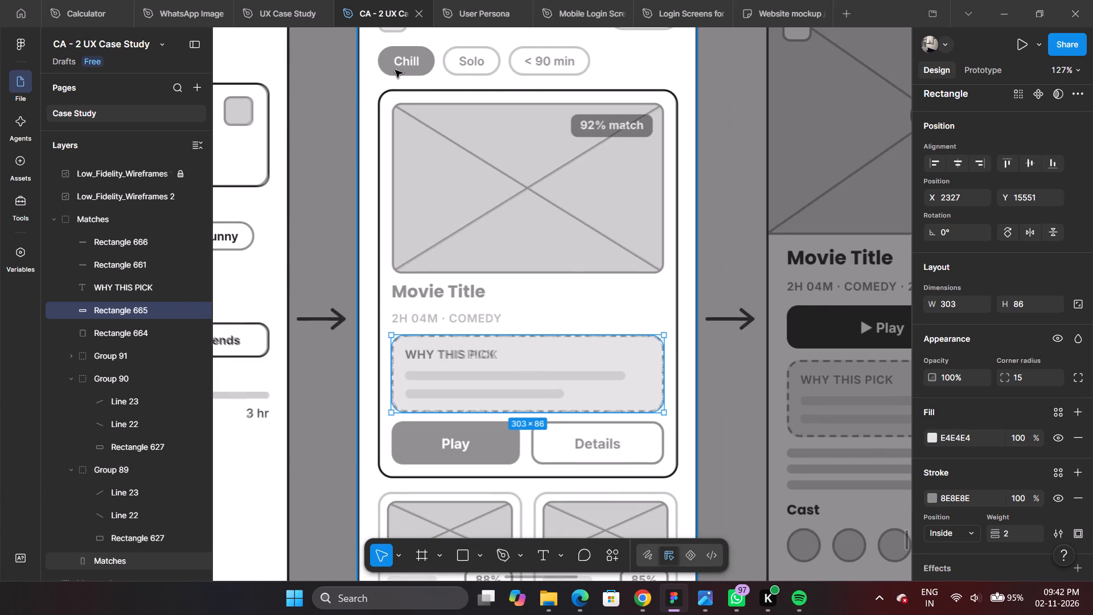
pyautogui.keyDown('ctrl'); pyautogui.scroll(-4, 461, 88); pyautogui.keyUp('ctrl')
pyautogui.keyDown('ctrl'); pyautogui.scroll(5, 330, 71); pyautogui.keyUp('ctrl')
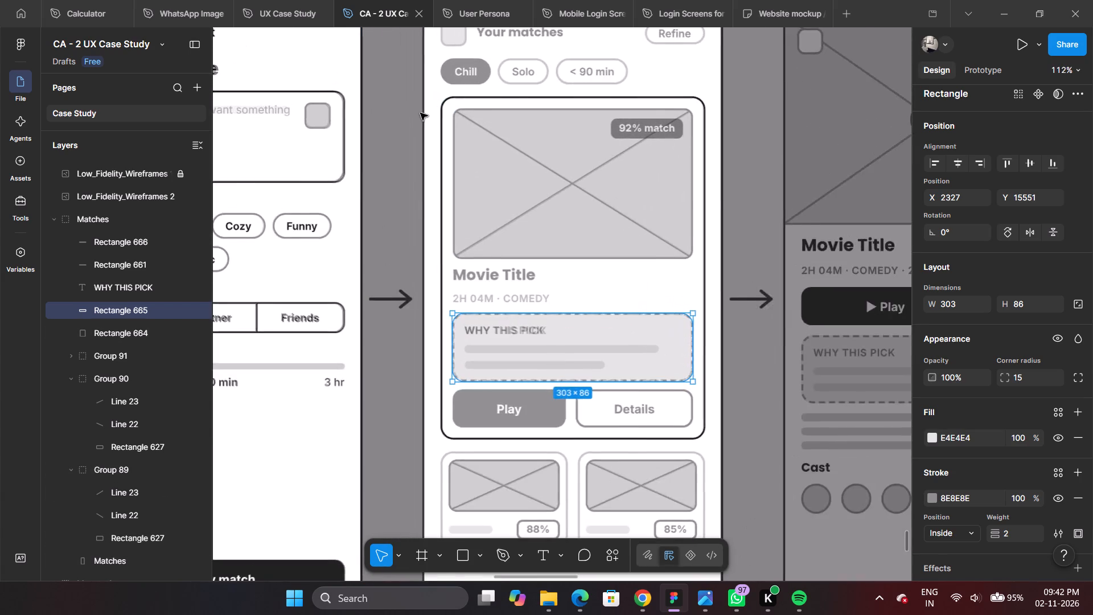
pyautogui.keyDown('ctrl'); pyautogui.scroll(3, 420, 113); pyautogui.keyUp('ctrl')
pyautogui.keyDown('ctrl'); pyautogui.scroll(-5, 611, 255); pyautogui.keyUp('ctrl')
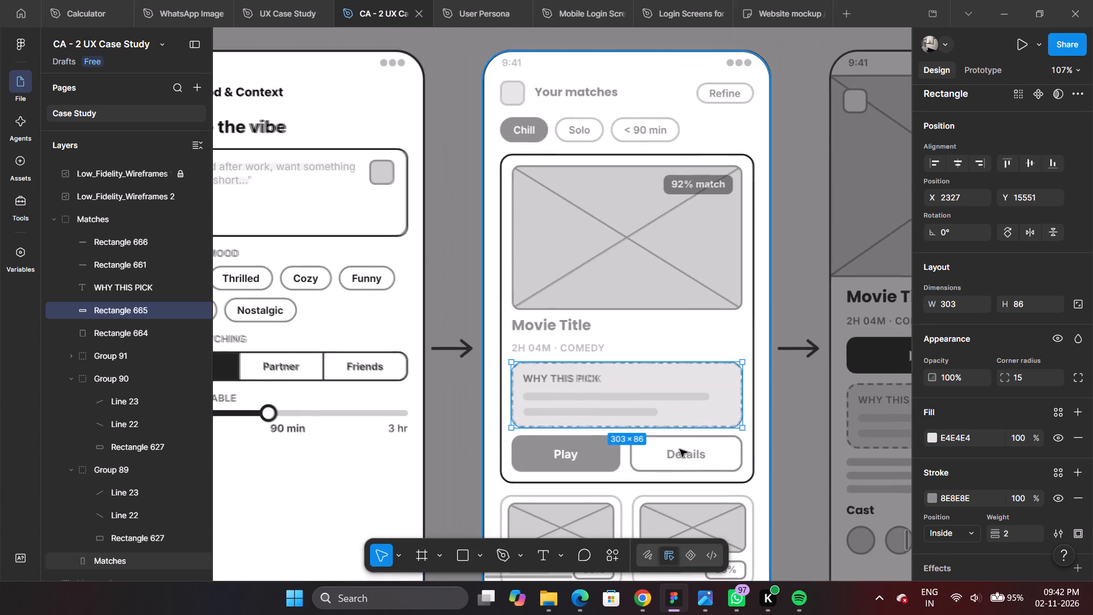
pyautogui.keyDown('ctrl'); pyautogui.scroll(-4, 595, 370); pyautogui.keyUp('ctrl')
pyautogui.keyDown('ctrl'); pyautogui.scroll(5, 674, 427); pyautogui.keyUp('ctrl')
pyautogui.keyDown('ctrl'); pyautogui.scroll(4, 605, 410); pyautogui.keyUp('ctrl')
pyautogui.keyDown('ctrl'); pyautogui.scroll(-3, 603, 382); pyautogui.keyUp('ctrl')
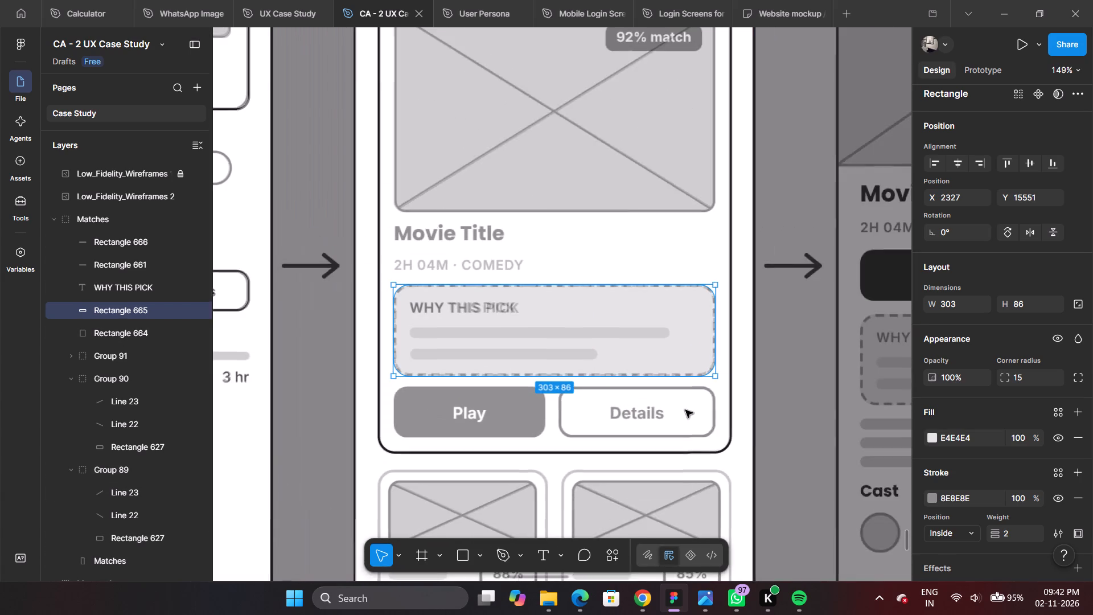
pyautogui.keyDown('ctrl'); pyautogui.scroll(3, 743, 442); pyautogui.keyUp('ctrl')
pyautogui.keyDown('ctrl'); pyautogui.scroll(1, 305, 415); pyautogui.keyUp('ctrl')
pyautogui.keyDown('ctrl'); pyautogui.scroll(-4, 673, 329); pyautogui.keyUp('ctrl')
pyautogui.keyDown('ctrl'); pyautogui.scroll(4, 401, 462); pyautogui.keyUp('ctrl')
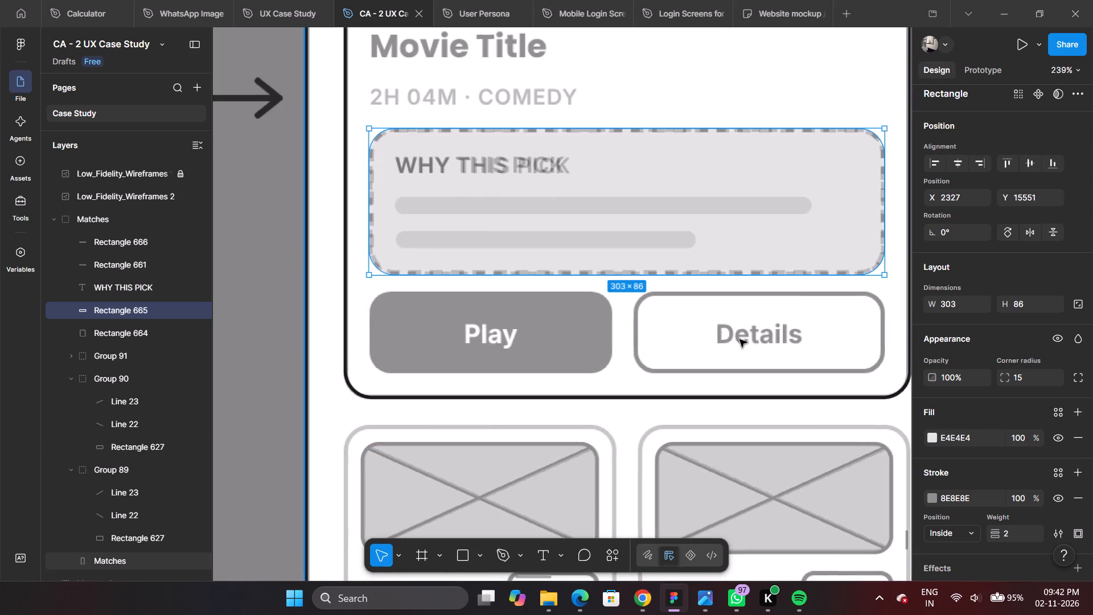
pyautogui.keyDown('ctrl'); pyautogui.scroll(-3, 581, 363); pyautogui.keyUp('ctrl')
pyautogui.scroll(-3, 720, 454)
pyautogui.keyDown('ctrl'); pyautogui.scroll(3, 639, 290); pyautogui.keyUp('ctrl')
pyautogui.keyDown('ctrl'); pyautogui.scroll(3, 575, 265); pyautogui.keyUp('ctrl')
pyautogui.keyDown('ctrl'); pyautogui.scroll(-3, 607, 263); pyautogui.keyUp('ctrl')
pyautogui.keyDown('ctrl'); pyautogui.scroll(3, 660, 269); pyautogui.keyUp('ctrl')
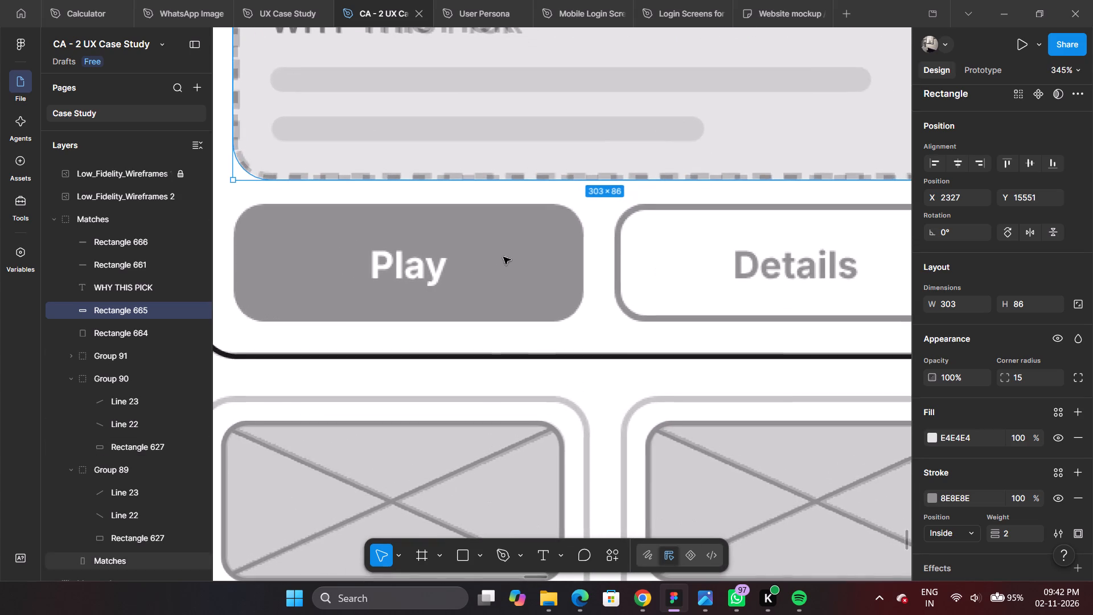
pyautogui.keyDown('ctrl'); pyautogui.scroll(-3, 490, 254); pyautogui.keyUp('ctrl')
pyautogui.keyDown('ctrl'); pyautogui.scroll(-3, 561, 264); pyautogui.keyUp('ctrl')
pyautogui.keyDown('ctrl'); pyautogui.scroll(4, 409, 252); pyautogui.keyUp('ctrl')
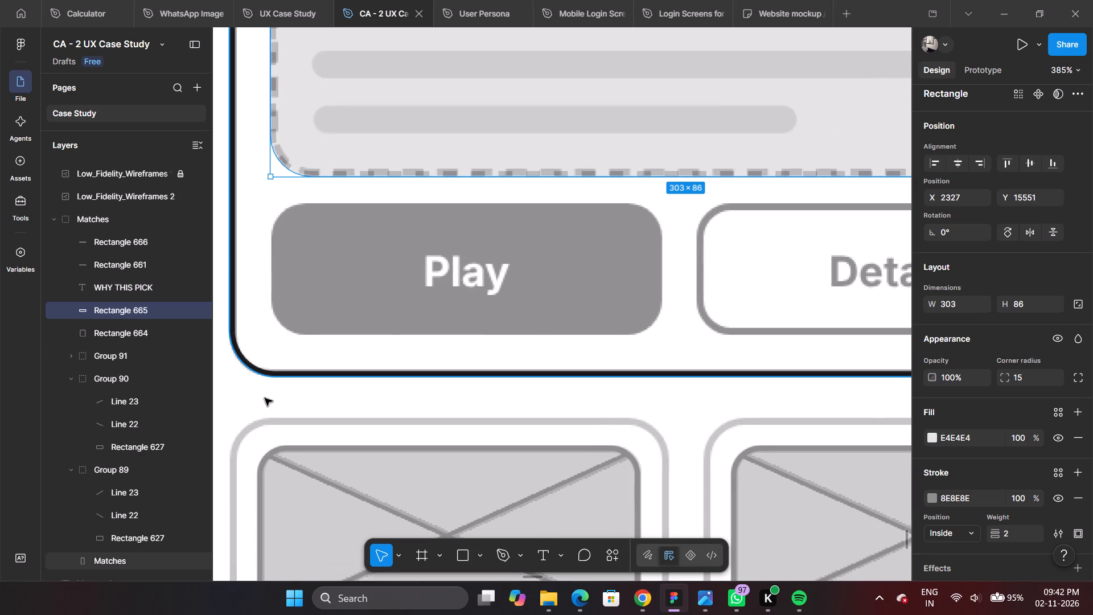
# Draw a rectangle about 159 × 121 over the 88% alternate card below the Play button.
pyautogui.scroll(-4, 402, 356)
pyautogui.keyDown('ctrl'); pyautogui.scroll(-6, 405, 346); pyautogui.keyUp('ctrl')
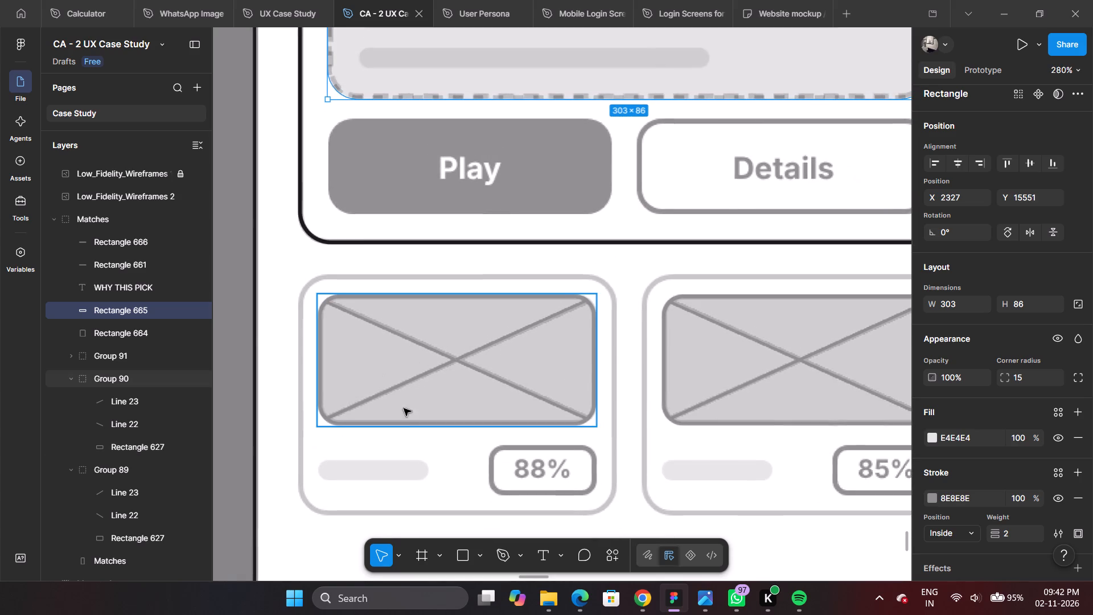
pyautogui.scroll(-3, 409, 415)
pyautogui.click(461, 563)
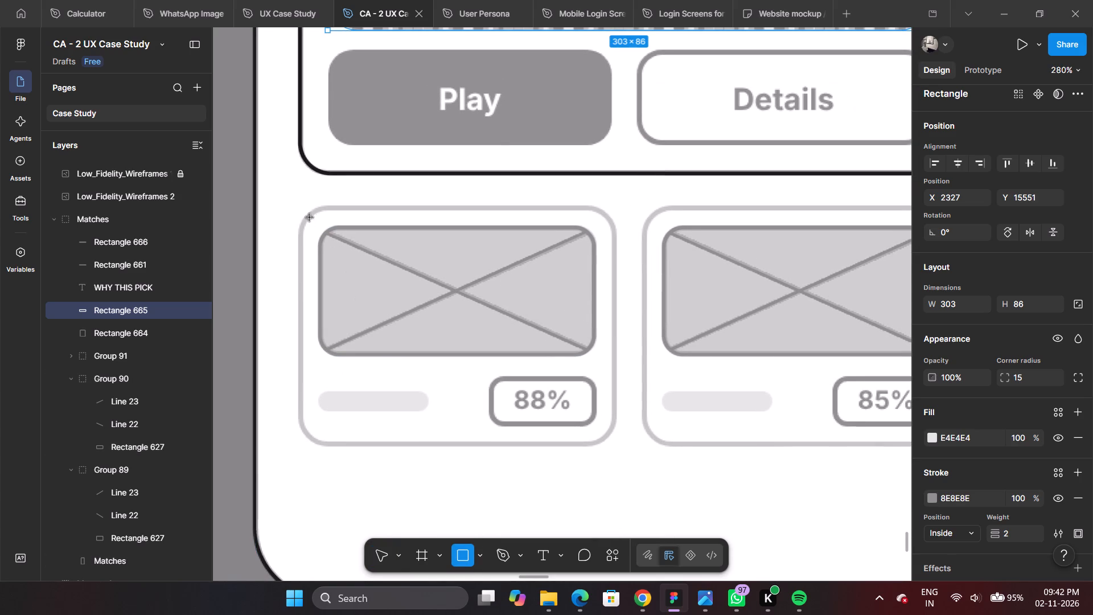
pyautogui.moveTo(301, 208); pyautogui.dragTo(619, 437)
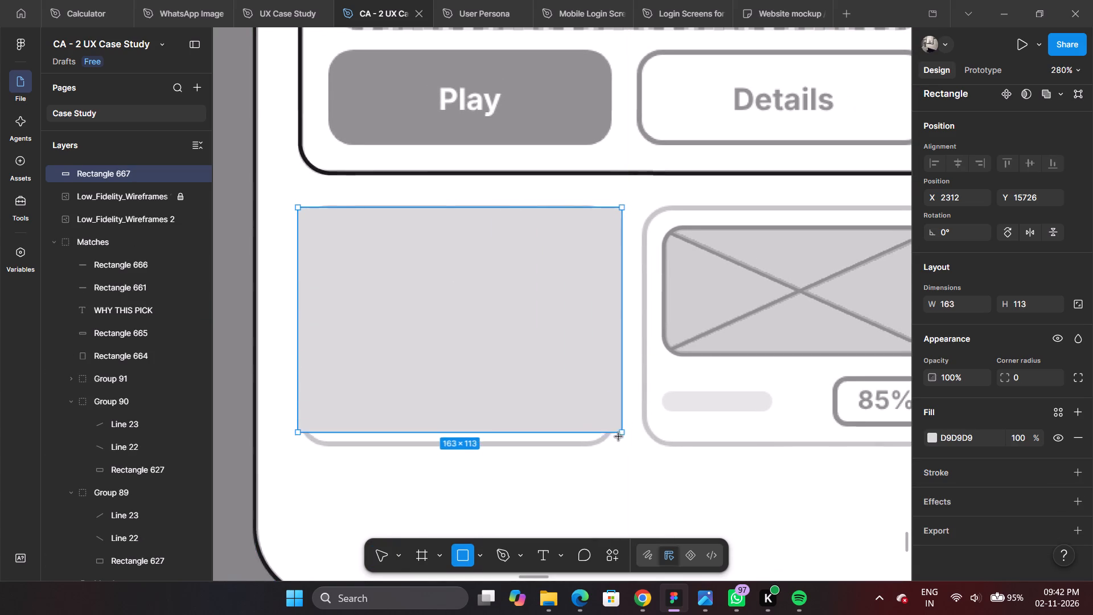
pyautogui.moveTo(619, 437); pyautogui.dragTo(614, 449)
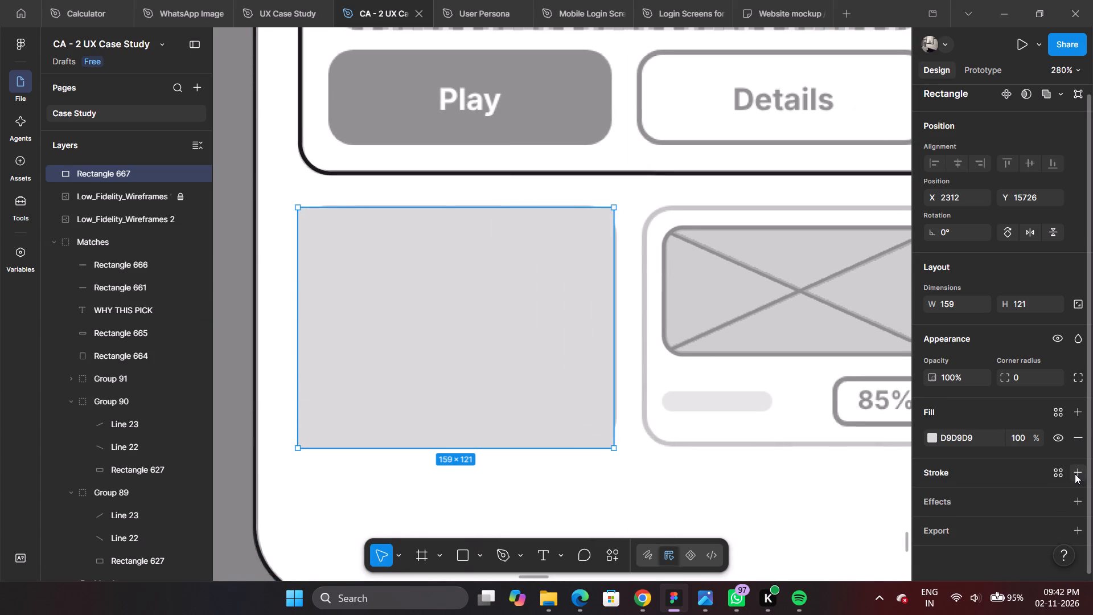
# Give the new card rectangle an inside stroke of weight 2 and remove its fill.
pyautogui.click(1075, 474)
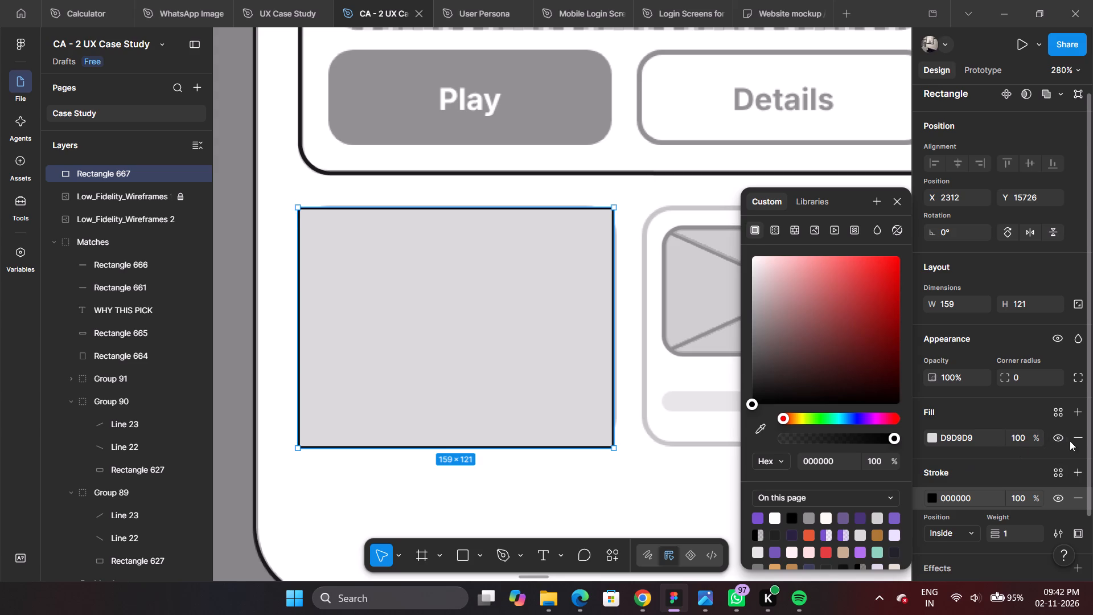
pyautogui.click(1075, 441)
pyautogui.keyDown('ctrl'); pyautogui.scroll(-3, 365, 278); pyautogui.keyUp('ctrl')
pyautogui.keyDown('ctrl'); pyautogui.scroll(10, 334, 236); pyautogui.keyUp('ctrl')
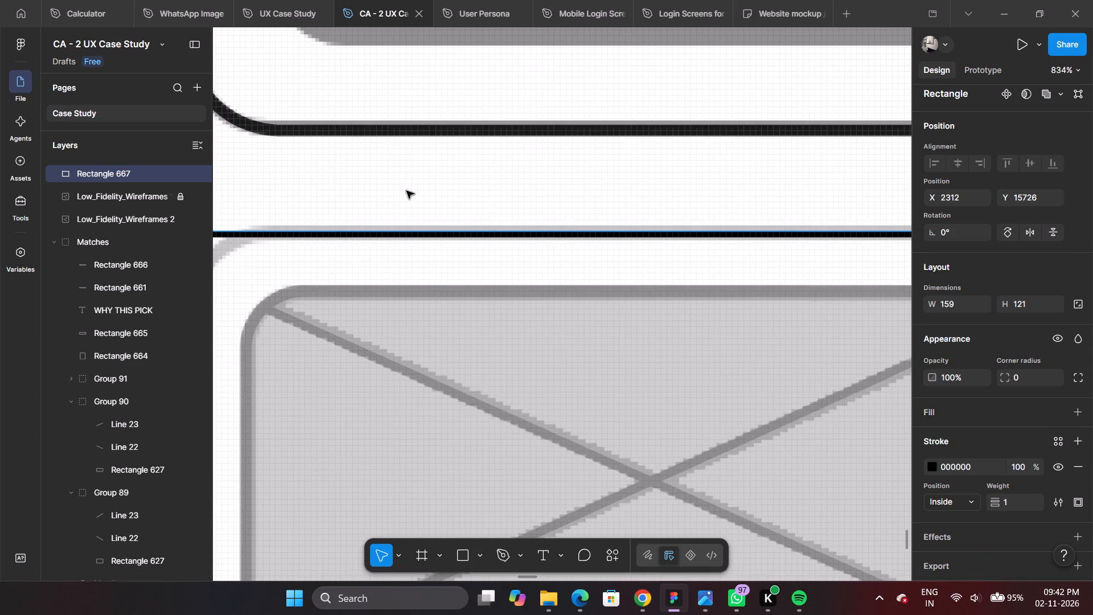
pyautogui.click(1013, 502)
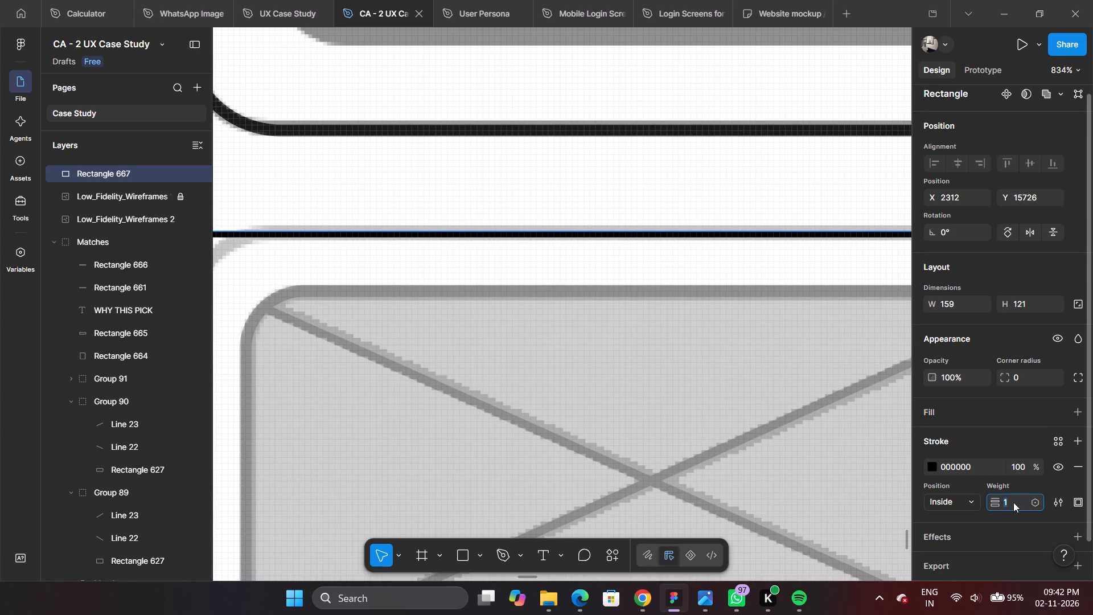
pyautogui.press('Up')
# Fit the rectangle's edges to the 88% card's reference outline, at about 160 × 121 with Y 15725.
pyautogui.moveTo(493, 233); pyautogui.dragTo(493, 229)
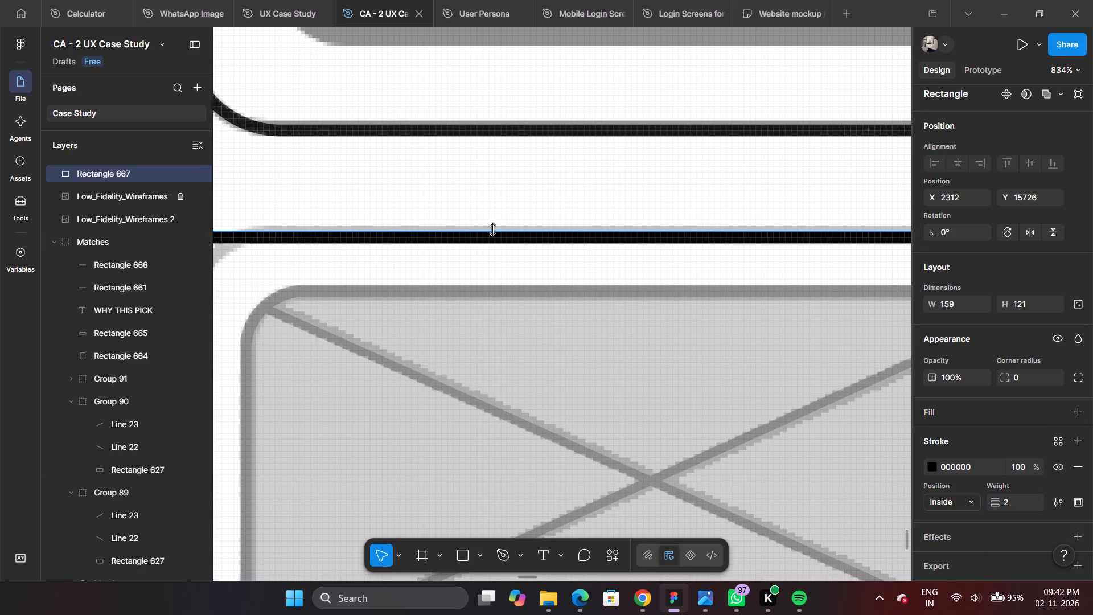
pyautogui.moveTo(493, 229); pyautogui.dragTo(493, 227)
pyautogui.keyDown('ctrl'); pyautogui.scroll(-4, 597, 318); pyautogui.keyUp('ctrl')
pyautogui.keyDown('ctrl'); pyautogui.scroll(5, 279, 387); pyautogui.keyUp('ctrl')
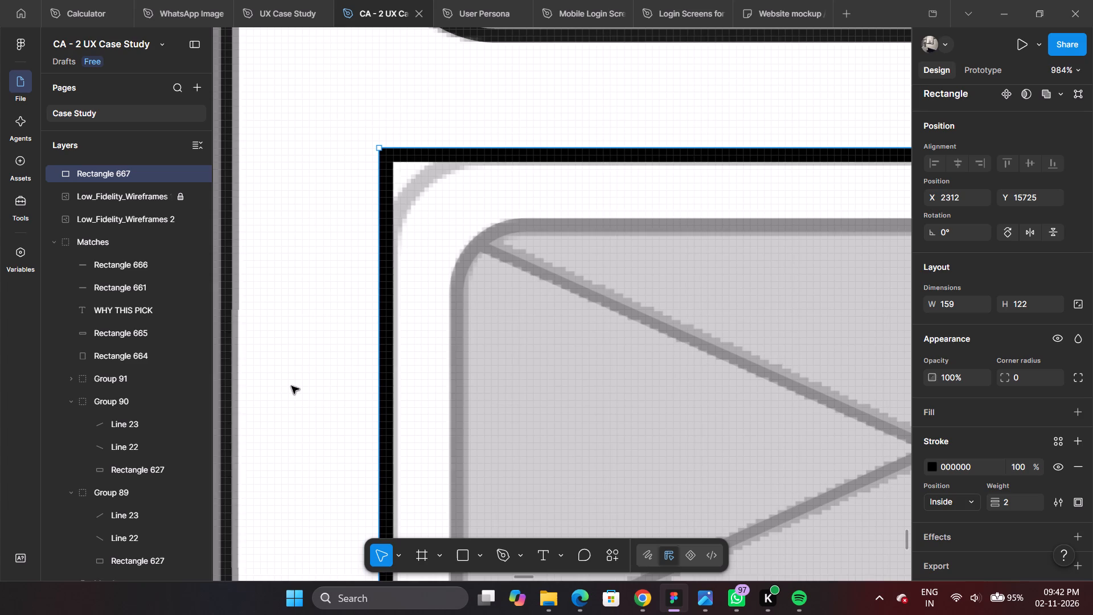
pyautogui.click(382, 359)
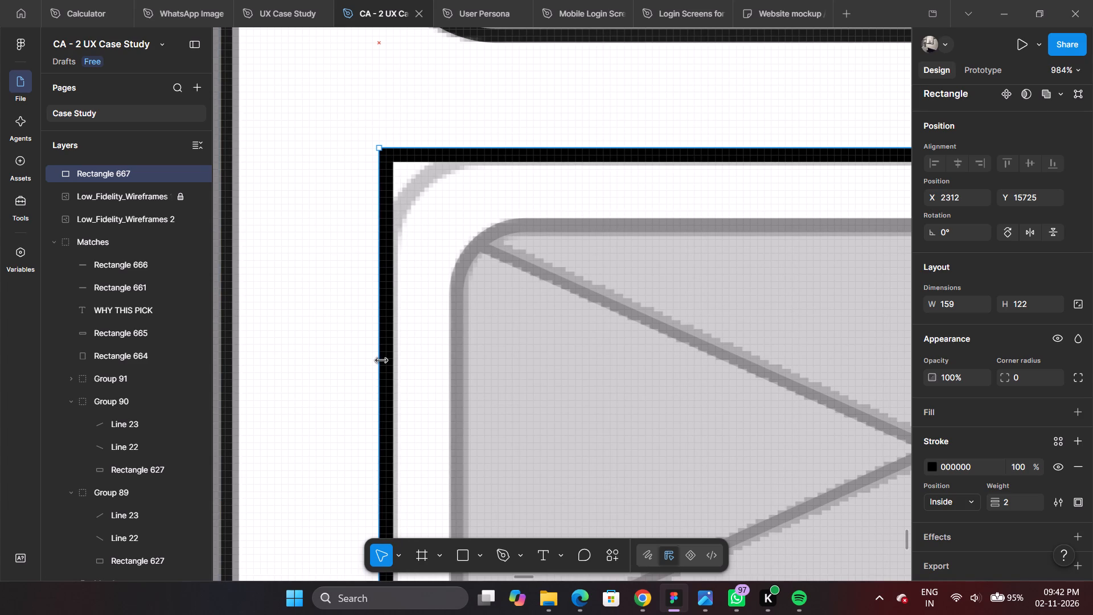
pyautogui.keyDown('ctrl'); pyautogui.scroll(-3, 396, 289); pyautogui.keyUp('ctrl')
pyautogui.scroll(-7, 409, 232)
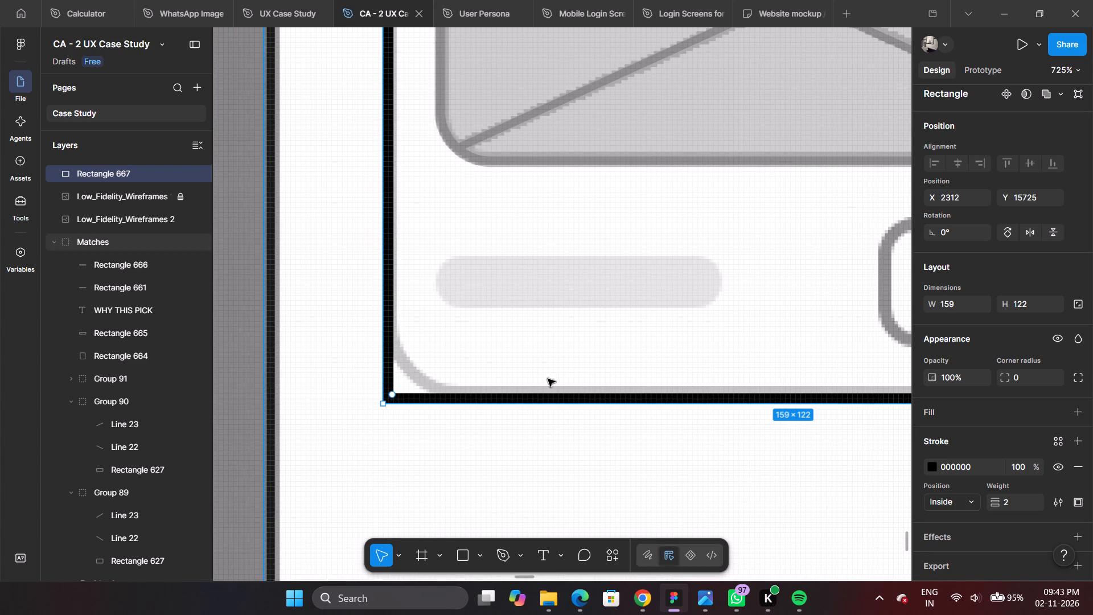
pyautogui.moveTo(558, 402); pyautogui.dragTo(558, 396)
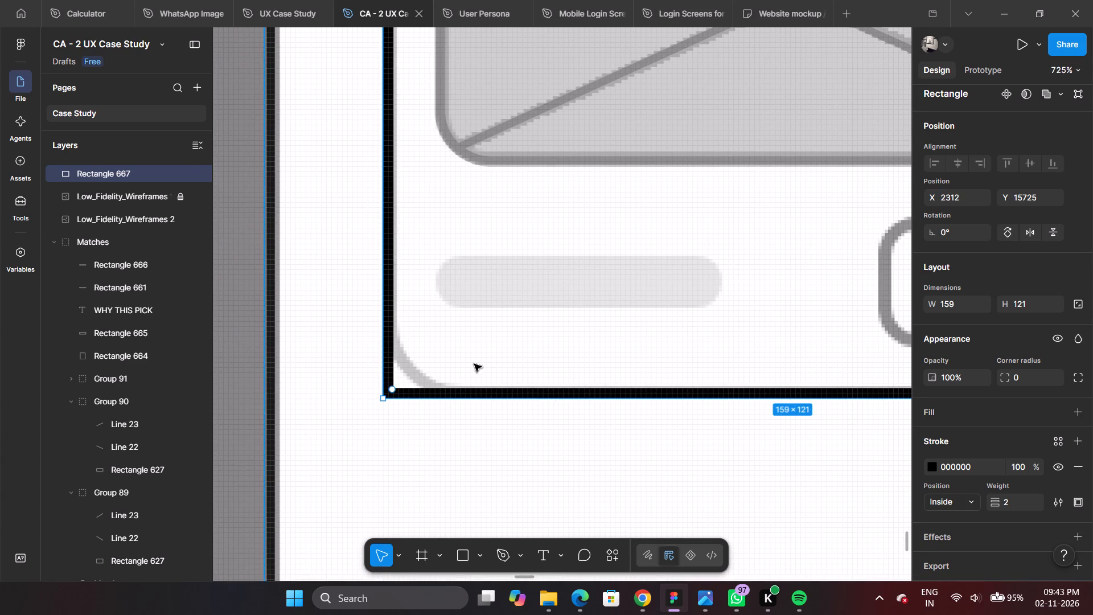
pyautogui.keyDown('ctrl'); pyautogui.scroll(-6, 462, 362); pyautogui.keyUp('ctrl')
pyautogui.keyDown('ctrl'); pyautogui.scroll(9, 822, 261); pyautogui.keyUp('ctrl')
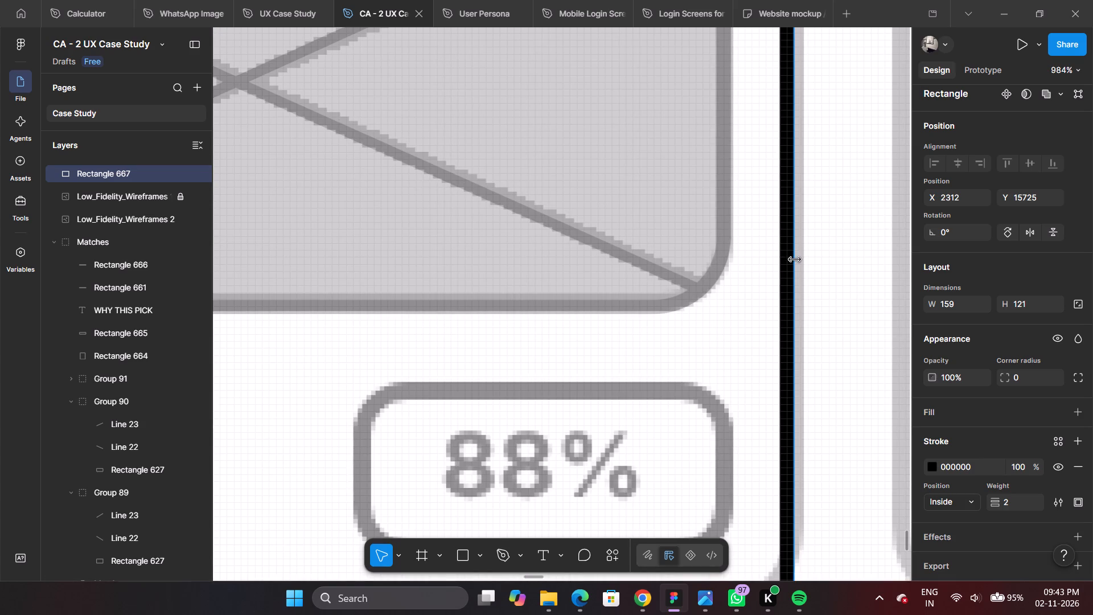
pyautogui.moveTo(795, 260); pyautogui.dragTo(804, 262)
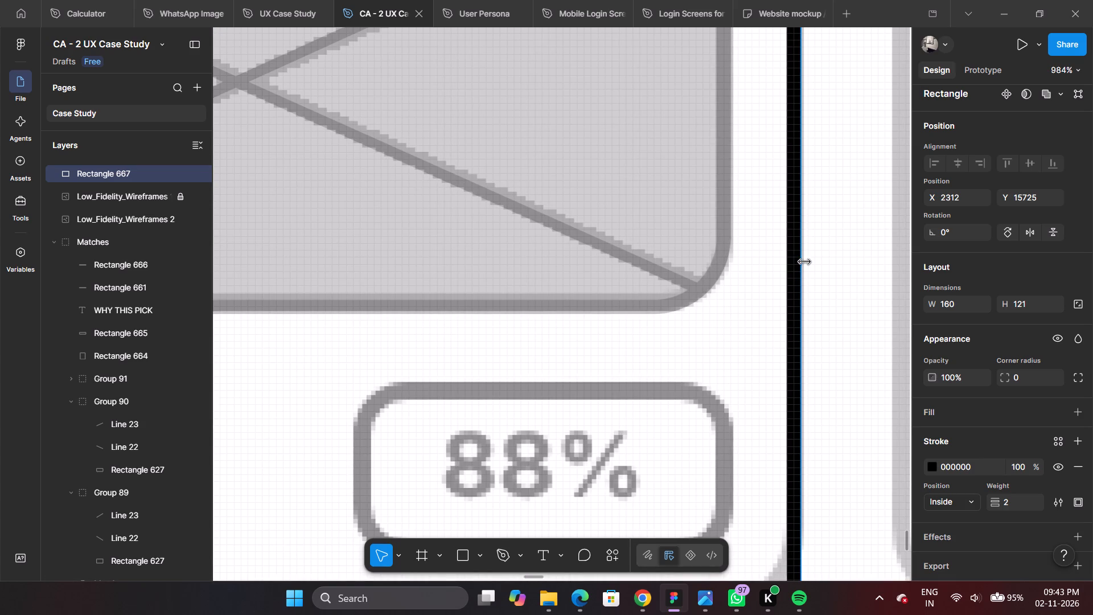
pyautogui.moveTo(804, 262); pyautogui.dragTo(806, 263)
pyautogui.keyDown('ctrl'); pyautogui.scroll(-5, 778, 253); pyautogui.keyUp('ctrl')
pyautogui.scroll(4, 769, 249)
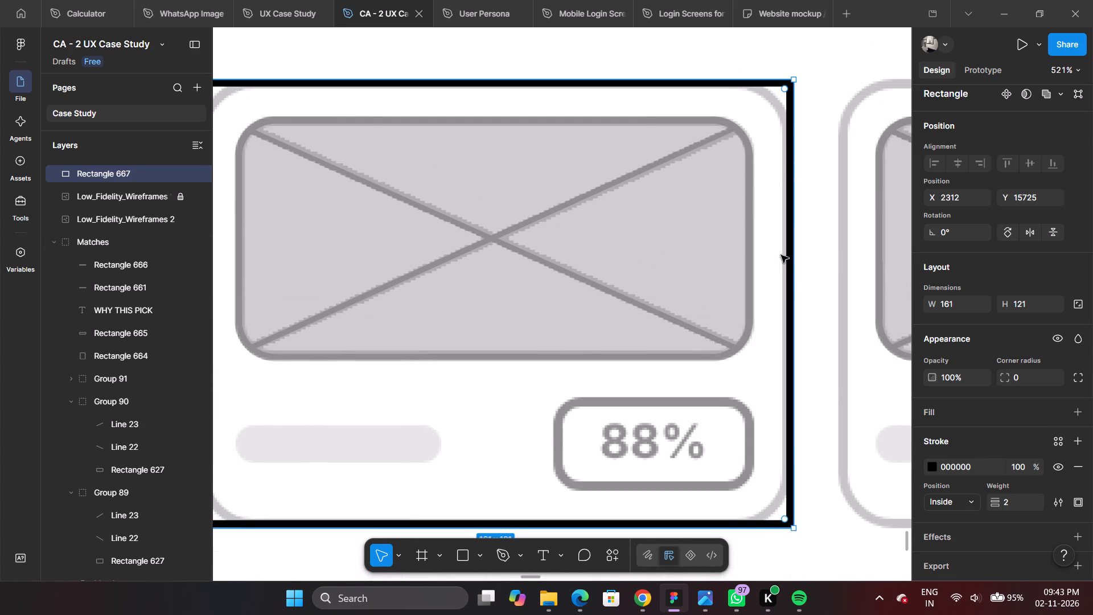
pyautogui.keyDown('ctrl'); pyautogui.scroll(-4, 780, 282); pyautogui.keyUp('ctrl')
pyautogui.keyDown('ctrl'); pyautogui.scroll(5, 780, 282); pyautogui.keyUp('ctrl')
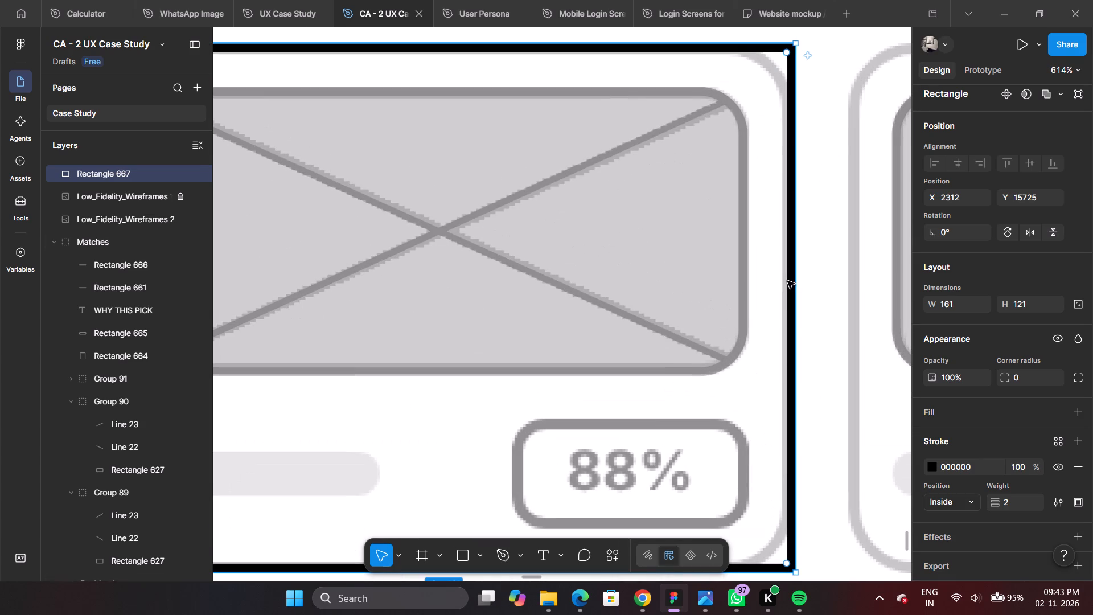
pyautogui.moveTo(798, 300); pyautogui.dragTo(792, 300)
pyautogui.keyDown('ctrl'); pyautogui.scroll(-6, 792, 300); pyautogui.keyUp('ctrl')
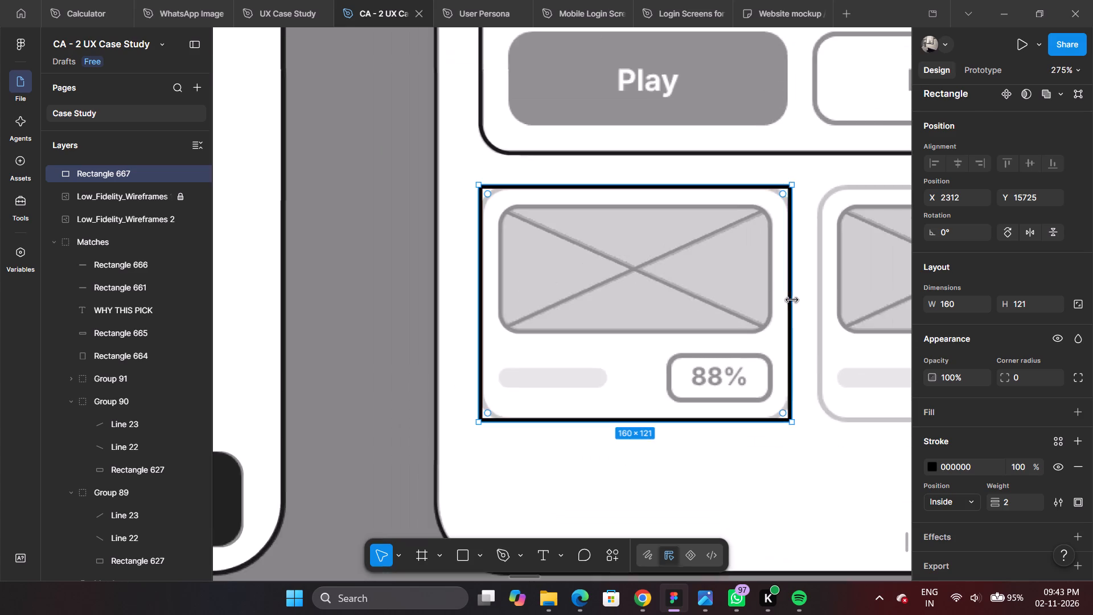
# Round the 88% card rectangle's corners to a radius of 16 to match the reference outline.
pyautogui.keyDown('ctrl'); pyautogui.scroll(4, 593, 268); pyautogui.keyUp('ctrl')
pyautogui.keyDown('ctrl'); pyautogui.scroll(7, 429, 155); pyautogui.keyUp('ctrl')
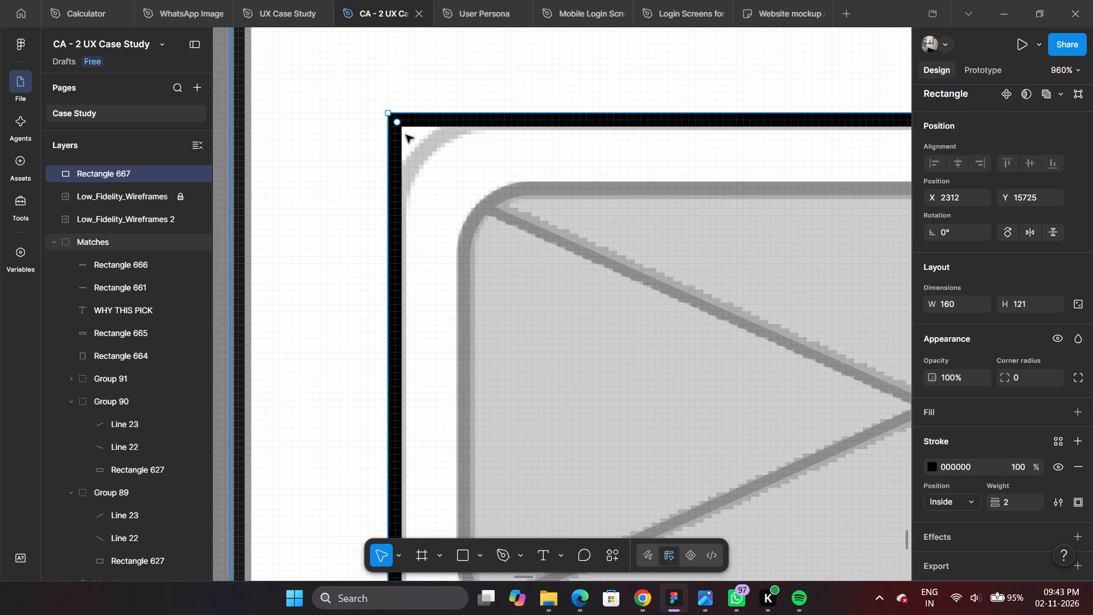
pyautogui.moveTo(397, 124); pyautogui.dragTo(484, 219)
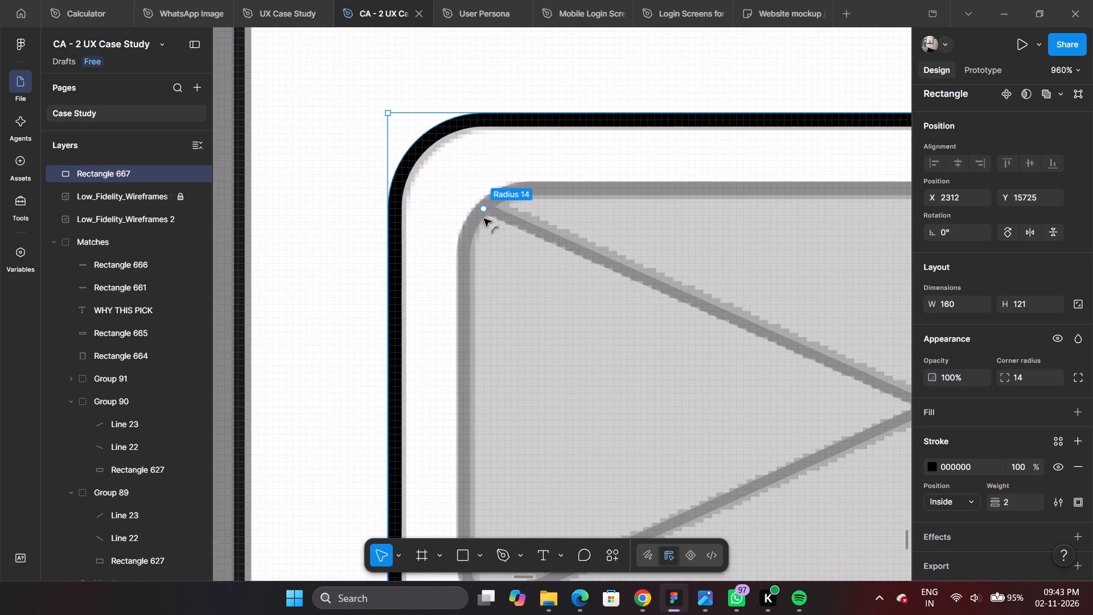
pyautogui.moveTo(484, 219); pyautogui.dragTo(491, 225)
pyautogui.keyDown('ctrl'); pyautogui.scroll(-11, 491, 225); pyautogui.keyUp('ctrl')
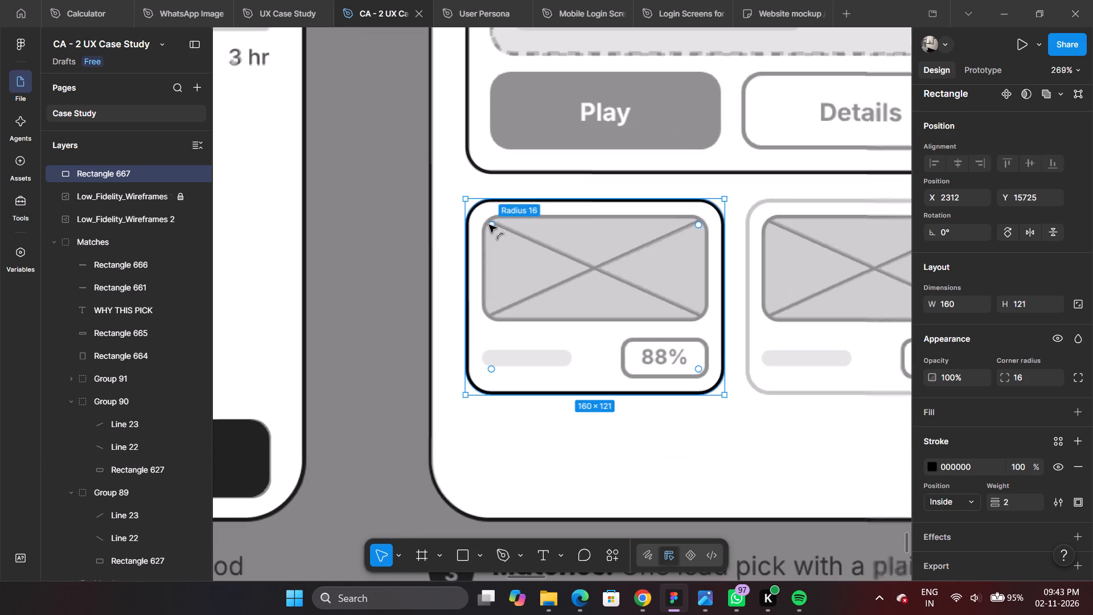
pyautogui.keyDown('ctrl'); pyautogui.scroll(6, 586, 304); pyautogui.keyUp('ctrl')
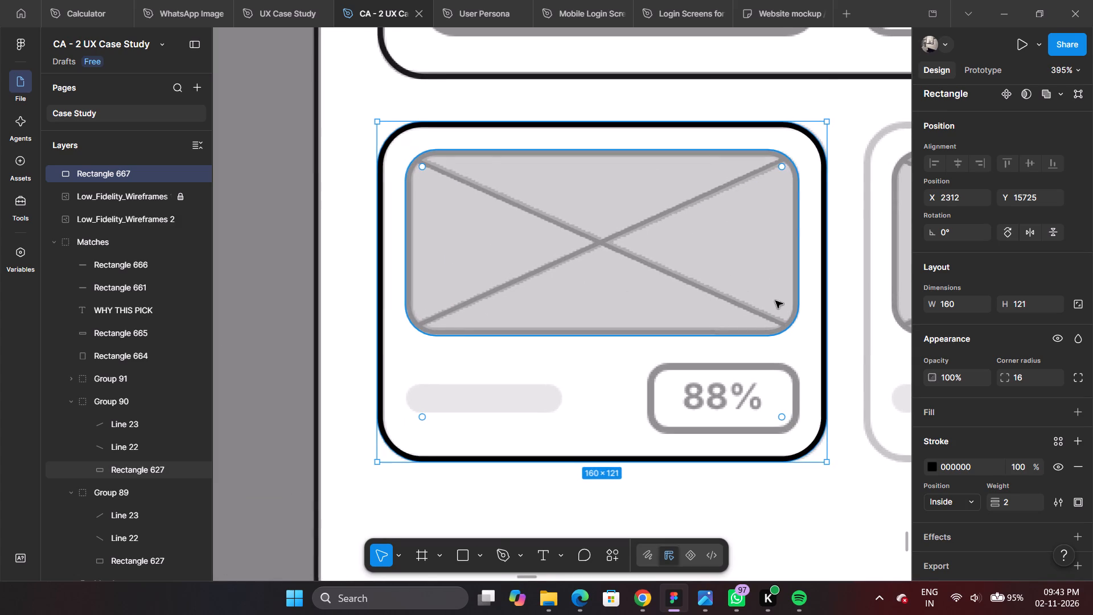
# Set the 88% card outline's stroke colour to 8E8E8E, sampled from the card border in the undimmed reference wireframe.
pyautogui.keyDown('ctrl'); pyautogui.scroll(-6, 458, 326); pyautogui.keyUp('ctrl')
pyautogui.keyDown('ctrl'); pyautogui.scroll(3, 543, 326); pyautogui.keyUp('ctrl')
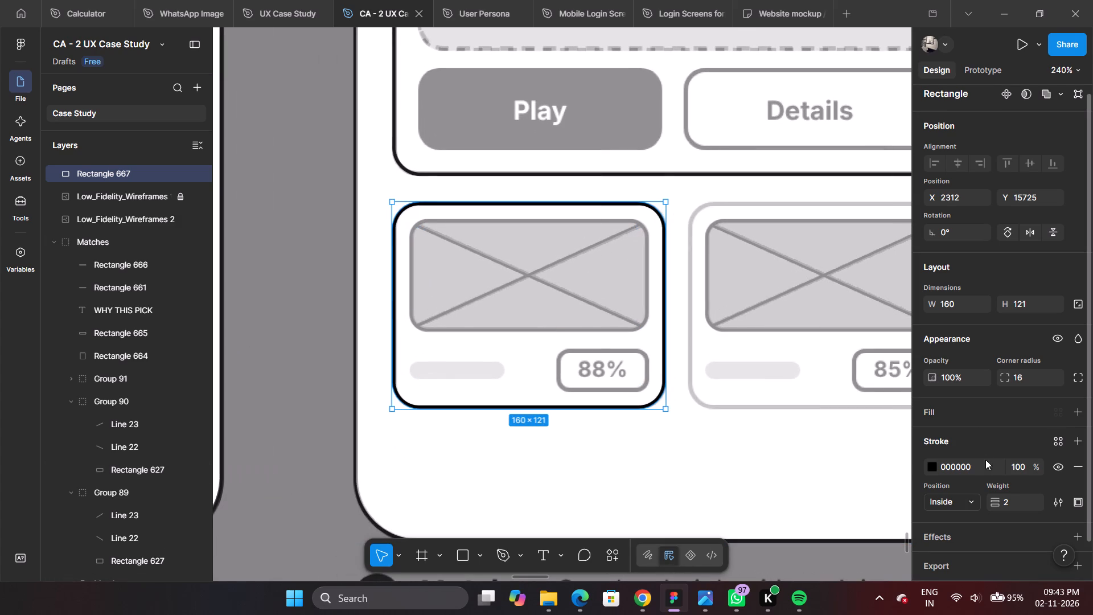
pyautogui.click(931, 467)
pyautogui.click(757, 427)
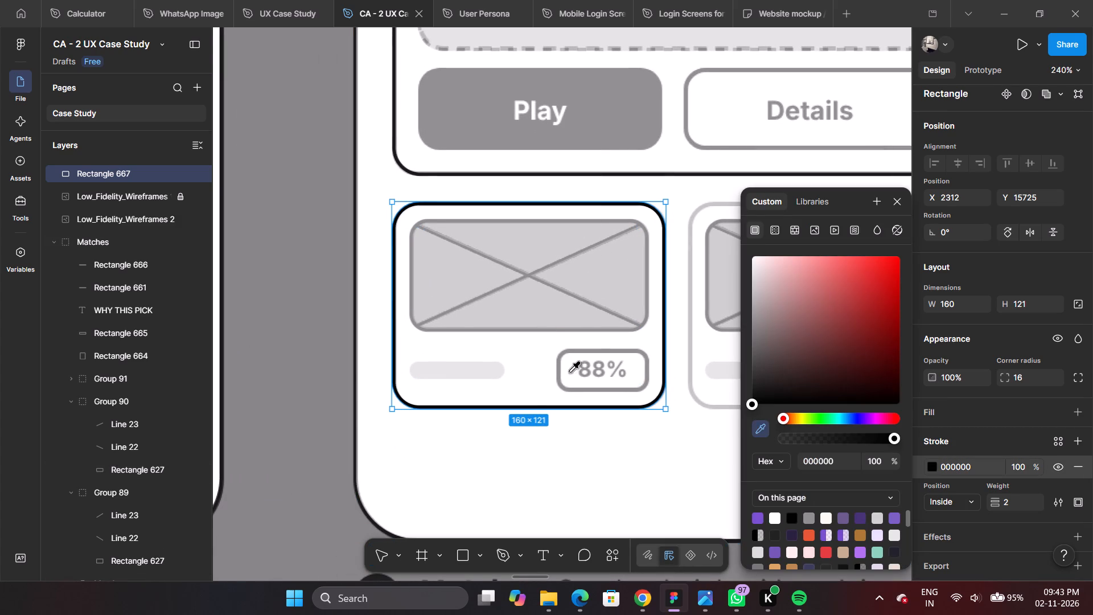
pyautogui.keyDown('ctrl'); pyautogui.scroll(-18, 458, 355); pyautogui.keyUp('ctrl')
pyautogui.keyDown('ctrl'); pyautogui.scroll(-17, 423, 352); pyautogui.keyUp('ctrl')
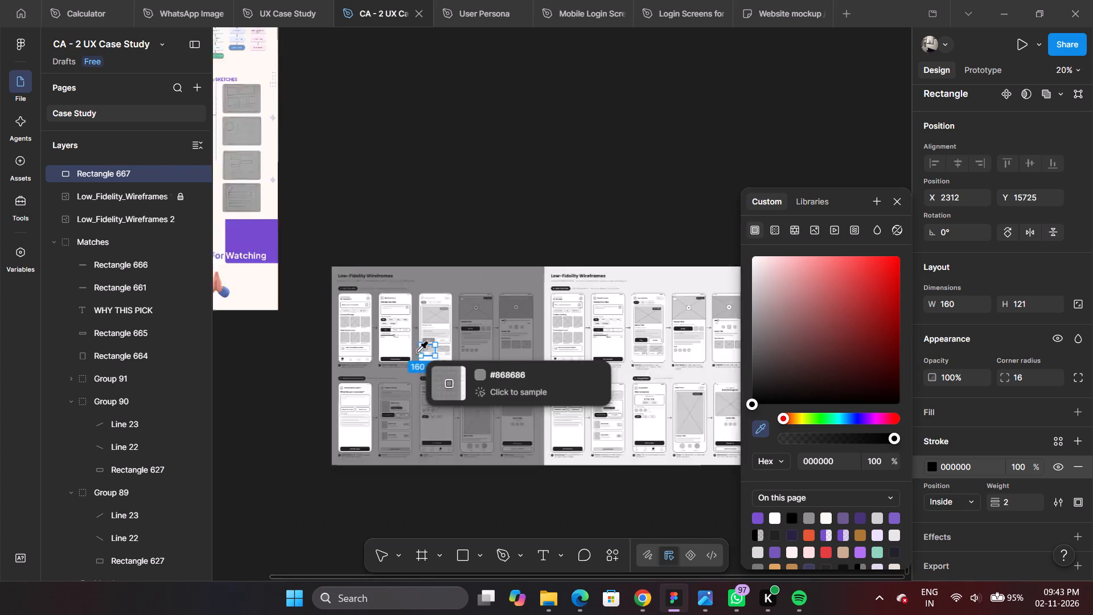
pyautogui.keyDown('ctrl'); pyautogui.scroll(6, 704, 333); pyautogui.keyUp('ctrl')
pyautogui.keyDown('ctrl'); pyautogui.scroll(13, 550, 362); pyautogui.keyUp('ctrl')
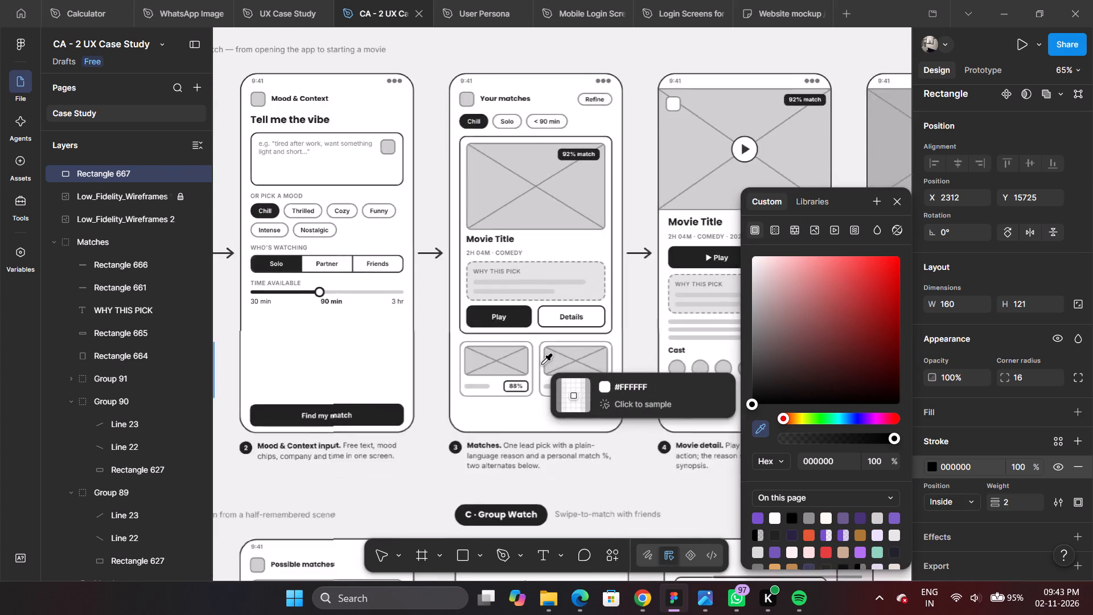
pyautogui.keyDown('ctrl'); pyautogui.scroll(20, 542, 364); pyautogui.keyUp('ctrl')
pyautogui.keyDown('ctrl'); pyautogui.scroll(11, 542, 364); pyautogui.keyUp('ctrl')
pyautogui.keyDown('ctrl'); pyautogui.scroll(2, 484, 474); pyautogui.keyUp('ctrl')
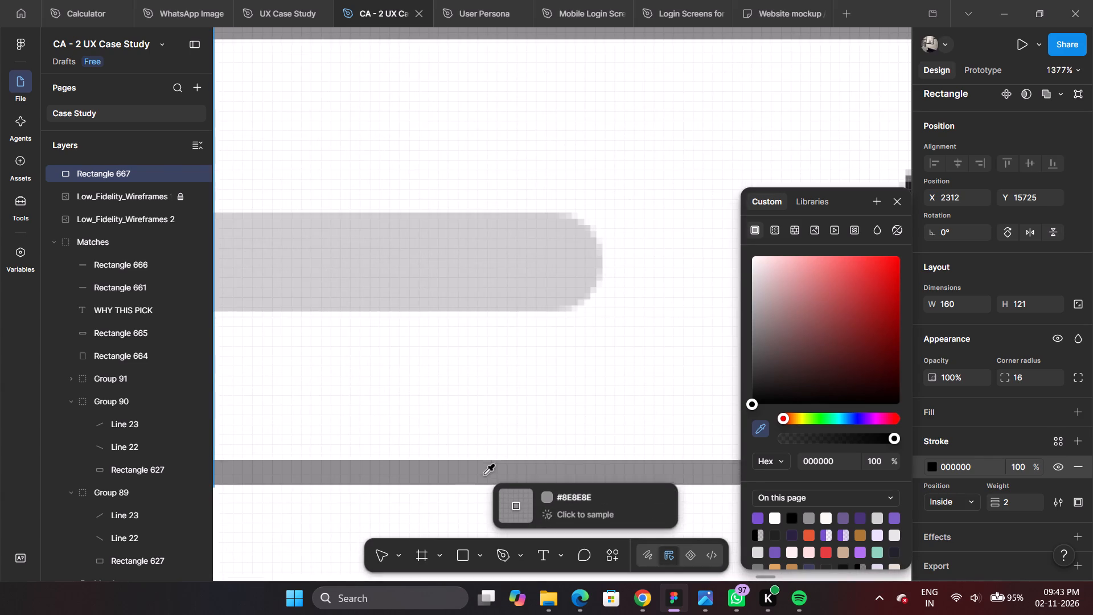
pyautogui.keyDown('ctrl'); pyautogui.scroll(4, 484, 474); pyautogui.keyUp('ctrl')
pyautogui.click(486, 461)
pyautogui.keyDown('ctrl'); pyautogui.scroll(-14, 486, 461); pyautogui.keyUp('ctrl')
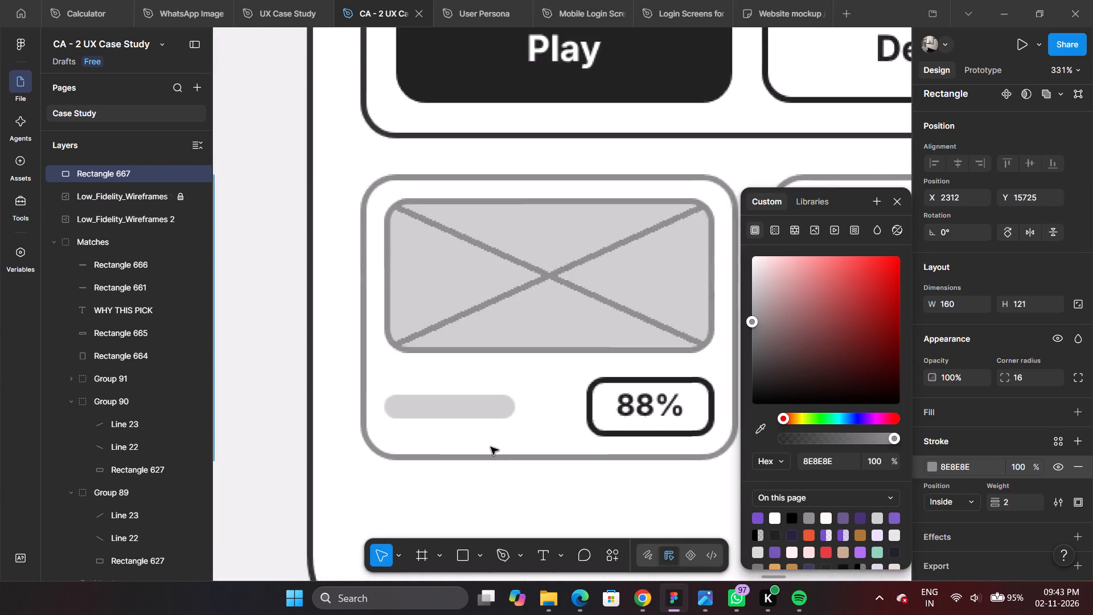
pyautogui.keyDown('ctrl'); pyautogui.scroll(-13, 491, 447); pyautogui.keyUp('ctrl')
pyautogui.keyDown('ctrl'); pyautogui.scroll(-12, 495, 440); pyautogui.keyUp('ctrl')
pyautogui.keyDown('ctrl'); pyautogui.scroll(-4, 286, 456); pyautogui.keyUp('ctrl')
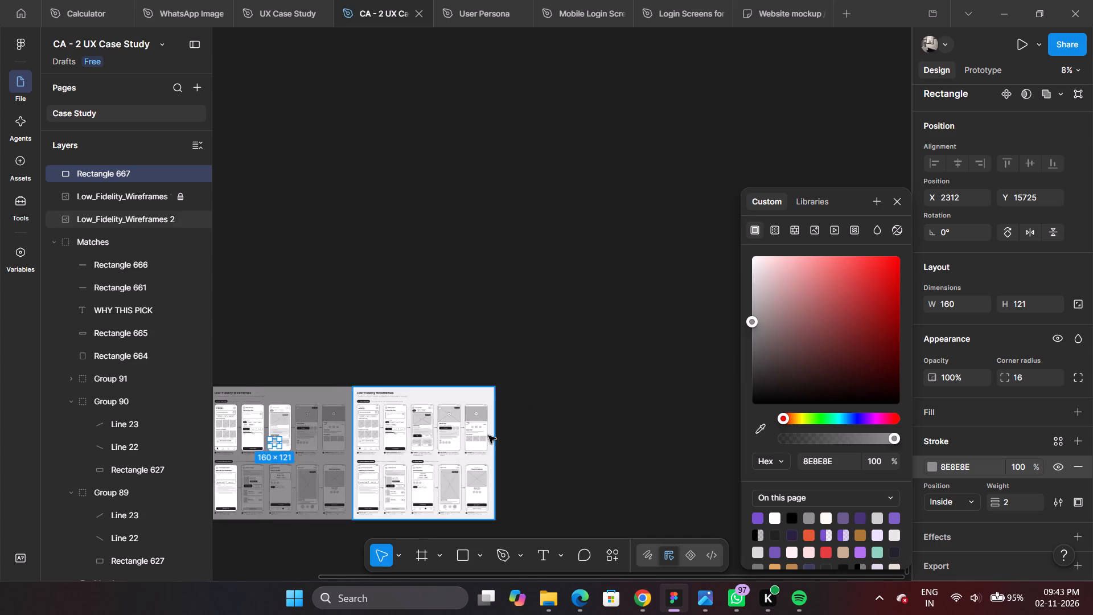
pyautogui.keyDown('ctrl'); pyautogui.scroll(-3, 478, 444); pyautogui.keyUp('ctrl')
pyautogui.keyDown('ctrl'); pyautogui.scroll(11, 296, 440); pyautogui.keyUp('ctrl')
pyautogui.keyDown('ctrl'); pyautogui.scroll(-2, 310, 438); pyautogui.keyUp('ctrl')
pyautogui.keyDown('ctrl'); pyautogui.scroll(18, 314, 442); pyautogui.keyUp('ctrl')
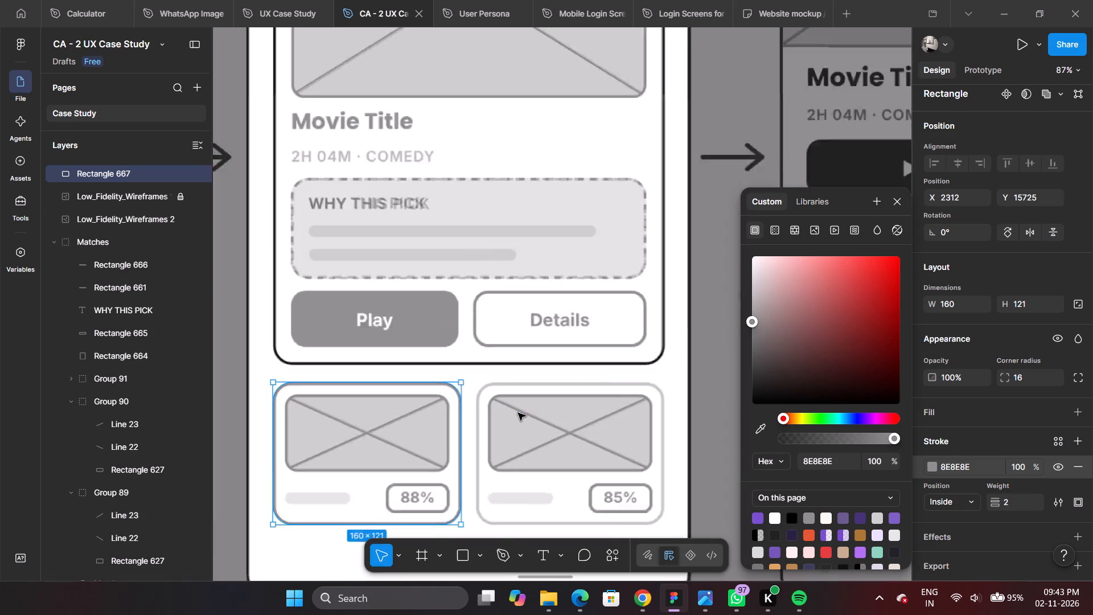
pyautogui.keyDown('ctrl'); pyautogui.scroll(2, 450, 452); pyautogui.keyUp('ctrl')
pyautogui.scroll(-5, 520, 360)
pyautogui.keyDown('ctrl'); pyautogui.scroll(6, 393, 318); pyautogui.keyUp('ctrl')
pyautogui.keyDown('ctrl'); pyautogui.scroll(-4, 500, 314); pyautogui.keyUp('ctrl')
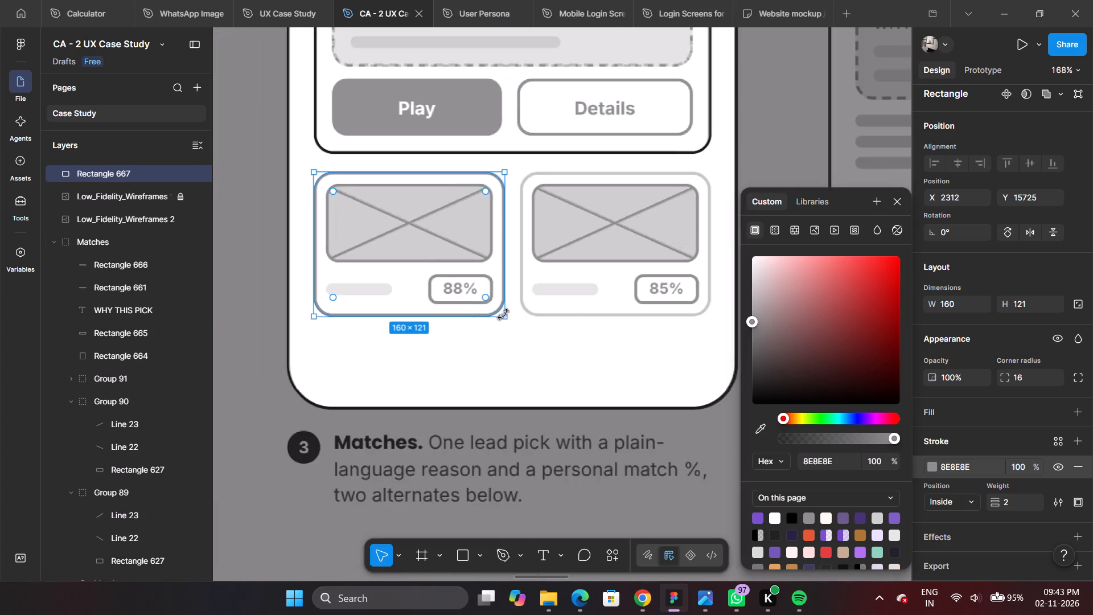
pyautogui.keyDown('ctrl'); pyautogui.scroll(-5, 503, 314); pyautogui.keyUp('ctrl')
pyautogui.keyDown('ctrl'); pyautogui.scroll(4, 460, 256); pyautogui.keyUp('ctrl')
pyautogui.keyDown('ctrl'); pyautogui.scroll(4, 403, 241); pyautogui.keyUp('ctrl')
pyautogui.keyDown('ctrl'); pyautogui.scroll(-3, 403, 241); pyautogui.keyUp('ctrl')
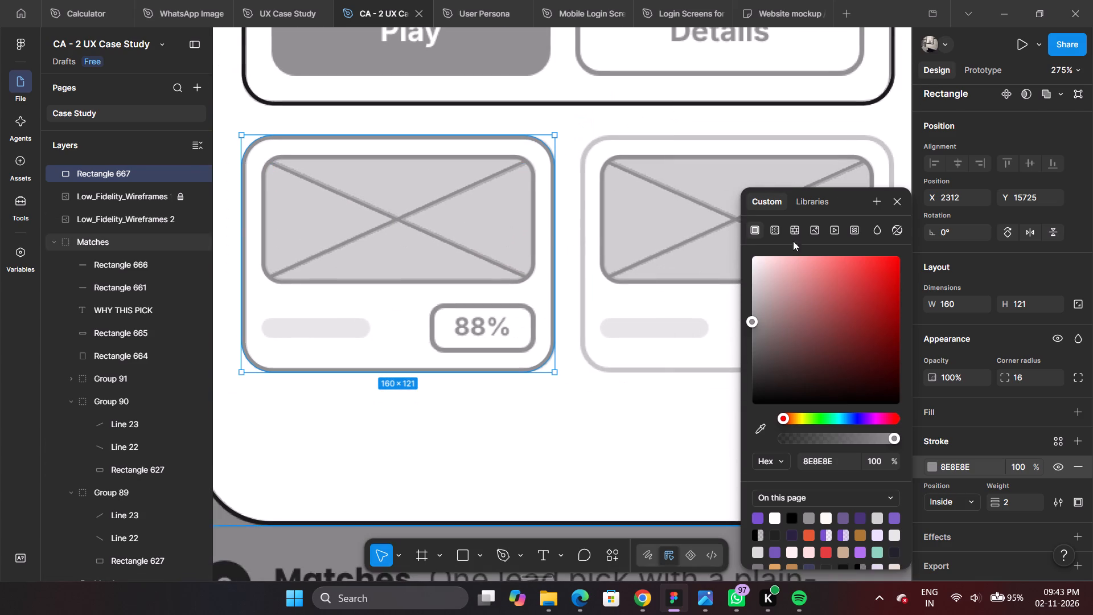
pyautogui.keyDown('ctrl'); pyautogui.click(597, 253); pyautogui.keyUp('ctrl')
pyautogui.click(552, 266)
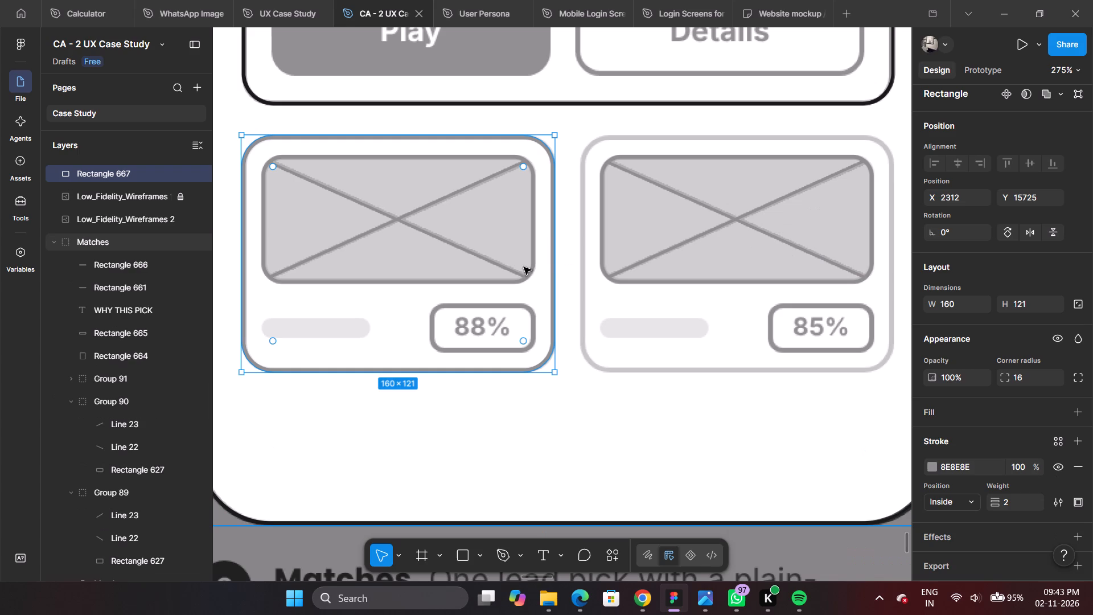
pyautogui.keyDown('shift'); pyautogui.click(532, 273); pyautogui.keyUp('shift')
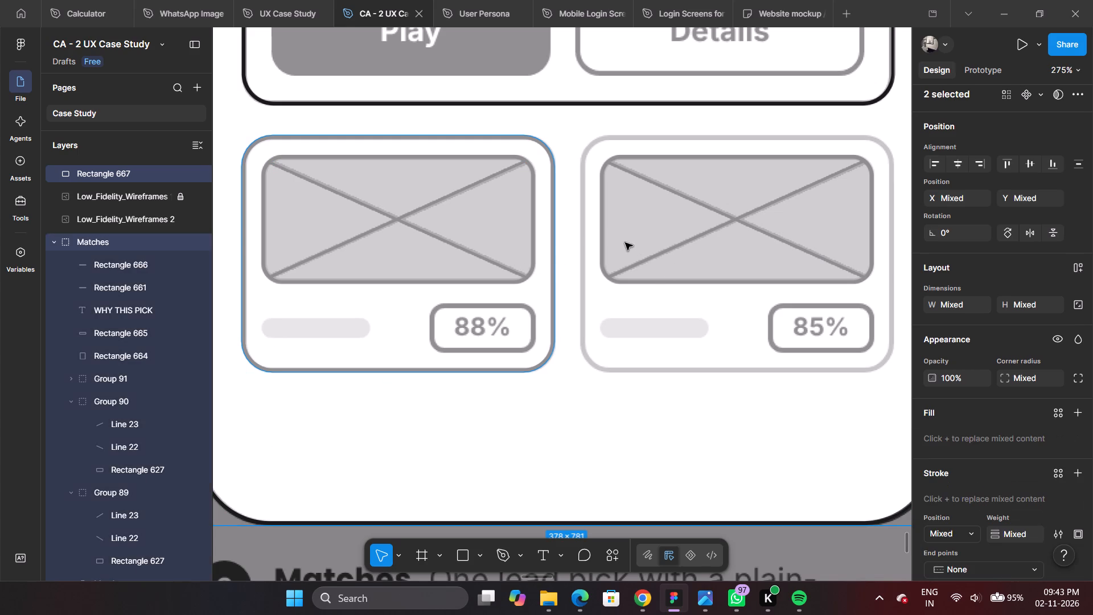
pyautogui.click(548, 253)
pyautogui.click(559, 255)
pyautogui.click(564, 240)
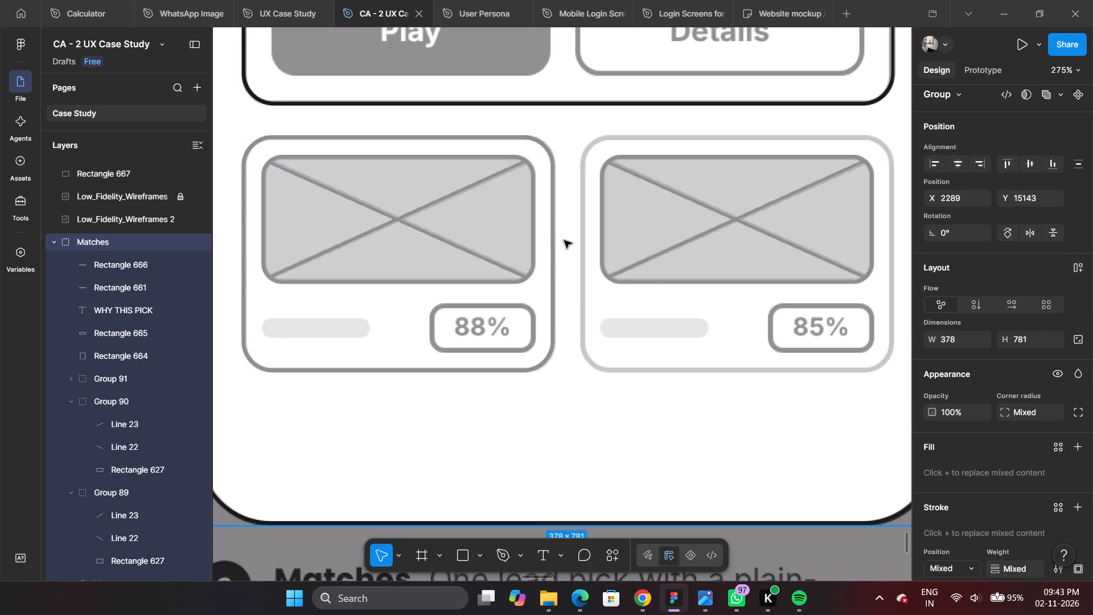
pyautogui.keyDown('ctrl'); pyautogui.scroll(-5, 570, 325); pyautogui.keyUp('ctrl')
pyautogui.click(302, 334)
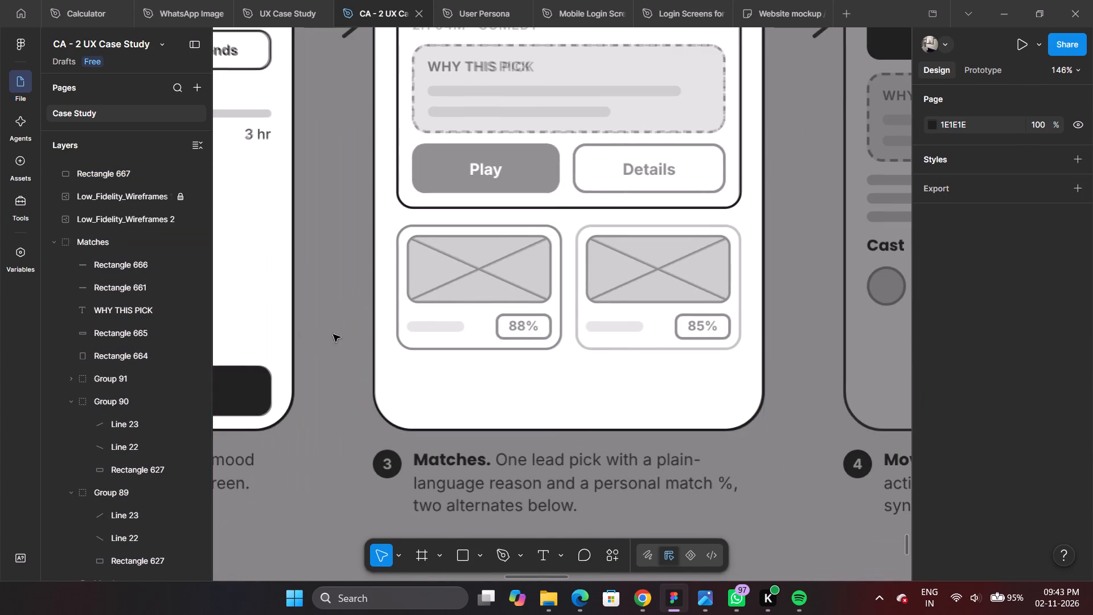
# Align the 88% card outline and its crossed image placeholder on their horizontal centers.
pyautogui.keyDown('ctrl'); pyautogui.scroll(4, 460, 304); pyautogui.keyUp('ctrl')
pyautogui.keyDown('ctrl'); pyautogui.scroll(4, 541, 313); pyautogui.keyUp('ctrl')
pyautogui.keyDown('ctrl'); pyautogui.click(670, 325); pyautogui.keyUp('ctrl')
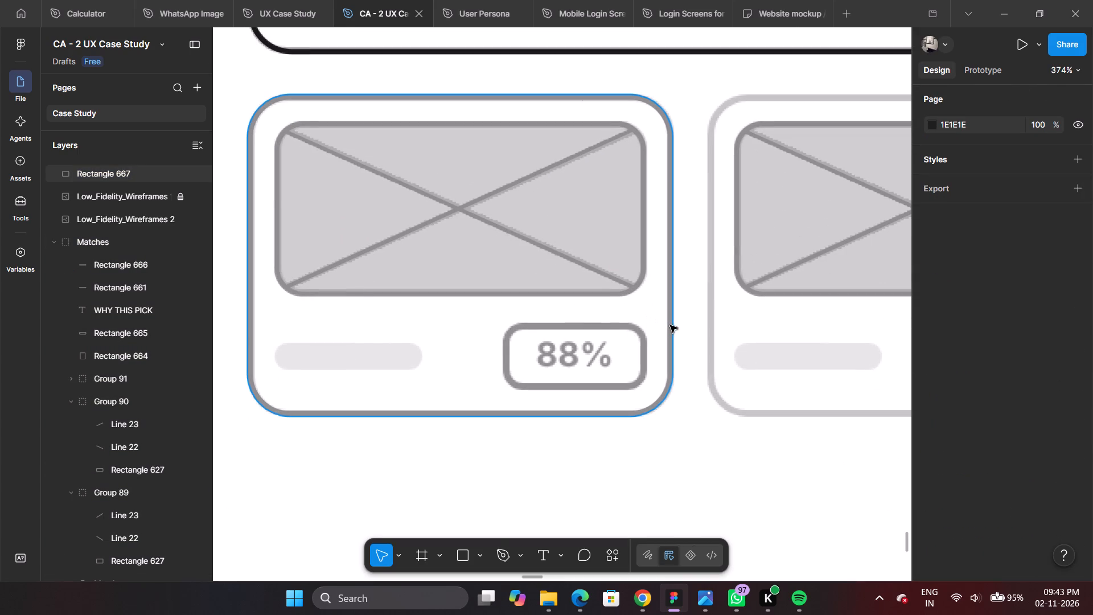
pyautogui.keyDown('ctrl'); pyautogui.keyDown('shift'); pyautogui.click(644, 274); pyautogui.keyUp('shift'); pyautogui.keyUp('ctrl')
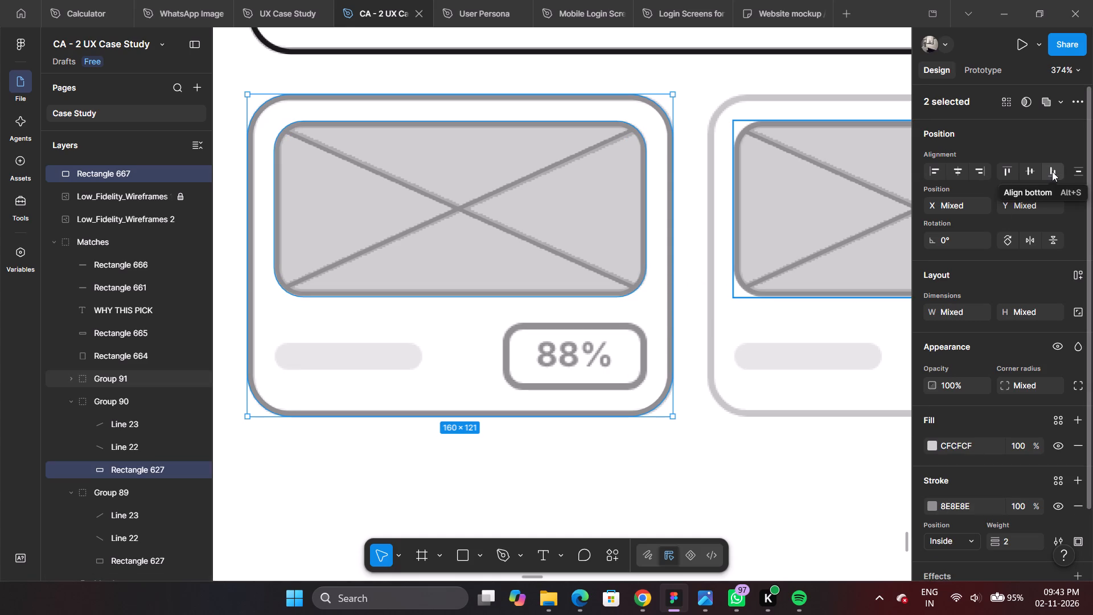
pyautogui.click(1036, 171)
pyautogui.hotkey('ctrl', 'z')
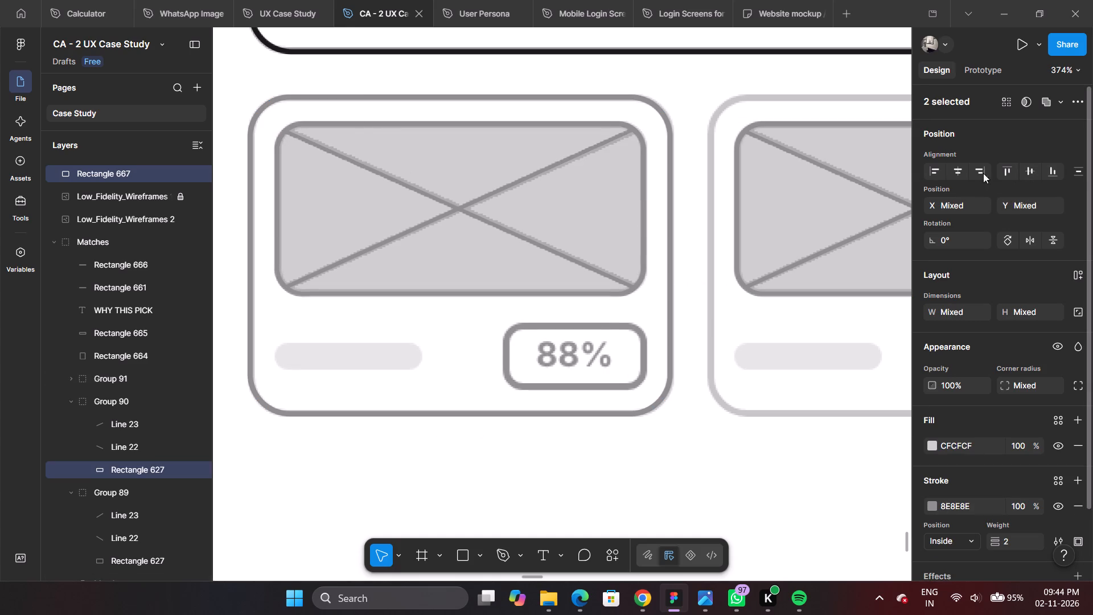
pyautogui.click(961, 173)
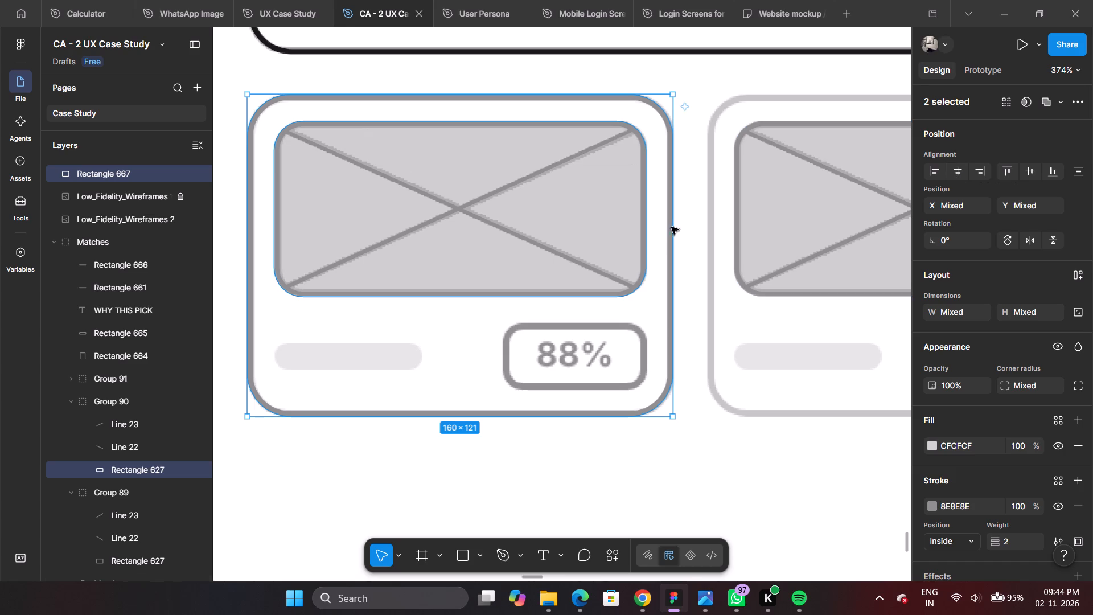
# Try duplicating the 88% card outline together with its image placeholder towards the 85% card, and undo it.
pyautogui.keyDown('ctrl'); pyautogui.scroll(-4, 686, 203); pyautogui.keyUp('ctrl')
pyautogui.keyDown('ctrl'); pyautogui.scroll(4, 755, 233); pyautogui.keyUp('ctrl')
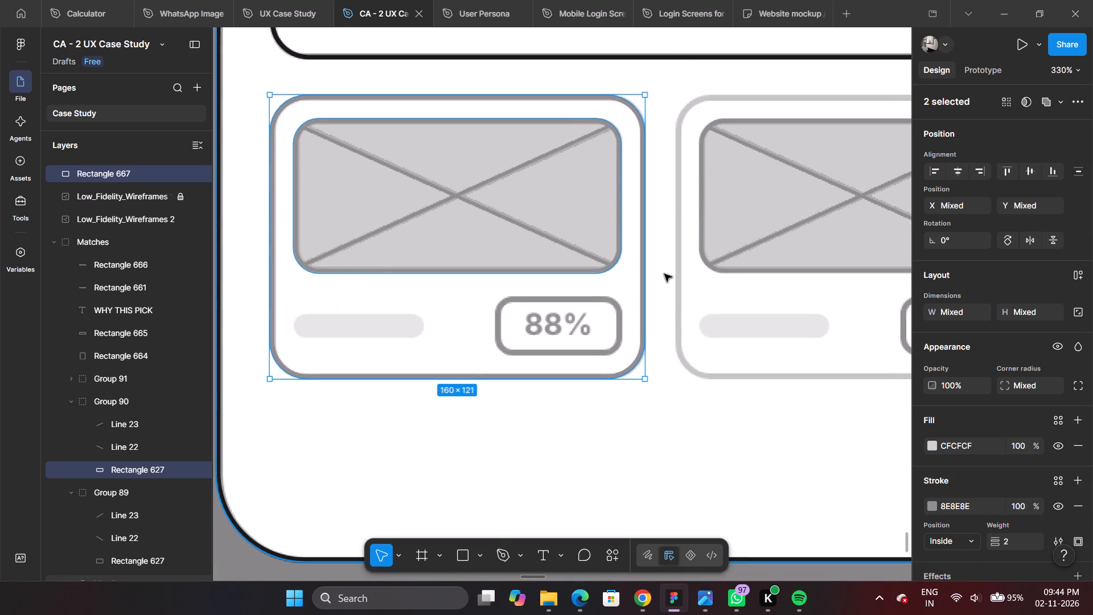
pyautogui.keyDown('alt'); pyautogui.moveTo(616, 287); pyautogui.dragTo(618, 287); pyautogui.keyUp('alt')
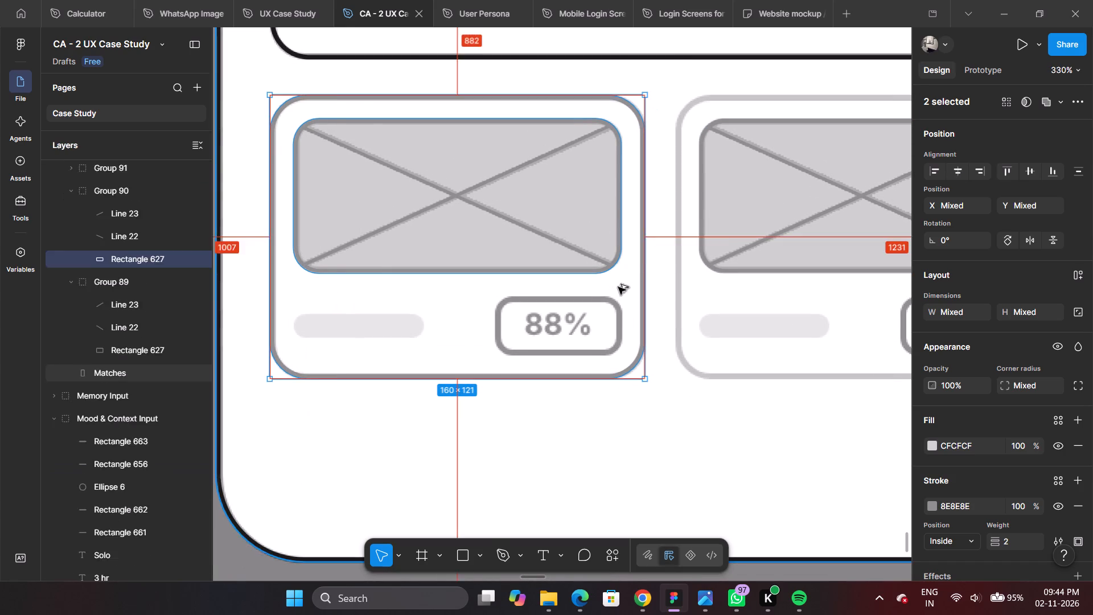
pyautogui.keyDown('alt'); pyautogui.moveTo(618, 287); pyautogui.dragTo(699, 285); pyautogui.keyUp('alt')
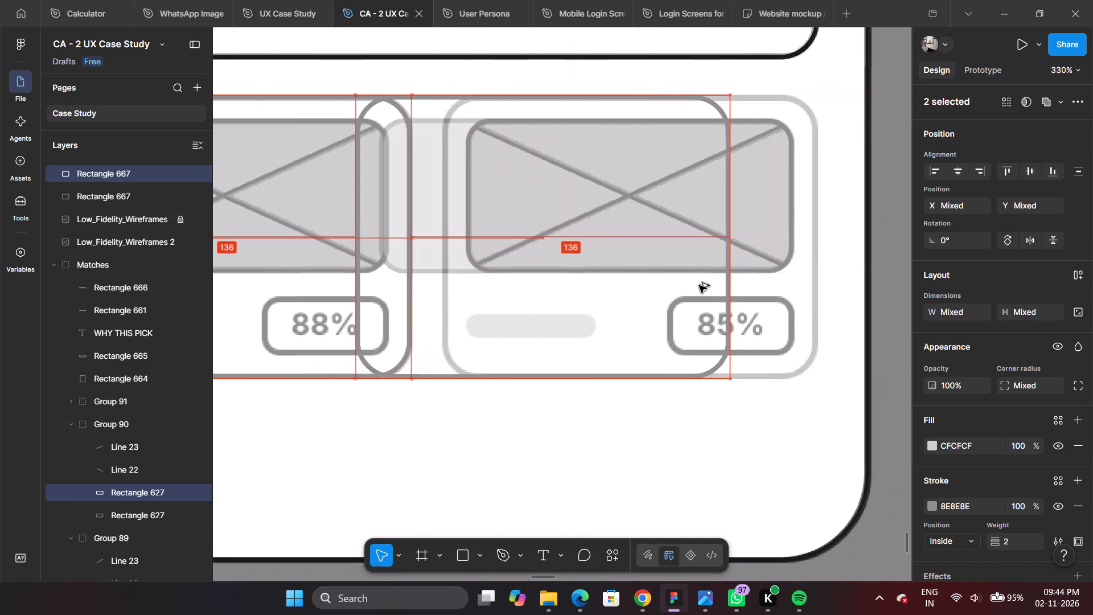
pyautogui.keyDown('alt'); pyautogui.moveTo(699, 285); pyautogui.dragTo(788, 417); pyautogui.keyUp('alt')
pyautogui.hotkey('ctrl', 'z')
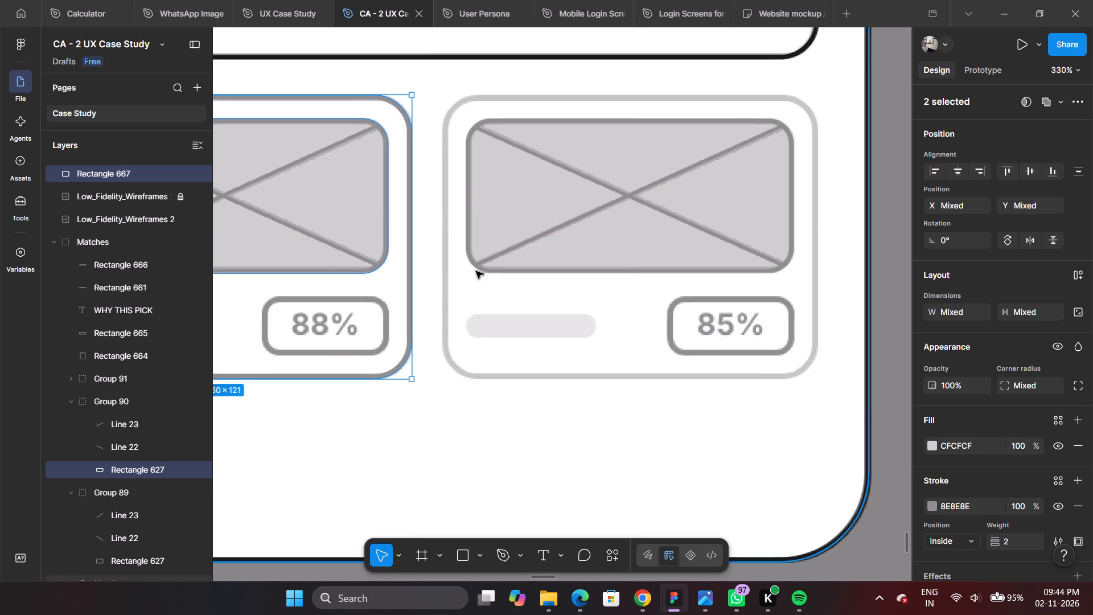
# Duplicate only the 88% card outline and place the copy over the 85% card's reference outline at X 2485, Y 15725.
pyautogui.keyDown('ctrl'); pyautogui.scroll(-6, 571, 260); pyautogui.keyUp('ctrl')
pyautogui.keyDown('ctrl'); pyautogui.scroll(6, 276, 264); pyautogui.keyUp('ctrl')
pyautogui.click(732, 285)
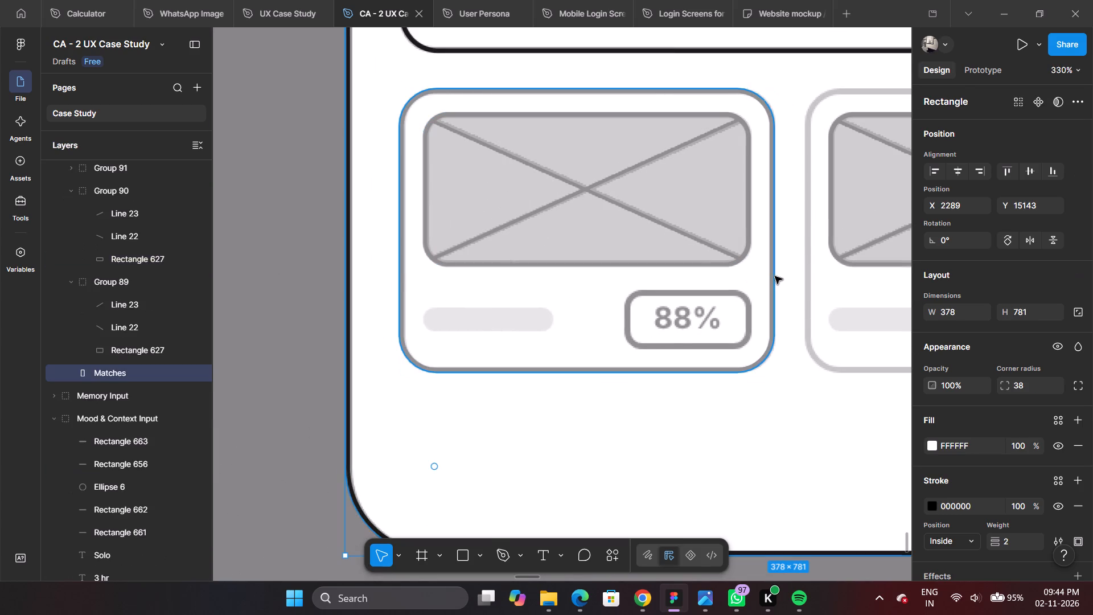
pyautogui.click(775, 276)
pyautogui.keyDown('ctrl'); pyautogui.scroll(-5, 517, 307); pyautogui.keyUp('ctrl')
pyautogui.keyDown('ctrl'); pyautogui.scroll(5, 696, 272); pyautogui.keyUp('ctrl')
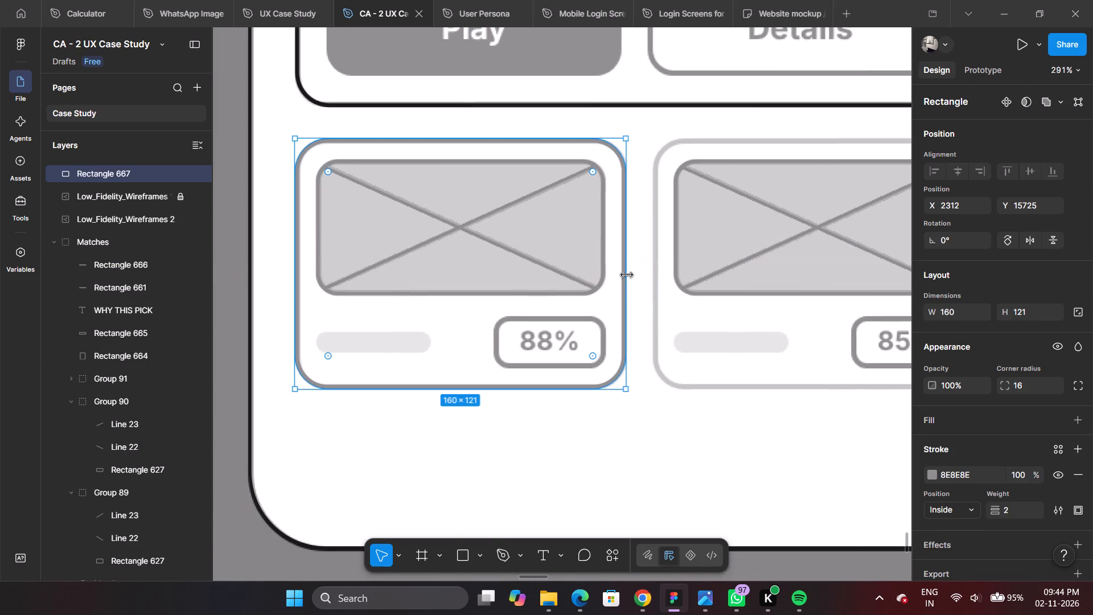
pyautogui.keyDown('alt'); pyautogui.moveTo(610, 295); pyautogui.dragTo(950, 296); pyautogui.keyUp('alt')
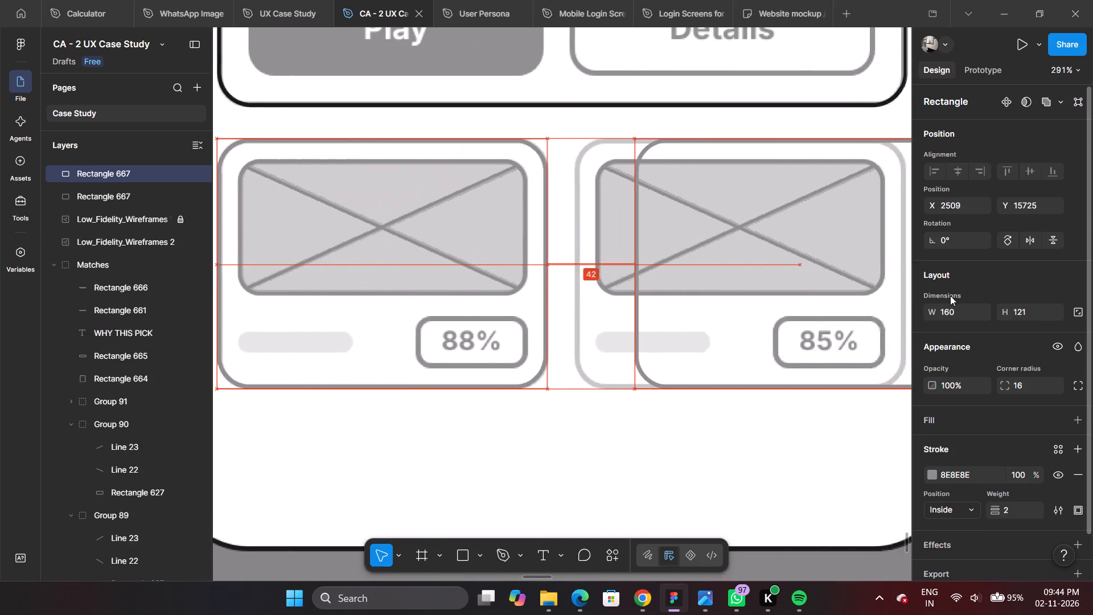
pyautogui.keyDown('alt'); pyautogui.moveTo(950, 296); pyautogui.dragTo(784, 296); pyautogui.keyUp('alt')
pyautogui.keyDown('ctrl'); pyautogui.scroll(11, 802, 325); pyautogui.keyUp('ctrl')
pyautogui.keyDown('ctrl'); pyautogui.scroll(-2, 796, 297); pyautogui.keyUp('ctrl')
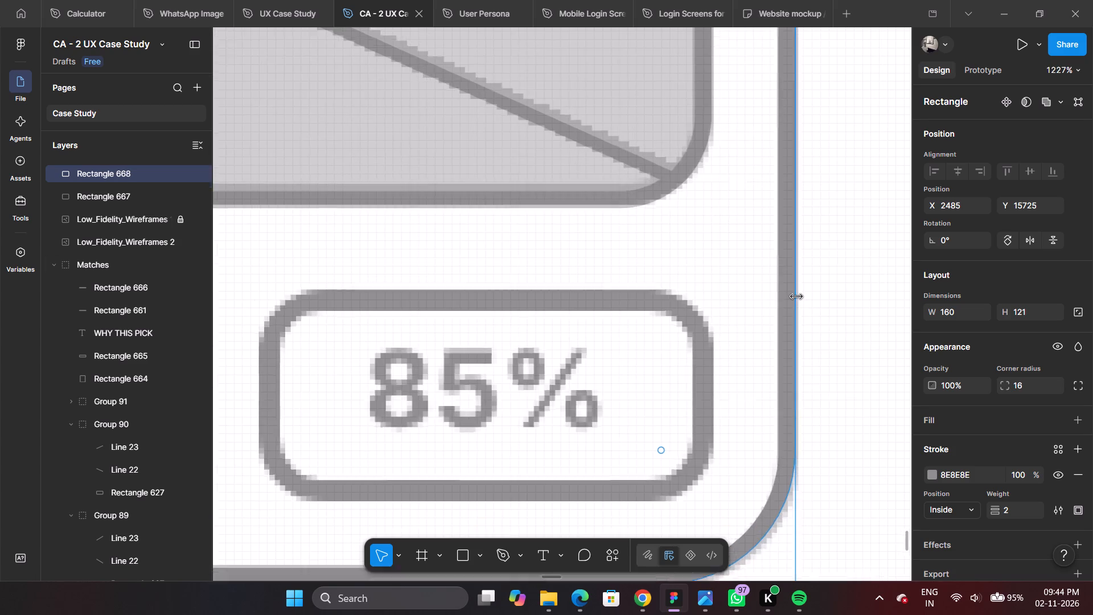
pyautogui.keyDown('ctrl'); pyautogui.scroll(-9, 796, 297); pyautogui.keyUp('ctrl')
pyautogui.keyDown('ctrl'); pyautogui.scroll(5, 568, 250); pyautogui.keyUp('ctrl')
pyautogui.keyDown('ctrl'); pyautogui.scroll(-6, 568, 250); pyautogui.keyUp('ctrl')
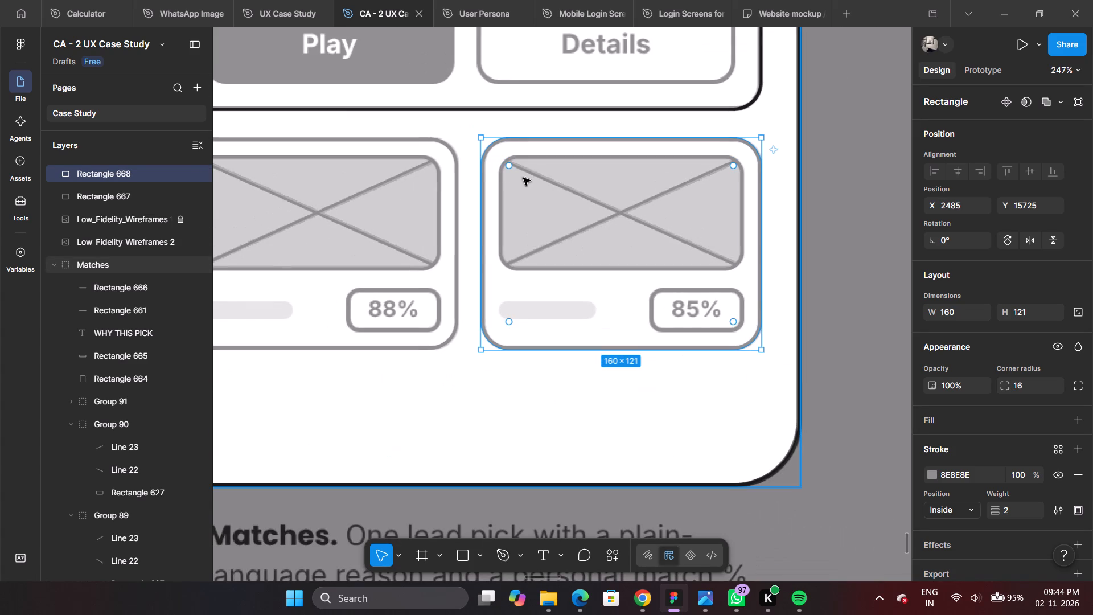
# Align the 85% card outline and its crossed image placeholder on their horizontal centers.
pyautogui.click(488, 168)
pyautogui.click(491, 152)
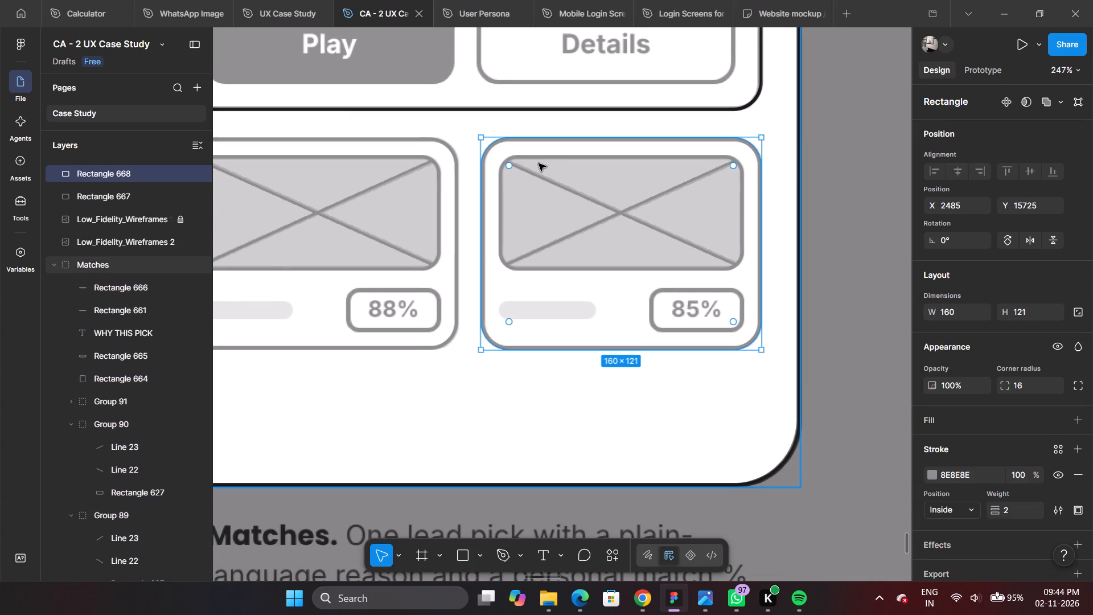
pyautogui.keyDown('shift'); pyautogui.click(535, 159); pyautogui.keyUp('shift')
pyautogui.click(833, 262)
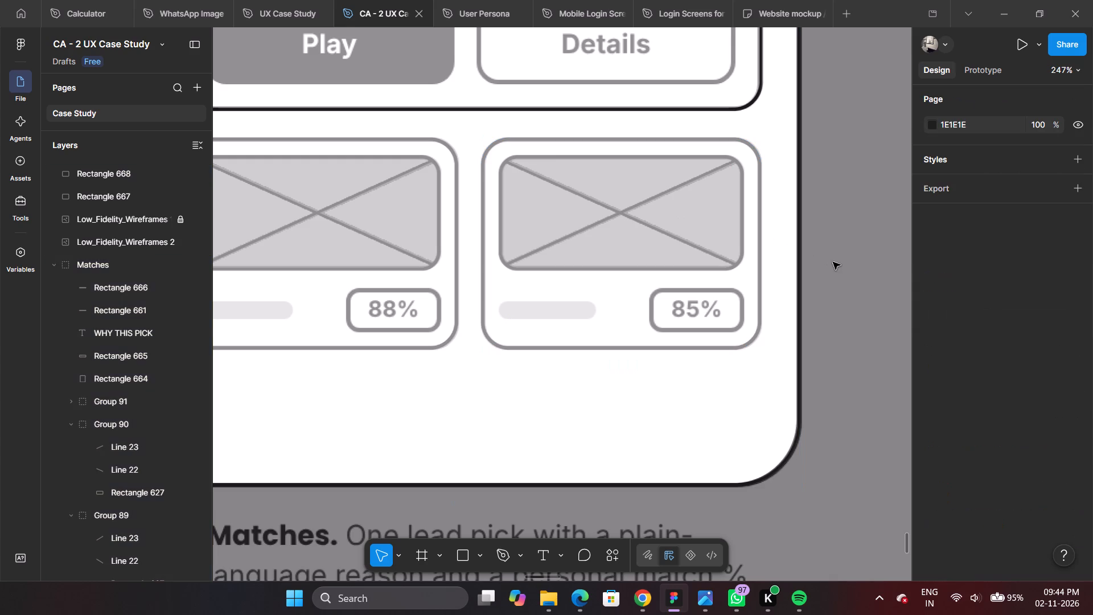
pyautogui.keyDown('ctrl'); pyautogui.click(707, 270); pyautogui.keyUp('ctrl')
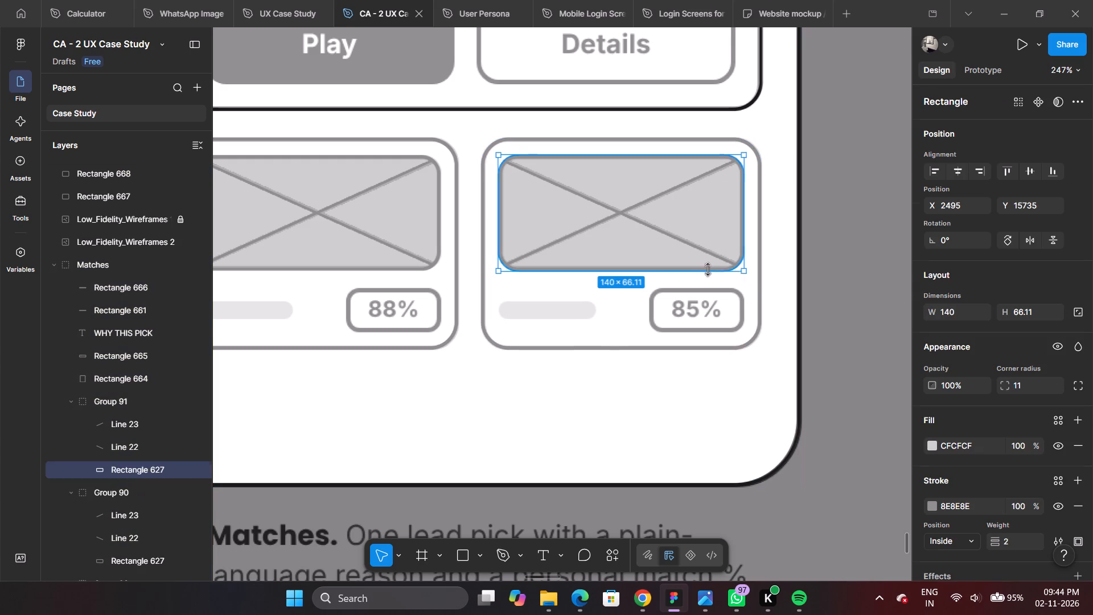
pyautogui.keyDown('ctrl'); pyautogui.keyDown('shift'); pyautogui.click(761, 287); pyautogui.keyUp('shift'); pyautogui.keyUp('ctrl')
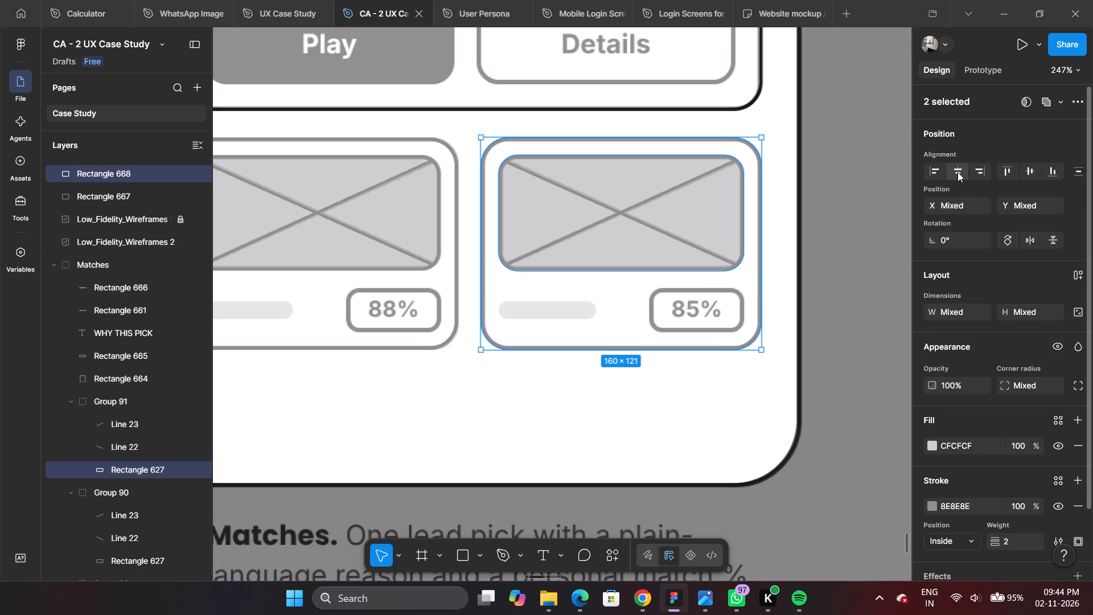
pyautogui.click(958, 172)
# Duplicate the upper text bar from the WHY THIS PICK box onto the 88% card's title bar at X 2322, Y 15819.
pyautogui.keyDown('ctrl'); pyautogui.scroll(-6, 691, 276); pyautogui.keyUp('ctrl')
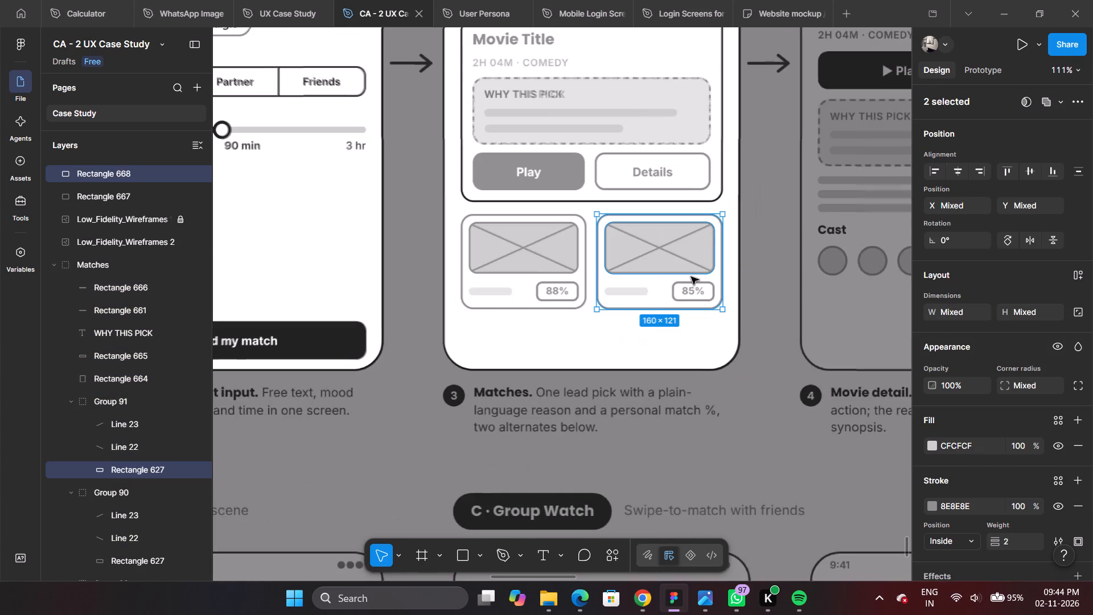
pyautogui.keyDown('ctrl'); pyautogui.scroll(6, 618, 304); pyautogui.keyUp('ctrl')
pyautogui.keyDown('ctrl'); pyautogui.scroll(-6, 633, 238); pyautogui.keyUp('ctrl')
pyautogui.scroll(4, 439, 197)
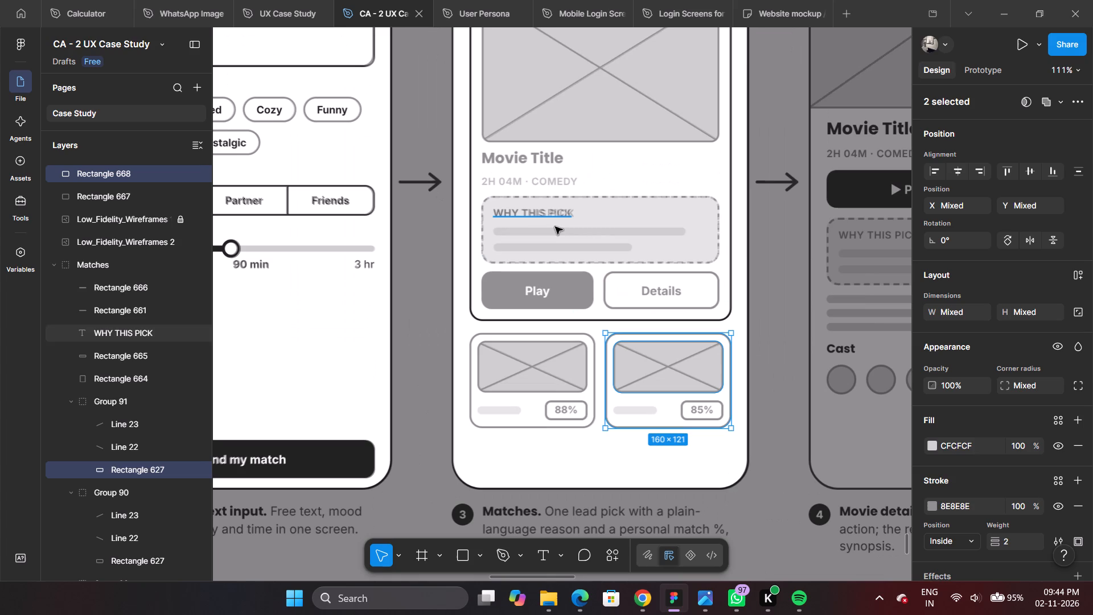
pyautogui.click(547, 232)
pyautogui.moveTo(559, 232); pyautogui.dragTo(557, 338)
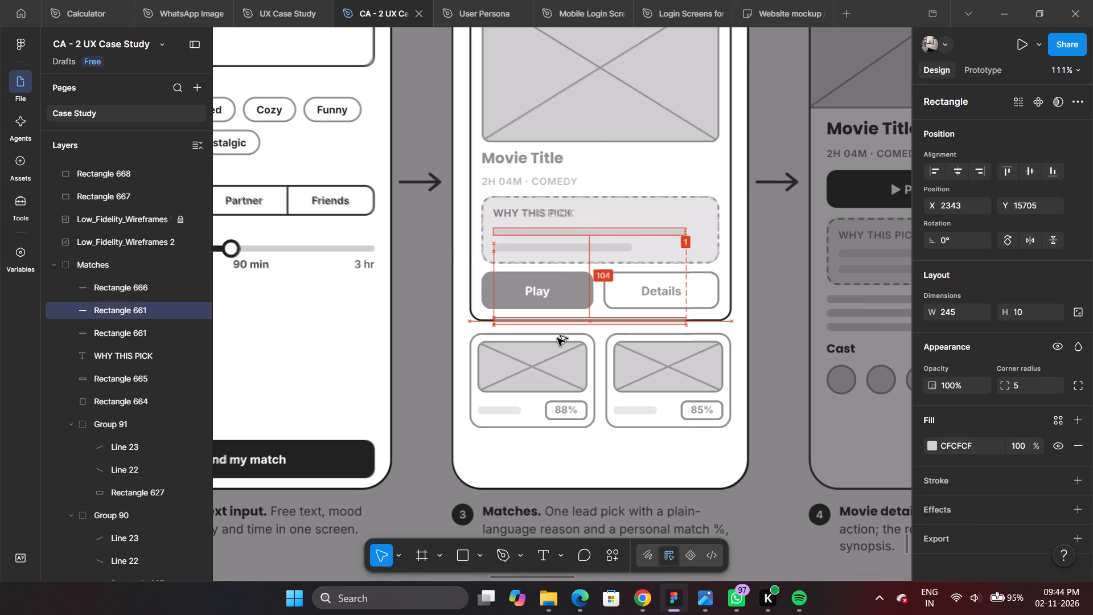
pyautogui.moveTo(557, 338); pyautogui.dragTo(543, 412)
pyautogui.keyDown('ctrl'); pyautogui.scroll(12, 467, 414); pyautogui.keyUp('ctrl')
pyautogui.keyDown('ctrl'); pyautogui.scroll(-5, 504, 398); pyautogui.keyUp('ctrl')
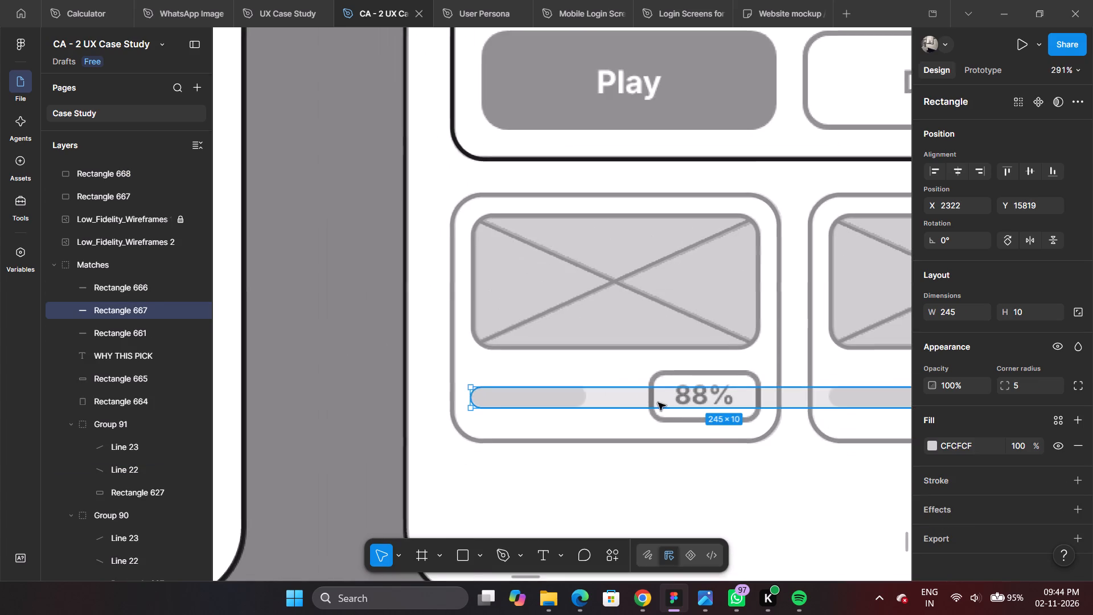
# Shorten the 88% card's title bar to 56 × 10 and nudge it up to Y 15818 over its reference.
pyautogui.keyDown('ctrl'); pyautogui.scroll(-4, 471, 393); pyautogui.keyUp('ctrl')
pyautogui.keyDown('ctrl'); pyautogui.scroll(4, 585, 405); pyautogui.keyUp('ctrl')
pyautogui.keyDown('alt'); pyautogui.scroll(-6, 674, 362); pyautogui.keyUp('alt')
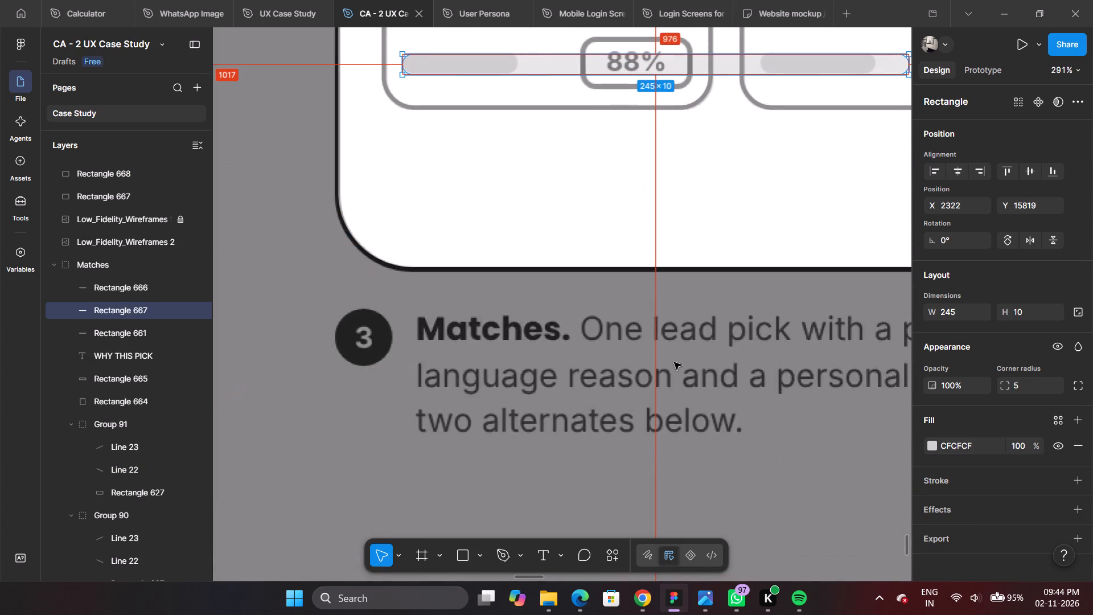
pyautogui.keyDown('alt'); pyautogui.scroll(6, 672, 355); pyautogui.keyUp('alt')
pyautogui.keyDown('ctrl'); pyautogui.scroll(-5, 672, 354); pyautogui.keyUp('ctrl')
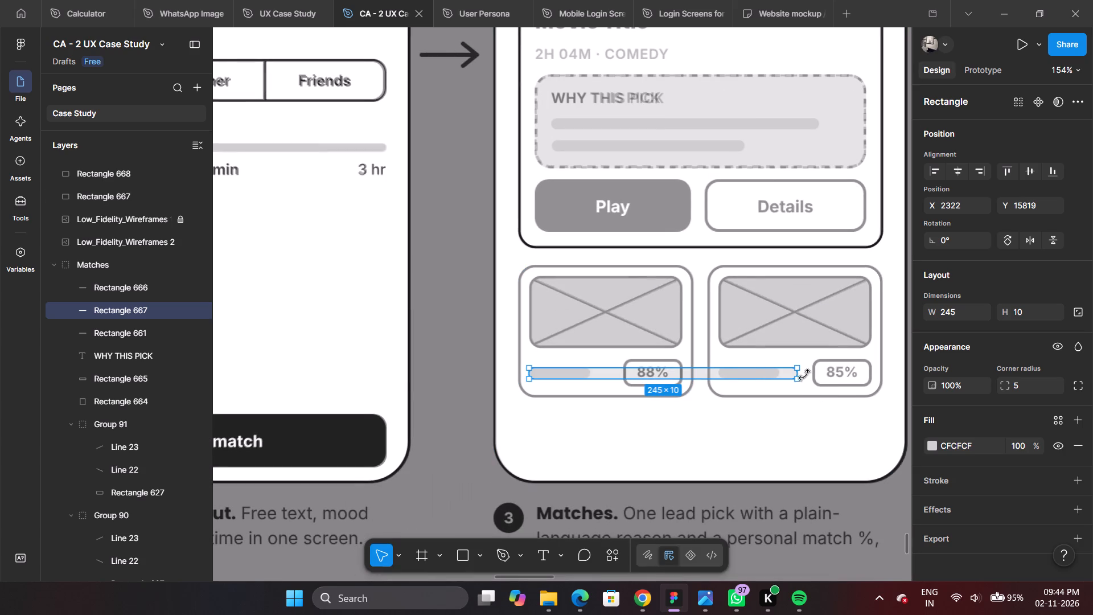
pyautogui.moveTo(800, 374); pyautogui.dragTo(592, 375)
pyautogui.keyDown('alt'); pyautogui.scroll(5, 581, 372); pyautogui.keyUp('alt')
pyautogui.keyDown('alt'); pyautogui.scroll(-5, 574, 392); pyautogui.keyUp('alt')
pyautogui.keyDown('ctrl'); pyautogui.scroll(12, 574, 358); pyautogui.keyUp('ctrl')
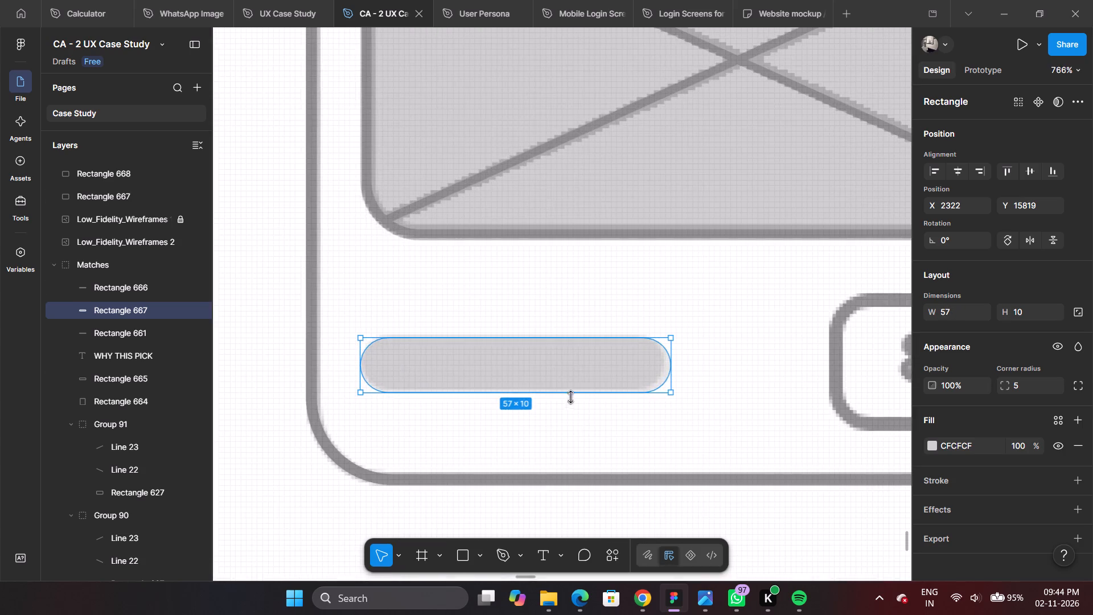
pyautogui.keyDown('ctrl'); pyautogui.scroll(5, 595, 378); pyautogui.keyUp('ctrl')
pyautogui.moveTo(736, 362); pyautogui.dragTo(728, 362)
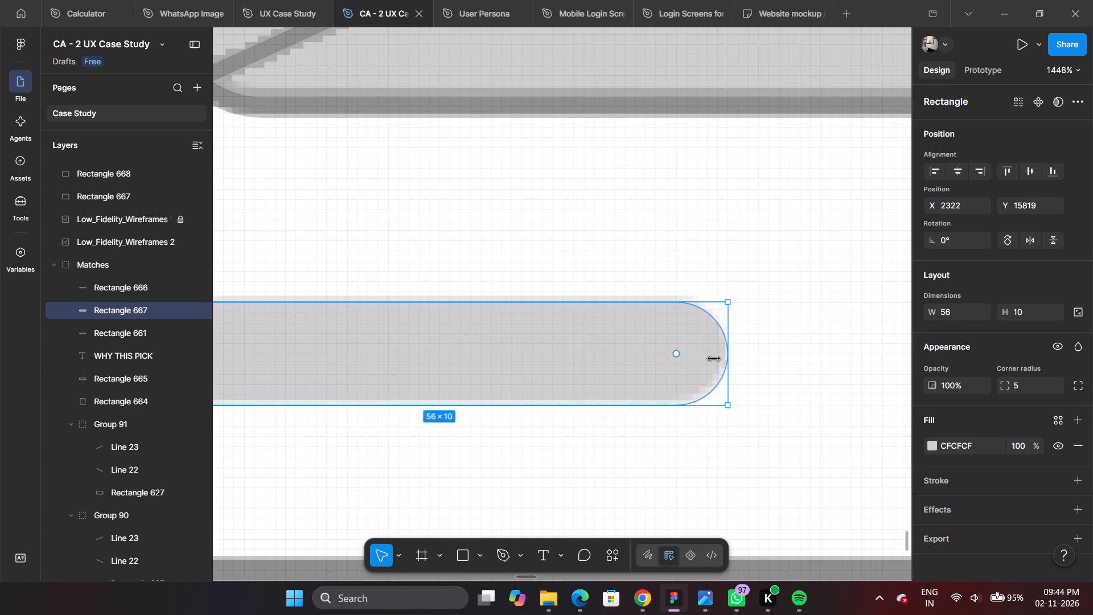
pyautogui.press('Up')
pyautogui.keyDown('ctrl'); pyautogui.scroll(-5, 675, 351); pyautogui.keyUp('ctrl')
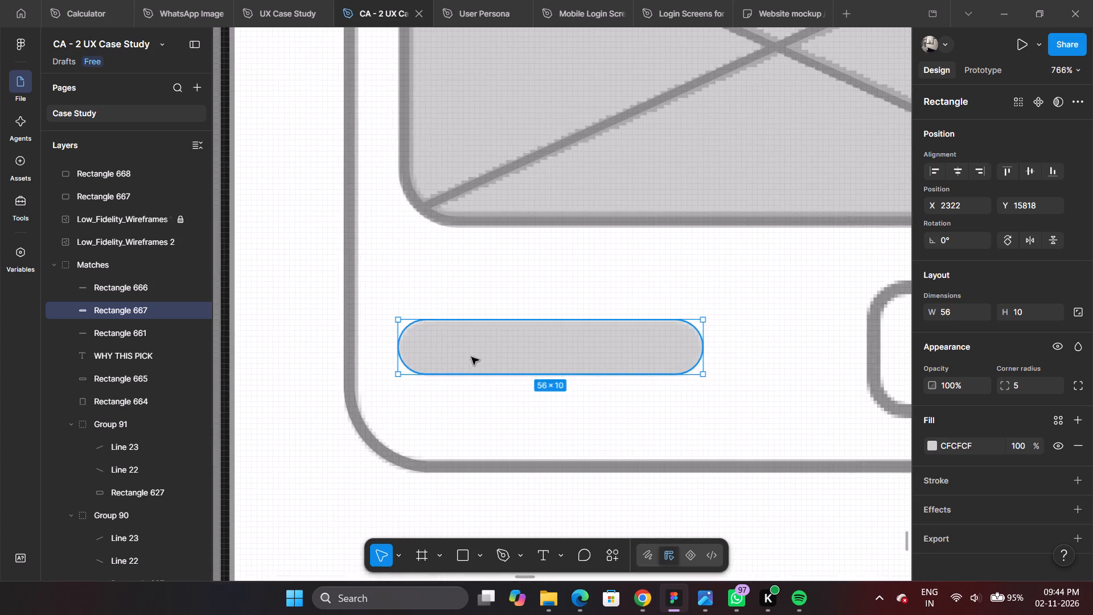
# Duplicate the 88% card's title bar onto the 85% card's title bar at X 2495, Y 15818.
pyautogui.keyDown('ctrl'); pyautogui.scroll(5, 465, 356); pyautogui.keyUp('ctrl')
pyautogui.keyDown('ctrl'); pyautogui.scroll(-6, 342, 335); pyautogui.keyUp('ctrl')
pyautogui.keyDown('ctrl'); pyautogui.scroll(-4, 525, 351); pyautogui.keyUp('ctrl')
pyautogui.keyDown('ctrl'); pyautogui.scroll(6, 483, 350); pyautogui.keyUp('ctrl')
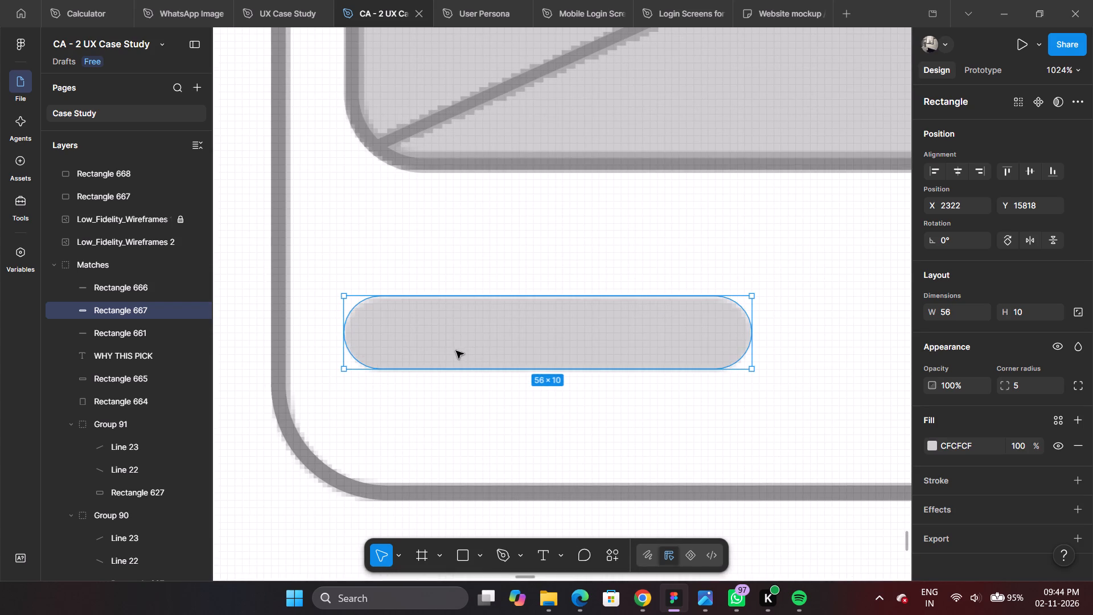
pyautogui.keyDown('ctrl'); pyautogui.scroll(-12, 414, 346); pyautogui.keyUp('ctrl')
pyautogui.keyDown('ctrl'); pyautogui.scroll(5, 504, 355); pyautogui.keyUp('ctrl')
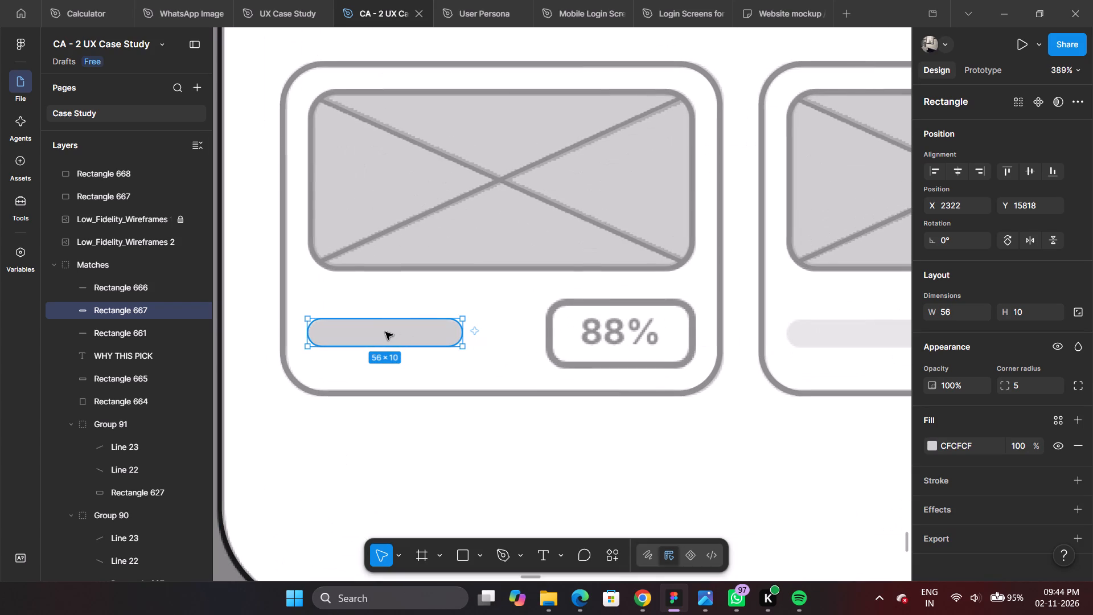
pyautogui.click(363, 337)
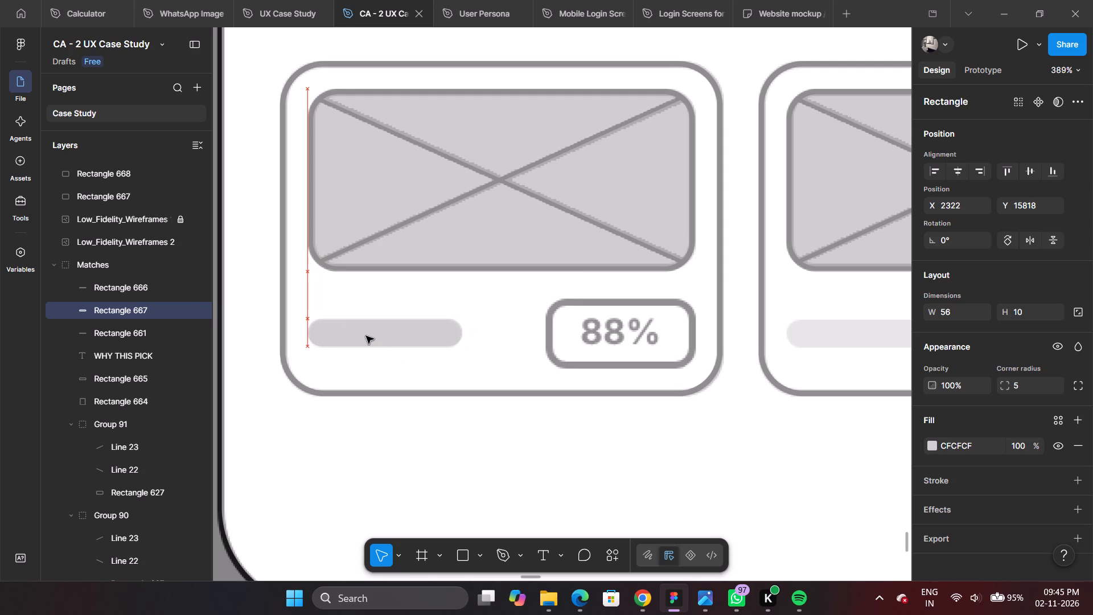
pyautogui.keyDown('alt'); pyautogui.moveTo(366, 336); pyautogui.dragTo(705, 328); pyautogui.keyUp('alt')
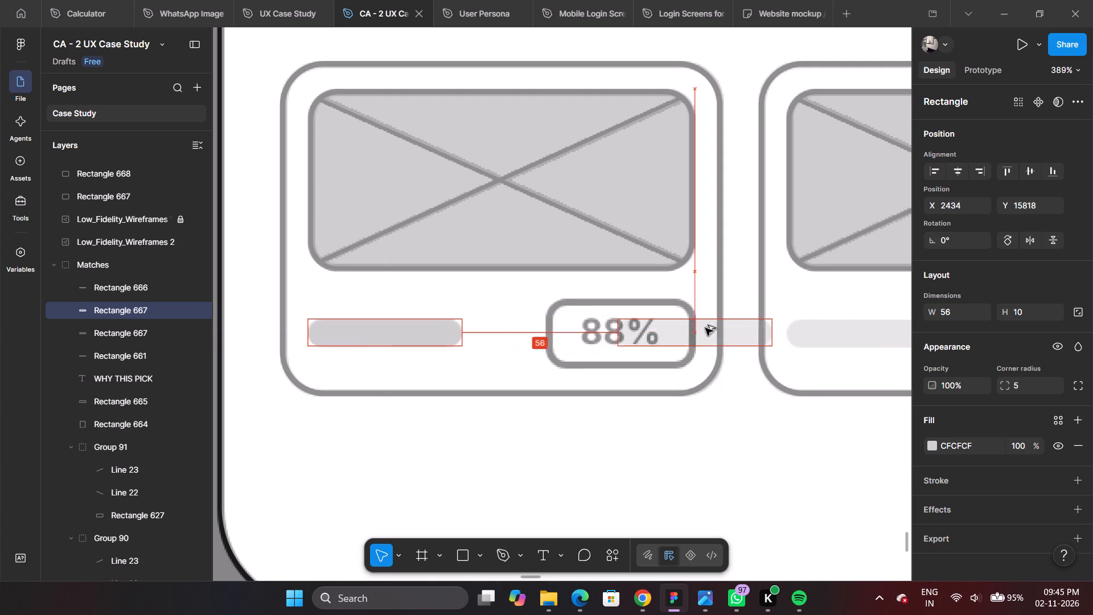
pyautogui.keyDown('alt'); pyautogui.moveTo(705, 328); pyautogui.dragTo(844, 334); pyautogui.keyUp('alt')
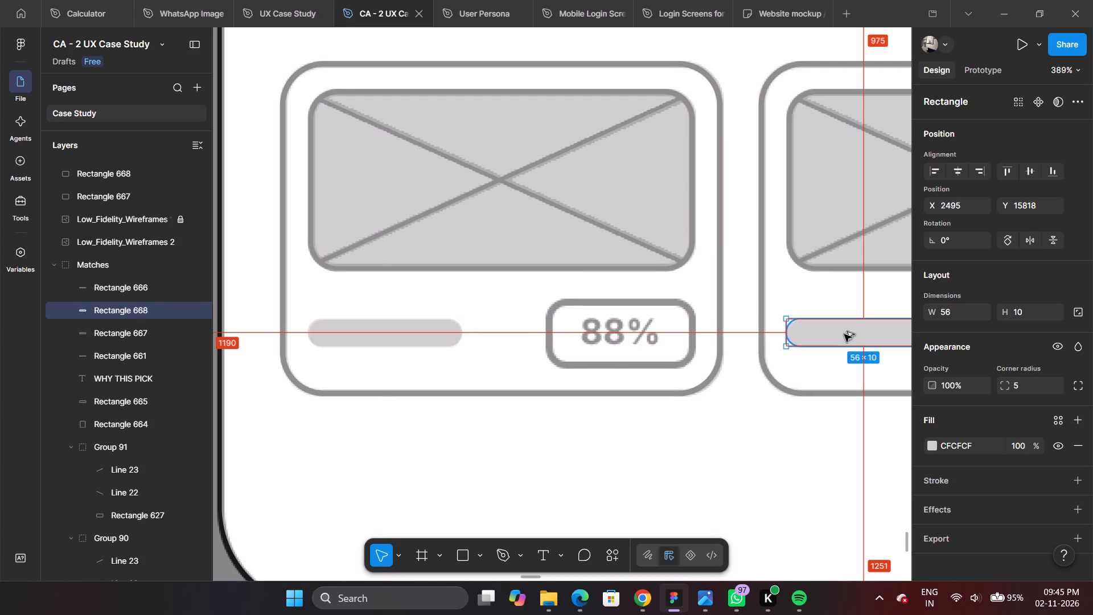
# Duplicate the 88% card's title bar onto its 88% badge at X 2406, Y 15818.
pyautogui.keyDown('ctrl'); pyautogui.scroll(-5, 621, 313); pyautogui.keyUp('ctrl')
pyautogui.keyDown('ctrl'); pyautogui.scroll(-5, 424, 268); pyautogui.keyUp('ctrl')
pyautogui.keyDown('ctrl'); pyautogui.scroll(6, 482, 307); pyautogui.keyUp('ctrl')
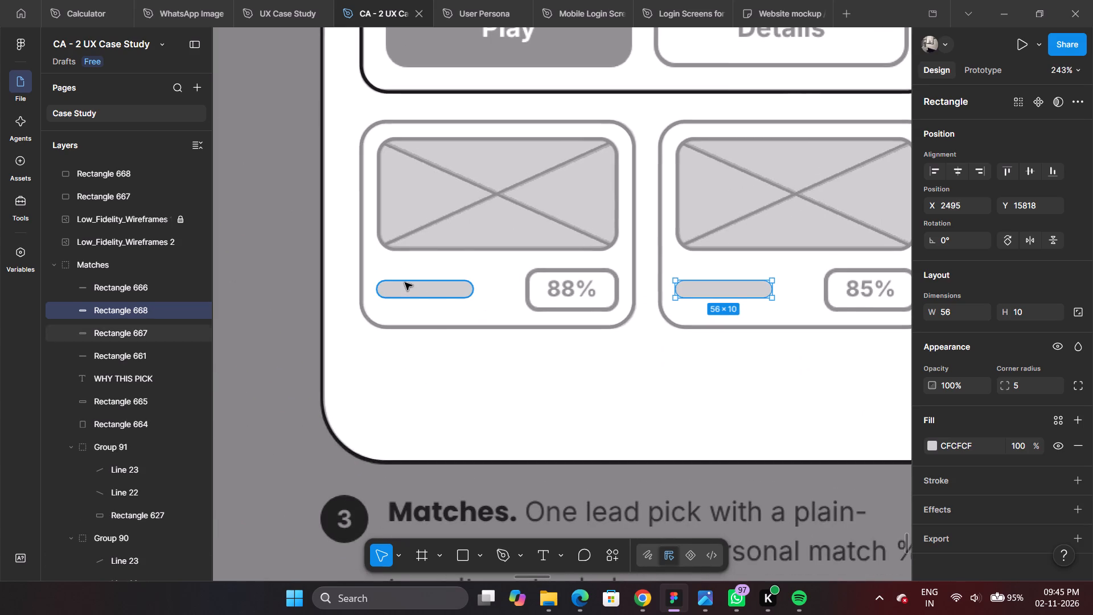
pyautogui.keyDown('ctrl'); pyautogui.scroll(-3, 615, 293); pyautogui.keyUp('ctrl')
pyautogui.keyDown('ctrl'); pyautogui.scroll(6, 581, 281); pyautogui.keyUp('ctrl')
pyautogui.keyDown('ctrl'); pyautogui.scroll(-6, 549, 281); pyautogui.keyUp('ctrl')
pyautogui.keyDown('ctrl'); pyautogui.scroll(5, 570, 293); pyautogui.keyUp('ctrl')
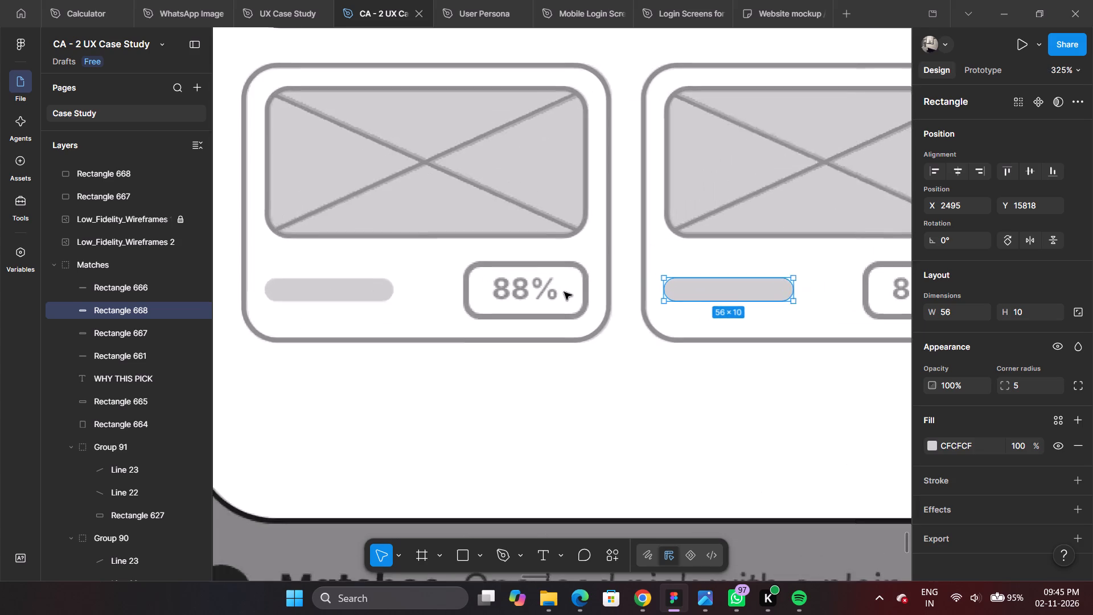
pyautogui.keyDown('ctrl'); pyautogui.scroll(4, 475, 262); pyautogui.keyUp('ctrl')
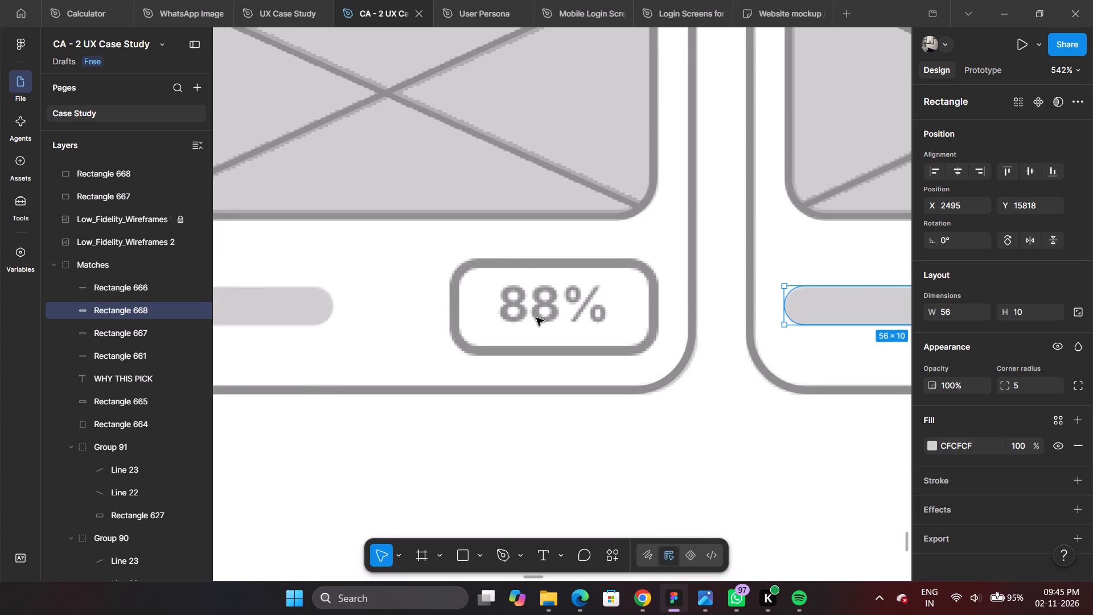
pyautogui.keyDown('ctrl'); pyautogui.scroll(-5, 523, 300); pyautogui.keyUp('ctrl')
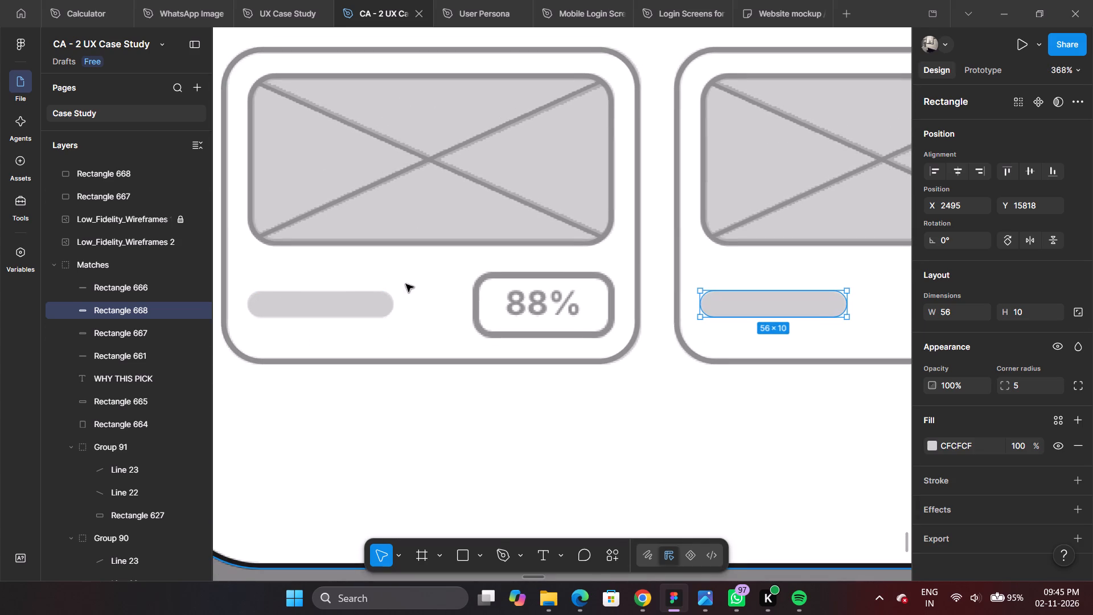
pyautogui.keyDown('ctrl'); pyautogui.scroll(-1, 406, 284); pyautogui.keyUp('ctrl')
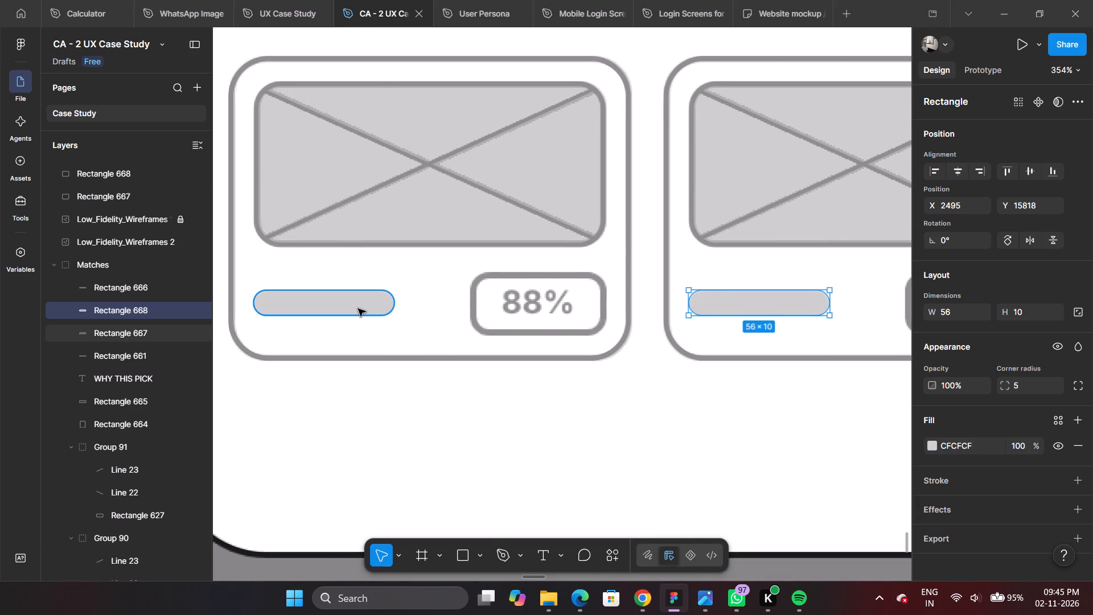
pyautogui.click(358, 309)
pyautogui.keyDown('alt'); pyautogui.moveTo(349, 304); pyautogui.dragTo(565, 310); pyautogui.keyUp('alt')
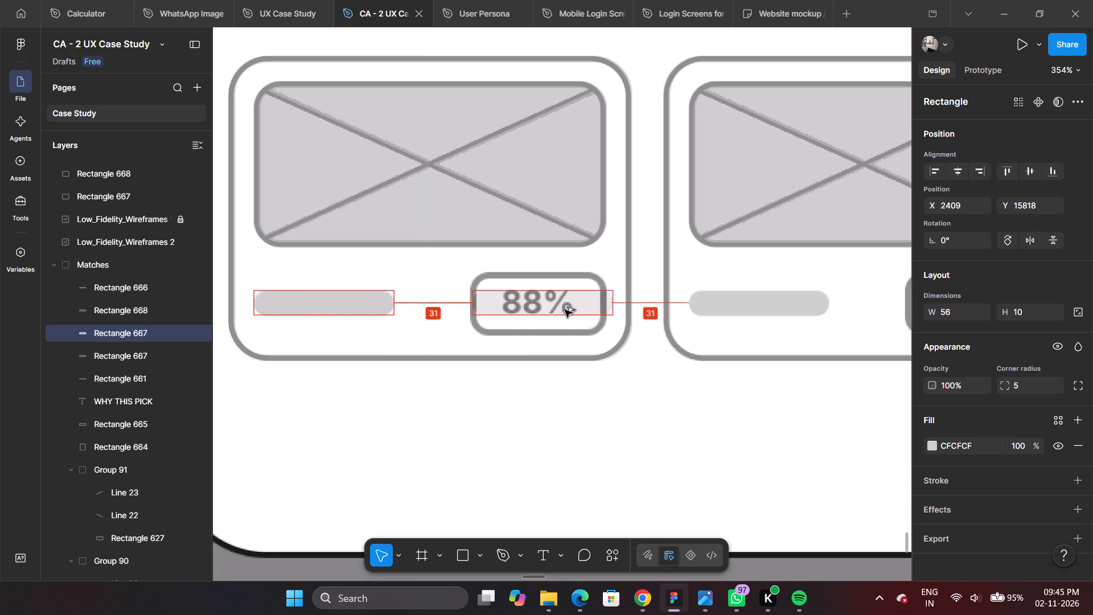
pyautogui.keyDown('alt'); pyautogui.moveTo(565, 310); pyautogui.dragTo(564, 310); pyautogui.keyUp('alt')
# Fit the copied bar to the 88% badge outline at 54 × 25, X 2408, Y 15811, with corner radius 7.
pyautogui.keyDown('ctrl'); pyautogui.scroll(6, 564, 310); pyautogui.keyUp('ctrl')
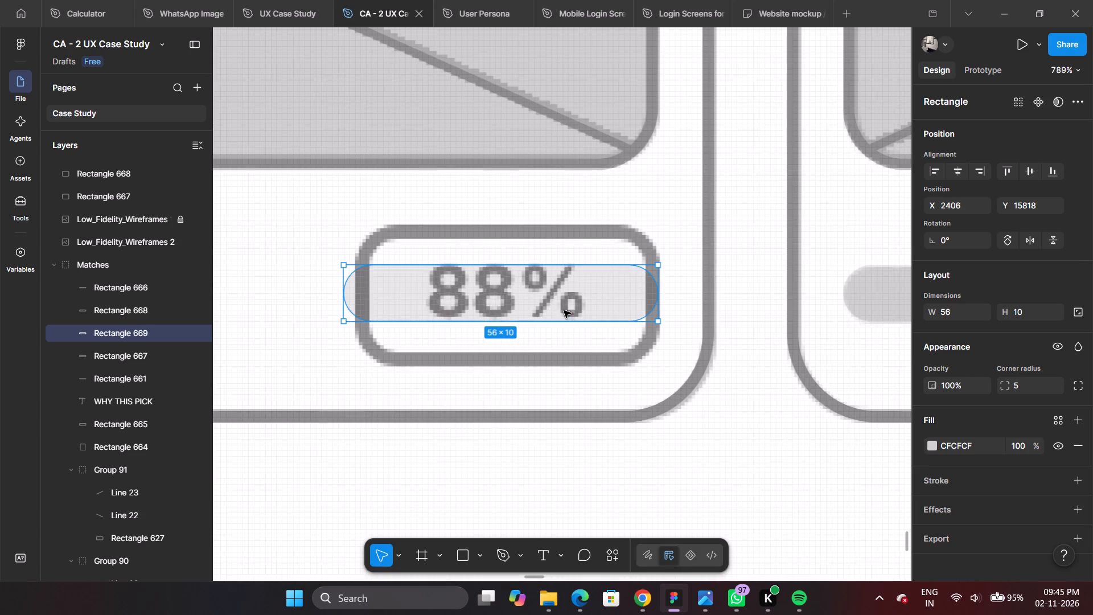
pyautogui.moveTo(342, 294); pyautogui.dragTo(358, 294)
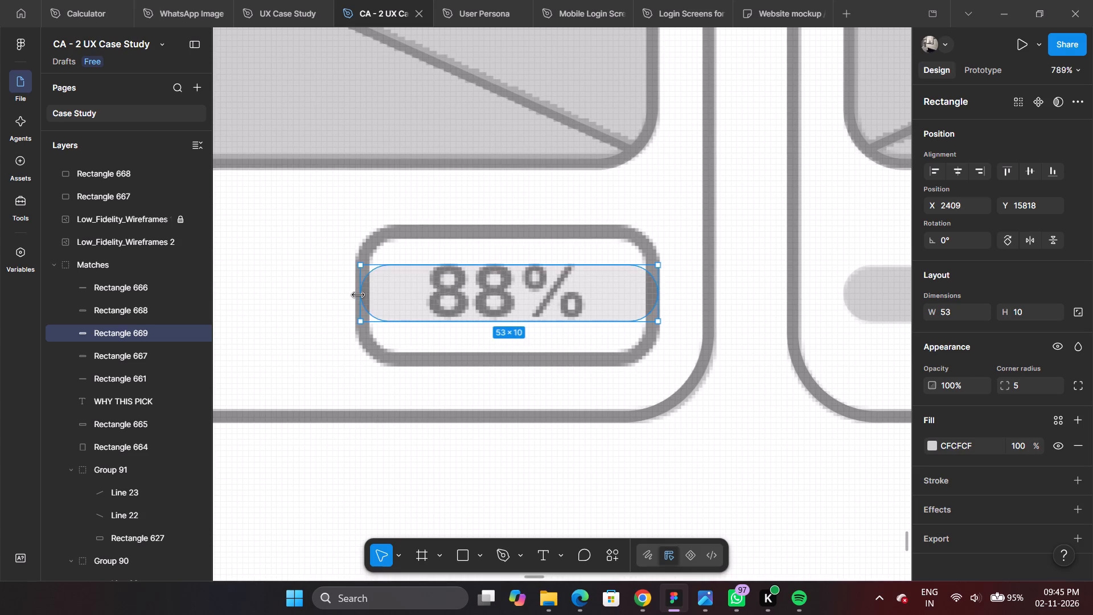
pyautogui.moveTo(358, 294); pyautogui.dragTo(357, 294)
pyautogui.moveTo(509, 267); pyautogui.dragTo(511, 227)
pyautogui.moveTo(496, 319); pyautogui.dragTo(497, 362)
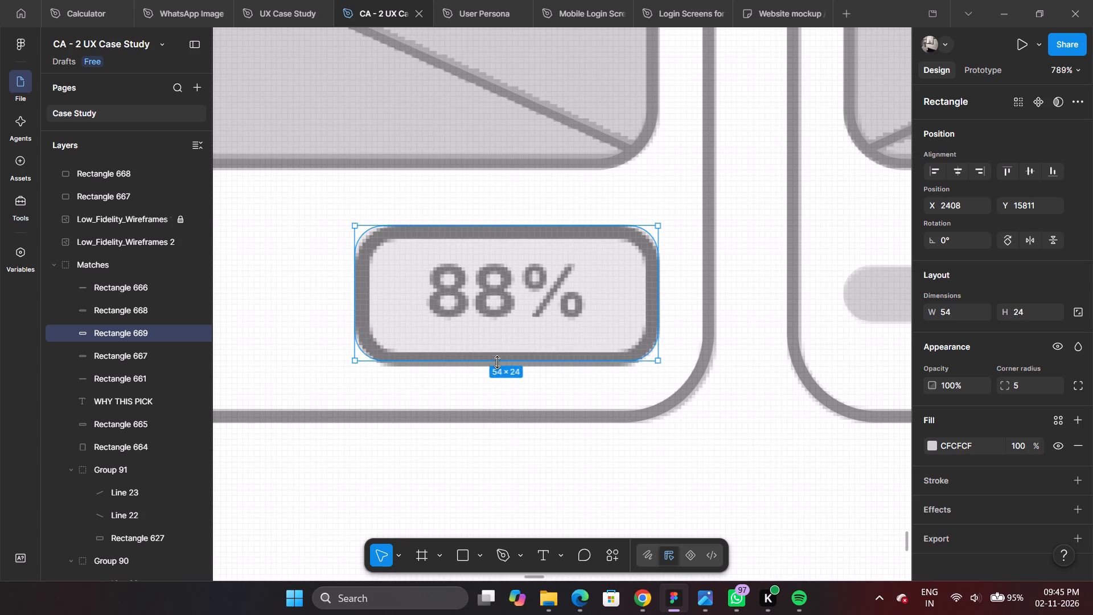
pyautogui.moveTo(497, 362); pyautogui.dragTo(499, 367)
pyautogui.keyDown('ctrl'); pyautogui.scroll(5, 521, 327); pyautogui.keyUp('ctrl')
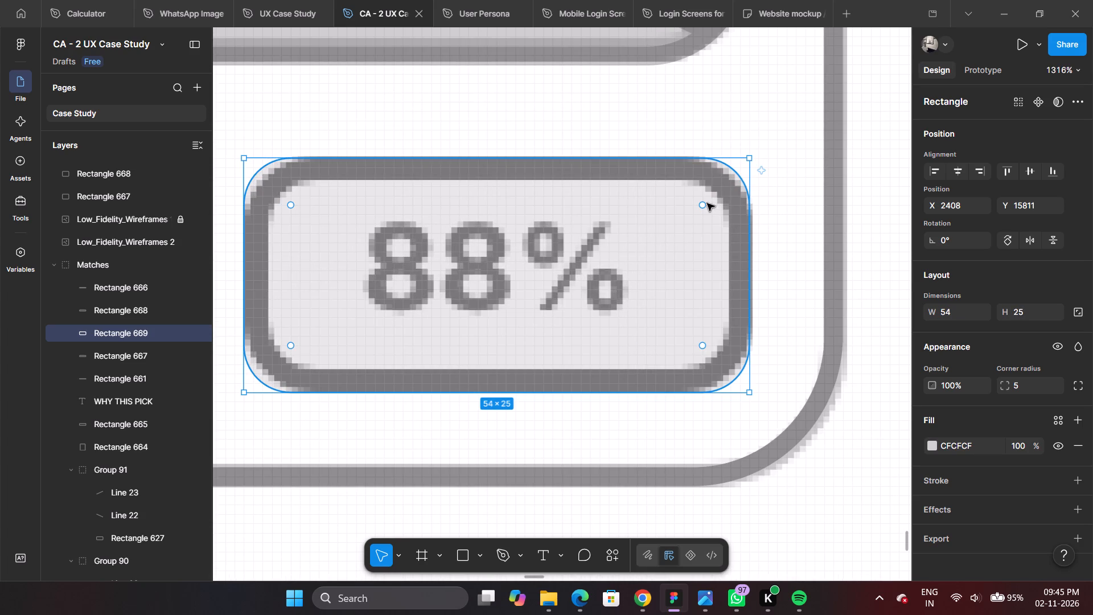
pyautogui.moveTo(704, 203); pyautogui.dragTo(686, 215)
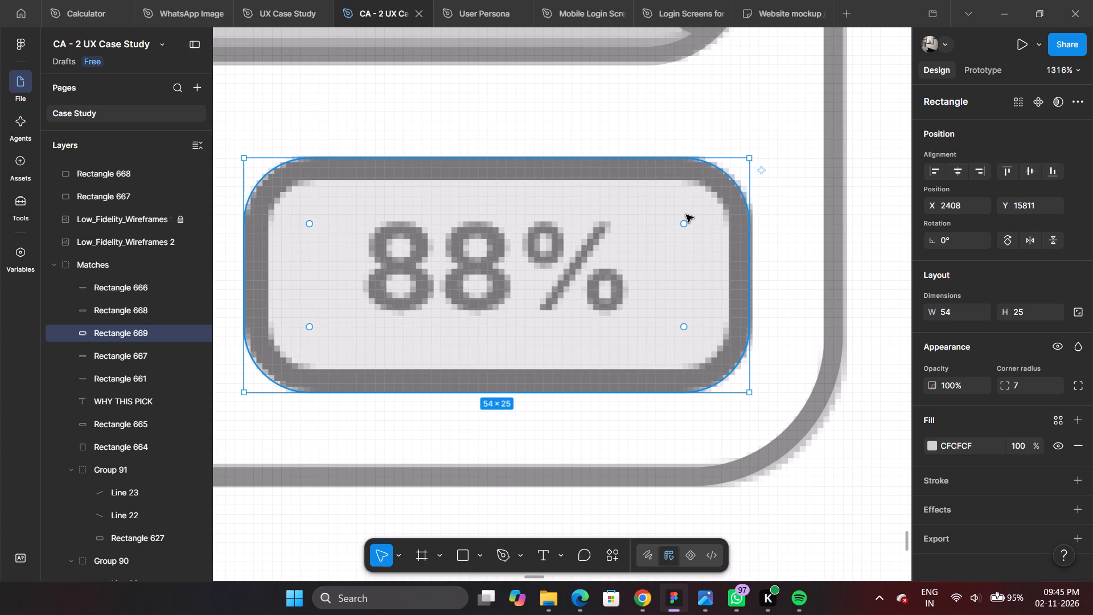
# Add the text "88%" over the 88% card's badge.
pyautogui.keyDown('ctrl'); pyautogui.scroll(-17, 685, 217); pyautogui.keyUp('ctrl')
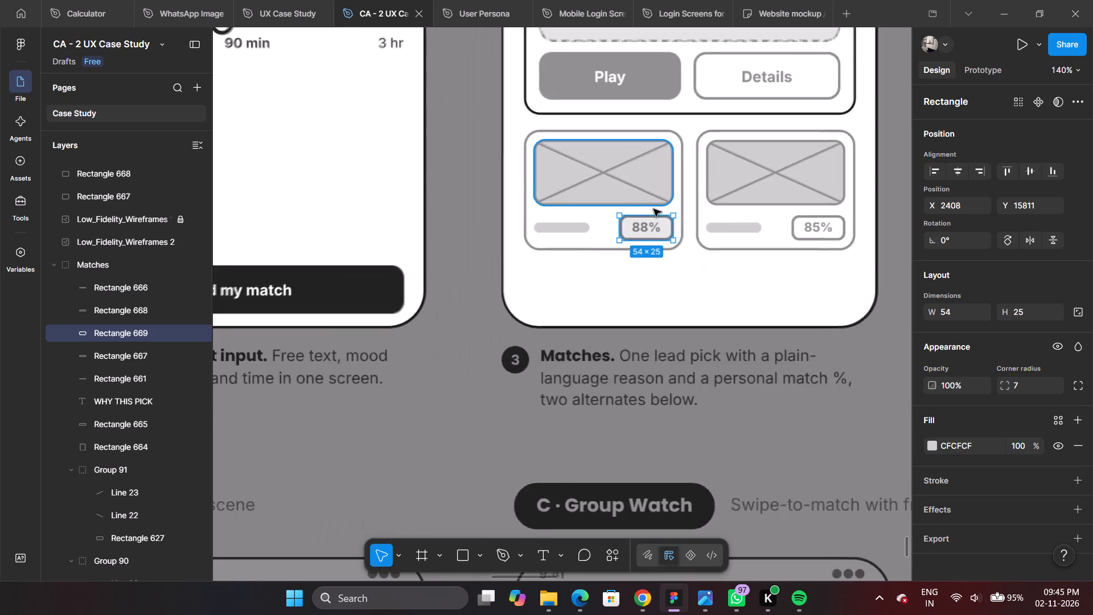
pyautogui.keyDown('ctrl'); pyautogui.scroll(5, 726, 218); pyautogui.keyUp('ctrl')
pyautogui.keyDown('ctrl'); pyautogui.scroll(8, 656, 216); pyautogui.keyUp('ctrl')
pyautogui.keyDown('ctrl'); pyautogui.scroll(-7, 491, 247); pyautogui.keyUp('ctrl')
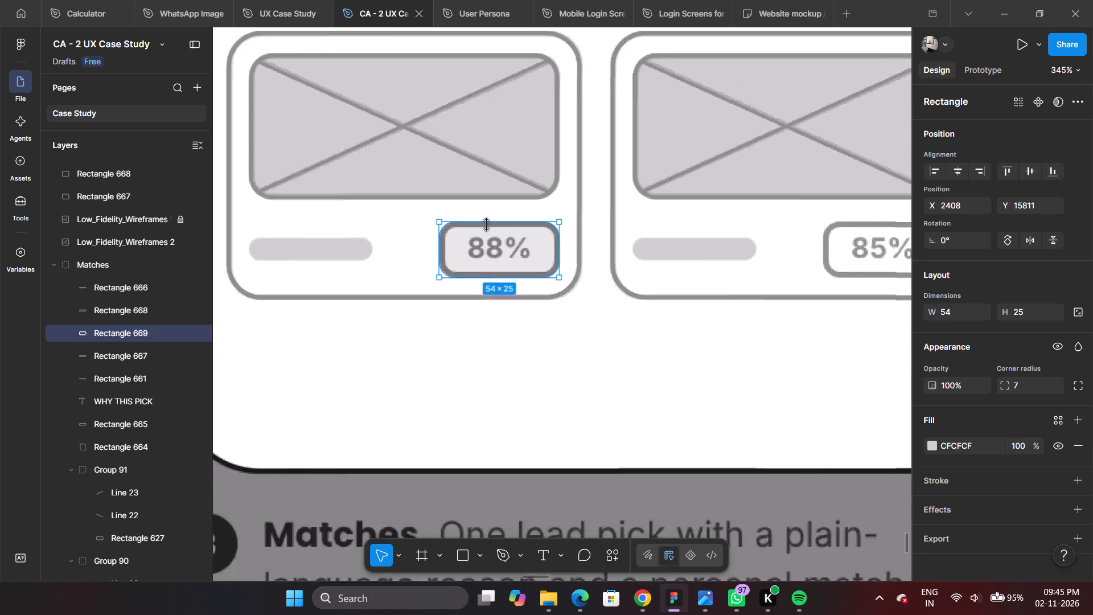
pyautogui.keyDown('ctrl'); pyautogui.scroll(-2, 487, 224); pyautogui.keyUp('ctrl')
pyautogui.scroll(7, 479, 223)
pyautogui.scroll(5, 491, 268)
pyautogui.keyDown('ctrl'); pyautogui.scroll(5, 488, 424); pyautogui.keyUp('ctrl')
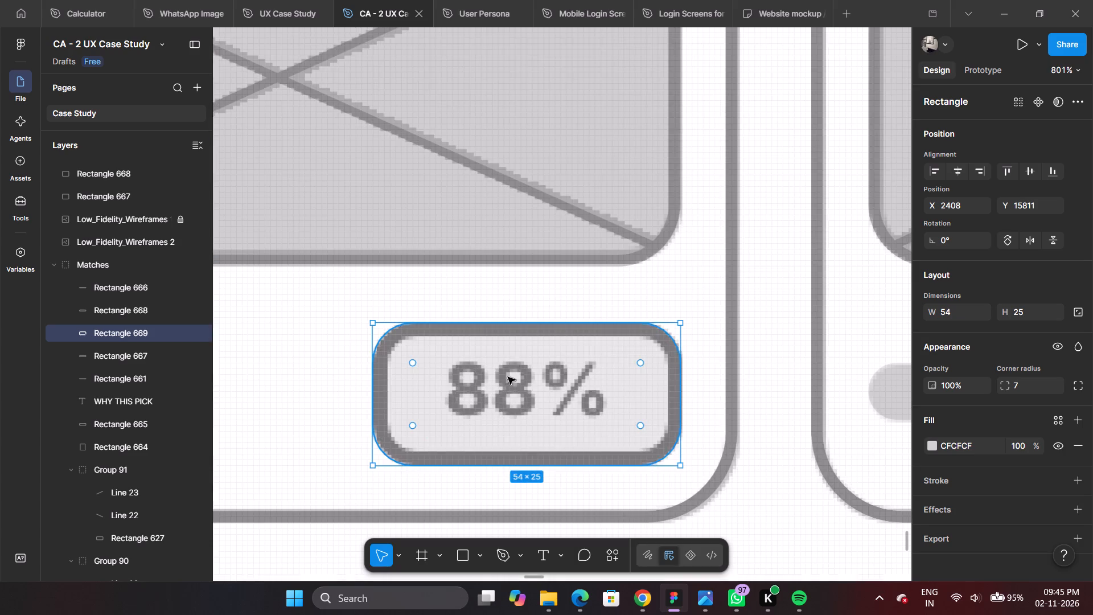
pyautogui.scroll(-3, 511, 363)
pyautogui.keyDown('ctrl'); pyautogui.scroll(4, 510, 294); pyautogui.keyUp('ctrl')
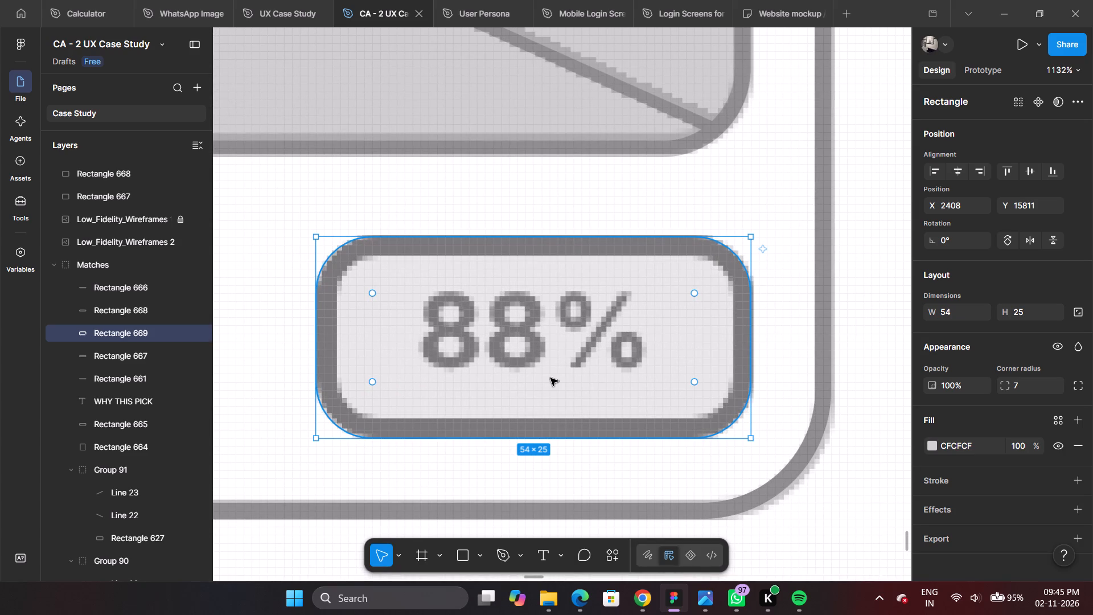
pyautogui.press('t')
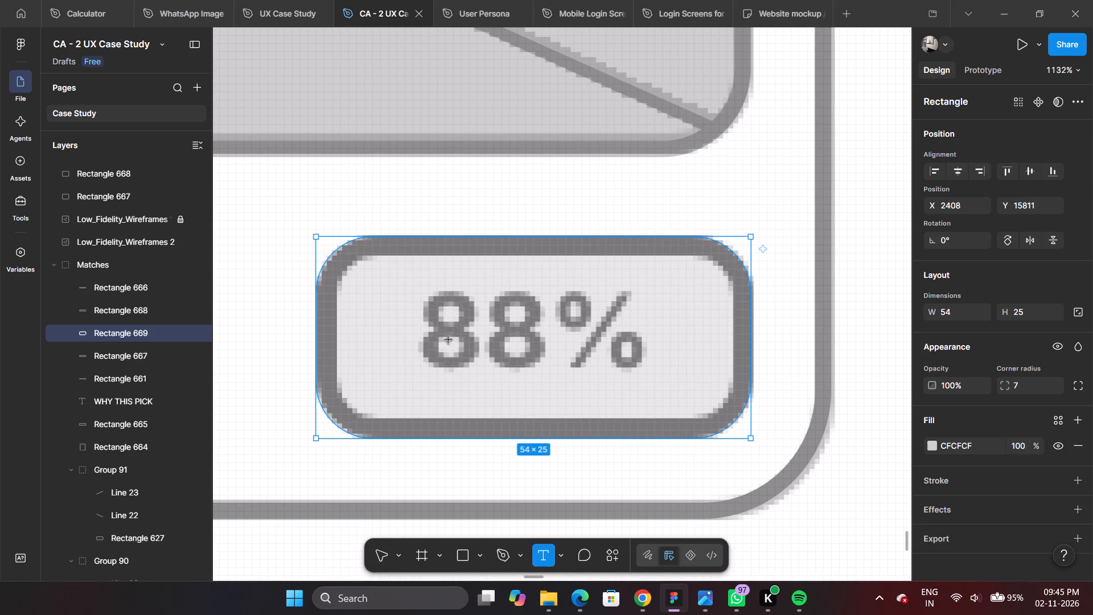
pyautogui.click(448, 338)
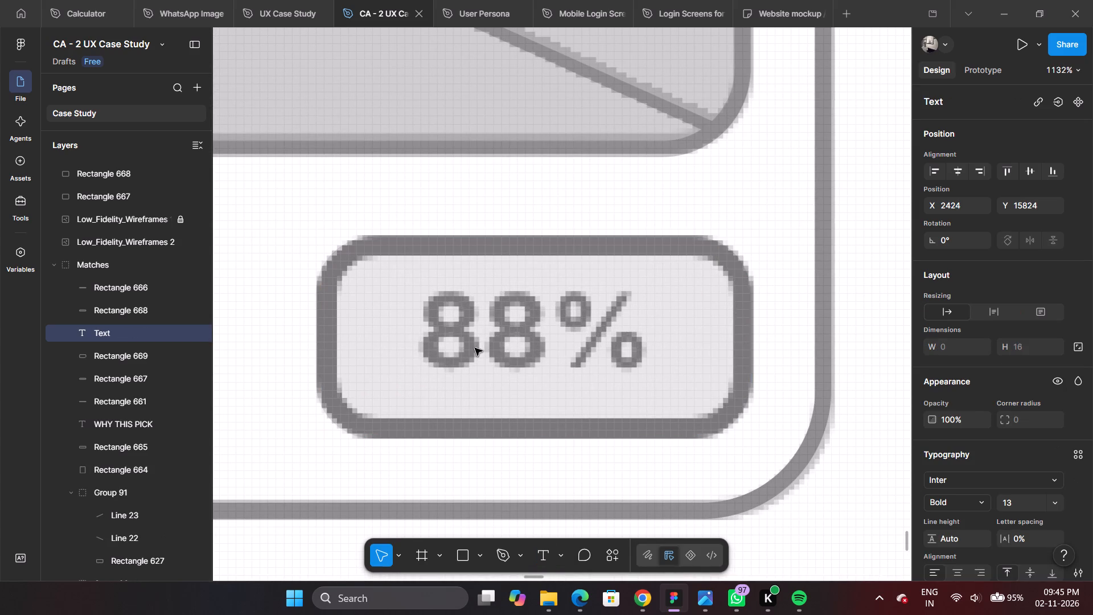
pyautogui.write('88')
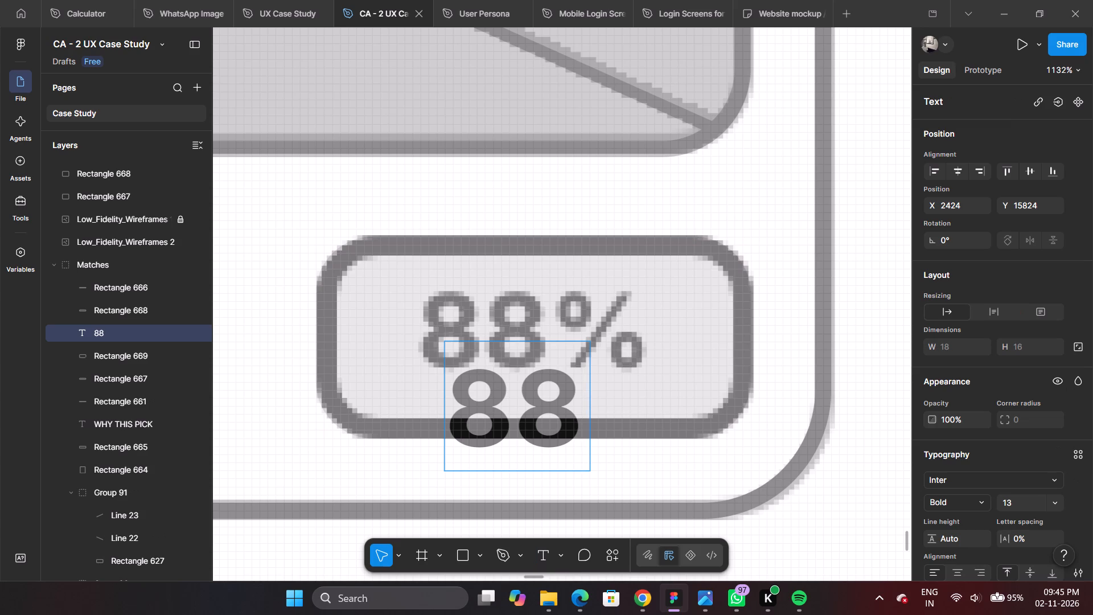
pyautogui.hotkey('shift', '%')
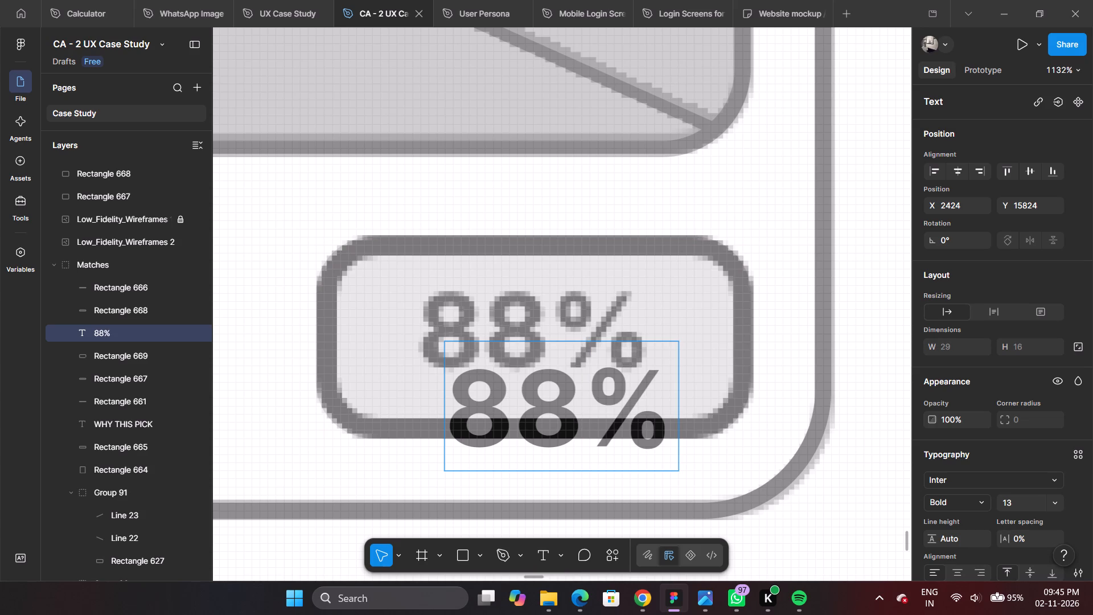
pyautogui.keyDown('ctrl'); pyautogui.click(509, 285); pyautogui.keyUp('ctrl')
# Move the 88% text over the reference percentage, centered horizontally in the badge at X 2420, Y 15816.
pyautogui.click(531, 413)
pyautogui.moveTo(542, 421); pyautogui.dragTo(533, 391)
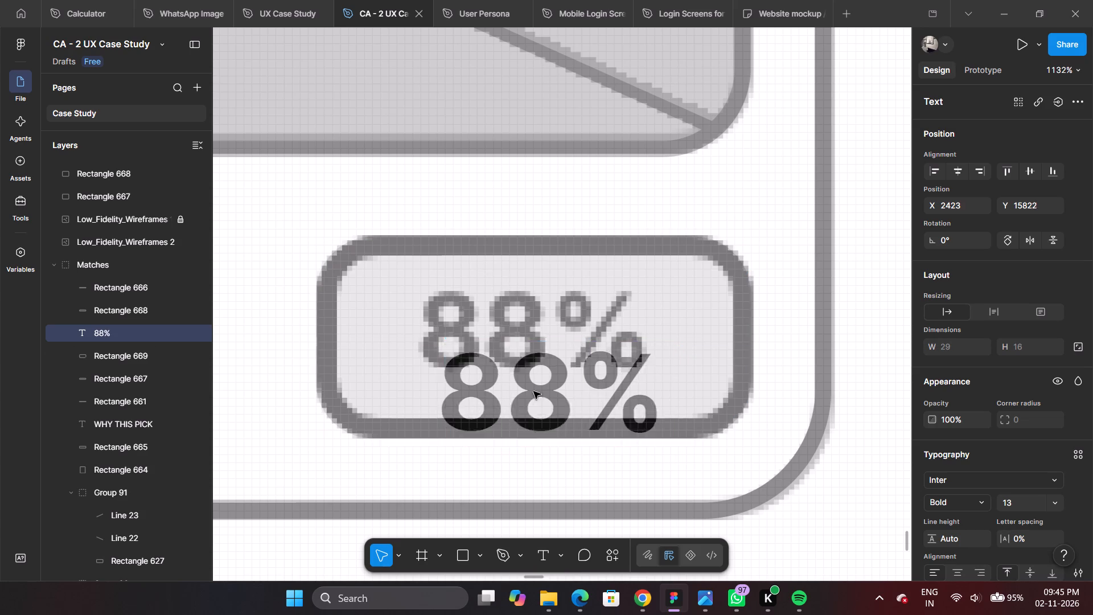
pyautogui.moveTo(533, 391); pyautogui.dragTo(513, 342)
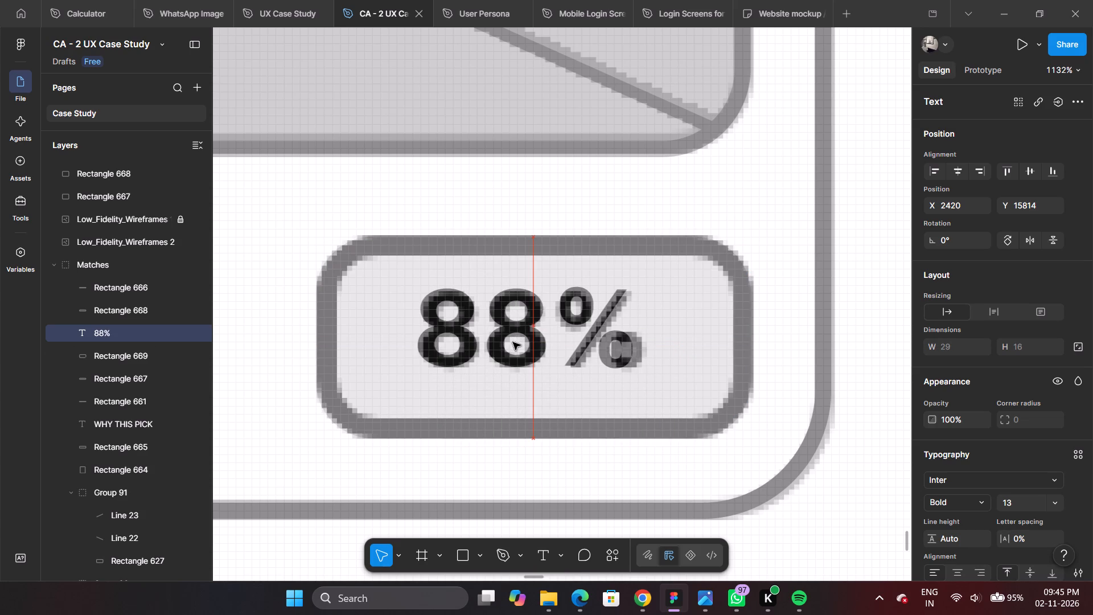
pyautogui.moveTo(513, 342); pyautogui.dragTo(517, 347)
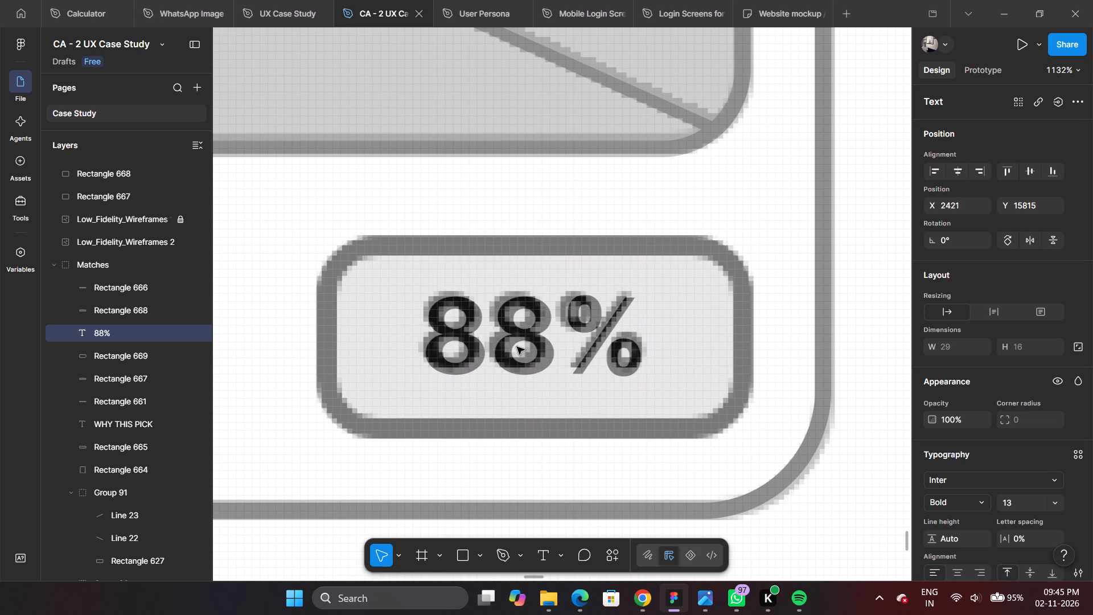
pyautogui.moveTo(517, 347); pyautogui.dragTo(512, 347)
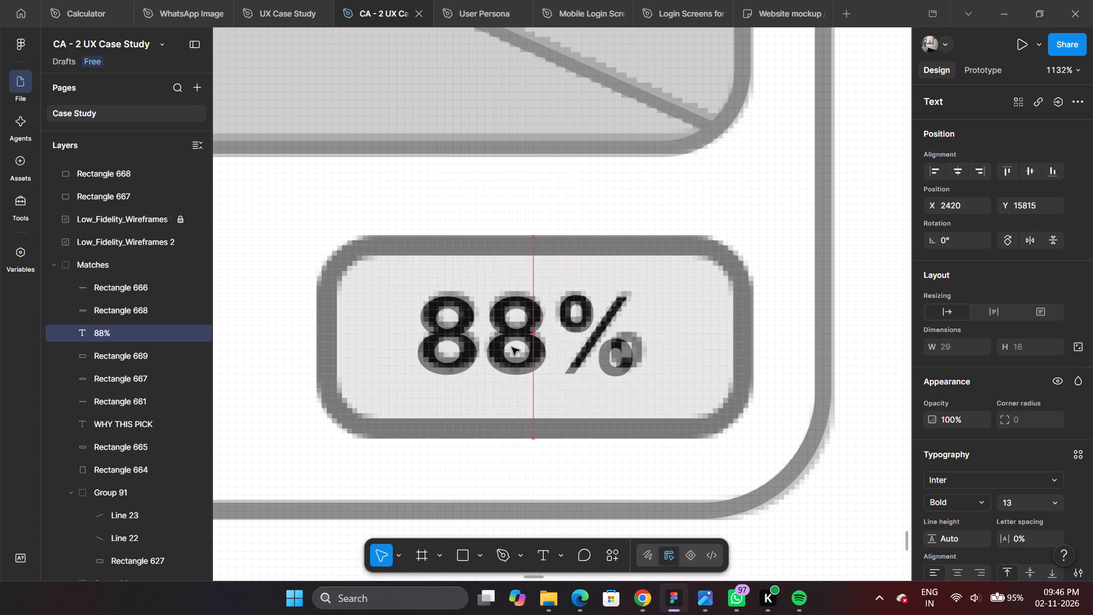
pyautogui.moveTo(512, 347); pyautogui.dragTo(513, 355)
# Group the 88% text with its badge rectangle in the first alternate card.
pyautogui.keyDown('ctrl'); pyautogui.scroll(-6, 513, 355); pyautogui.keyUp('ctrl')
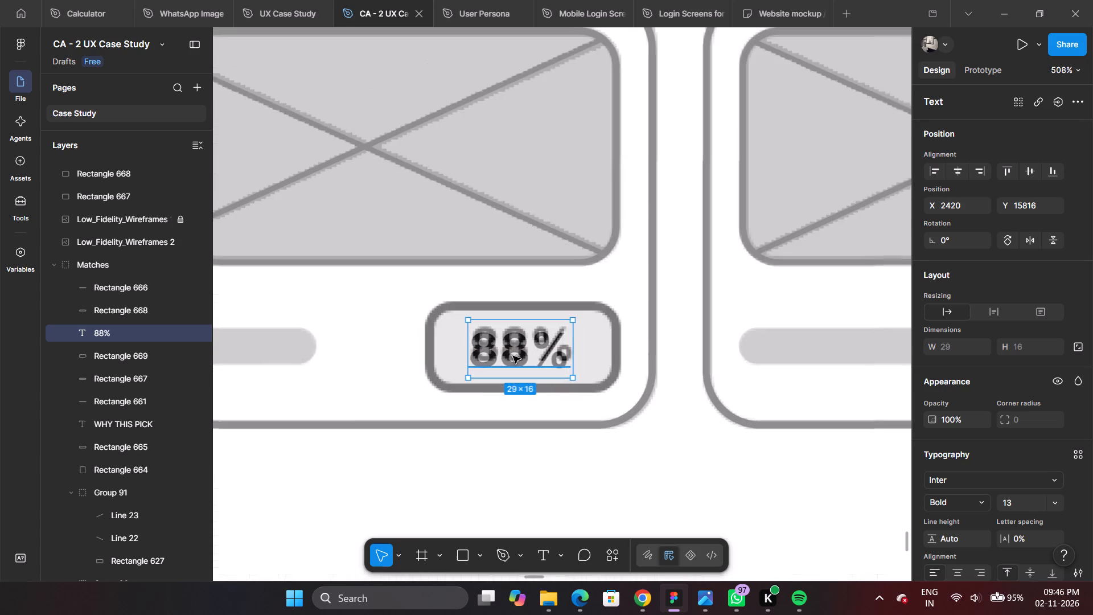
pyautogui.keyDown('ctrl'); pyautogui.scroll(-5, 493, 333); pyautogui.keyUp('ctrl')
pyautogui.keyDown('ctrl'); pyautogui.scroll(5, 507, 352); pyautogui.keyUp('ctrl')
pyautogui.keyDown('ctrl'); pyautogui.click(572, 368); pyautogui.keyUp('ctrl')
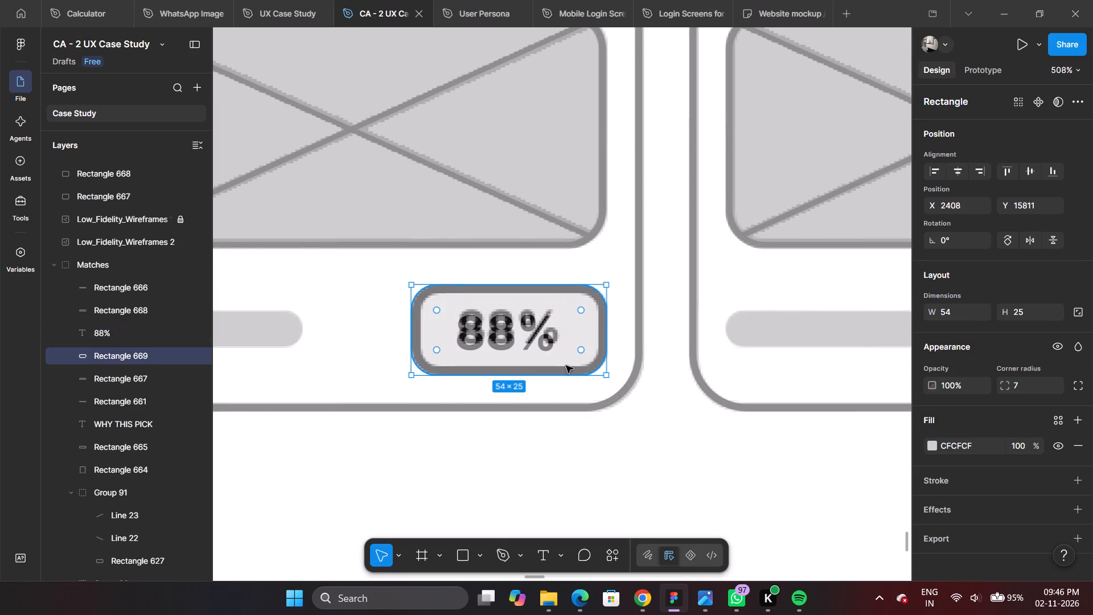
pyautogui.keyDown('ctrl'); pyautogui.keyDown('shift'); pyautogui.click(512, 333); pyautogui.keyUp('shift'); pyautogui.keyUp('ctrl')
pyautogui.hotkey('ctrl', 'g')
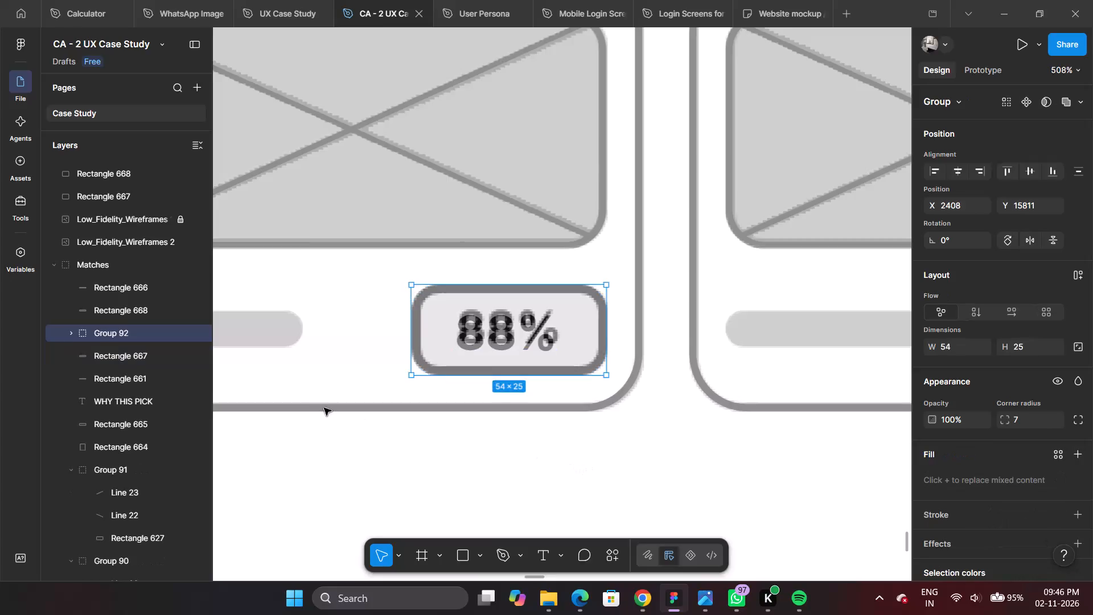
# Duplicate the 88% badge group onto the second alternate card's badge at X 2581, Y 15811.
pyautogui.keyDown('ctrl'); pyautogui.scroll(-5, 318, 405); pyautogui.keyUp('ctrl')
pyautogui.keyDown('alt'); pyautogui.moveTo(407, 366); pyautogui.dragTo(732, 370); pyautogui.keyUp('alt')
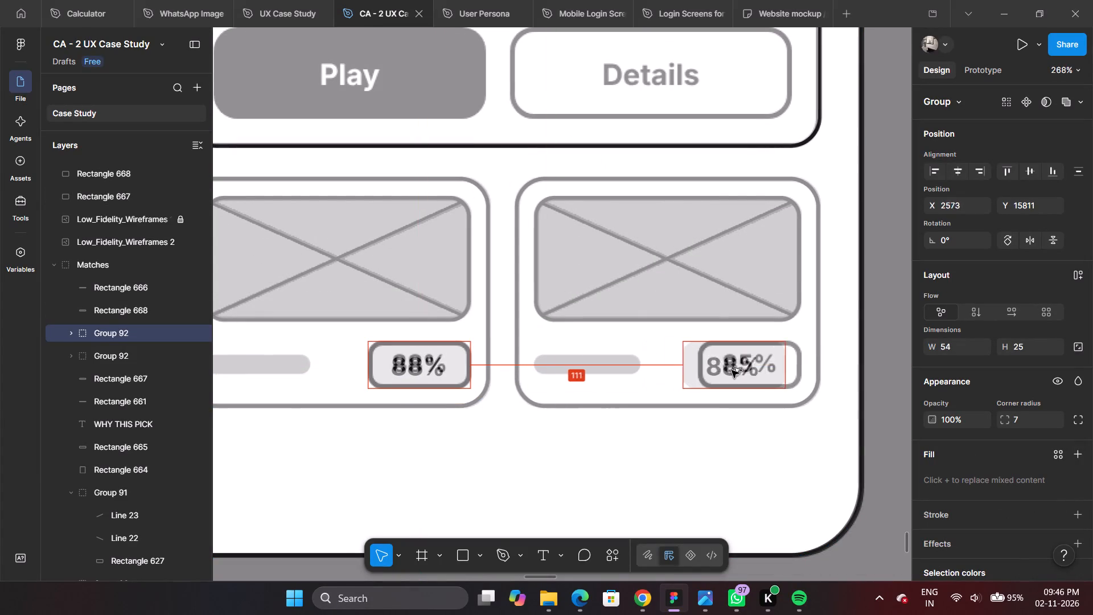
pyautogui.keyDown('alt'); pyautogui.moveTo(732, 370); pyautogui.dragTo(740, 371); pyautogui.keyUp('alt')
# Change the copied badge's text to 85%.
pyautogui.keyDown('ctrl'); pyautogui.scroll(10, 791, 382); pyautogui.keyUp('ctrl')
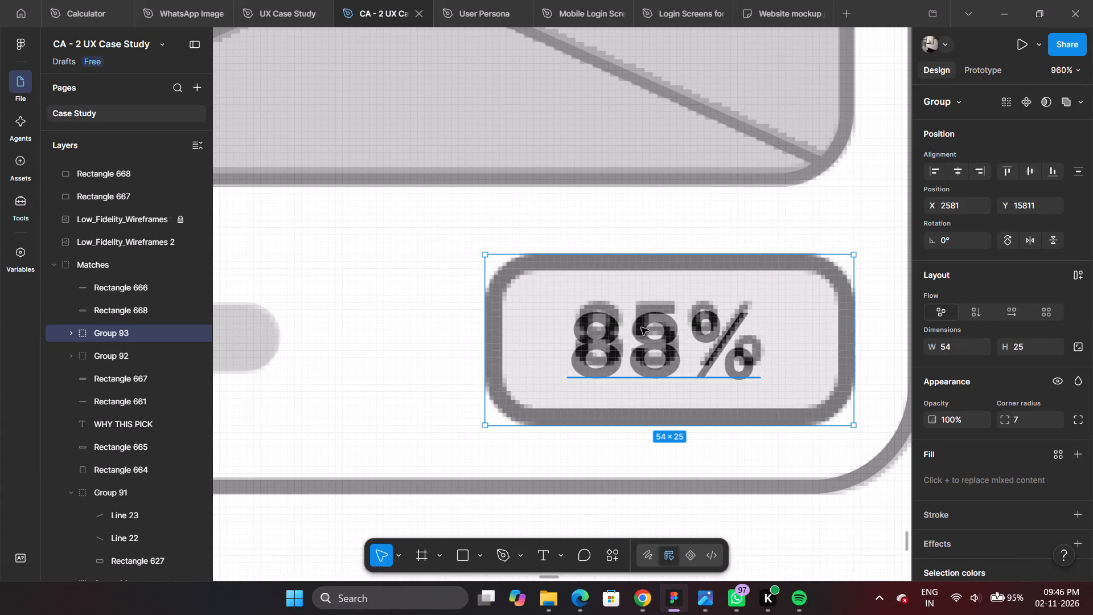
pyautogui.doubleClick(634, 346)
pyautogui.doubleClick(652, 360)
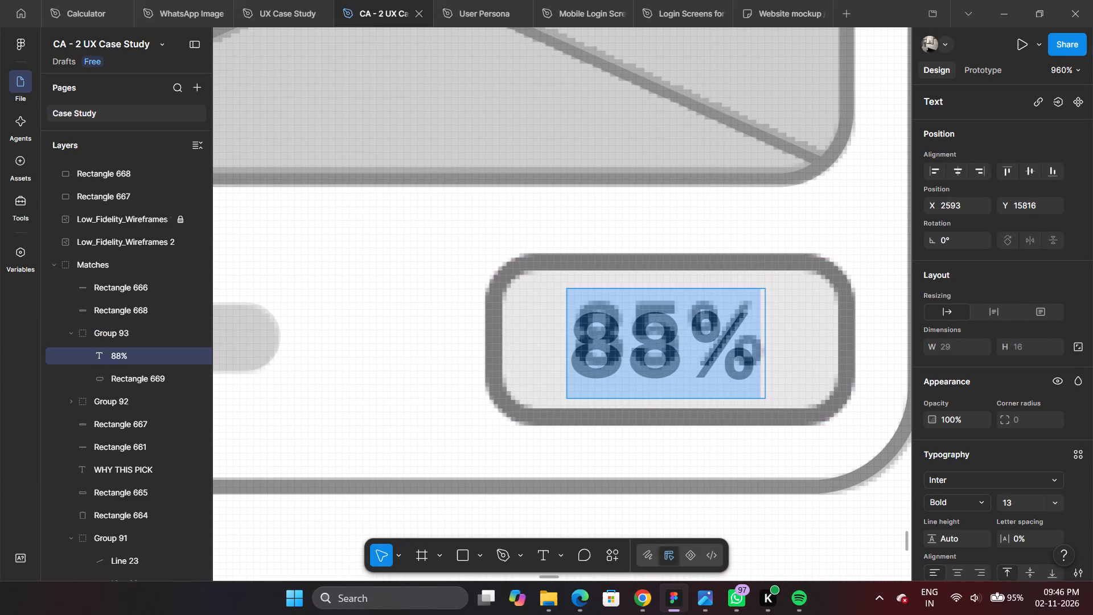
pyautogui.click(663, 348)
pyautogui.moveTo(682, 352); pyautogui.dragTo(586, 346)
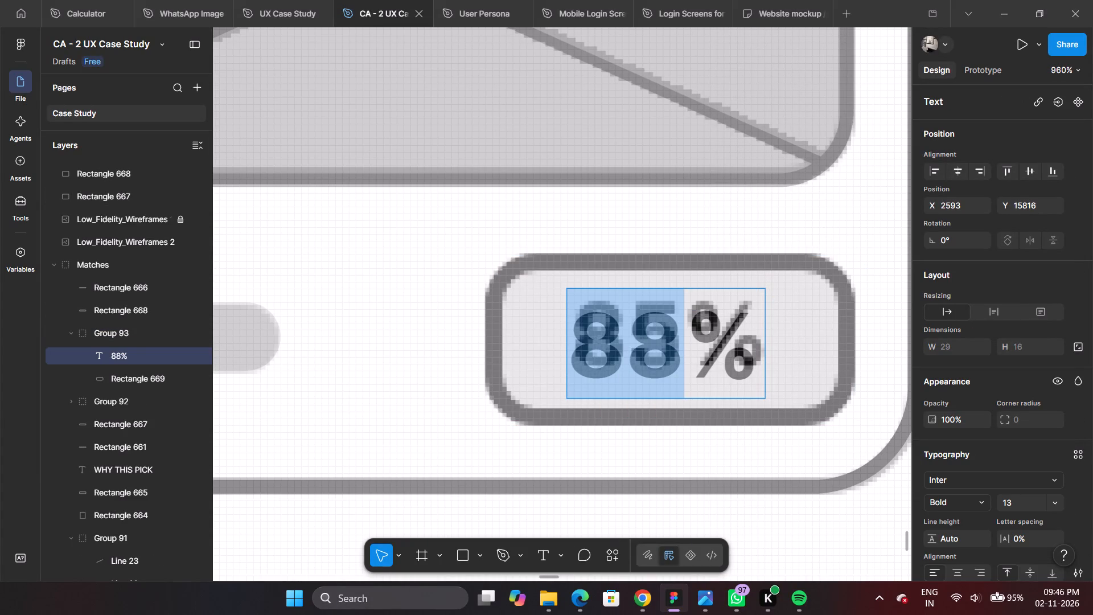
pyautogui.write('85')
pyautogui.keyDown('ctrl'); pyautogui.scroll(-15, 589, 345); pyautogui.keyUp('ctrl')
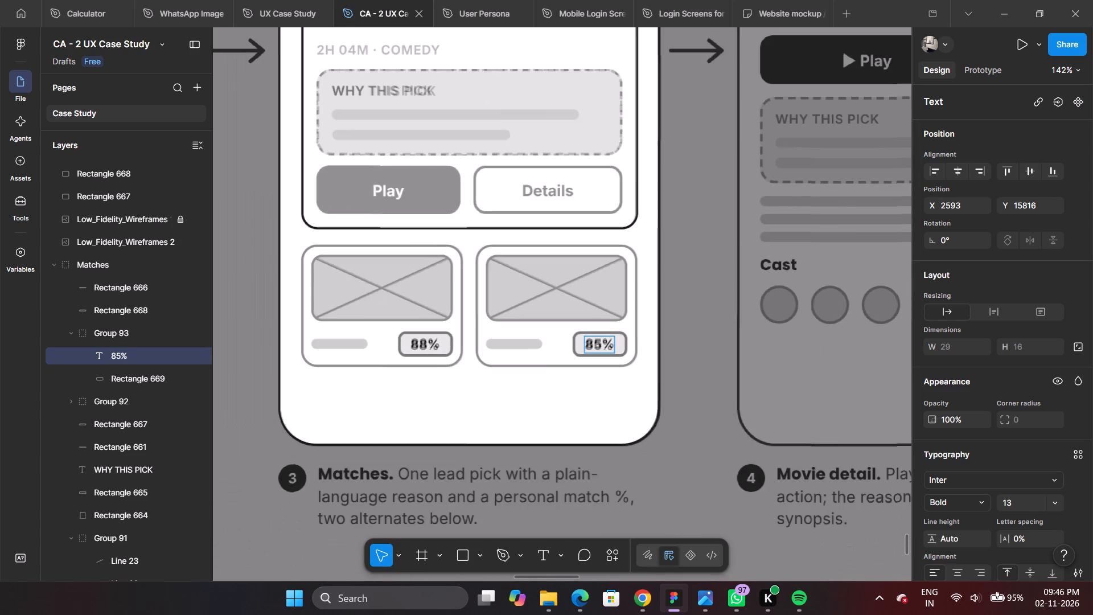
pyautogui.keyDown('ctrl'); pyautogui.scroll(4, 446, 319); pyautogui.keyUp('ctrl')
pyautogui.scroll(4, 577, 214)
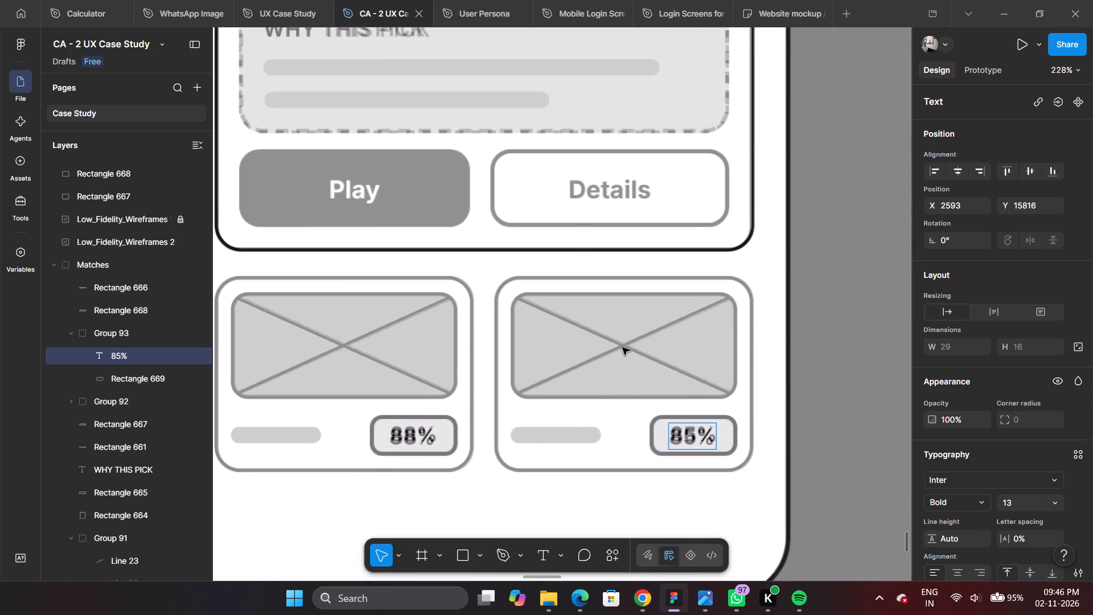
pyautogui.click(622, 347)
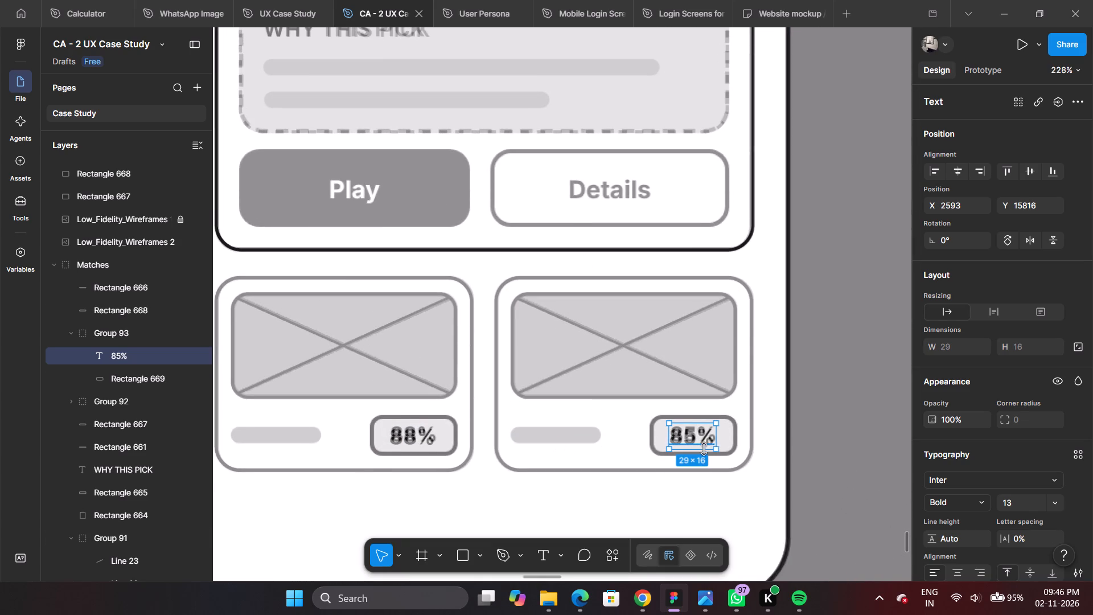
pyautogui.keyDown('ctrl'); pyautogui.click(828, 409); pyautogui.keyUp('ctrl')
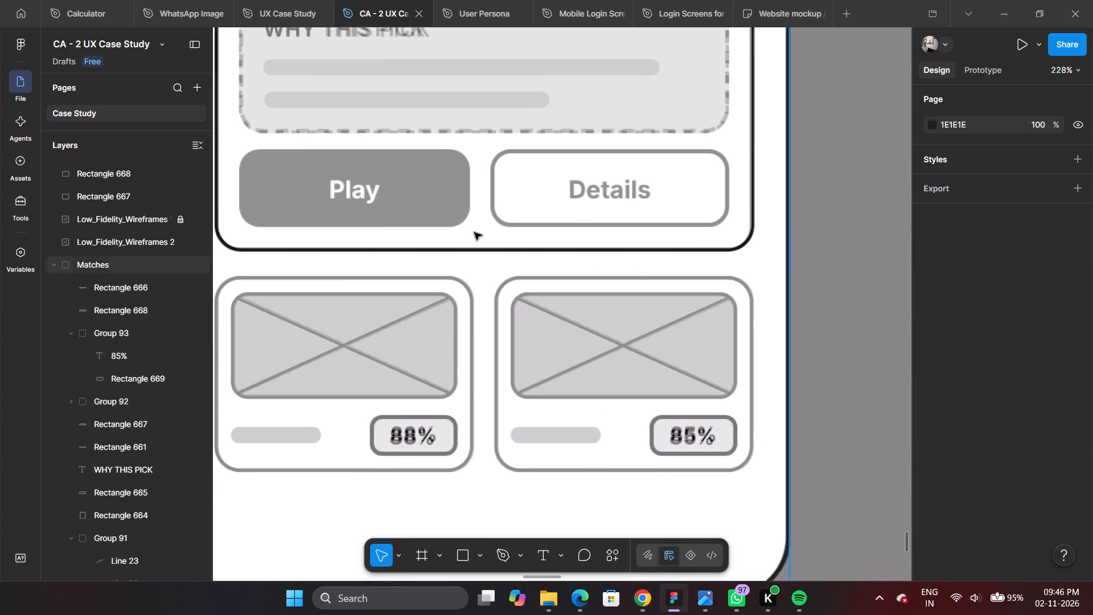
# Draw a 143 × 48 rectangle over the reference Play button at X 2327, Y 15647.
pyautogui.keyDown('ctrl'); pyautogui.scroll(-5, 526, 236); pyautogui.keyUp('ctrl')
pyautogui.keyDown('ctrl'); pyautogui.scroll(4, 407, 211); pyautogui.keyUp('ctrl')
pyautogui.keyDown('ctrl'); pyautogui.scroll(1, 467, 162); pyautogui.keyUp('ctrl')
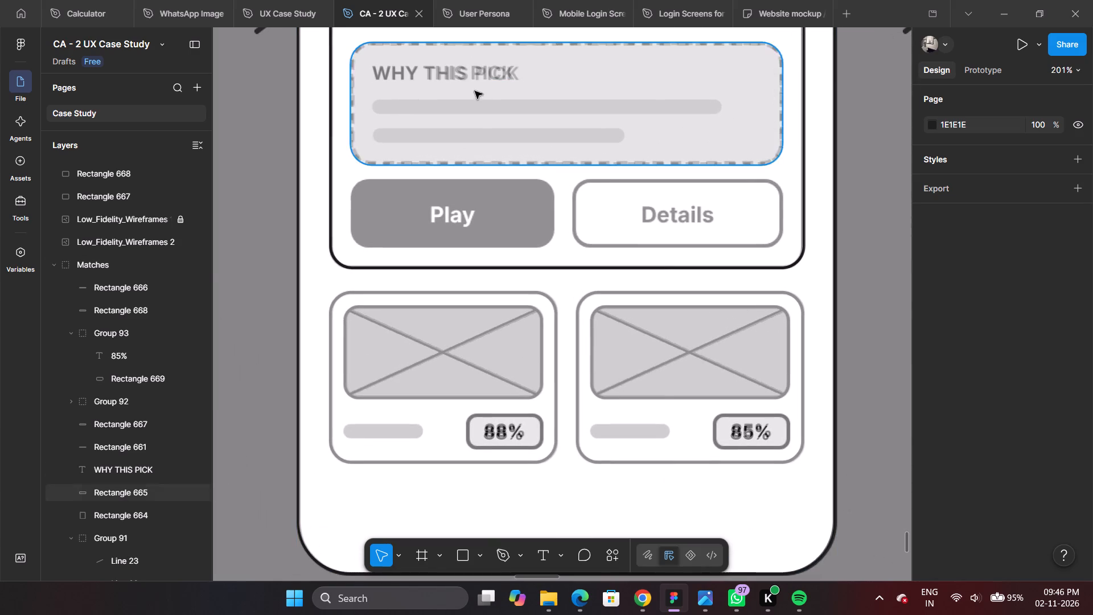
pyautogui.keyDown('ctrl'); pyautogui.scroll(5, 498, 217); pyautogui.keyUp('ctrl')
pyautogui.keyDown('ctrl'); pyautogui.scroll(-4, 629, 207); pyautogui.keyUp('ctrl')
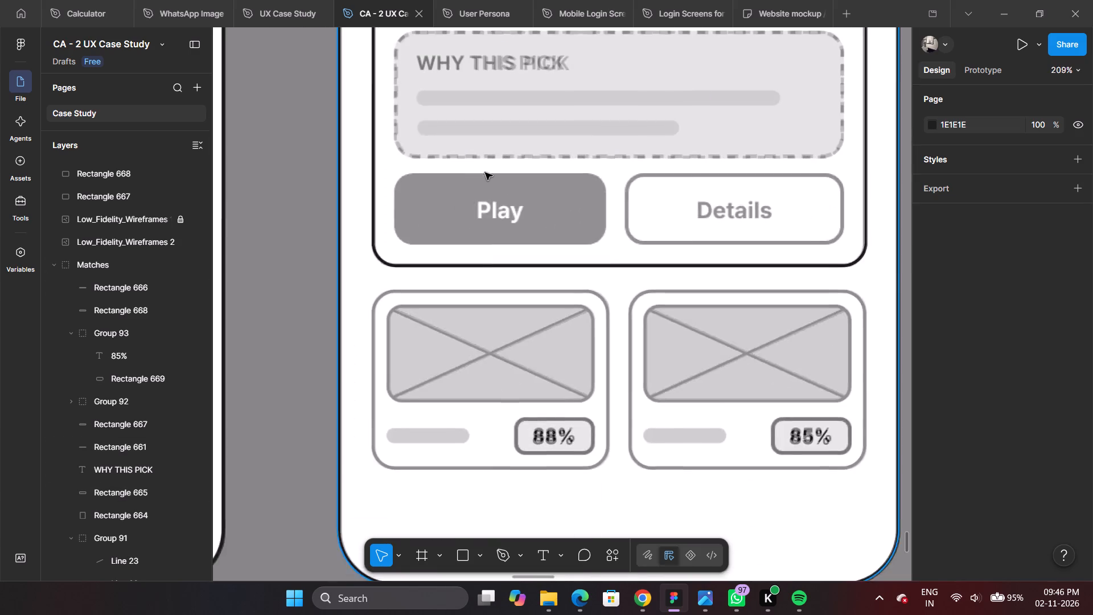
pyautogui.keyDown('ctrl'); pyautogui.scroll(5, 480, 170); pyautogui.keyUp('ctrl')
pyautogui.keyDown('ctrl'); pyautogui.scroll(-3, 418, 190); pyautogui.keyUp('ctrl')
pyautogui.keyDown('ctrl'); pyautogui.scroll(4, 521, 196); pyautogui.keyUp('ctrl')
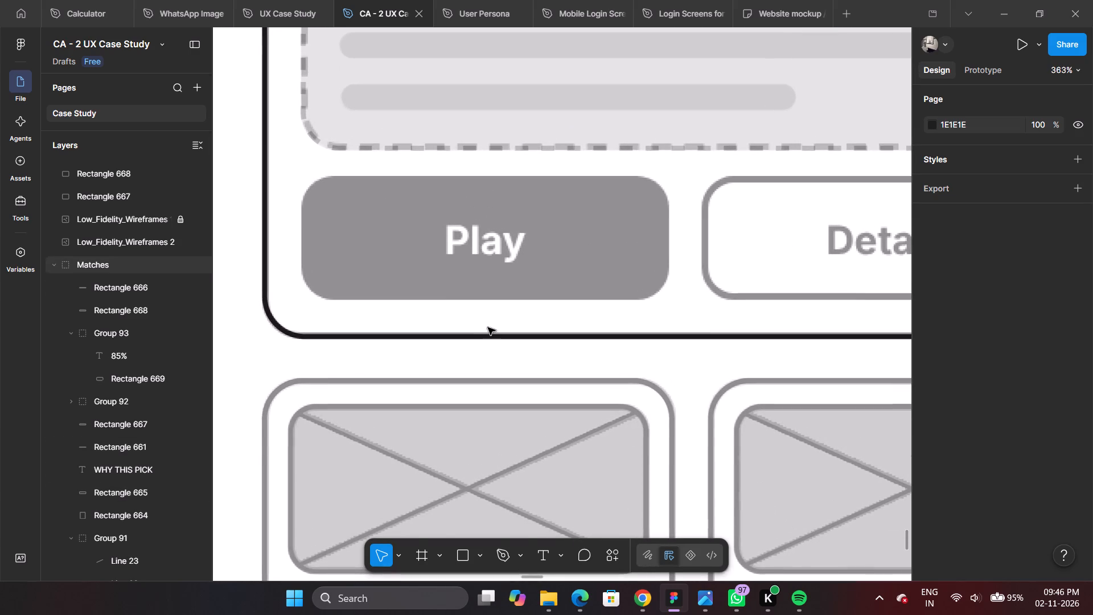
pyautogui.scroll(2, 488, 327)
pyautogui.keyDown('ctrl'); pyautogui.scroll(-4, 409, 276); pyautogui.keyUp('ctrl')
pyautogui.keyDown('ctrl'); pyautogui.scroll(4, 467, 257); pyautogui.keyUp('ctrl')
pyautogui.keyDown('ctrl'); pyautogui.scroll(1, 532, 266); pyautogui.keyUp('ctrl')
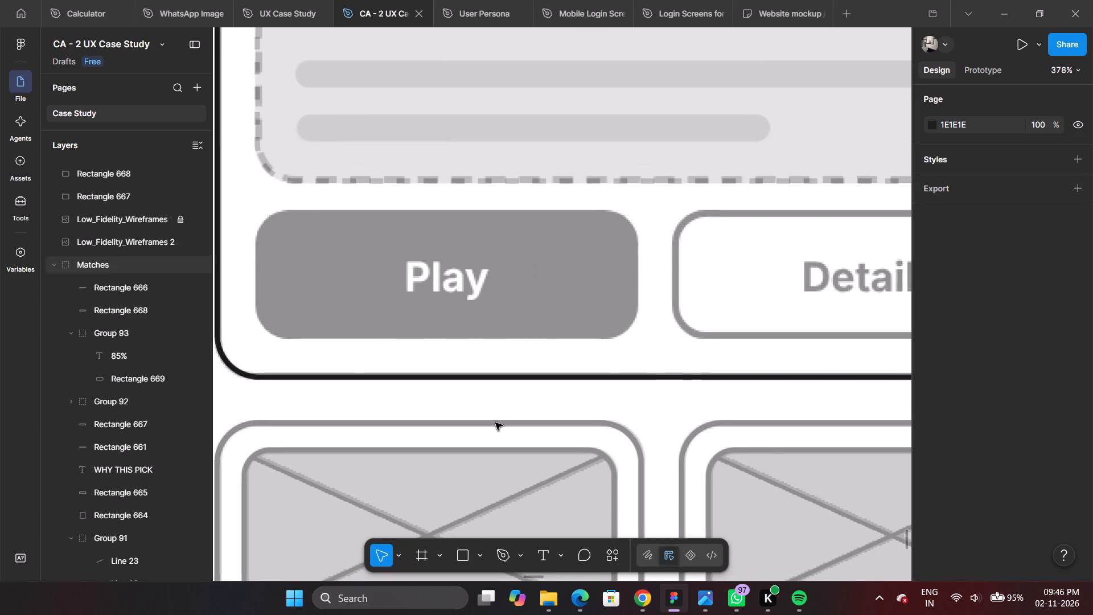
pyautogui.click(466, 556)
pyautogui.keyDown('ctrl'); pyautogui.scroll(3, 292, 235); pyautogui.keyUp('ctrl')
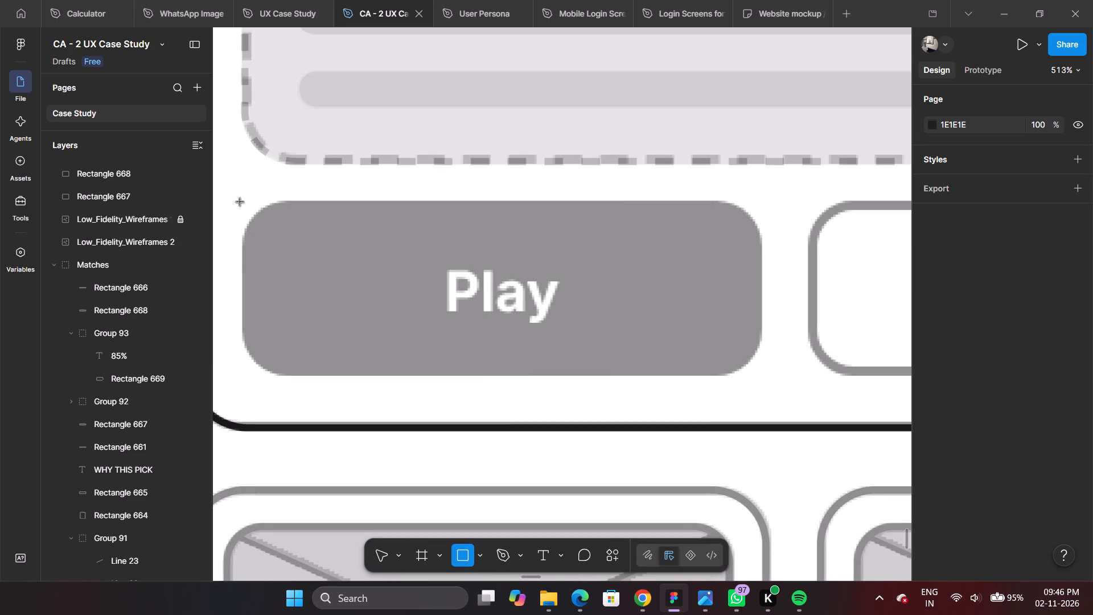
pyautogui.moveTo(240, 204); pyautogui.dragTo(758, 345)
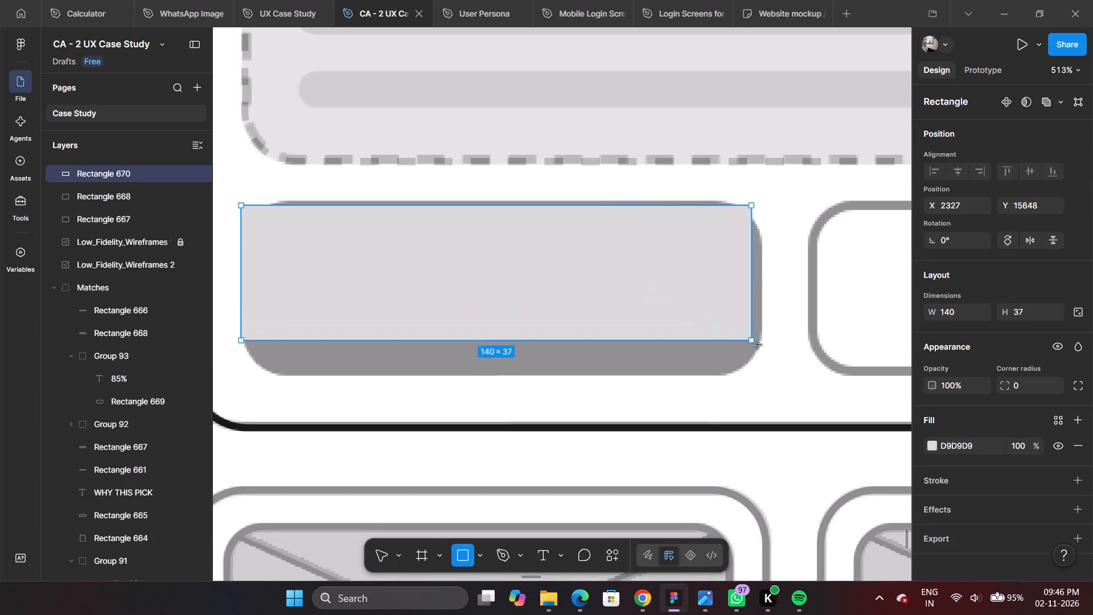
pyautogui.moveTo(758, 345); pyautogui.dragTo(763, 375)
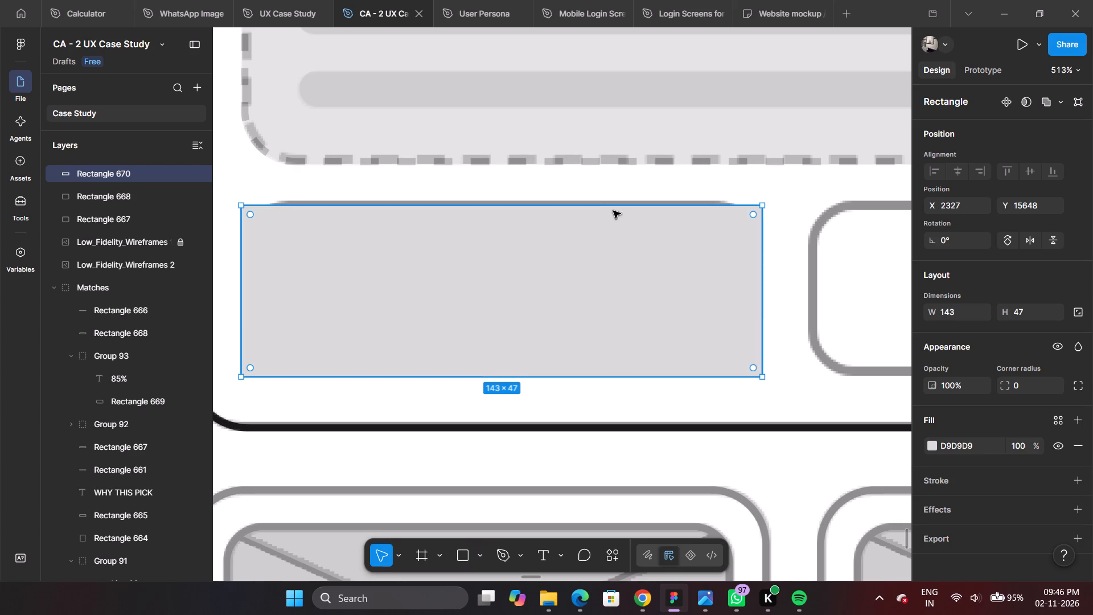
pyautogui.moveTo(601, 207); pyautogui.dragTo(598, 202)
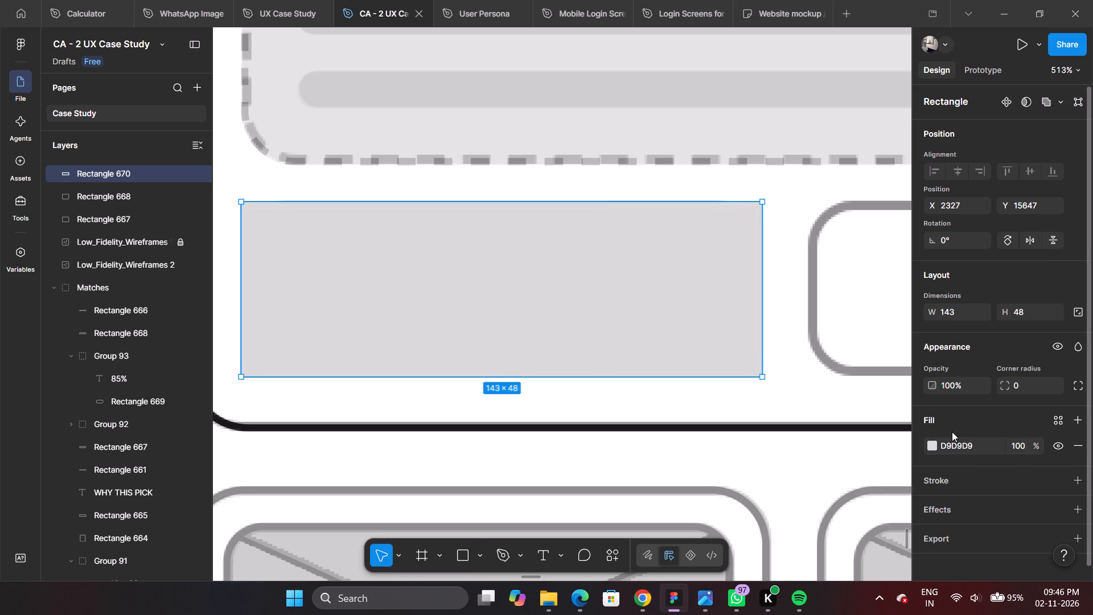
# Give the Play button rectangle a 000000 inside stroke of weight 1 and remove its fill.
pyautogui.click(1075, 477)
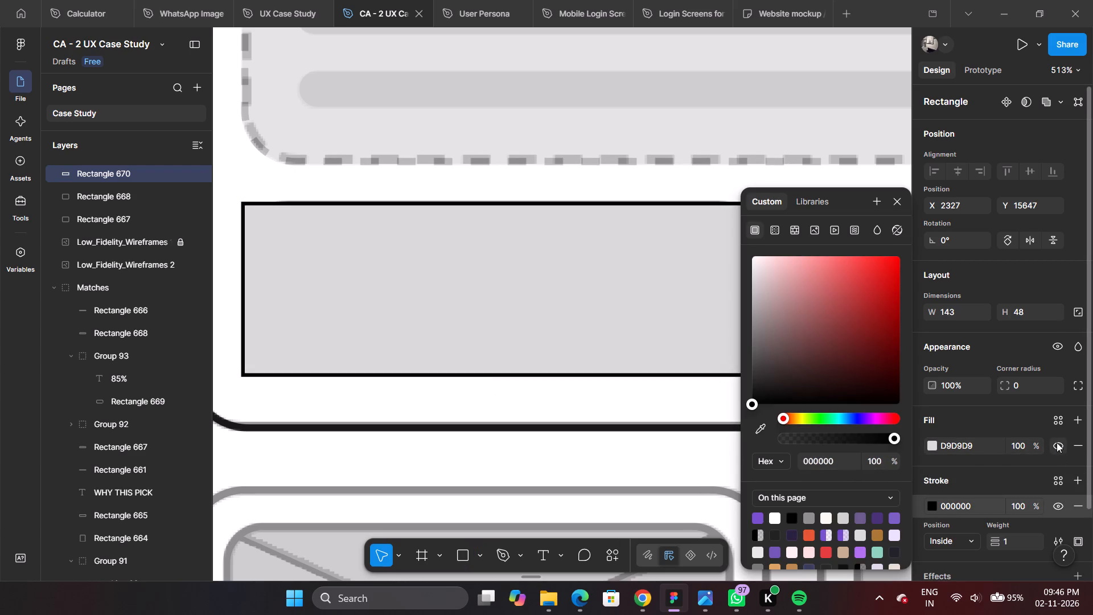
pyautogui.click(1074, 445)
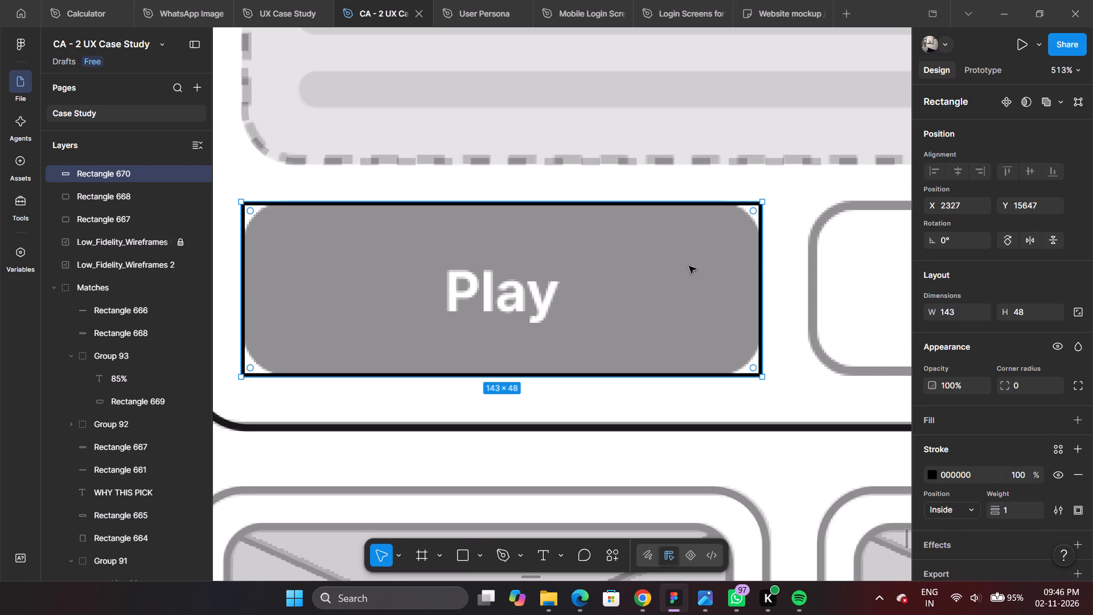
# Fit the Play button rectangle to the reference edges at 143 × 49, X 2327, Y 15646.
pyautogui.keyDown('ctrl'); pyautogui.scroll(9, 755, 257); pyautogui.keyUp('ctrl')
pyautogui.click(765, 275)
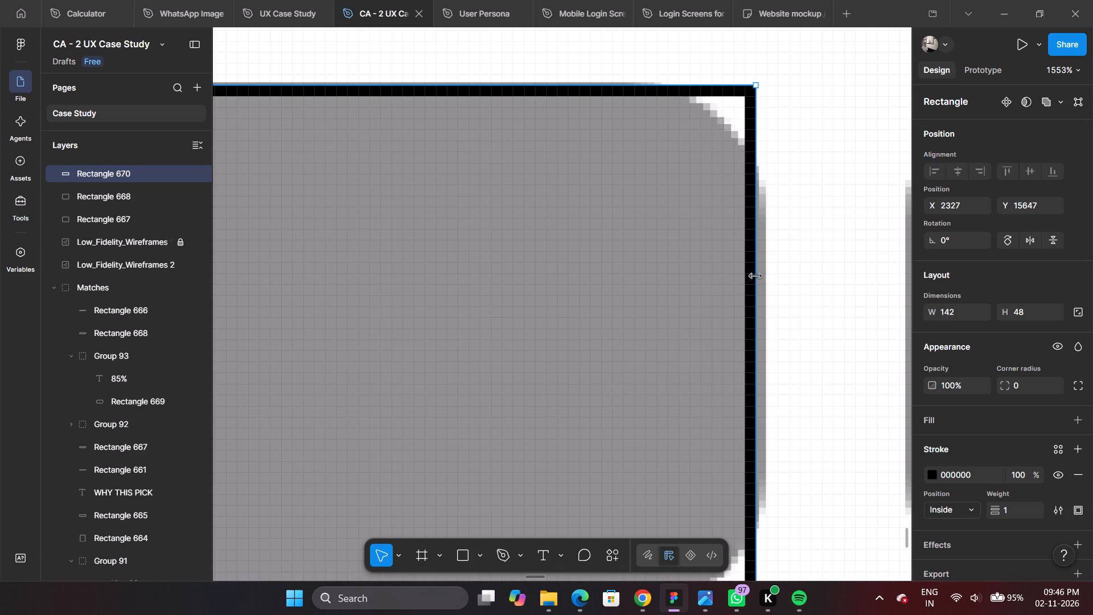
pyautogui.keyDown('ctrl'); pyautogui.scroll(-5, 746, 162); pyautogui.keyUp('ctrl')
pyautogui.keyDown('ctrl'); pyautogui.scroll(9, 245, 142); pyautogui.keyUp('ctrl')
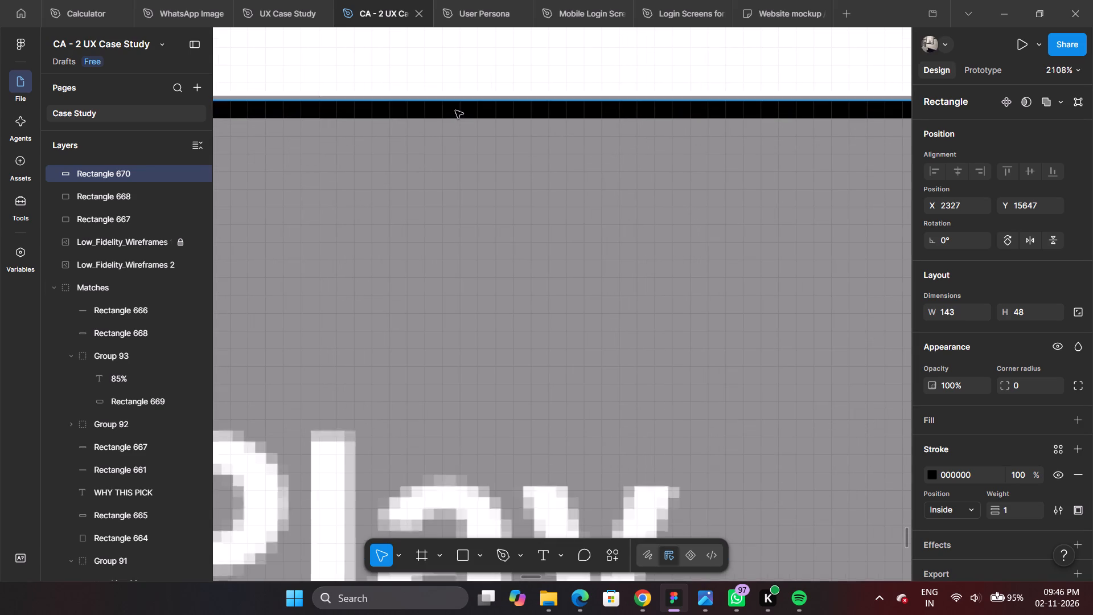
pyautogui.moveTo(455, 102); pyautogui.dragTo(455, 89)
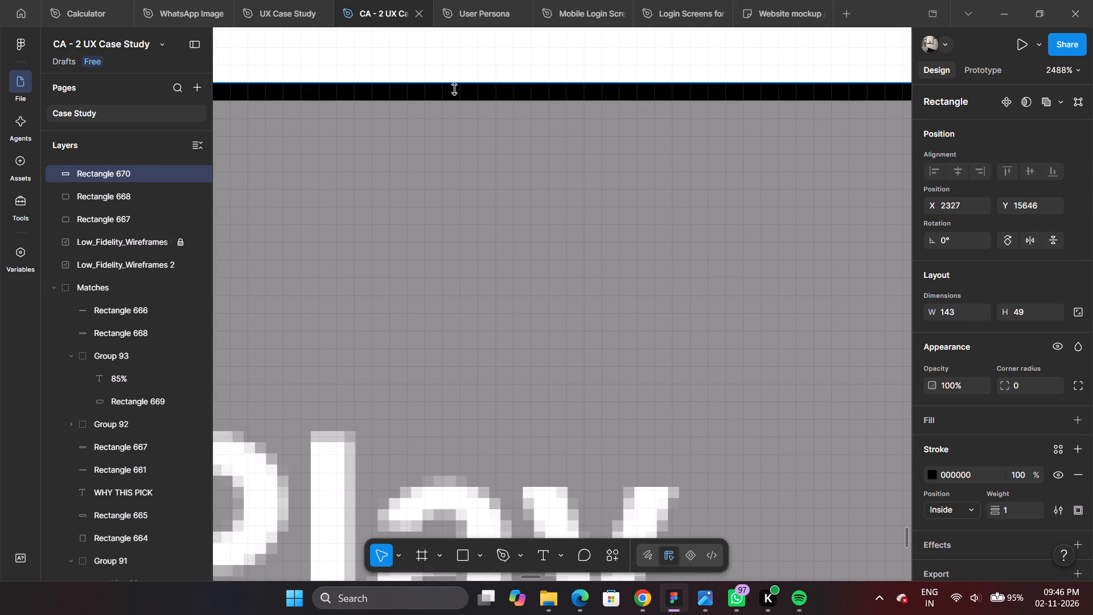
pyautogui.moveTo(455, 89); pyautogui.dragTo(454, 85)
pyautogui.keyDown('ctrl'); pyautogui.scroll(-6, 494, 203); pyautogui.keyUp('ctrl')
pyautogui.scroll(-5, 494, 204)
pyautogui.keyDown('ctrl'); pyautogui.scroll(6, 534, 319); pyautogui.keyUp('ctrl')
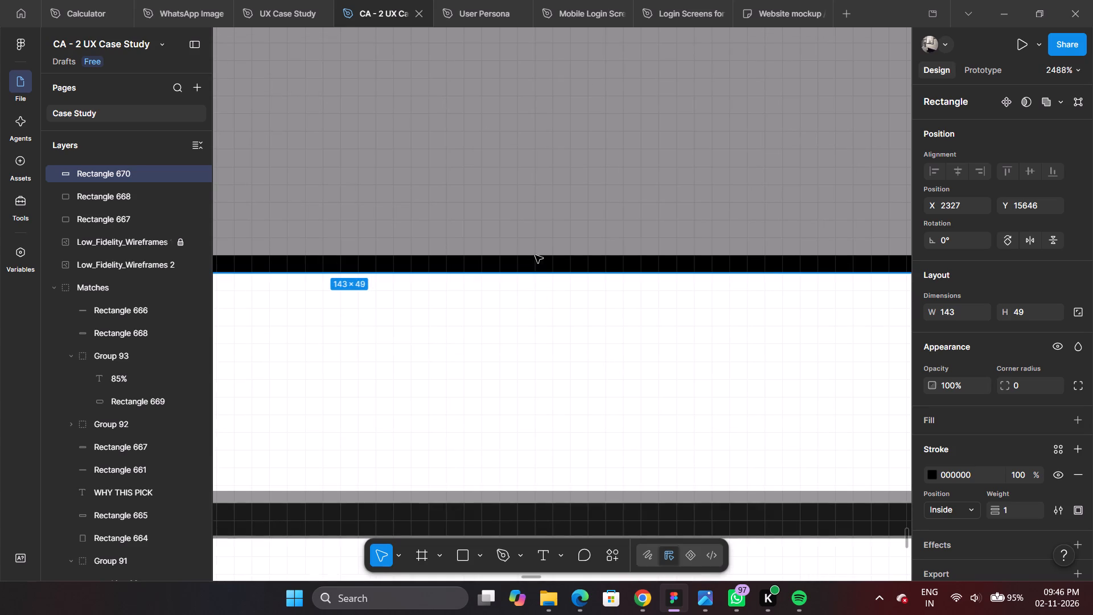
pyautogui.moveTo(540, 275); pyautogui.dragTo(541, 266)
pyautogui.keyDown('ctrl'); pyautogui.scroll(-5, 541, 265); pyautogui.keyUp('ctrl')
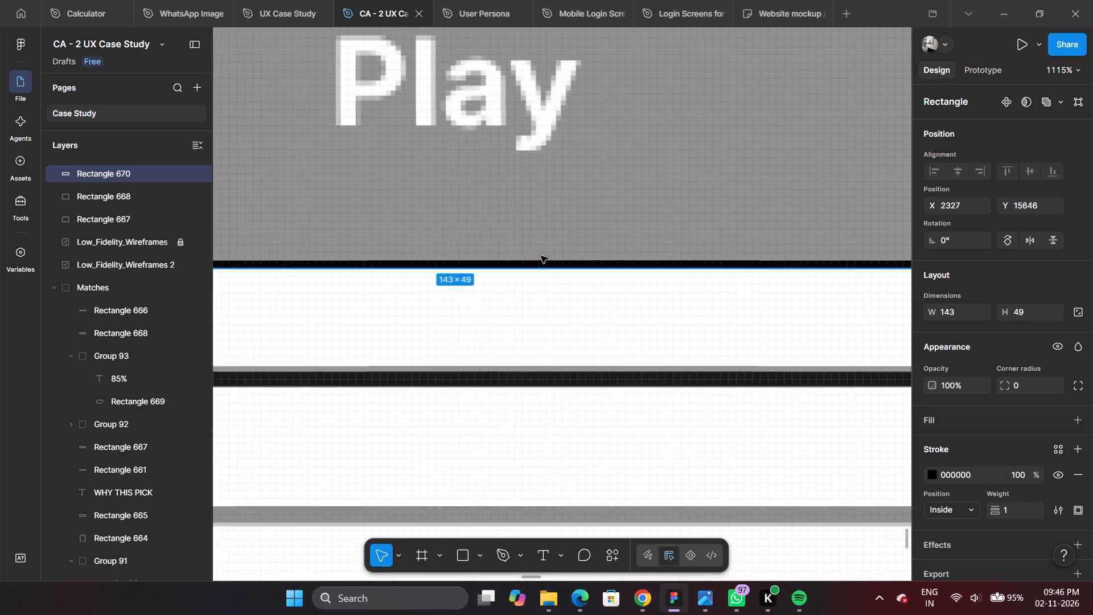
pyautogui.keyDown('ctrl'); pyautogui.scroll(-11, 541, 256); pyautogui.keyUp('ctrl')
pyautogui.keyDown('ctrl'); pyautogui.scroll(16, 322, 170); pyautogui.keyUp('ctrl')
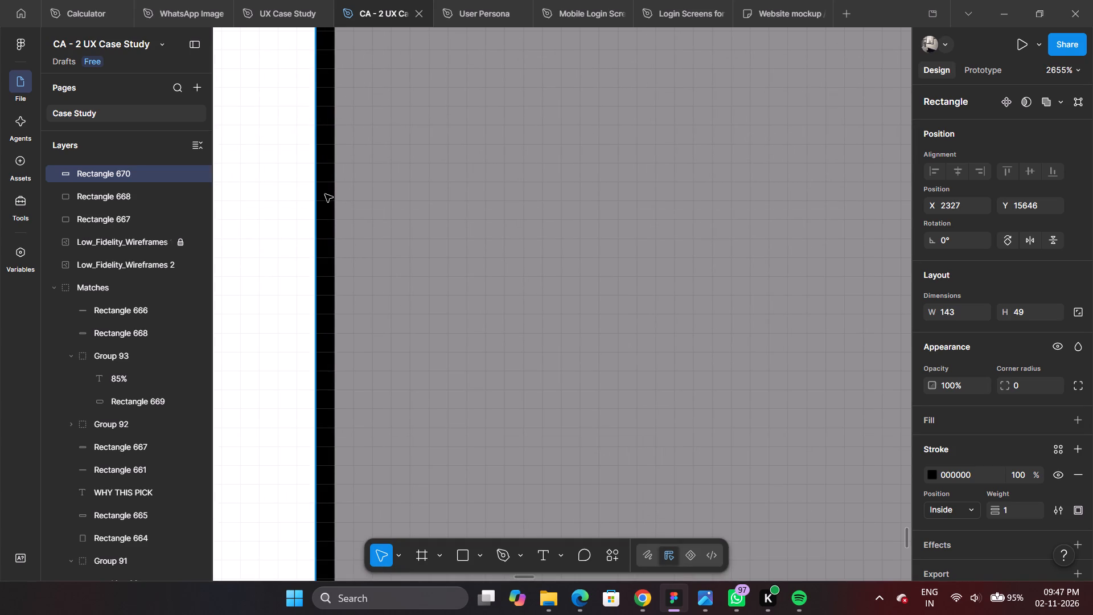
pyautogui.moveTo(318, 200); pyautogui.dragTo(323, 202)
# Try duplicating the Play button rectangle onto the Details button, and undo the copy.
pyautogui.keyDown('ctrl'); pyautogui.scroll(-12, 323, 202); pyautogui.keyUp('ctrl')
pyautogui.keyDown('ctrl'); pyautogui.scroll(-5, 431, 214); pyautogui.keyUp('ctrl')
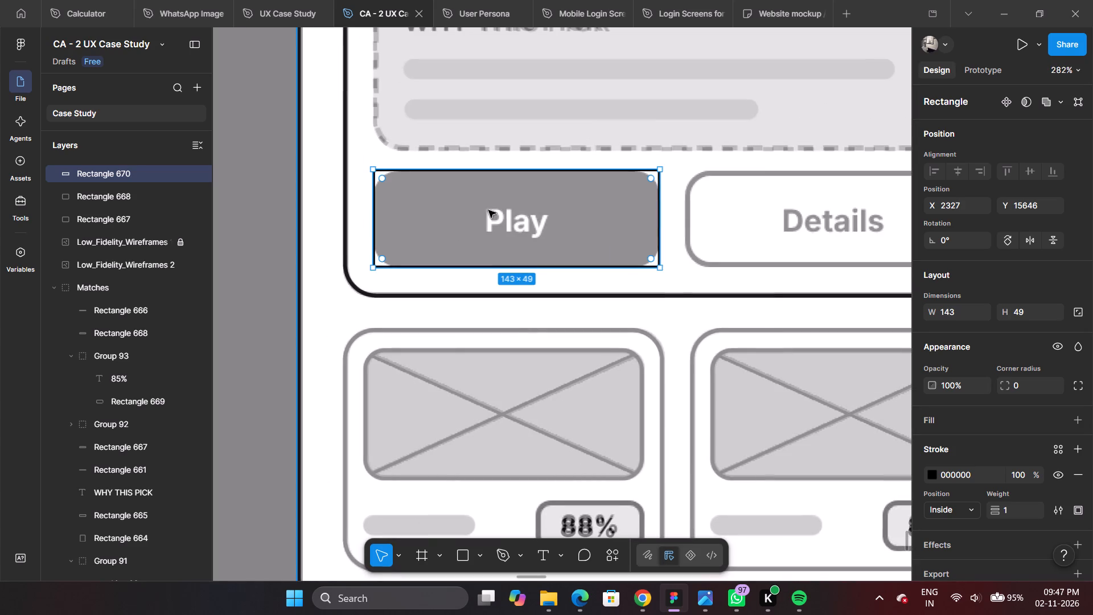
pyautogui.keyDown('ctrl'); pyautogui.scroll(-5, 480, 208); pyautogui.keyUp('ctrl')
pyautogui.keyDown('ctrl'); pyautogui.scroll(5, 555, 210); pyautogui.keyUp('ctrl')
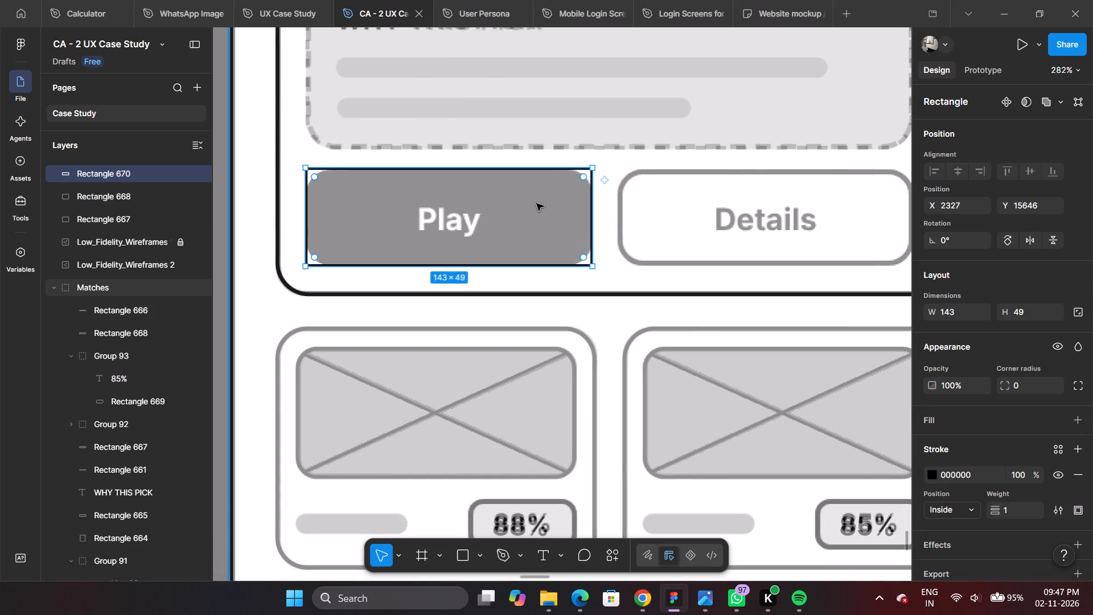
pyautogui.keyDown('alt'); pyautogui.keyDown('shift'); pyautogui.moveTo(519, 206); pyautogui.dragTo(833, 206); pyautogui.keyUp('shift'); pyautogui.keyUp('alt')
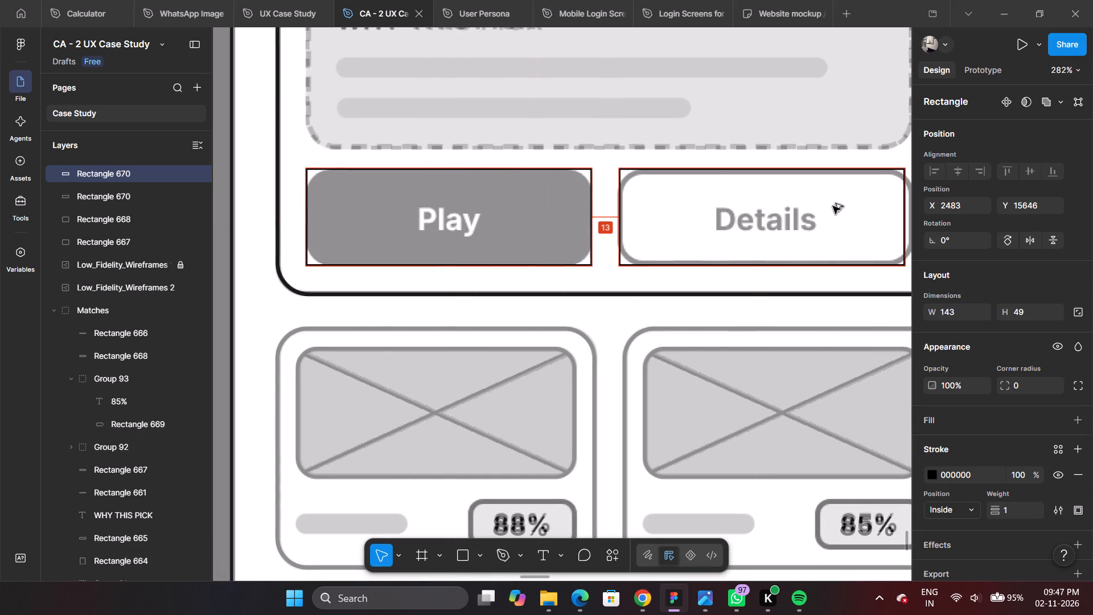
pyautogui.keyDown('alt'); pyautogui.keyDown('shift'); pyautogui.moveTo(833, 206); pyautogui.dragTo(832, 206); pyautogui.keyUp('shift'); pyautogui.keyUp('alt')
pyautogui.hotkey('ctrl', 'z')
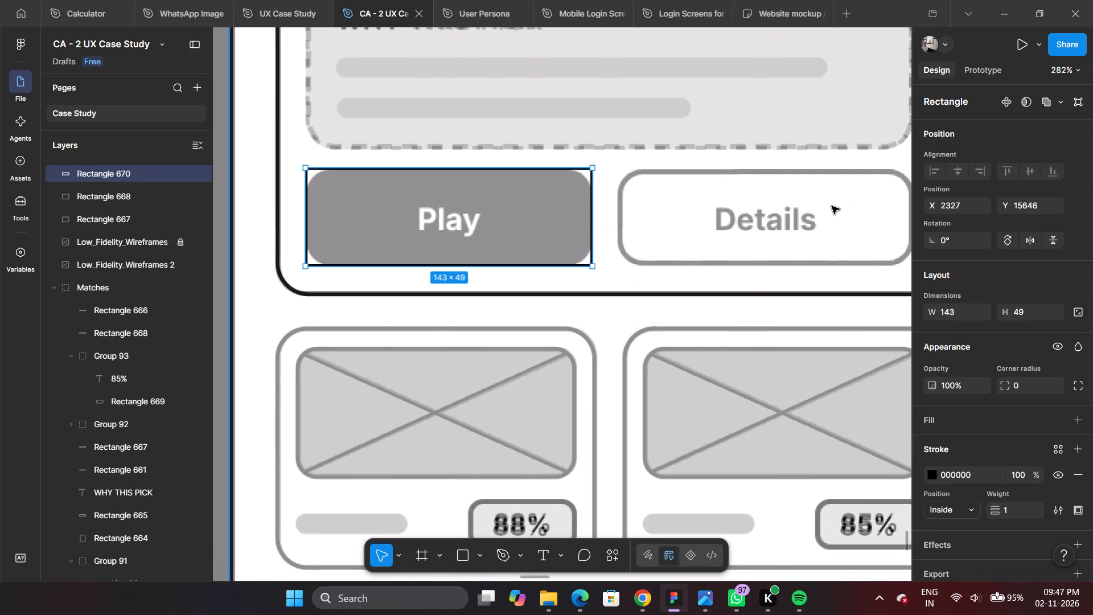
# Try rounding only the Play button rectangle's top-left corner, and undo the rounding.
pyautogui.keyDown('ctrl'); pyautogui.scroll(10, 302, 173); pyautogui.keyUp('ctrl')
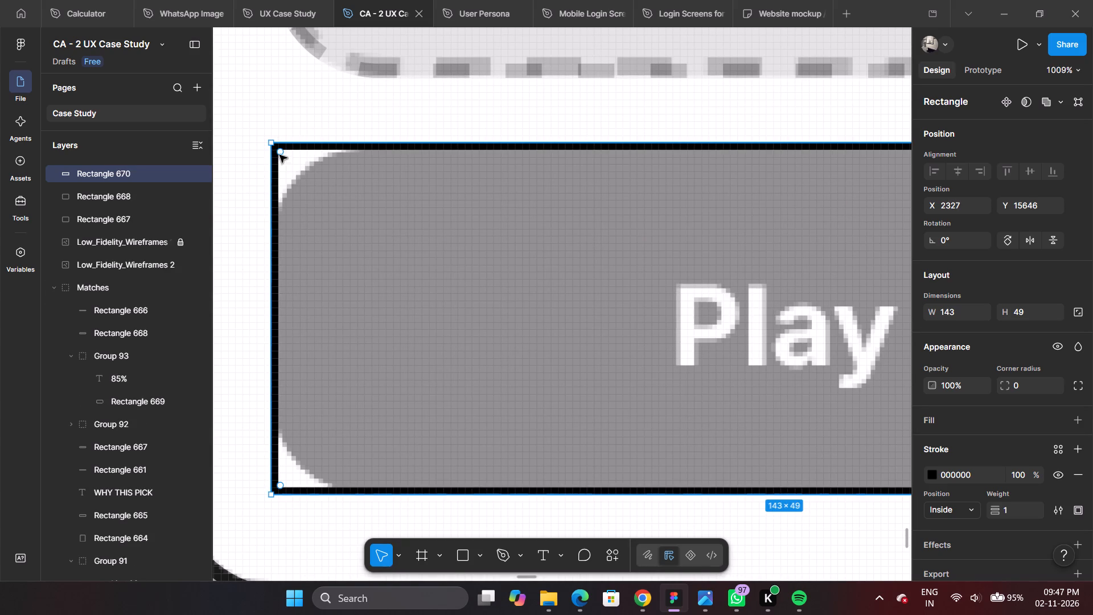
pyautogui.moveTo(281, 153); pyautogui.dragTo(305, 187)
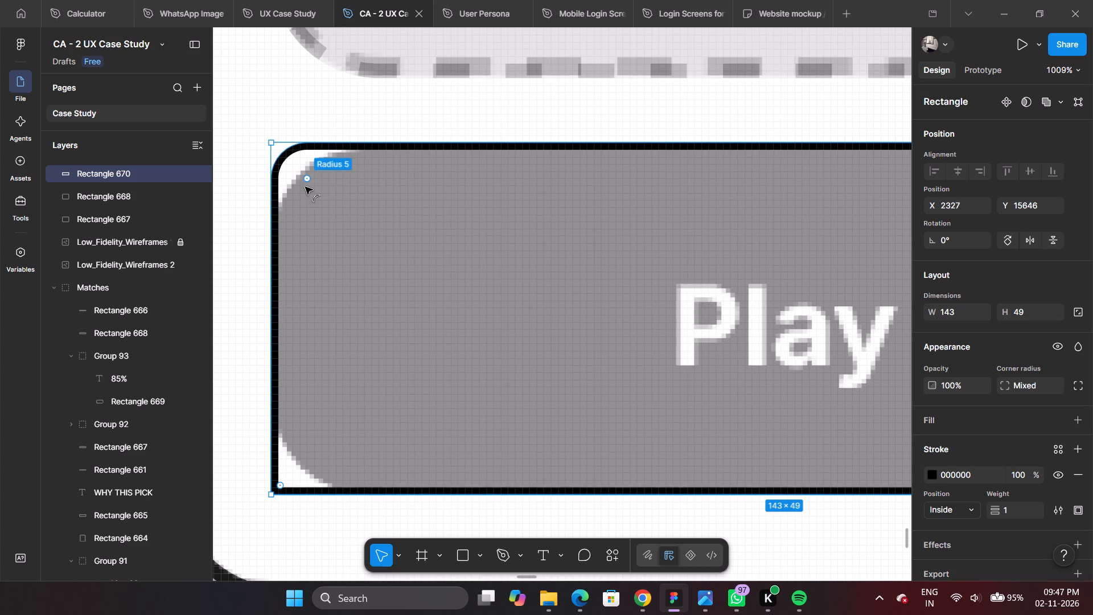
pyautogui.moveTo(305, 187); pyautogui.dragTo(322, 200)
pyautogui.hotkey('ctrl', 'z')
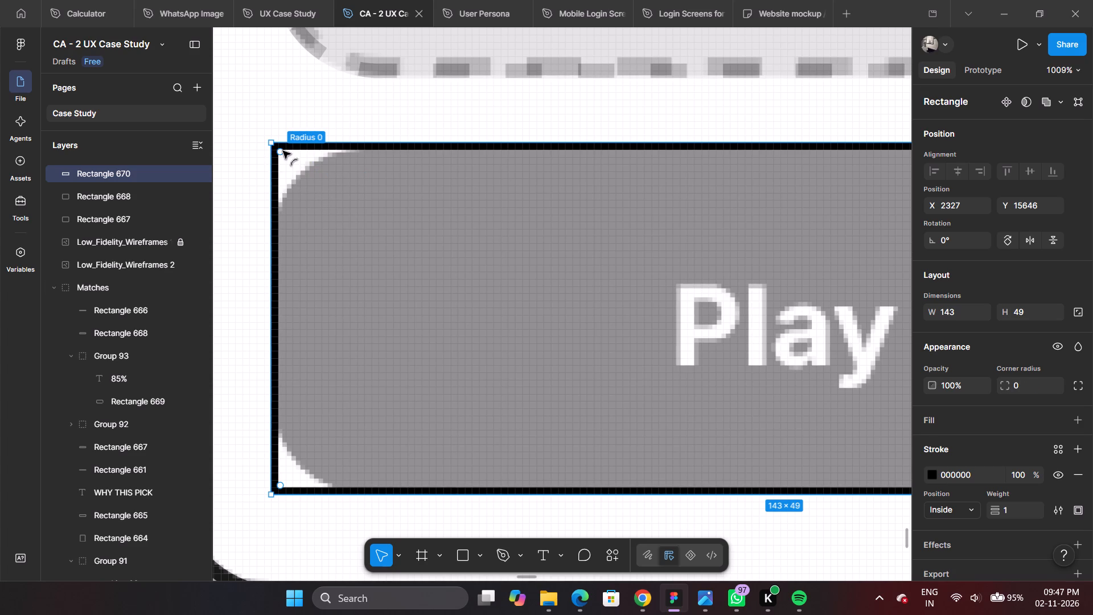
# Round all corners of the Play button rectangle to a radius of 13.
pyautogui.moveTo(280, 153); pyautogui.dragTo(351, 198)
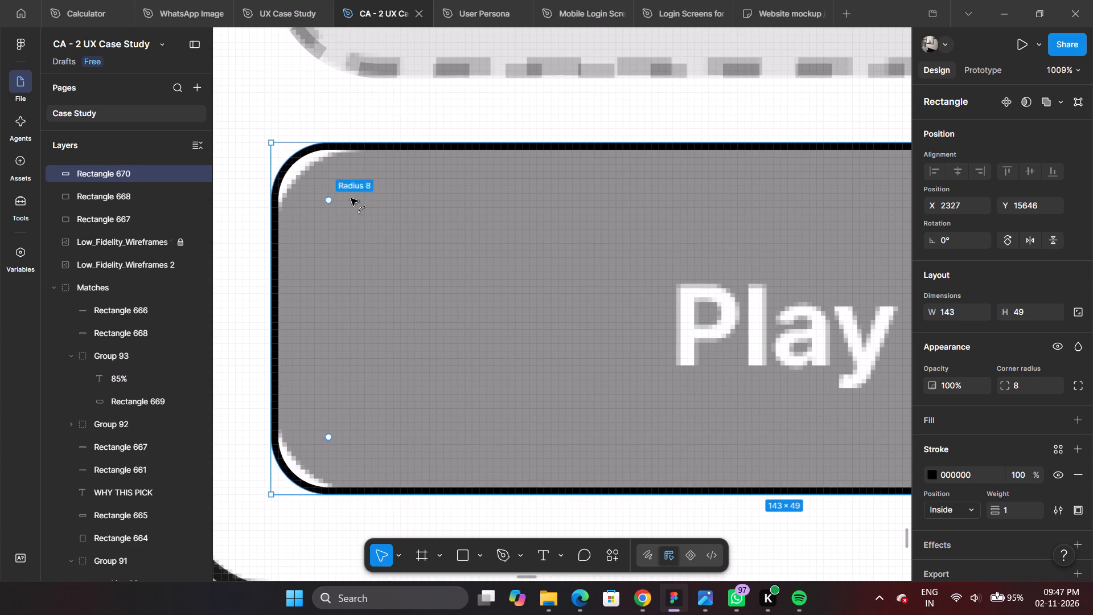
pyautogui.moveTo(351, 198); pyautogui.dragTo(384, 229)
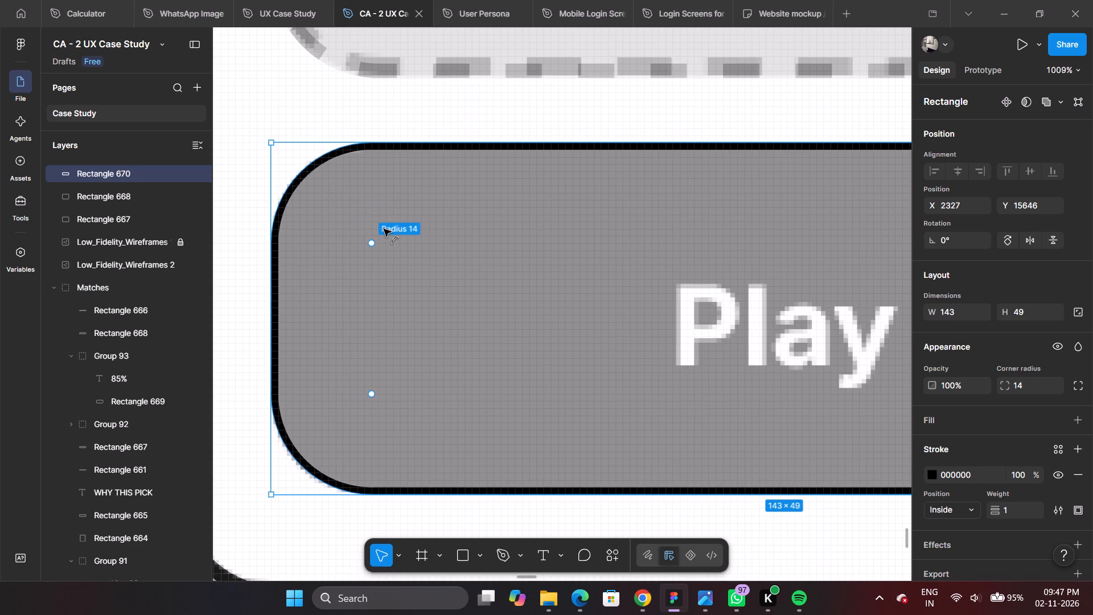
pyautogui.moveTo(384, 229); pyautogui.dragTo(379, 227)
# Duplicate the Play button rectangle onto the Details button at X 2487, Y 15646.
pyautogui.keyDown('ctrl'); pyautogui.scroll(-10, 379, 227); pyautogui.keyUp('ctrl')
pyautogui.keyDown('ctrl'); pyautogui.scroll(-2, 439, 240); pyautogui.keyUp('ctrl')
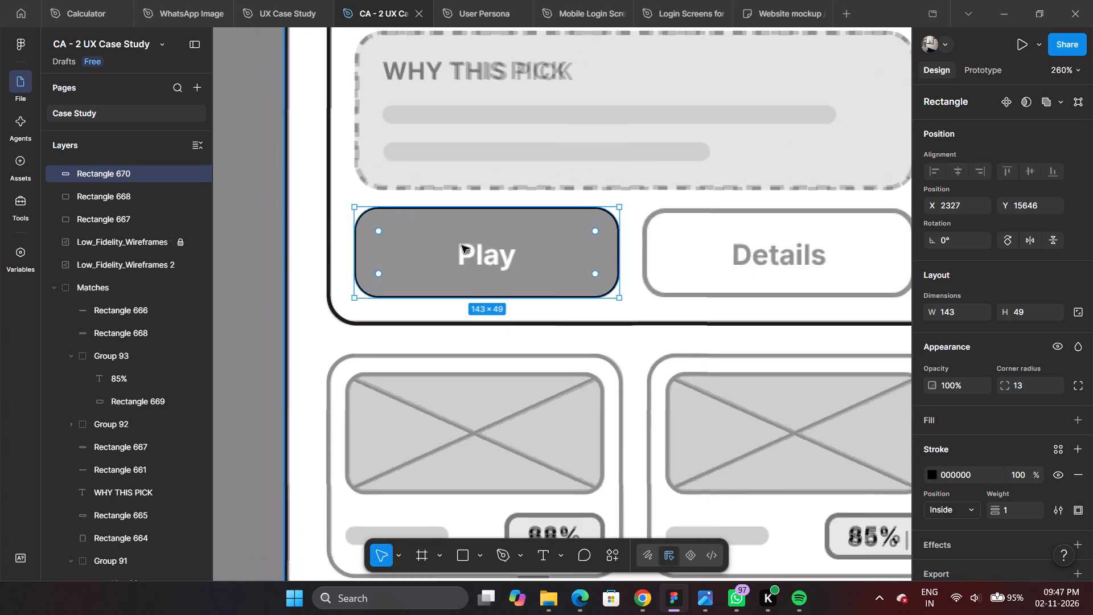
pyautogui.keyDown('ctrl'); pyautogui.scroll(5, 605, 270); pyautogui.keyUp('ctrl')
pyautogui.keyDown('ctrl'); pyautogui.scroll(-6, 439, 227); pyautogui.keyUp('ctrl')
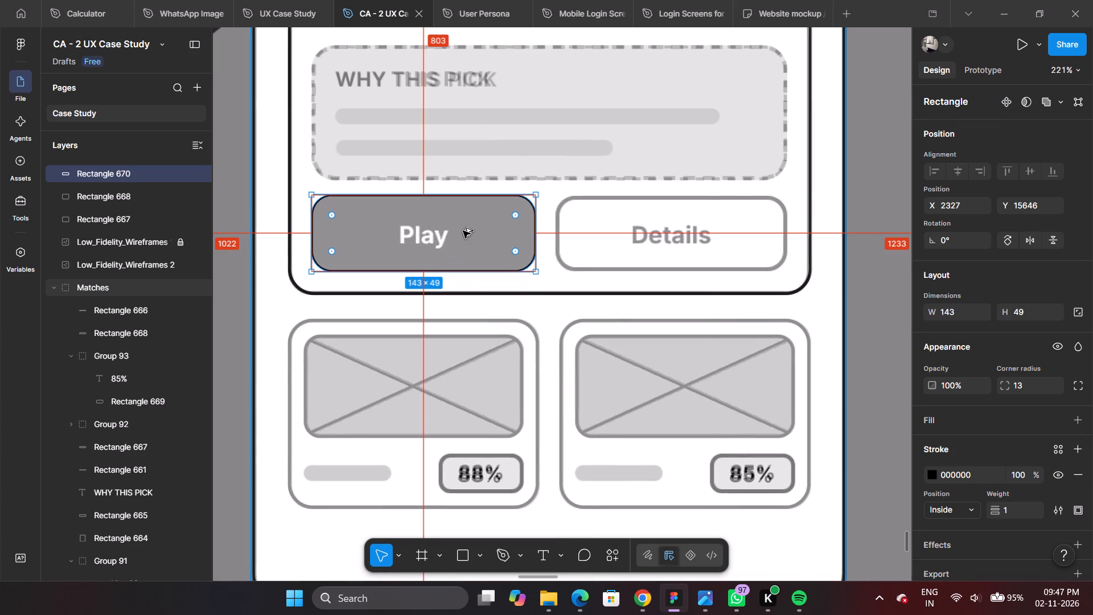
pyautogui.keyDown('alt'); pyautogui.keyDown('shift'); pyautogui.moveTo(476, 234); pyautogui.dragTo(721, 243); pyautogui.keyUp('shift'); pyautogui.keyUp('alt')
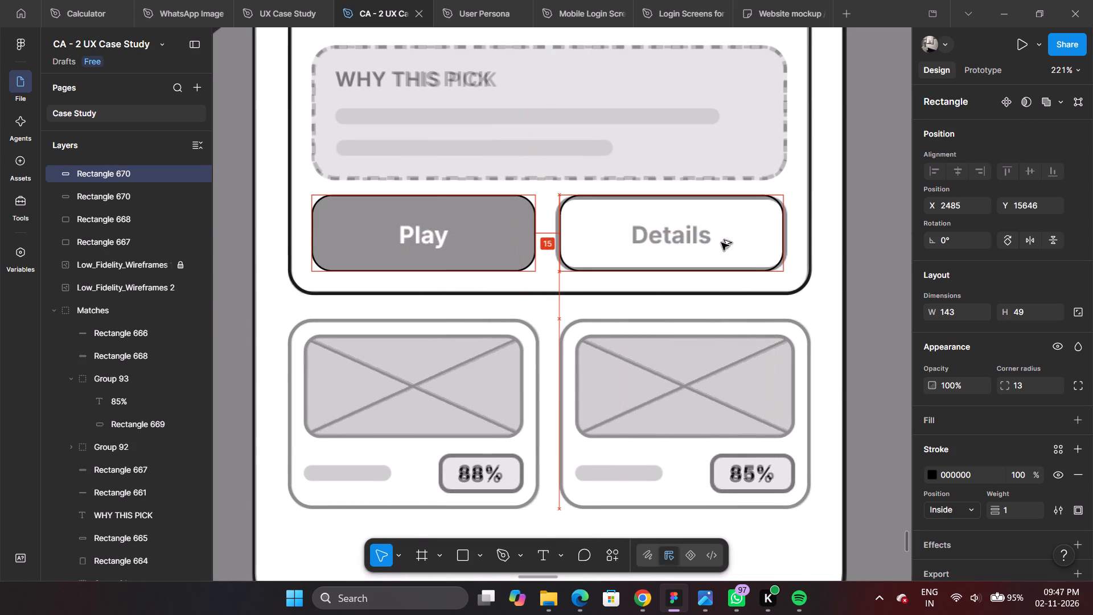
pyautogui.keyDown('alt'); pyautogui.keyDown('shift'); pyautogui.moveTo(721, 243); pyautogui.dragTo(728, 243); pyautogui.keyUp('shift'); pyautogui.keyUp('alt')
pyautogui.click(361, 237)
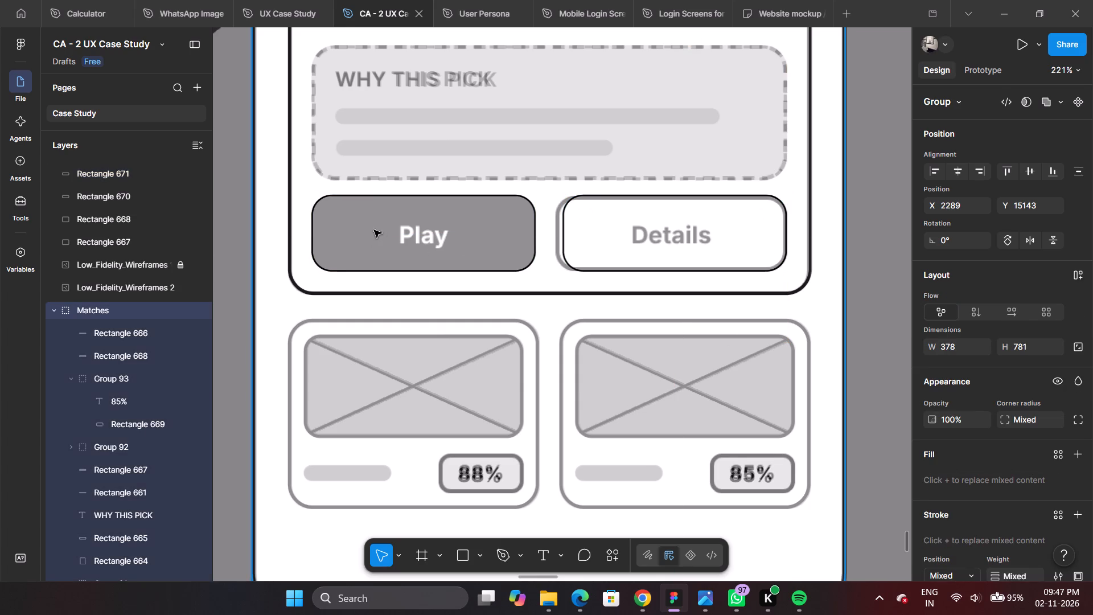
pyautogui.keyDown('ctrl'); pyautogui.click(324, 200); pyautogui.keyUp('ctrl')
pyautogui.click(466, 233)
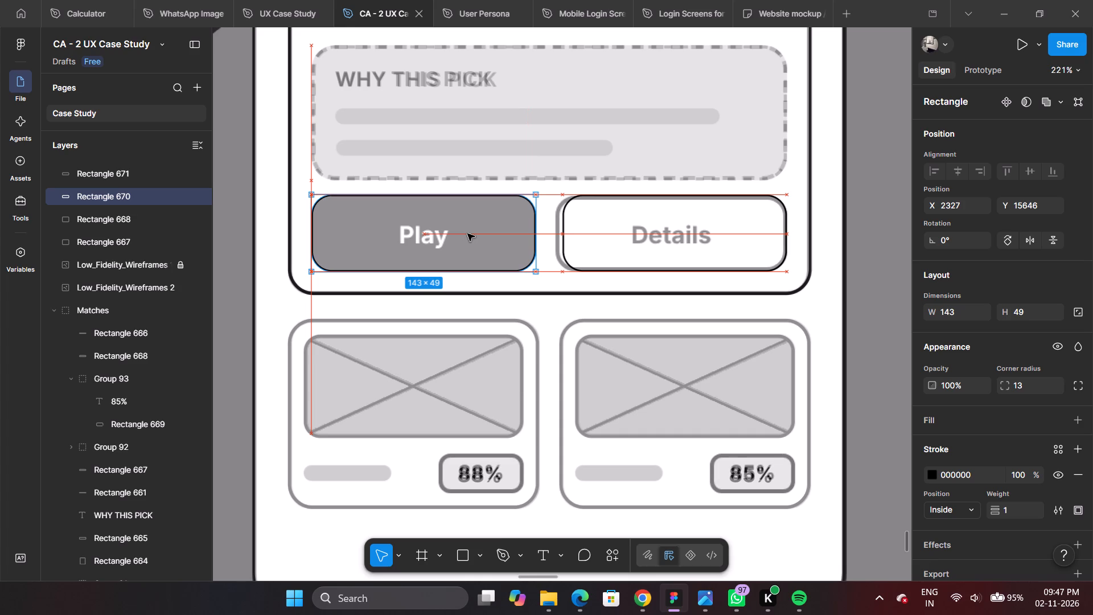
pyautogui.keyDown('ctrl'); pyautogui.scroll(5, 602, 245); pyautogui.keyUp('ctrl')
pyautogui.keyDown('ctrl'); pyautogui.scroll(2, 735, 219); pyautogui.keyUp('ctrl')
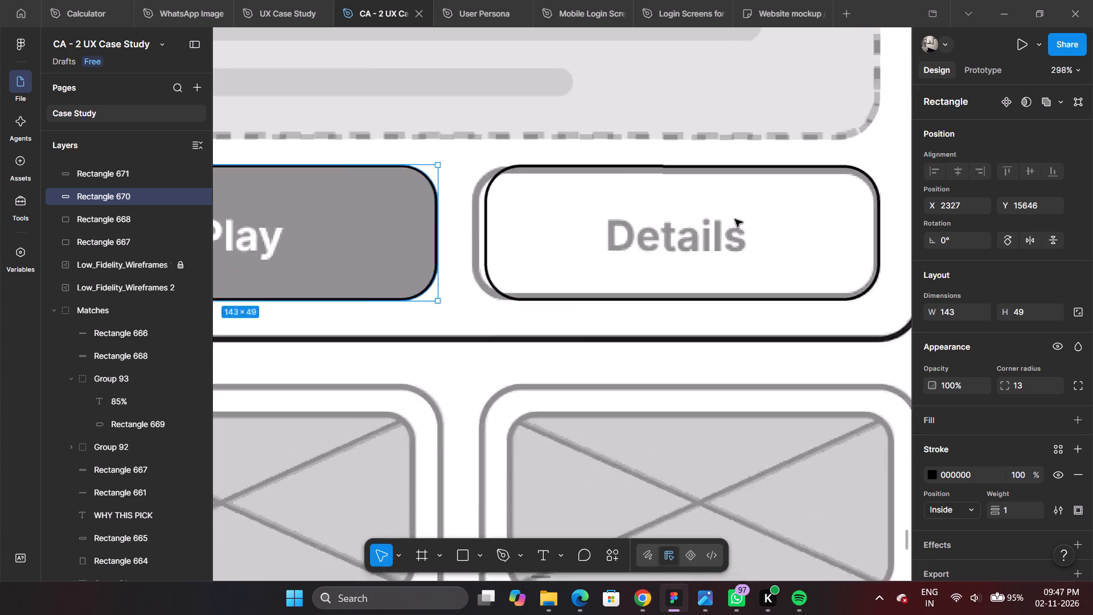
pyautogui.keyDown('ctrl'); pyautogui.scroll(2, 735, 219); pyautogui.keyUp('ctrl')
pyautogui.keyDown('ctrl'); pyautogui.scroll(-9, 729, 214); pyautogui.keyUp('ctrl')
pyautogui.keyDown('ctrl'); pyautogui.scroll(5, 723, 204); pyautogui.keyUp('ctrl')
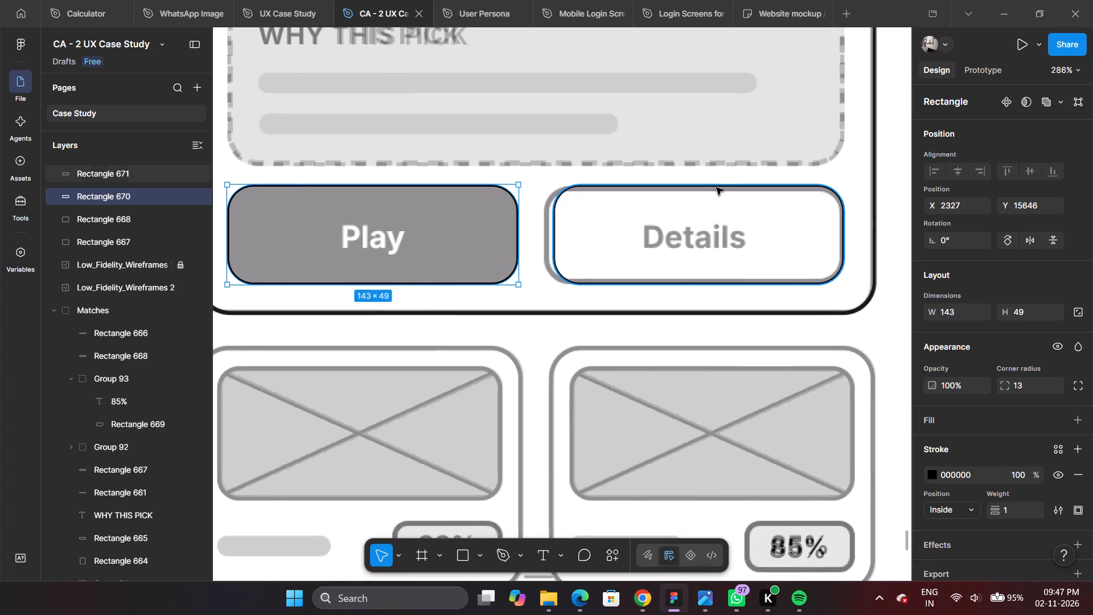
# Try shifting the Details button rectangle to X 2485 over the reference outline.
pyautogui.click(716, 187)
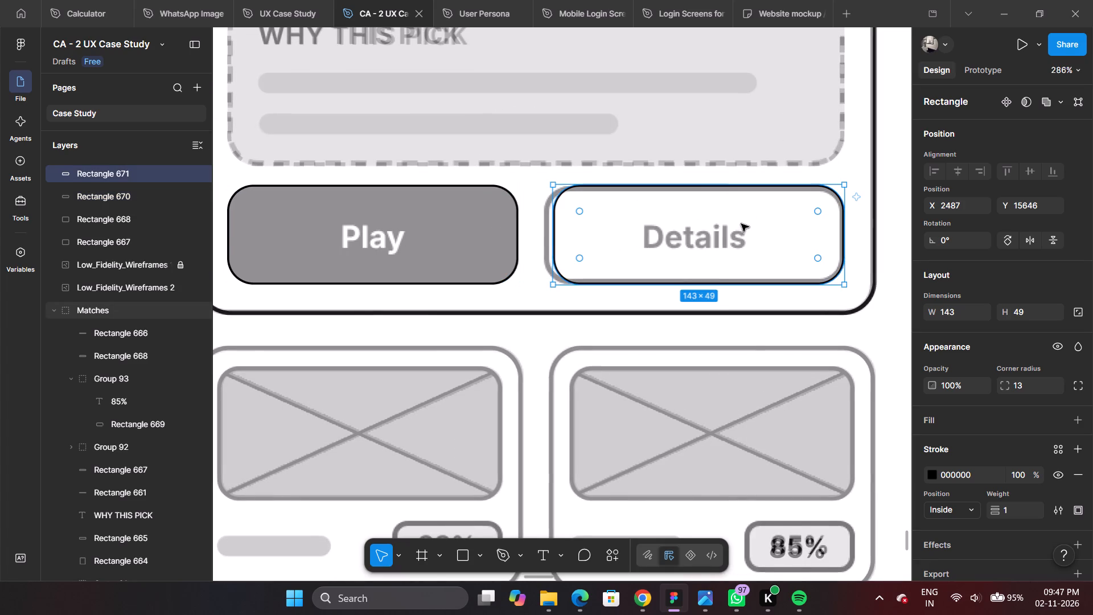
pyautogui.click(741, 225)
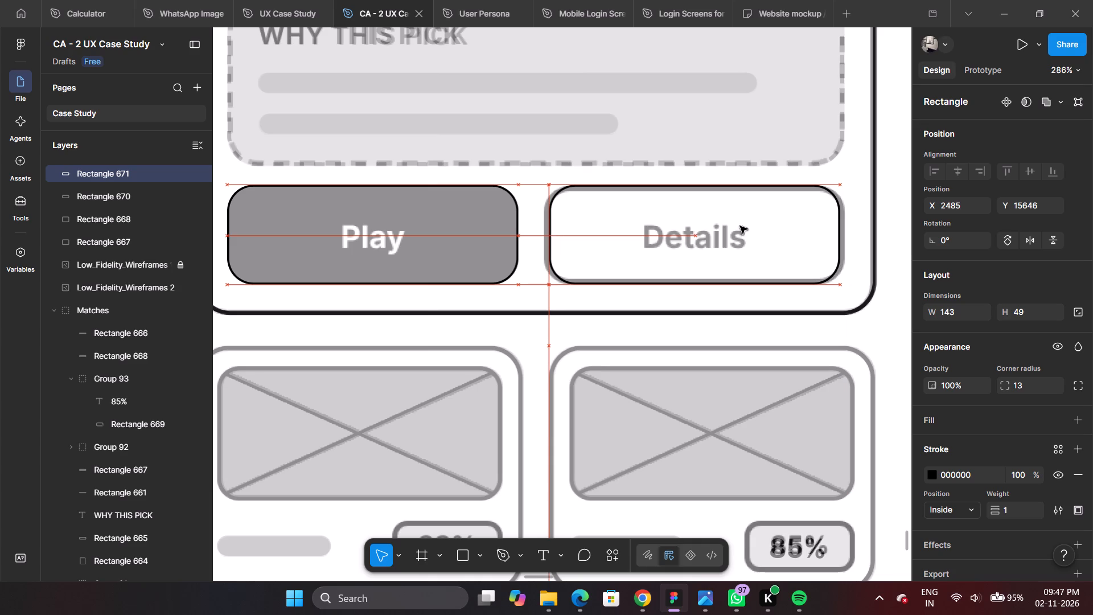
# Set the Play button rectangle's stroke to 222222, sampled from the undimmed reference wireframe's Play button.
pyautogui.keyDown('ctrl'); pyautogui.scroll(4, 709, 244); pyautogui.keyUp('ctrl')
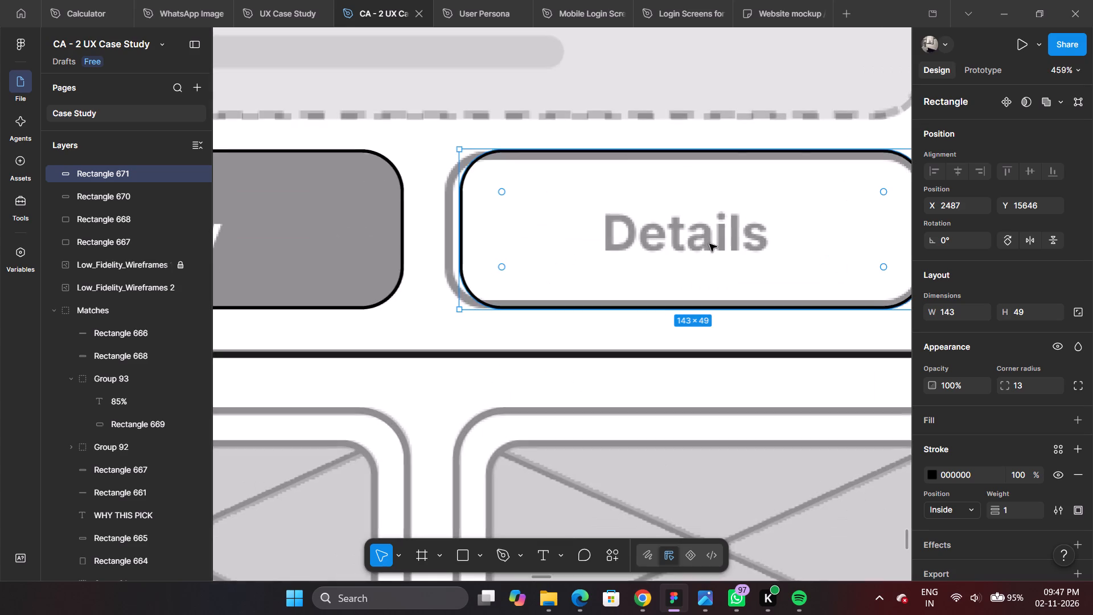
pyautogui.keyDown('ctrl'); pyautogui.scroll(-5, 709, 244); pyautogui.keyUp('ctrl')
pyautogui.keyDown('ctrl'); pyautogui.scroll(6, 703, 237); pyautogui.keyUp('ctrl')
pyautogui.keyDown('ctrl'); pyautogui.scroll(-6, 693, 232); pyautogui.keyUp('ctrl')
pyautogui.keyDown('ctrl'); pyautogui.scroll(-1, 630, 261); pyautogui.keyUp('ctrl')
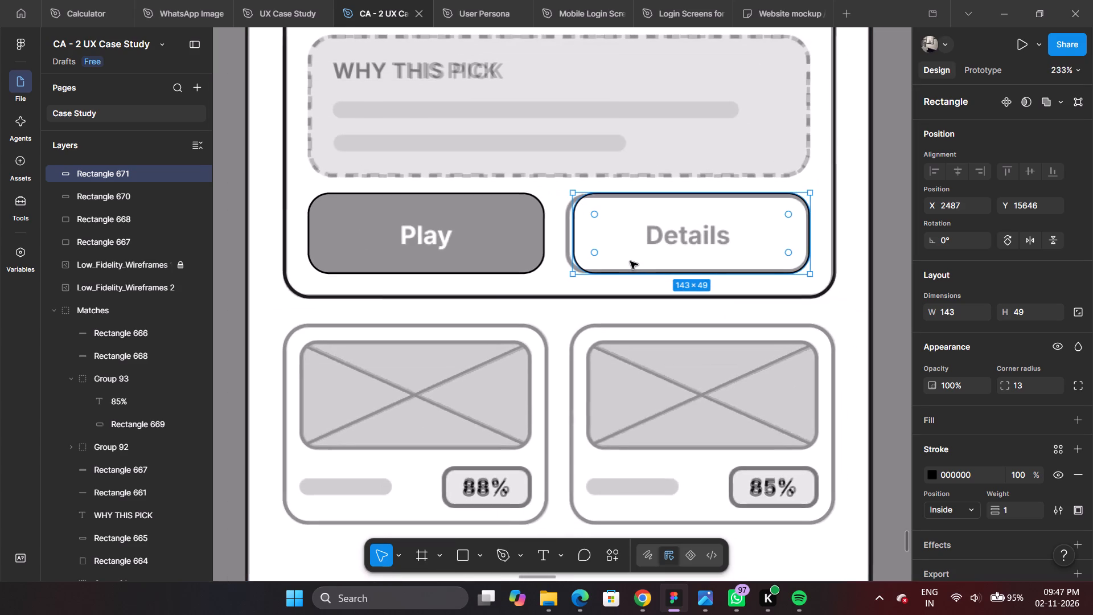
pyautogui.keyDown('ctrl'); pyautogui.scroll(4, 608, 246); pyautogui.keyUp('ctrl')
pyautogui.keyDown('ctrl'); pyautogui.click(509, 225); pyautogui.keyUp('ctrl')
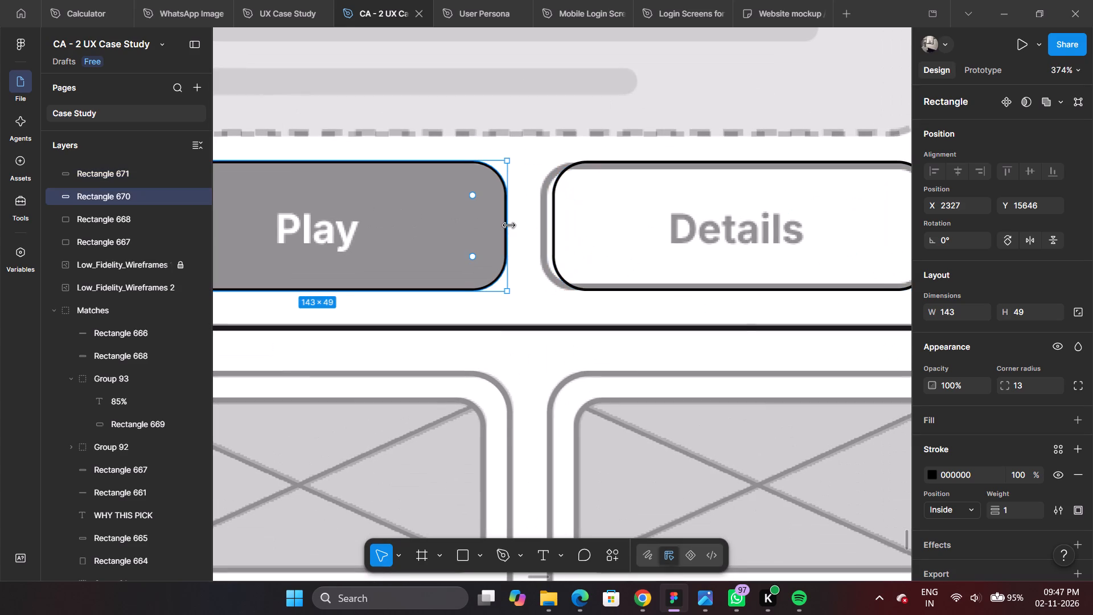
pyautogui.keyDown('ctrl'); pyautogui.scroll(-5, 509, 225); pyautogui.keyUp('ctrl')
pyautogui.keyDown('ctrl'); pyautogui.scroll(-20, 509, 225); pyautogui.keyUp('ctrl')
pyautogui.keyDown('ctrl'); pyautogui.scroll(-2, 509, 225); pyautogui.keyUp('ctrl')
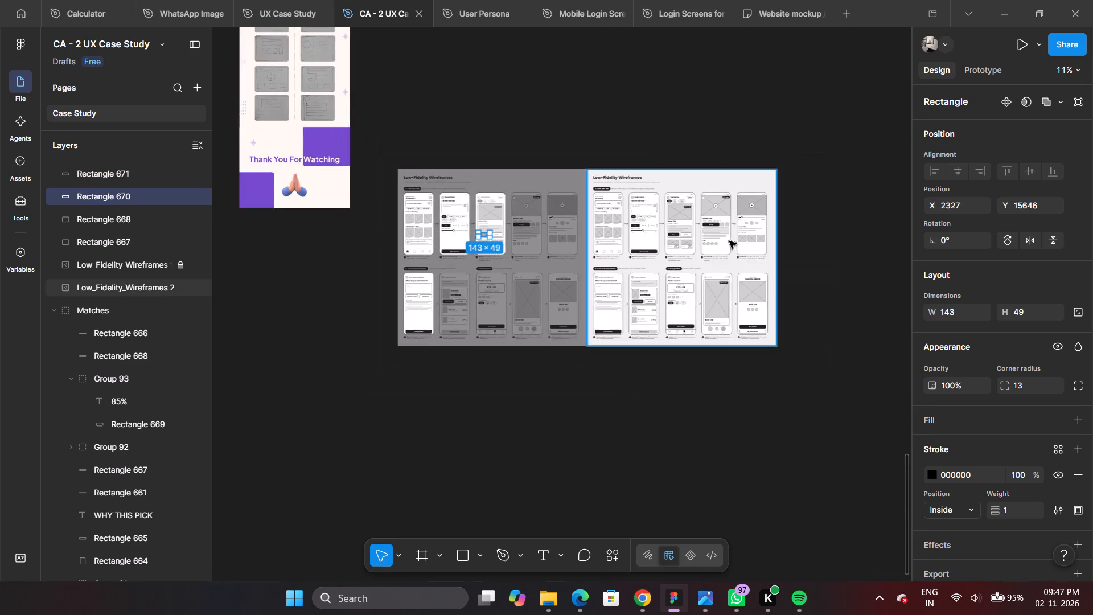
pyautogui.keyDown('ctrl'); pyautogui.scroll(11, 724, 239); pyautogui.keyUp('ctrl')
pyautogui.keyDown('ctrl'); pyautogui.scroll(-1, 642, 228); pyautogui.keyUp('ctrl')
pyautogui.keyDown('ctrl'); pyautogui.scroll(17, 637, 235); pyautogui.keyUp('ctrl')
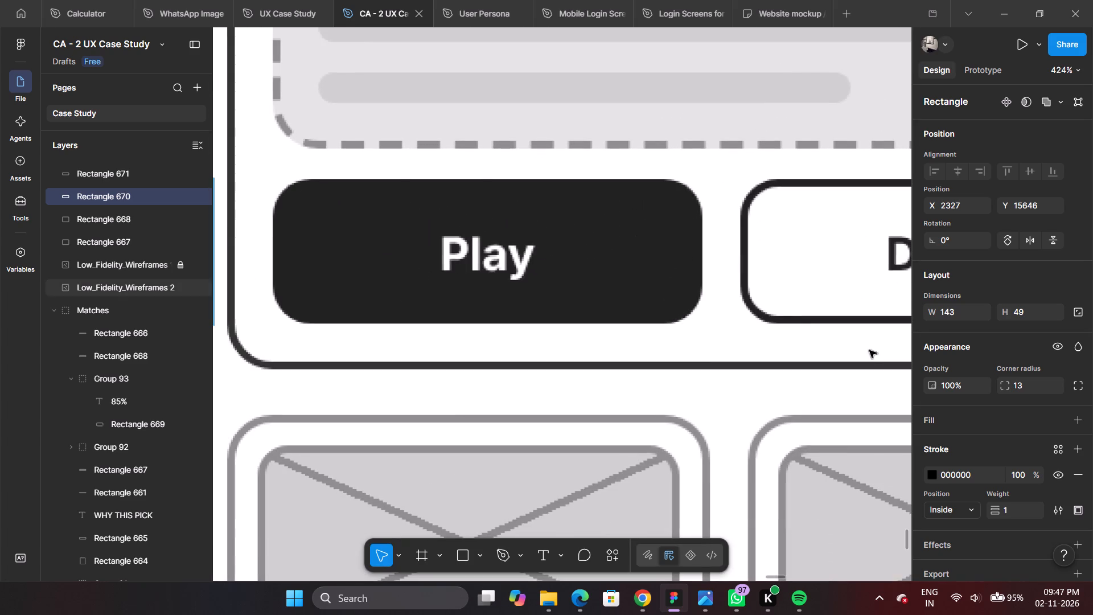
pyautogui.keyDown('ctrl'); pyautogui.scroll(3, 659, 319); pyautogui.keyUp('ctrl')
pyautogui.click(931, 475)
pyautogui.scroll(1, 931, 475)
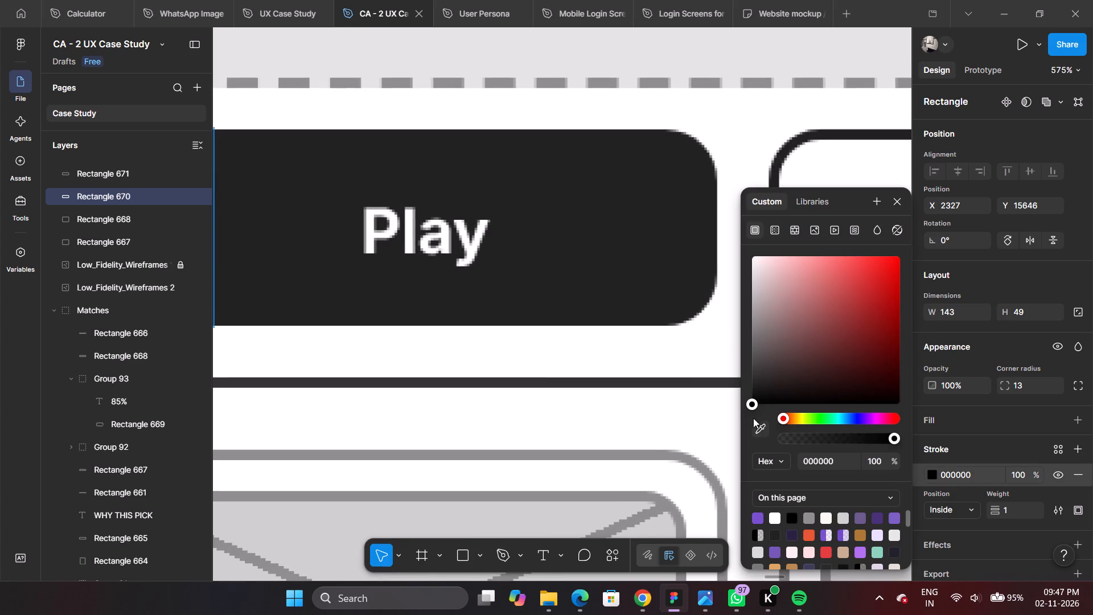
pyautogui.click(758, 425)
pyautogui.click(691, 233)
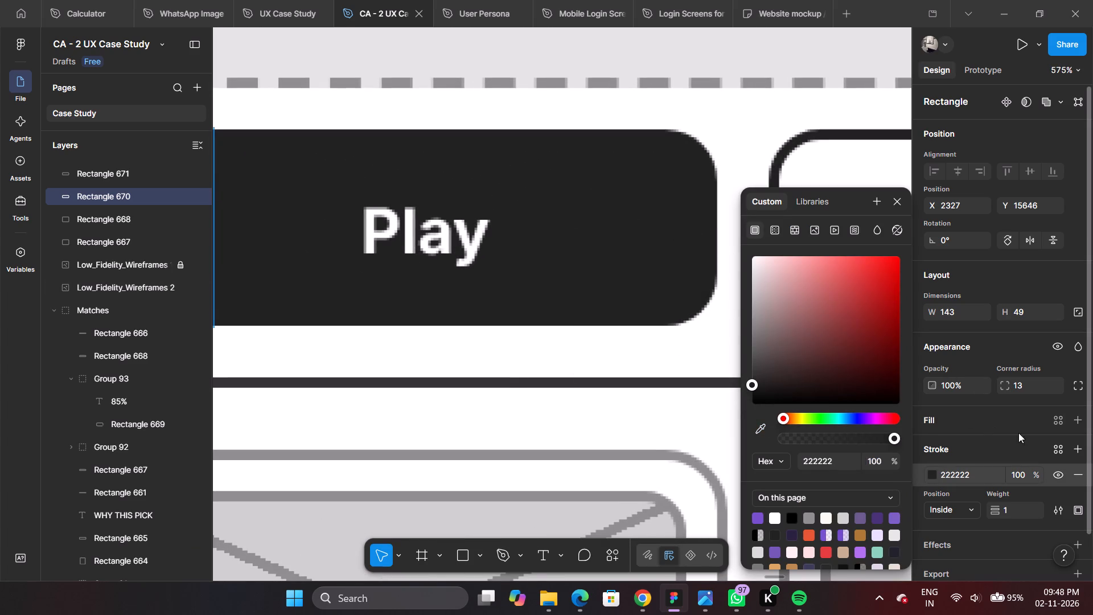
# Add a fill of 222222 to the Play button rectangle, sampled from the reference Play button.
pyautogui.click(1073, 419)
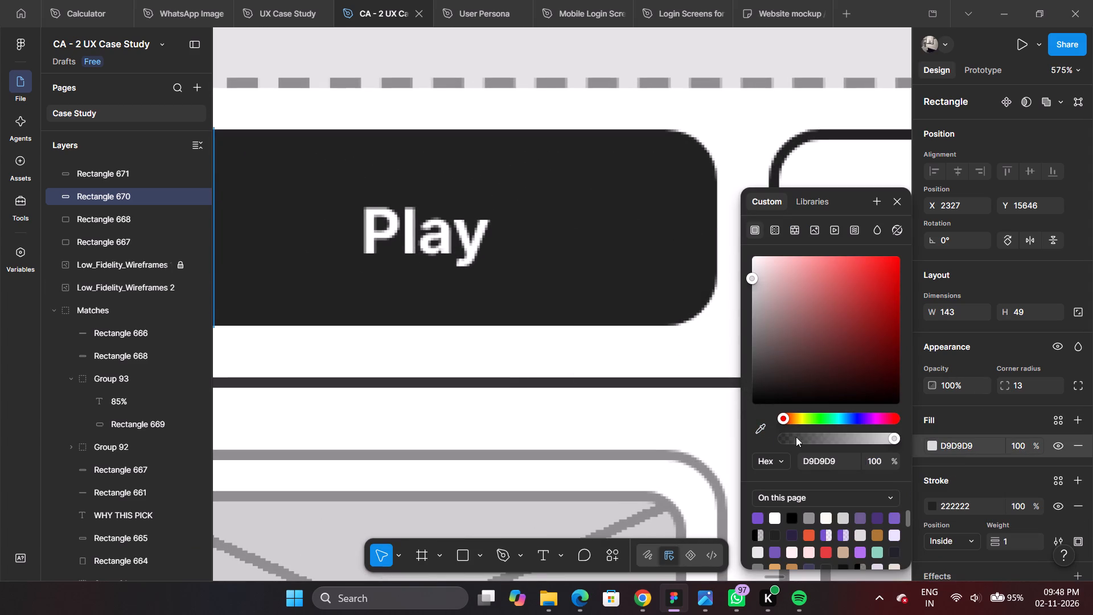
pyautogui.click(764, 429)
pyautogui.click(639, 240)
# Set the Details button rectangle's stroke to 222222, sampled from the dark Play button rectangle.
pyautogui.keyDown('ctrl'); pyautogui.scroll(-6, 639, 240); pyautogui.keyUp('ctrl')
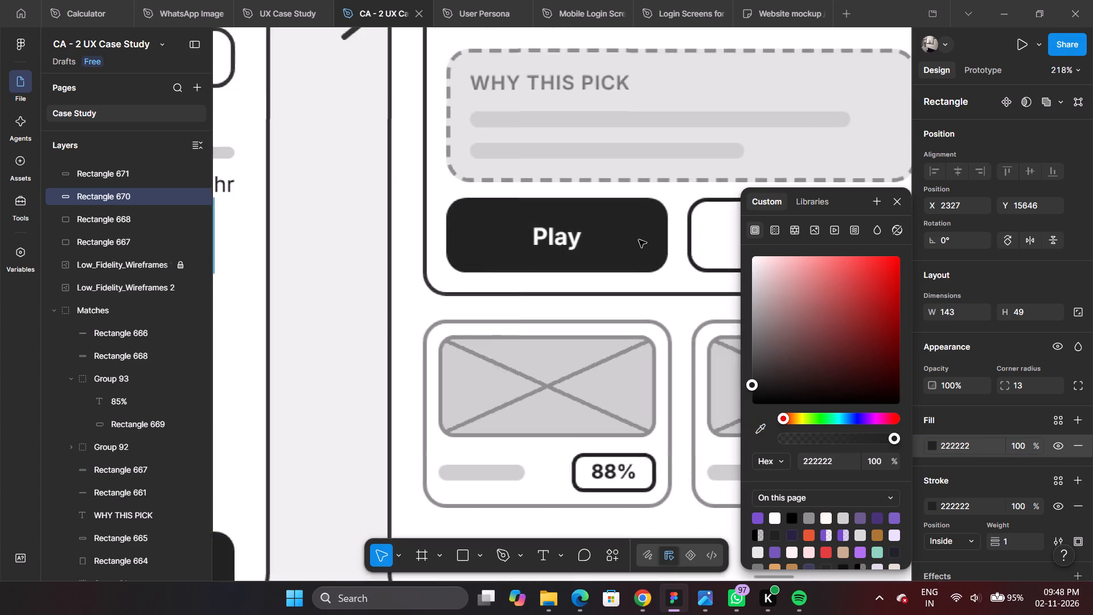
pyautogui.keyDown('ctrl'); pyautogui.scroll(-19, 639, 240); pyautogui.keyUp('ctrl')
pyautogui.keyDown('ctrl'); pyautogui.scroll(-2, 638, 240); pyautogui.keyUp('ctrl')
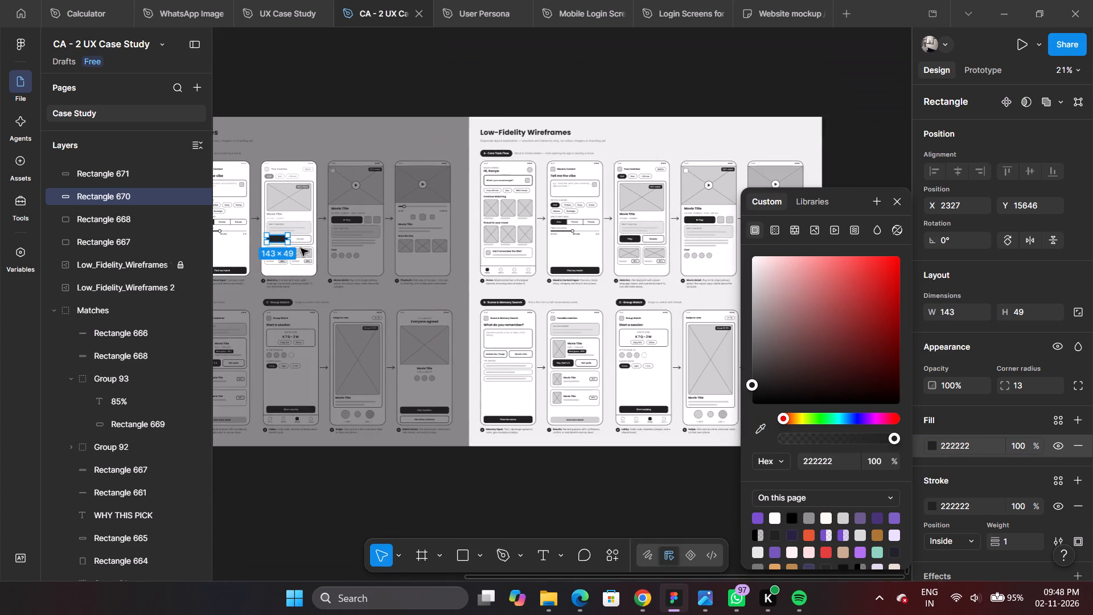
pyautogui.keyDown('ctrl'); pyautogui.scroll(-5, 297, 245); pyautogui.keyUp('ctrl')
pyautogui.keyDown('ctrl'); pyautogui.scroll(6, 282, 237); pyautogui.keyUp('ctrl')
pyautogui.keyDown('ctrl'); pyautogui.scroll(18, 281, 237); pyautogui.keyUp('ctrl')
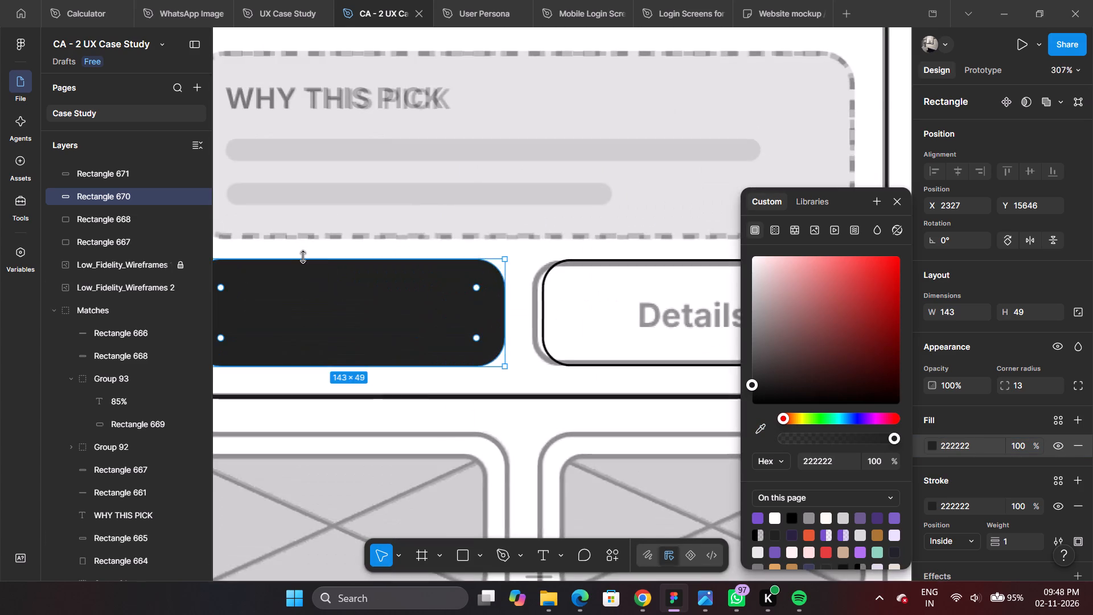
pyautogui.keyDown('ctrl'); pyautogui.scroll(4, 303, 257); pyautogui.keyUp('ctrl')
pyautogui.keyDown('ctrl'); pyautogui.scroll(-3, 442, 259); pyautogui.keyUp('ctrl')
pyautogui.keyDown('ctrl'); pyautogui.scroll(3, 594, 309); pyautogui.keyUp('ctrl')
pyautogui.keyDown('ctrl'); pyautogui.click(630, 282); pyautogui.keyUp('ctrl')
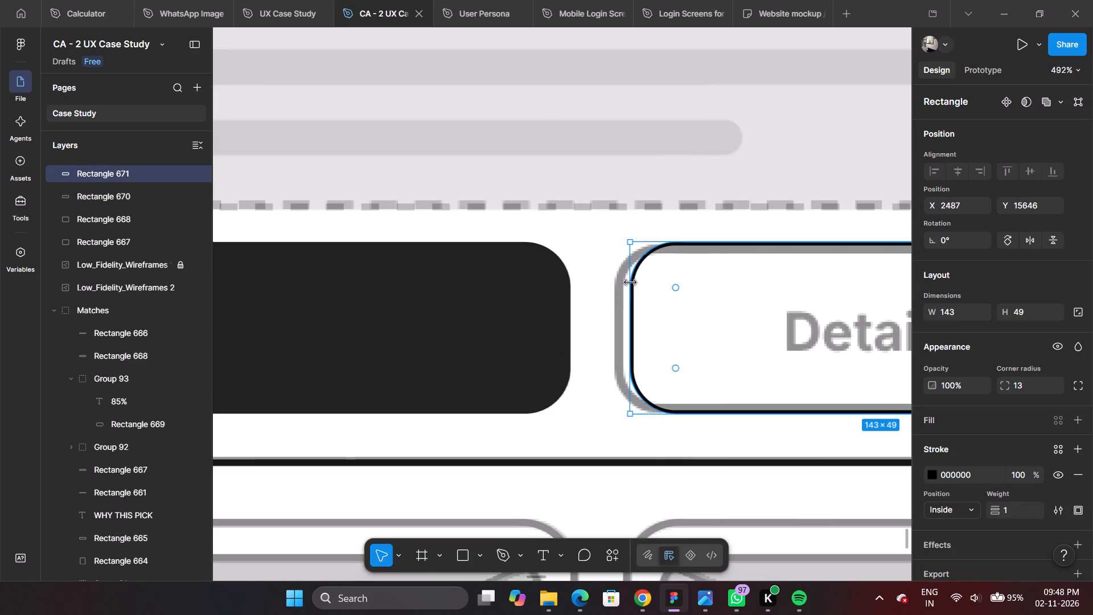
pyautogui.click(931, 478)
pyautogui.click(765, 428)
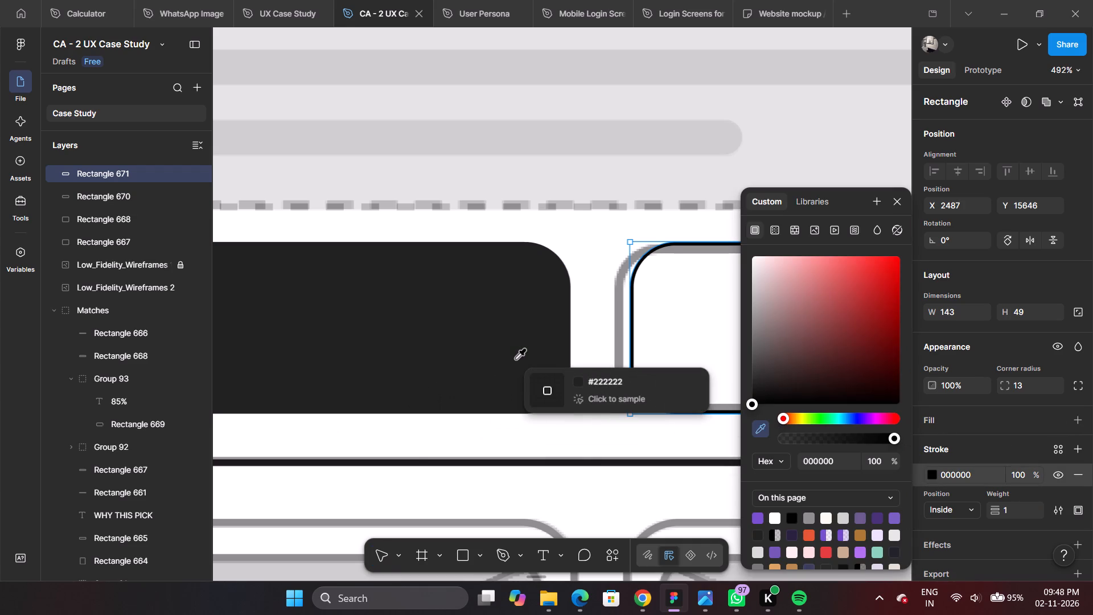
pyautogui.click(516, 359)
pyautogui.keyDown('ctrl'); pyautogui.scroll(-6, 729, 338); pyautogui.keyUp('ctrl')
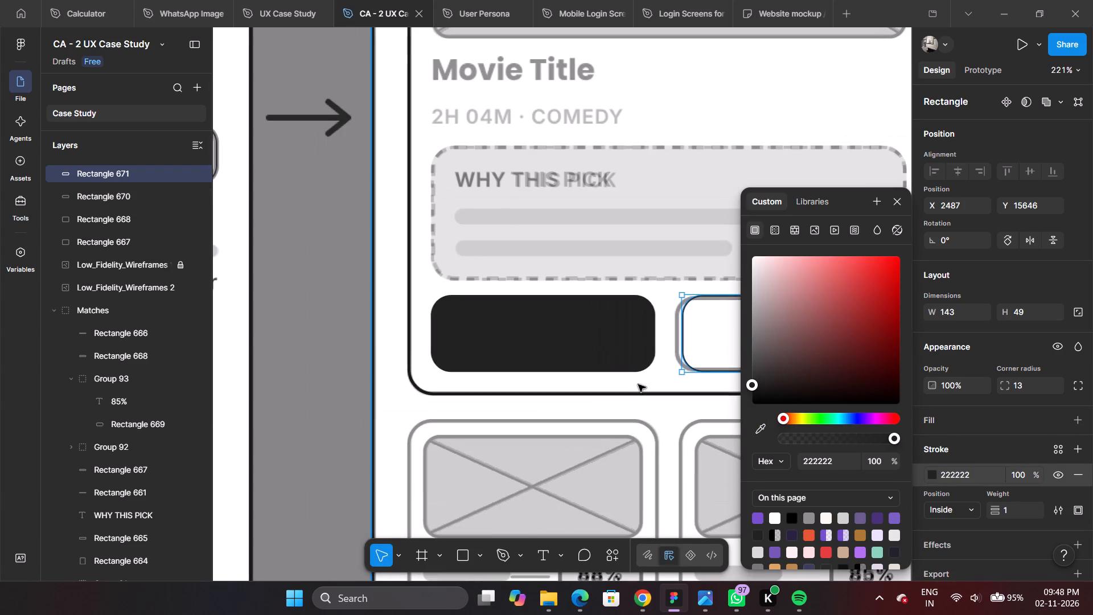
pyautogui.keyDown('ctrl'); pyautogui.click(638, 384); pyautogui.keyUp('ctrl')
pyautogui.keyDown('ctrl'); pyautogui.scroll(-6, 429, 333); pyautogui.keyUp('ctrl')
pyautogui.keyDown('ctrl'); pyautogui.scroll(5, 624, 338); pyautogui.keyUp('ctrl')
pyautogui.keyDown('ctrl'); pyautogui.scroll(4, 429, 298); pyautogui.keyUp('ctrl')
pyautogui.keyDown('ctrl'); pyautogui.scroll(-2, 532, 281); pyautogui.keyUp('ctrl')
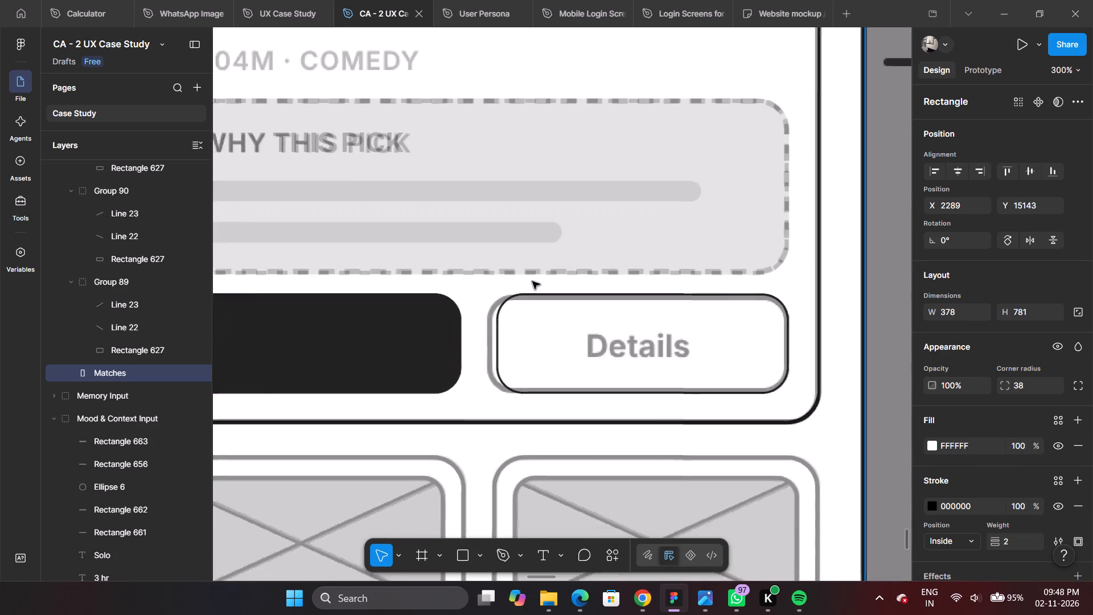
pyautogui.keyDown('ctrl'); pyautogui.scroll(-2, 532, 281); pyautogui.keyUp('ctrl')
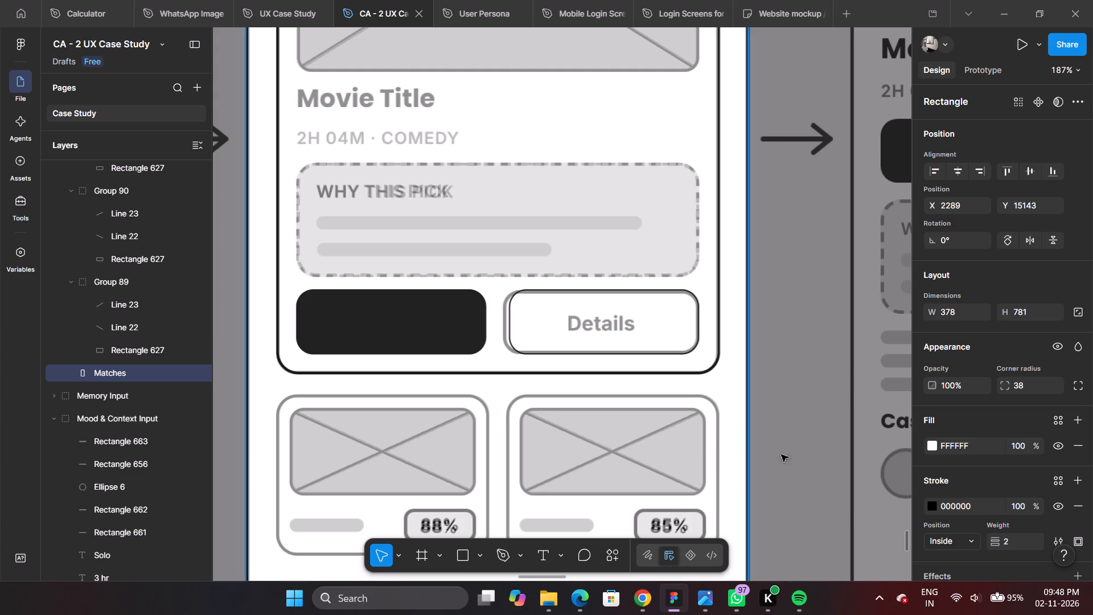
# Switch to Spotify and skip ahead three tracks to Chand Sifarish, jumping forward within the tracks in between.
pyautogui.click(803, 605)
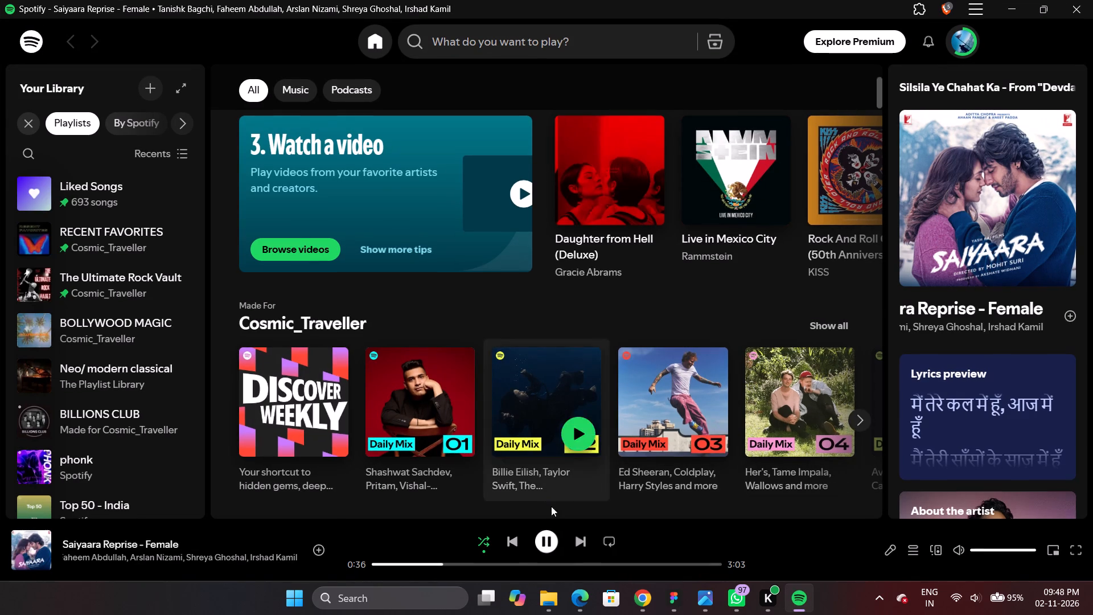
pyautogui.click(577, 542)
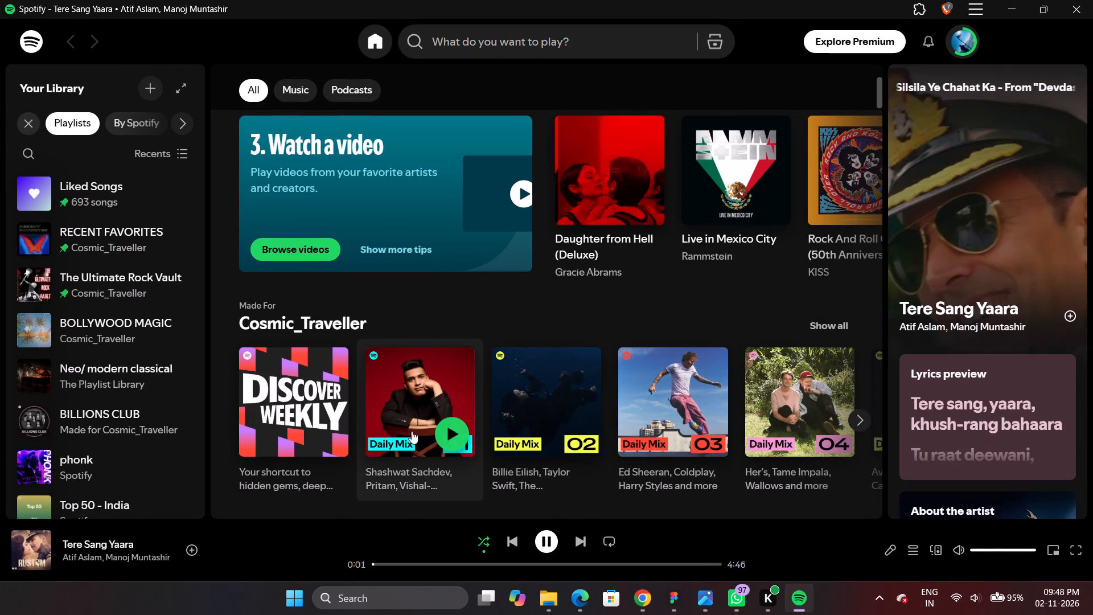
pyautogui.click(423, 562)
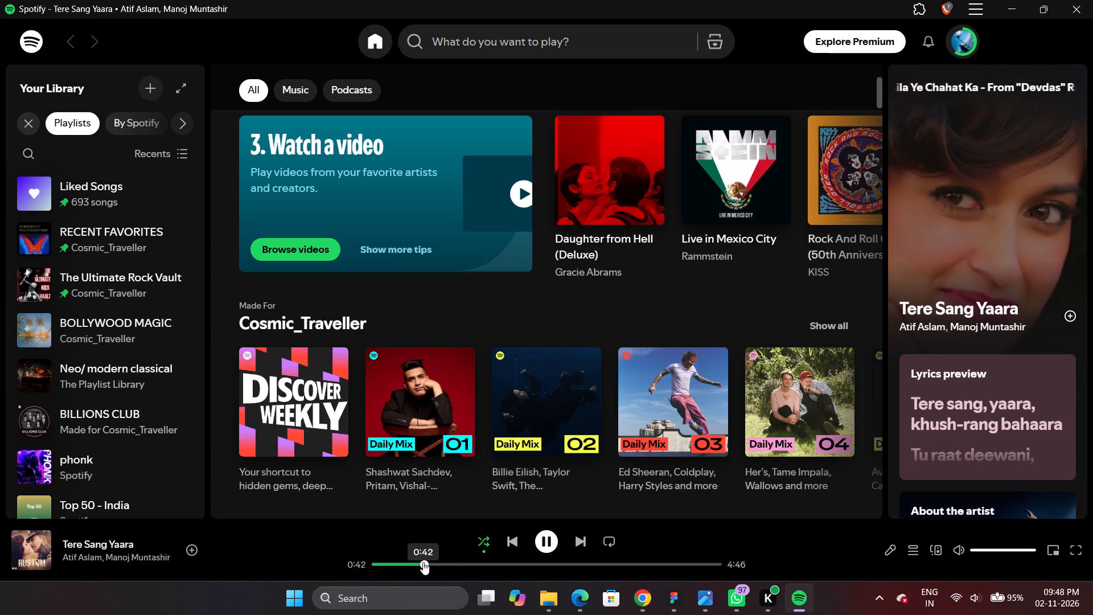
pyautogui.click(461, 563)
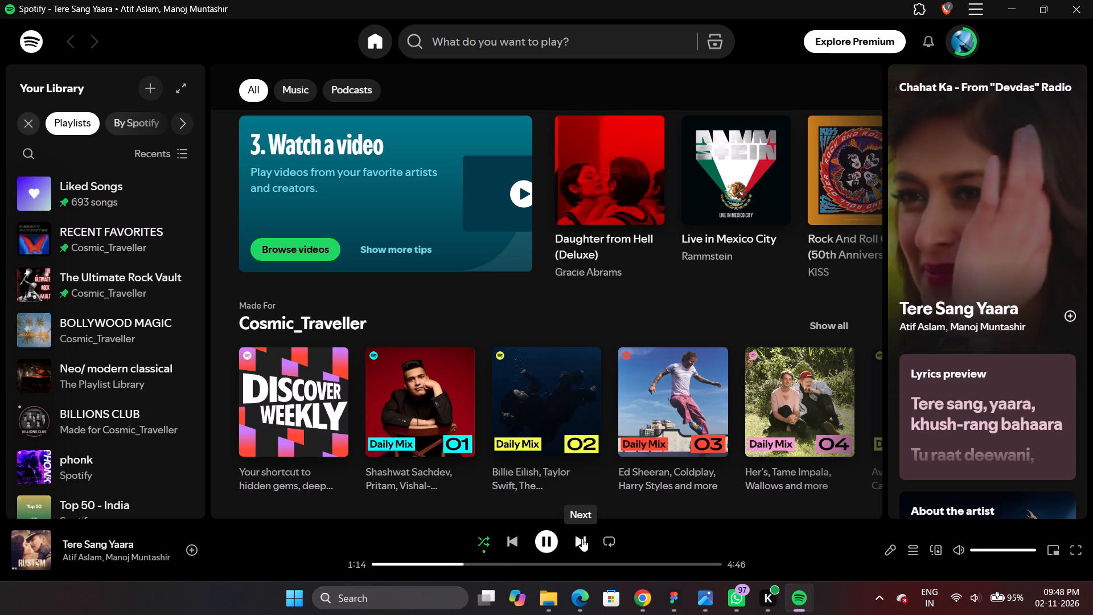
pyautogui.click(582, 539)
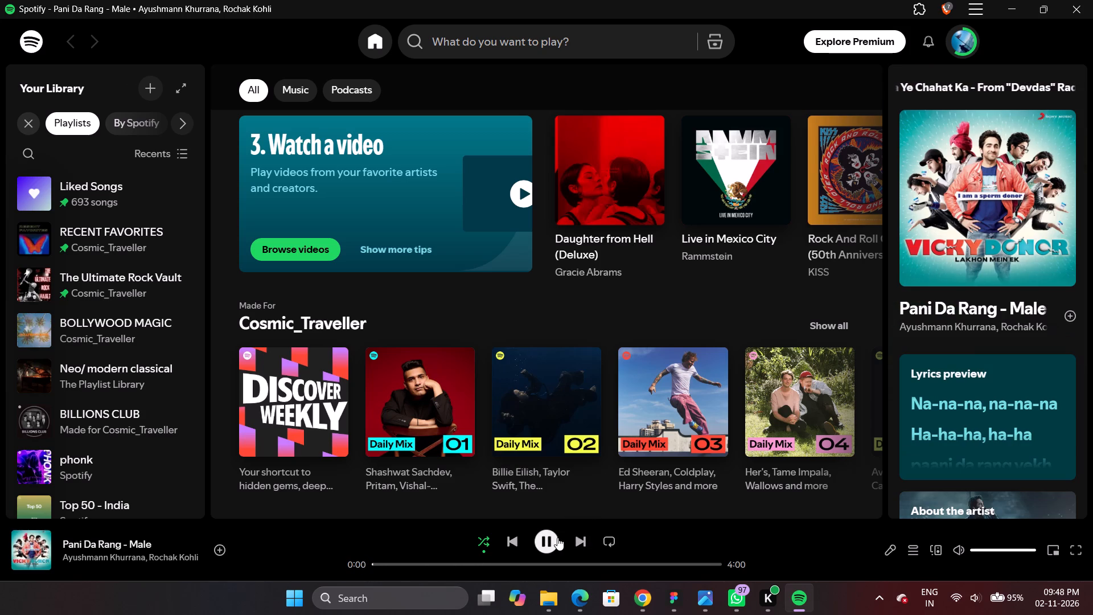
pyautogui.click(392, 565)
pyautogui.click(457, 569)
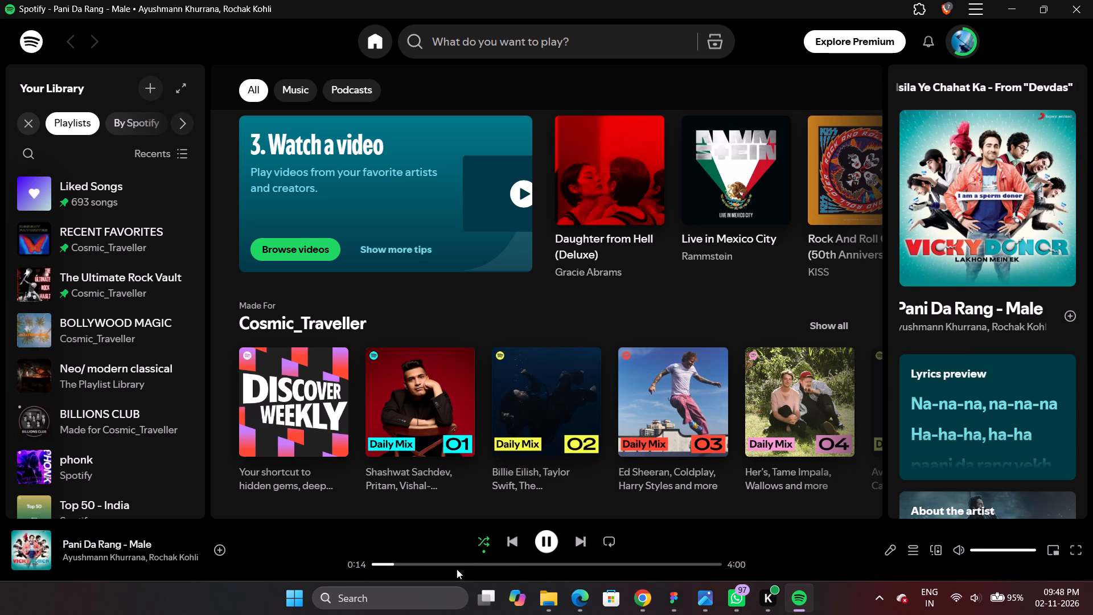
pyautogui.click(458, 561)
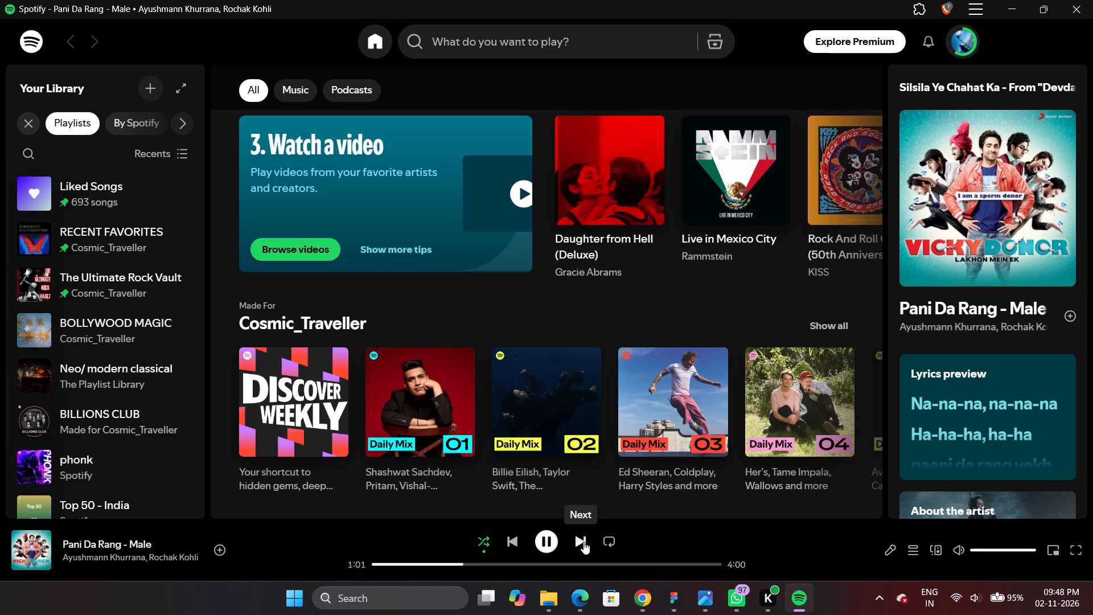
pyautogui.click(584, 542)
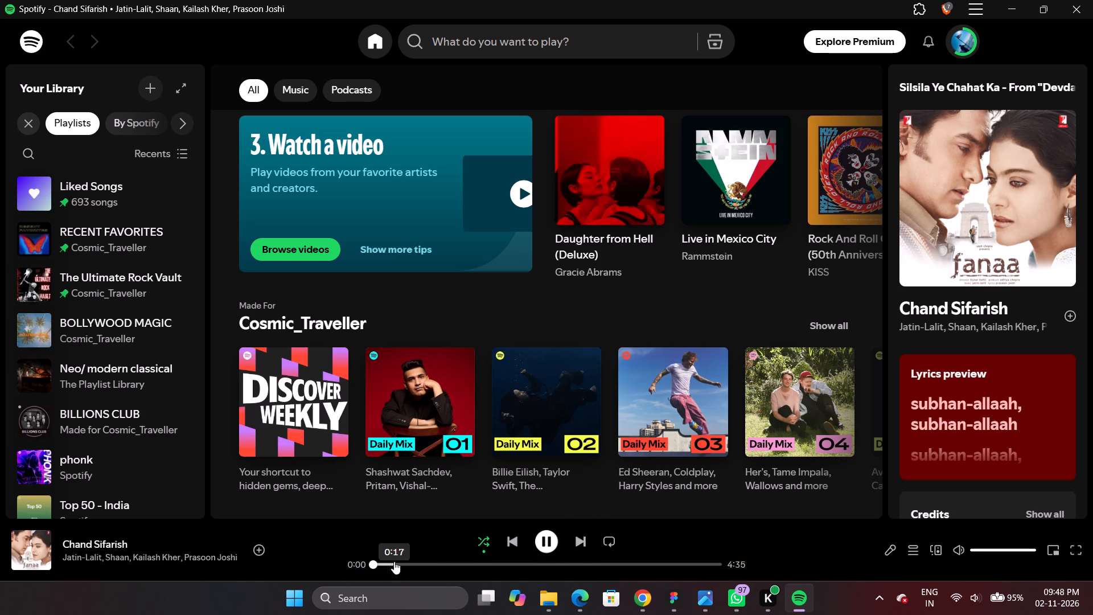
# Return to Figma and examine the Matches screen's movie card against the dimmed reference wireframe.
pyautogui.click(1008, 0)
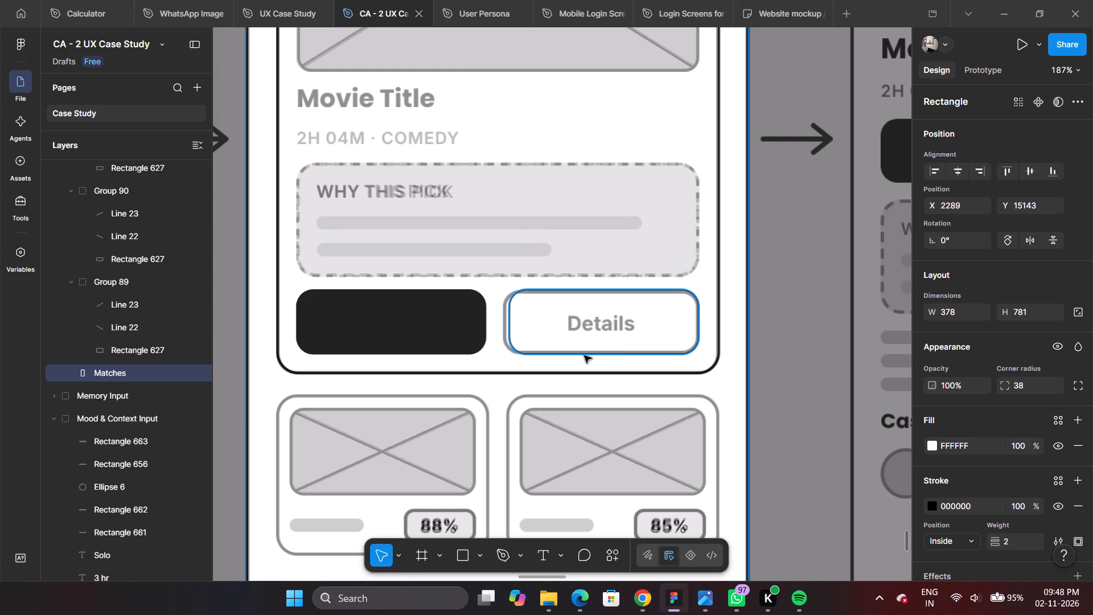
pyautogui.scroll(-3, 578, 434)
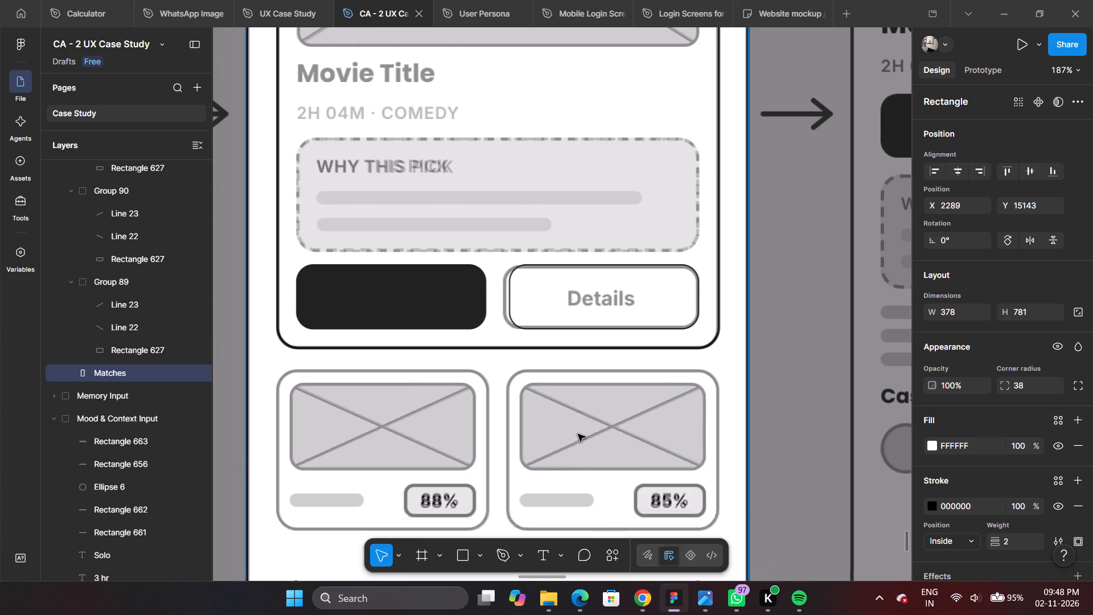
pyautogui.scroll(-1, 578, 434)
pyautogui.scroll(5, 428, 299)
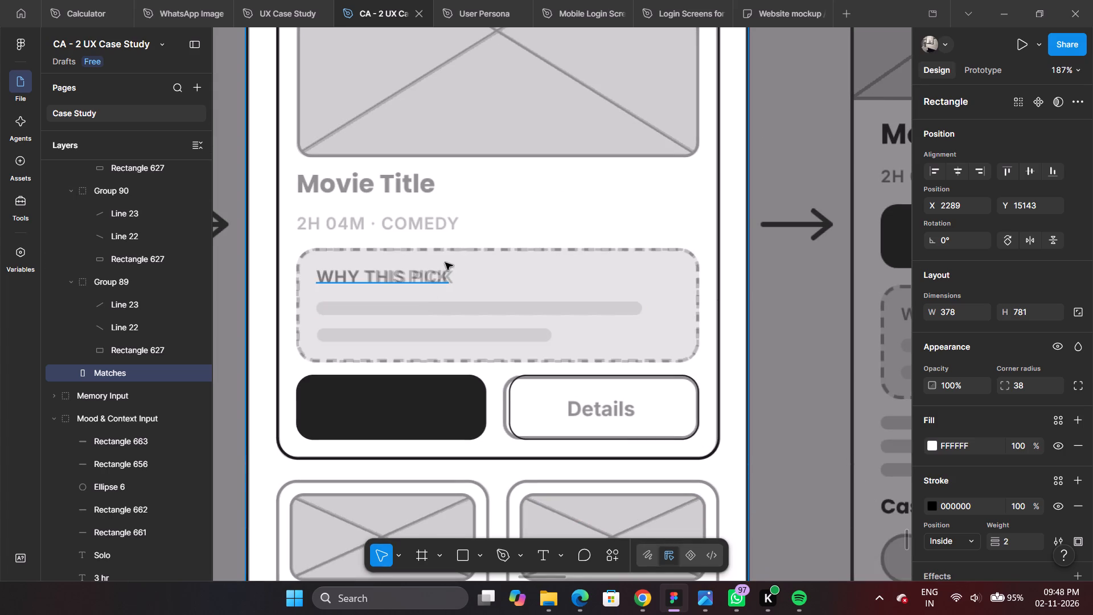
pyautogui.keyDown('ctrl'); pyautogui.scroll(2, 445, 255); pyautogui.keyUp('ctrl')
pyautogui.keyDown('ctrl'); pyautogui.scroll(-4, 382, 220); pyautogui.keyUp('ctrl')
pyautogui.scroll(5, 431, 143)
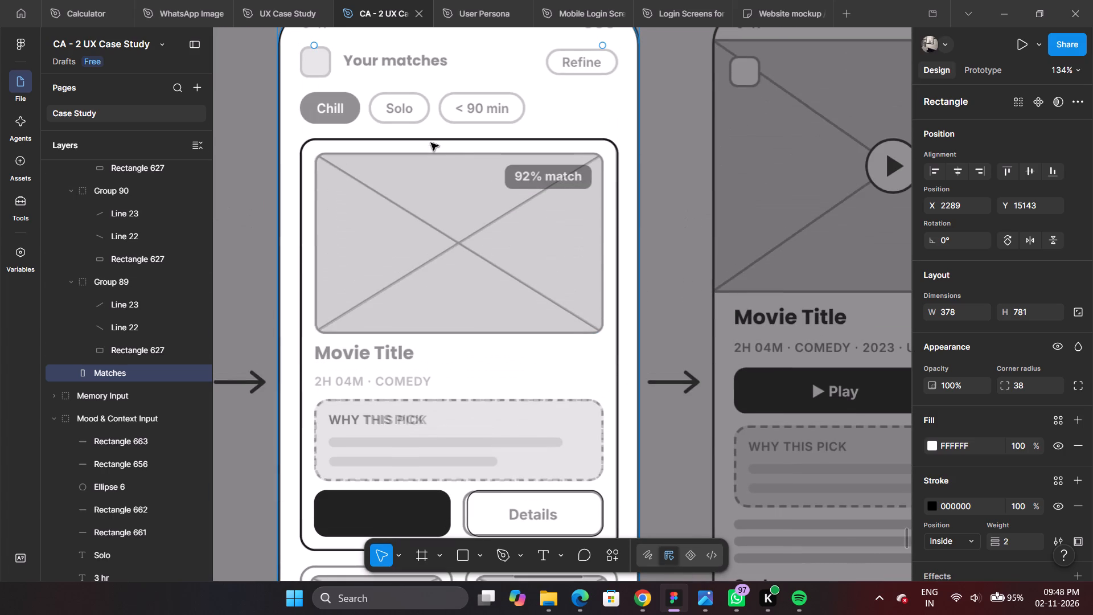
pyautogui.scroll(-5, 524, 263)
pyautogui.keyDown('ctrl'); pyautogui.scroll(5, 478, 277); pyautogui.keyUp('ctrl')
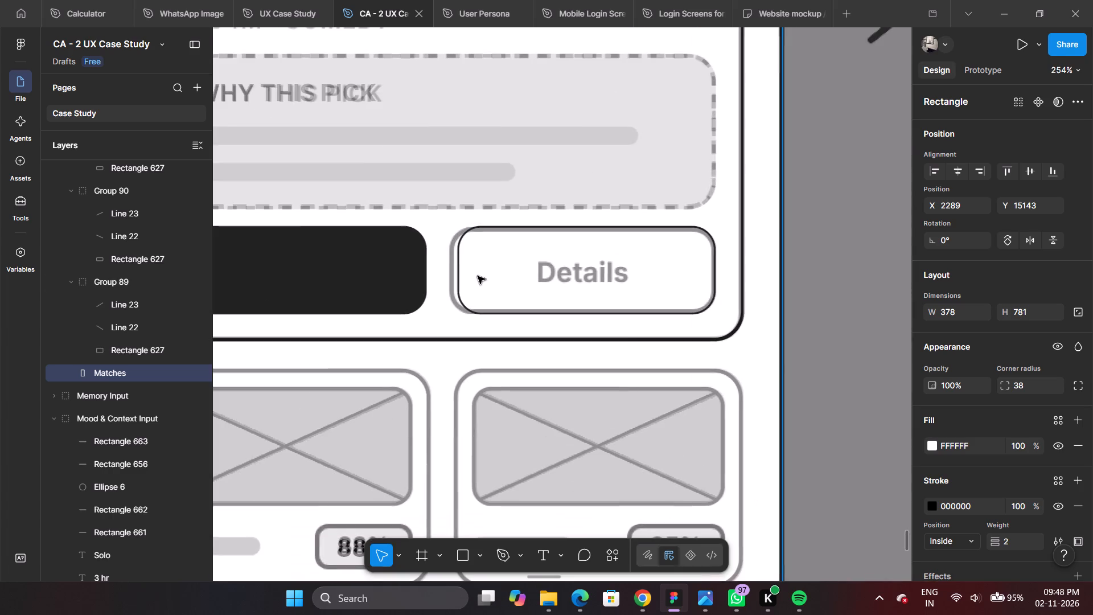
pyautogui.keyDown('ctrl'); pyautogui.scroll(-5, 572, 257); pyautogui.keyUp('ctrl')
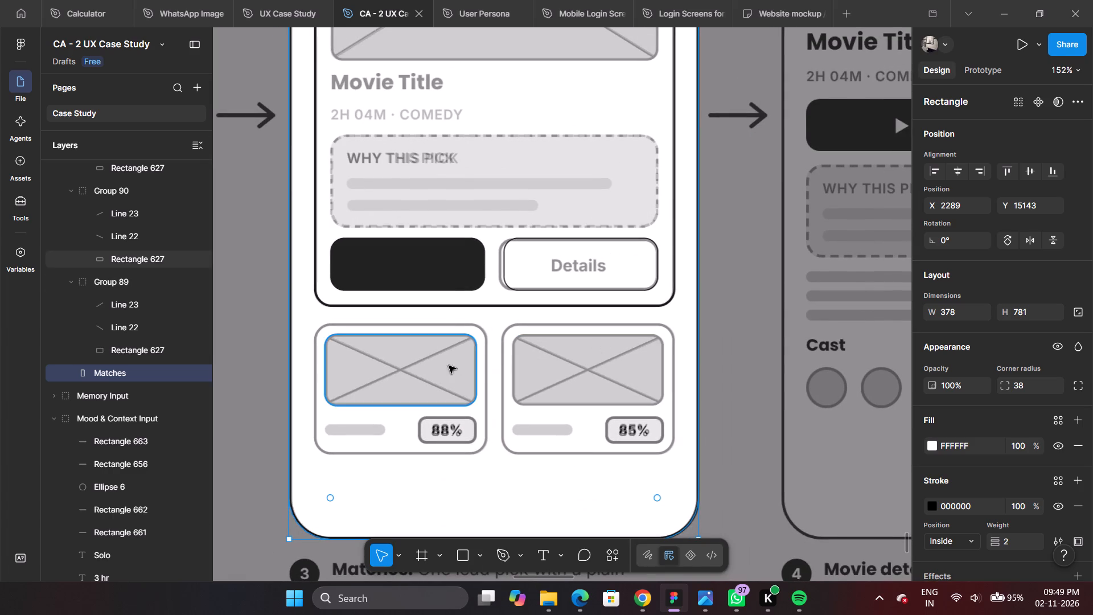
pyautogui.scroll(5, 475, 300)
pyautogui.keyDown('ctrl'); pyautogui.scroll(1, 411, 354); pyautogui.keyUp('ctrl')
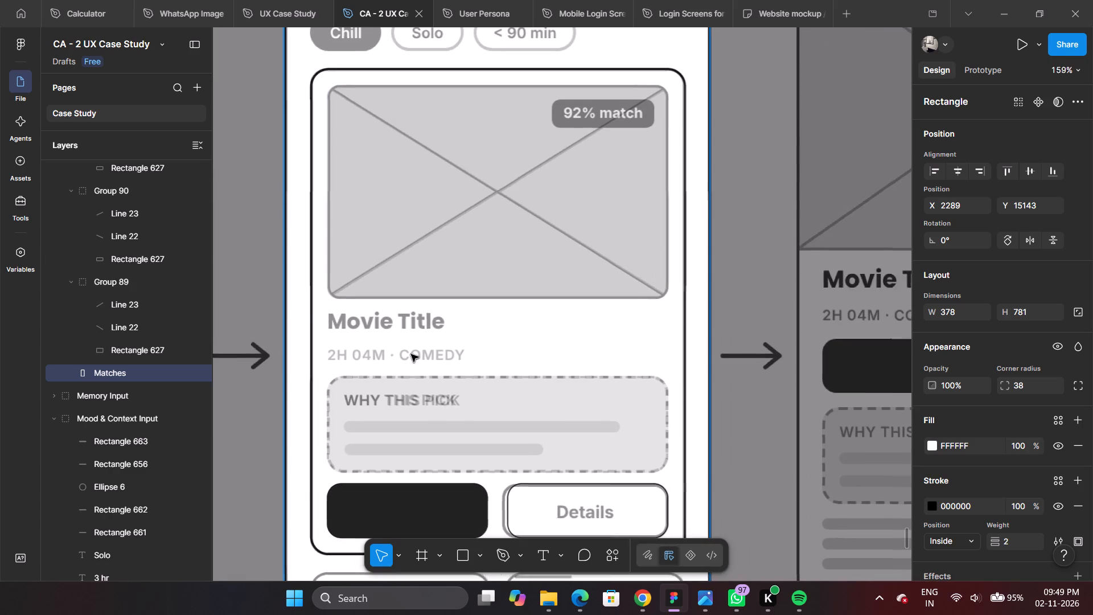
pyautogui.keyDown('ctrl'); pyautogui.scroll(1, 411, 354); pyautogui.keyUp('ctrl')
pyautogui.keyDown('ctrl'); pyautogui.scroll(-4, 411, 354); pyautogui.keyUp('ctrl')
pyautogui.keyDown('ctrl'); pyautogui.scroll(5, 405, 351); pyautogui.keyUp('ctrl')
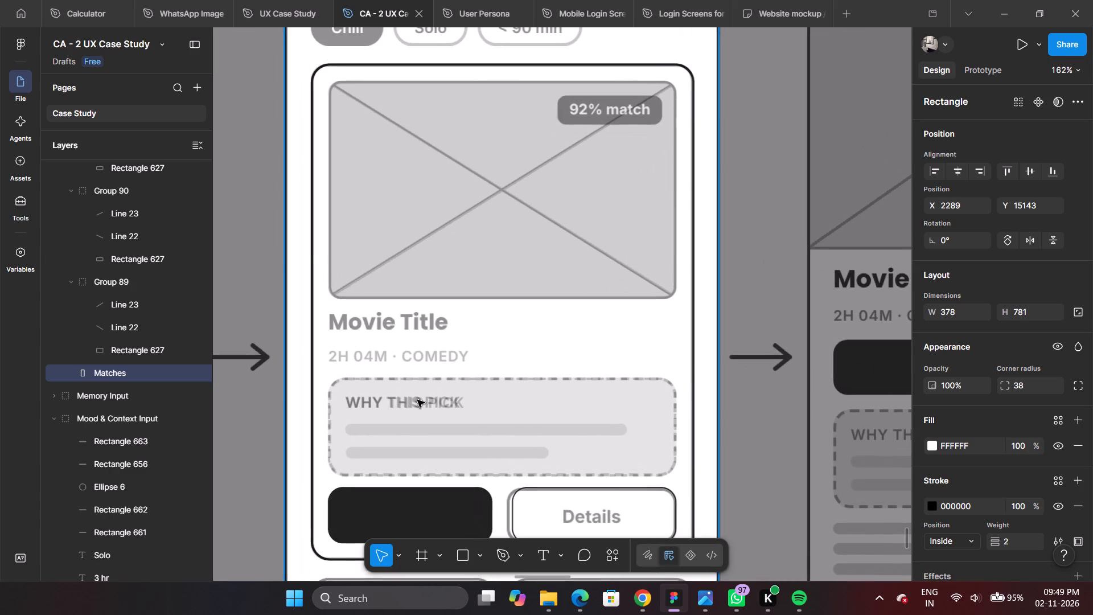
# Duplicate the WHY THIS PICK text and place the copy over the reference Movie Title at X 2328, Y 15494.
pyautogui.keyDown('ctrl'); pyautogui.click(417, 405); pyautogui.keyUp('ctrl')
pyautogui.keyDown('alt'); pyautogui.keyDown('shift'); pyautogui.moveTo(414, 406); pyautogui.dragTo(398, 337); pyautogui.keyUp('shift'); pyautogui.keyUp('alt')
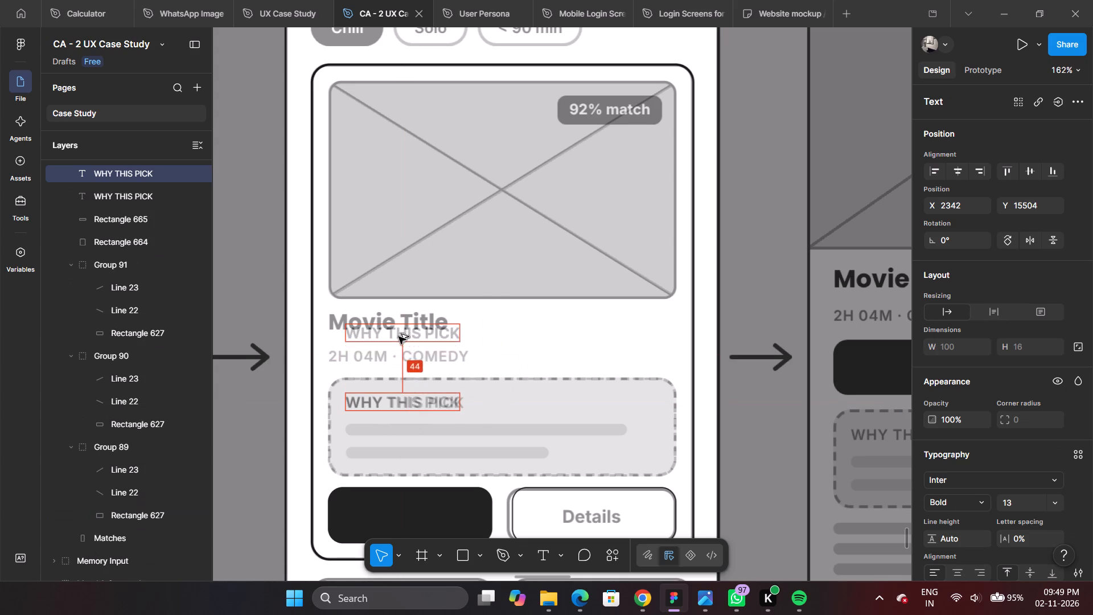
pyautogui.keyDown('alt'); pyautogui.keyDown('shift'); pyautogui.moveTo(398, 337); pyautogui.dragTo(380, 328); pyautogui.keyUp('shift'); pyautogui.keyUp('alt')
pyautogui.keyDown('ctrl'); pyautogui.scroll(2, 380, 328); pyautogui.keyUp('ctrl')
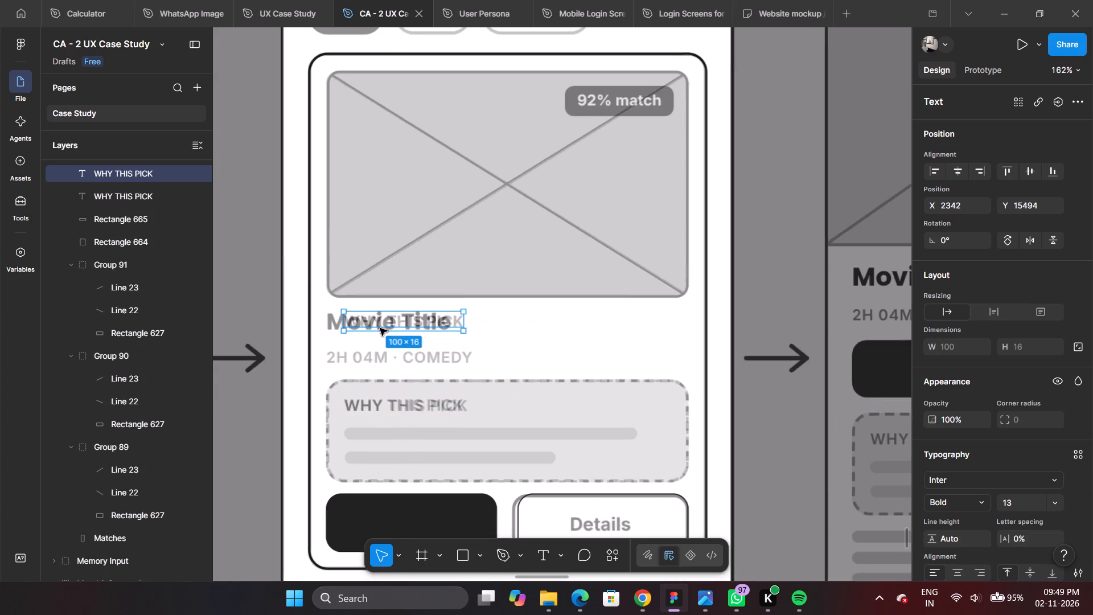
pyautogui.keyDown('ctrl'); pyautogui.scroll(7, 380, 328); pyautogui.keyUp('ctrl')
pyautogui.moveTo(455, 313); pyautogui.dragTo(405, 311)
# Replace the duplicated text's content with "Movie Title".
pyautogui.keyDown('ctrl'); pyautogui.scroll(-4, 477, 311); pyautogui.keyUp('ctrl')
pyautogui.keyDown('ctrl'); pyautogui.scroll(4, 400, 298); pyautogui.keyUp('ctrl')
pyautogui.doubleClick(410, 313)
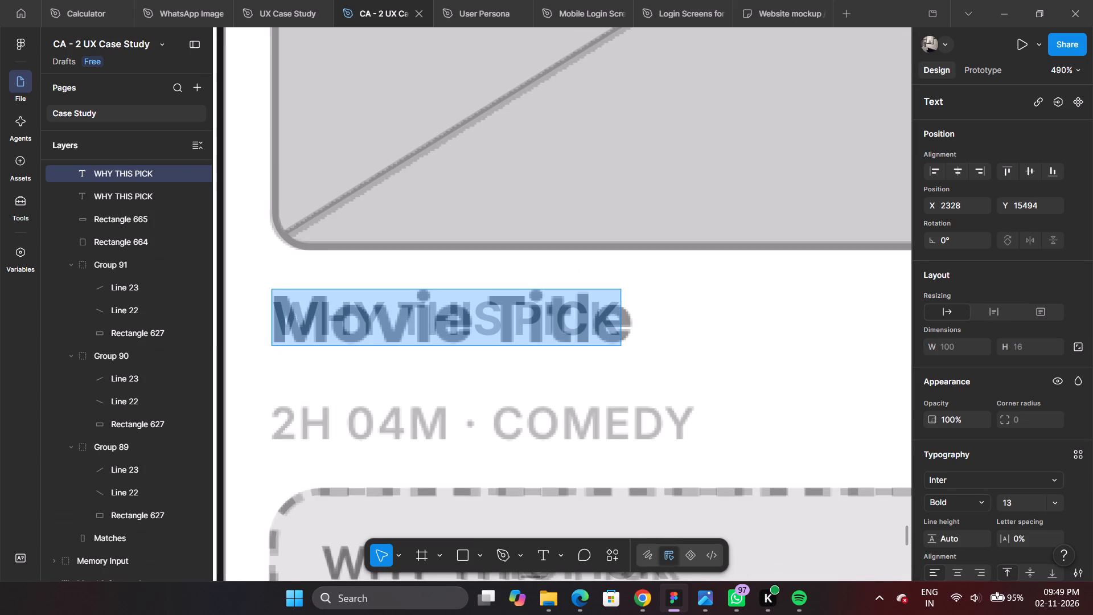
pyautogui.write('Movie')
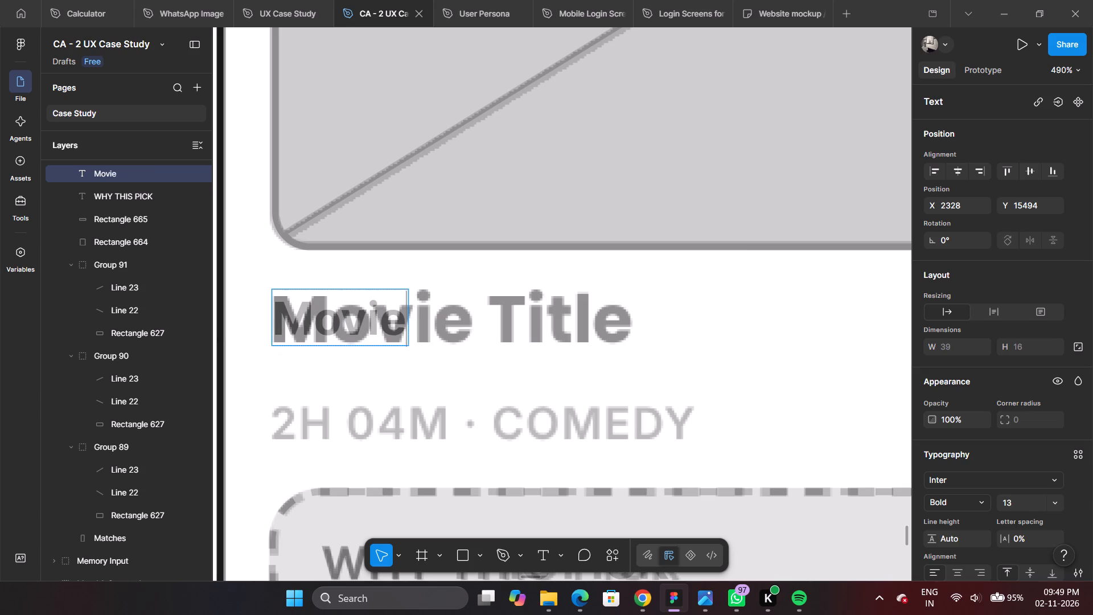
pyautogui.press('space')
pyautogui.write('Ti')
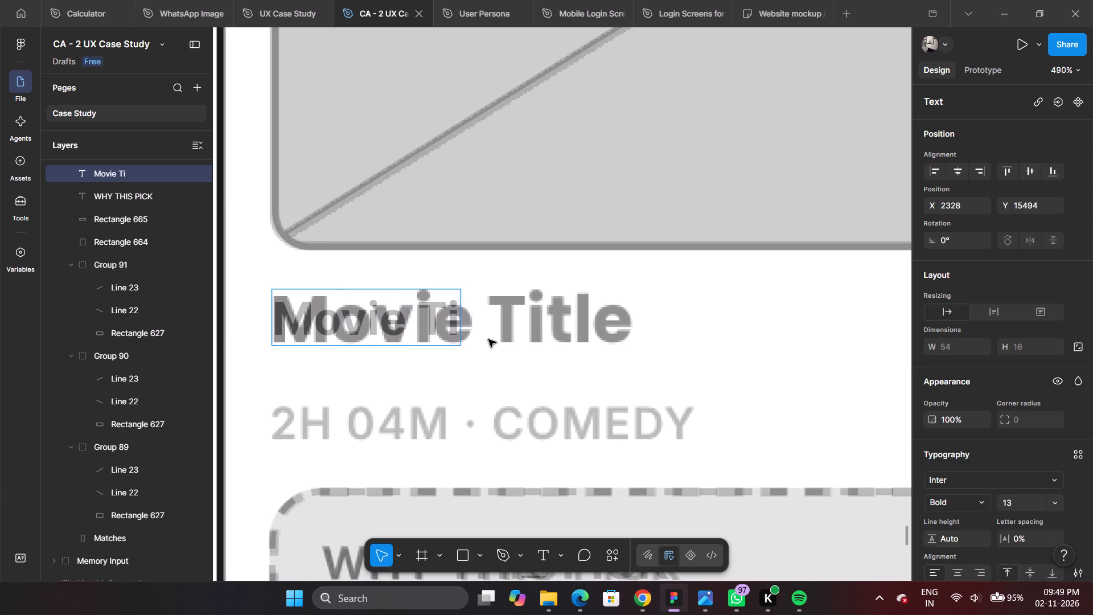
pyautogui.write('tle')
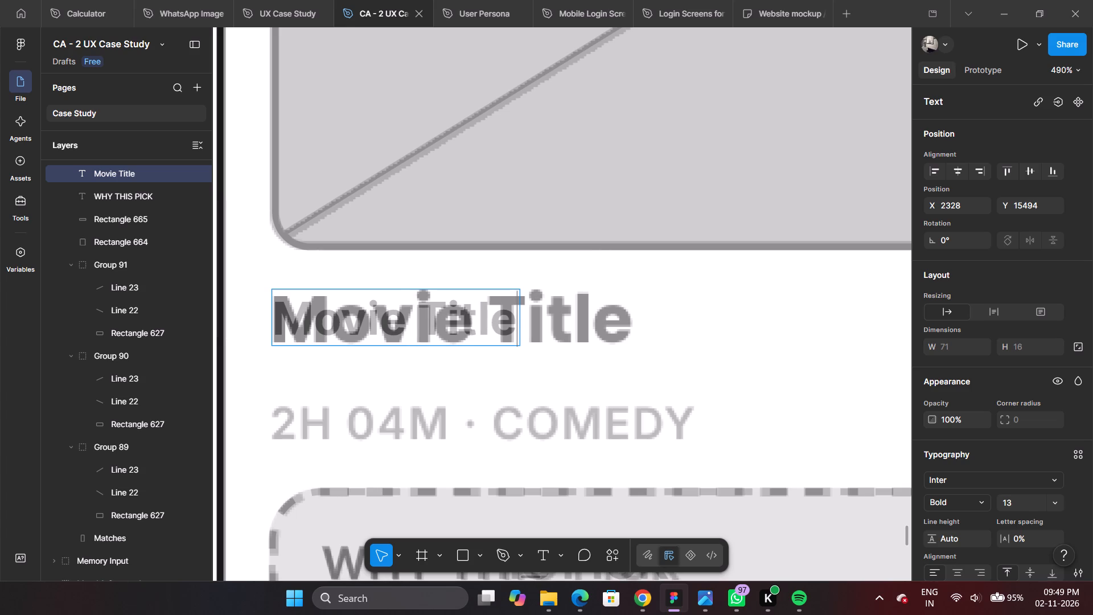
pyautogui.click(509, 255)
# Enlarge the Movie Title text to font size 18 and align it over the reference title at X 2328, Y 15491.
pyautogui.moveTo(437, 322); pyautogui.dragTo(467, 371)
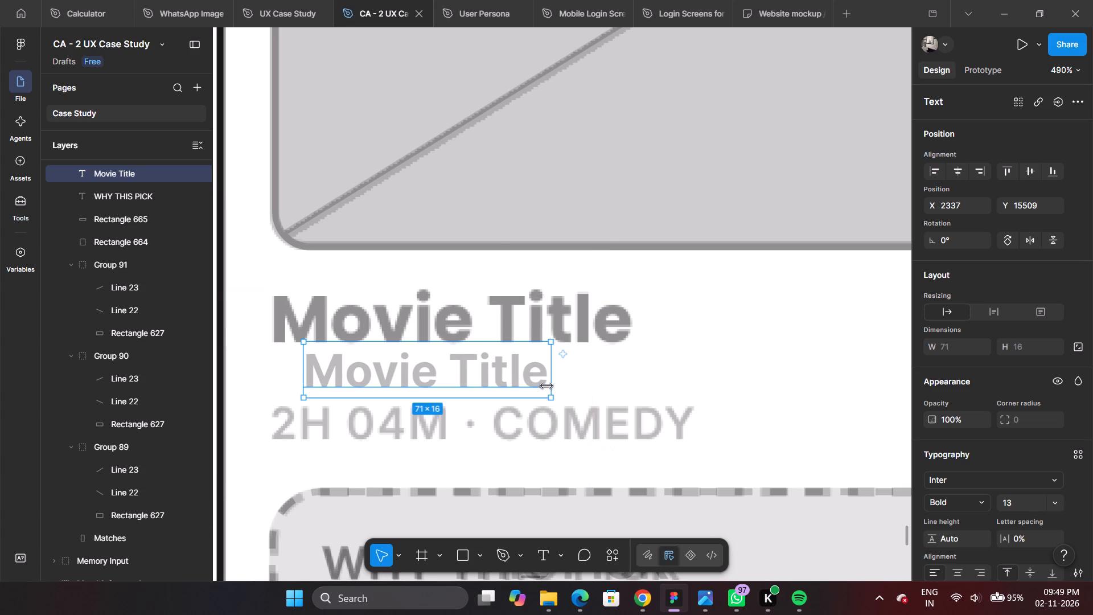
pyautogui.click(525, 374)
pyautogui.click(1018, 501)
pyautogui.press('Up')
pyautogui.press('Up')
pyautogui.press('Up')
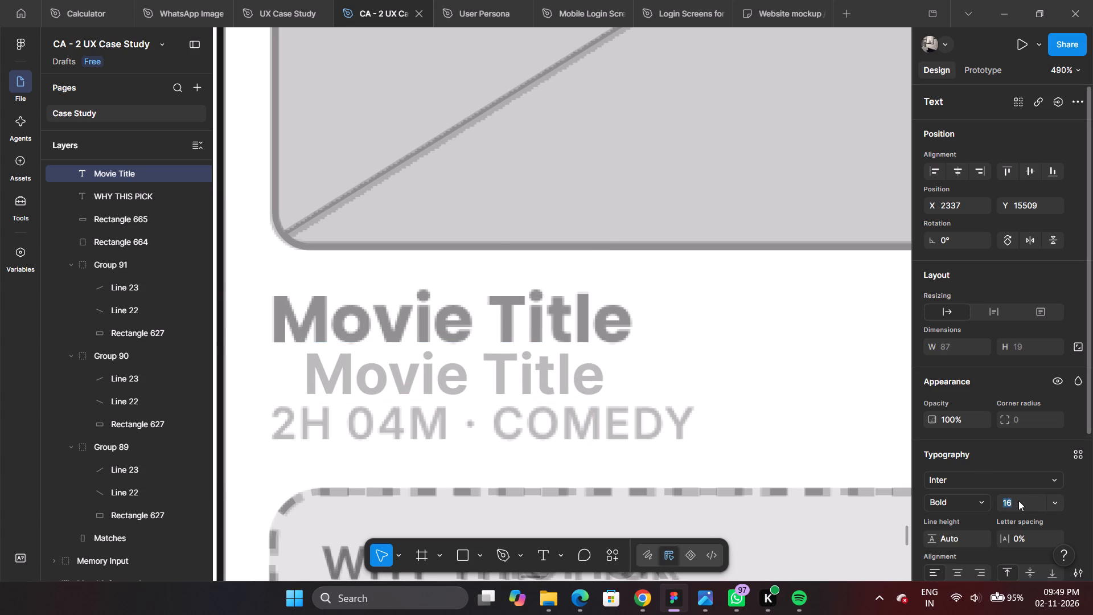
pyautogui.press('Up')
pyautogui.press('Up')
pyautogui.click(567, 388)
pyautogui.moveTo(567, 388); pyautogui.dragTo(567, 388)
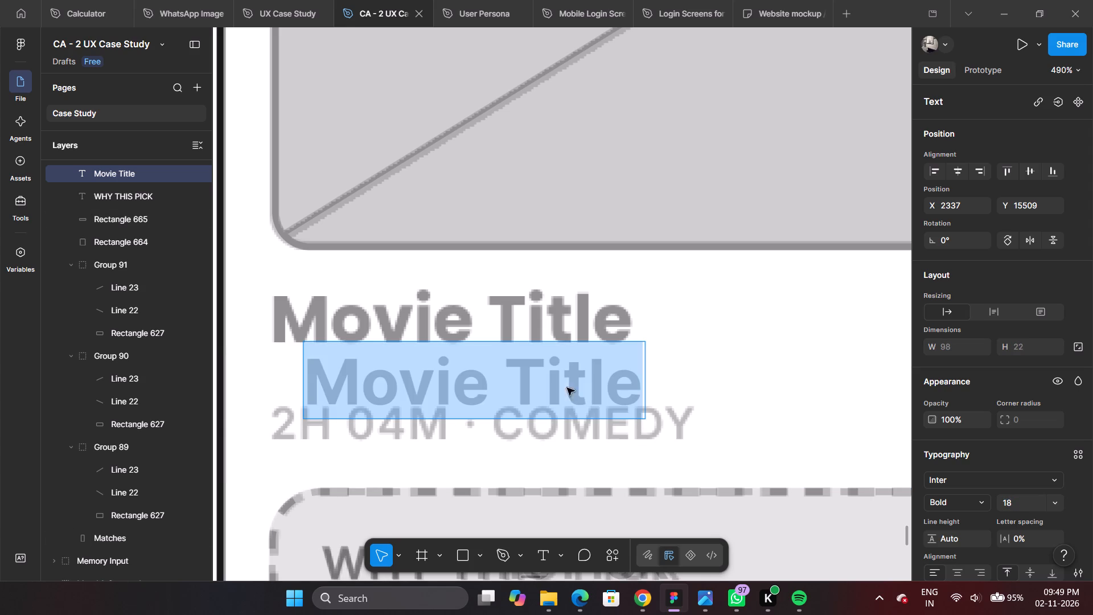
pyautogui.moveTo(567, 388); pyautogui.dragTo(560, 338)
pyautogui.click(563, 311)
pyautogui.moveTo(558, 377); pyautogui.dragTo(537, 319)
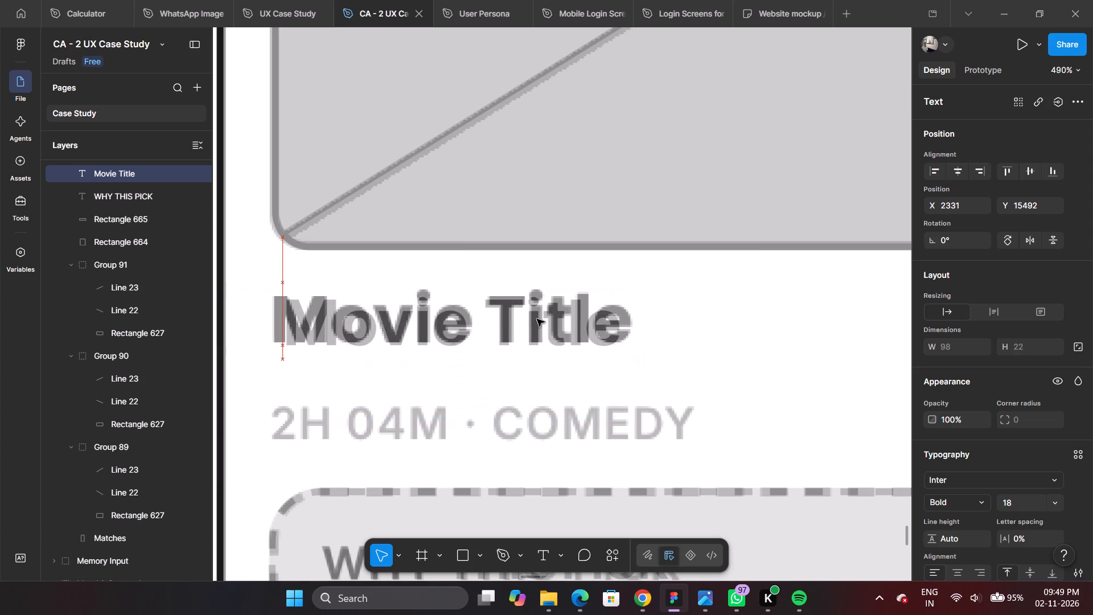
pyautogui.moveTo(537, 319); pyautogui.dragTo(525, 314)
# Set the Movie Title text's font size to 19, keeping it at X 2328 over the reference title.
pyautogui.click(1014, 502)
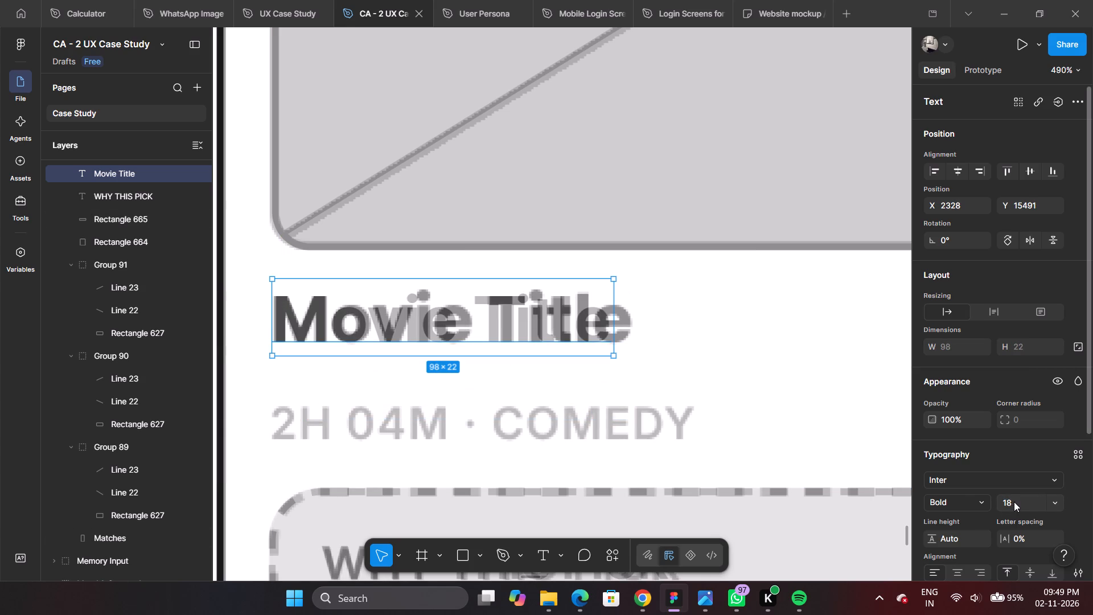
pyautogui.press('Up')
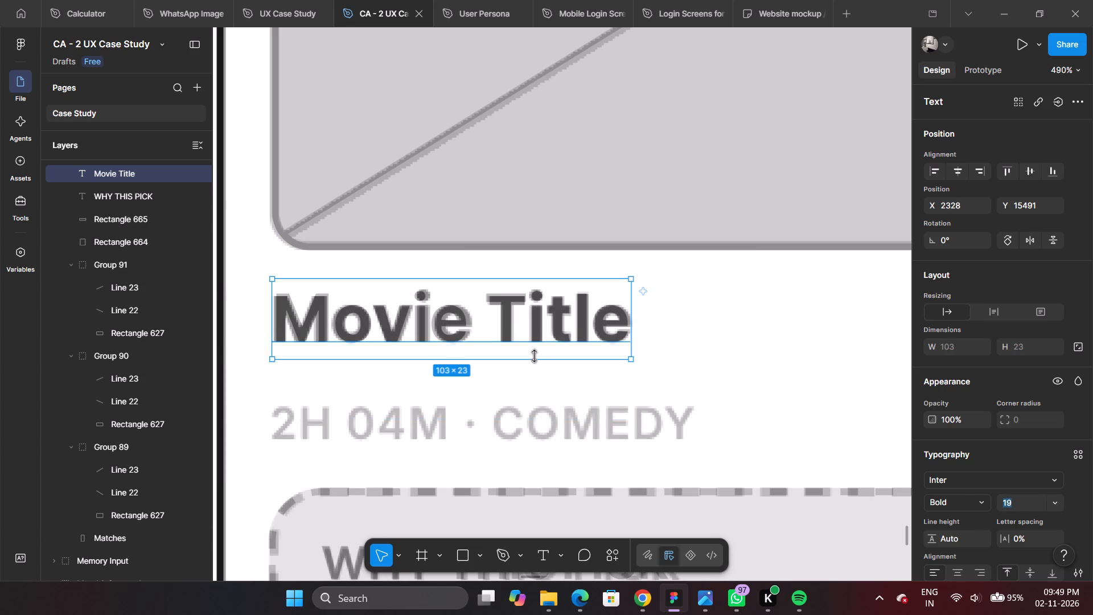
pyautogui.press('Down')
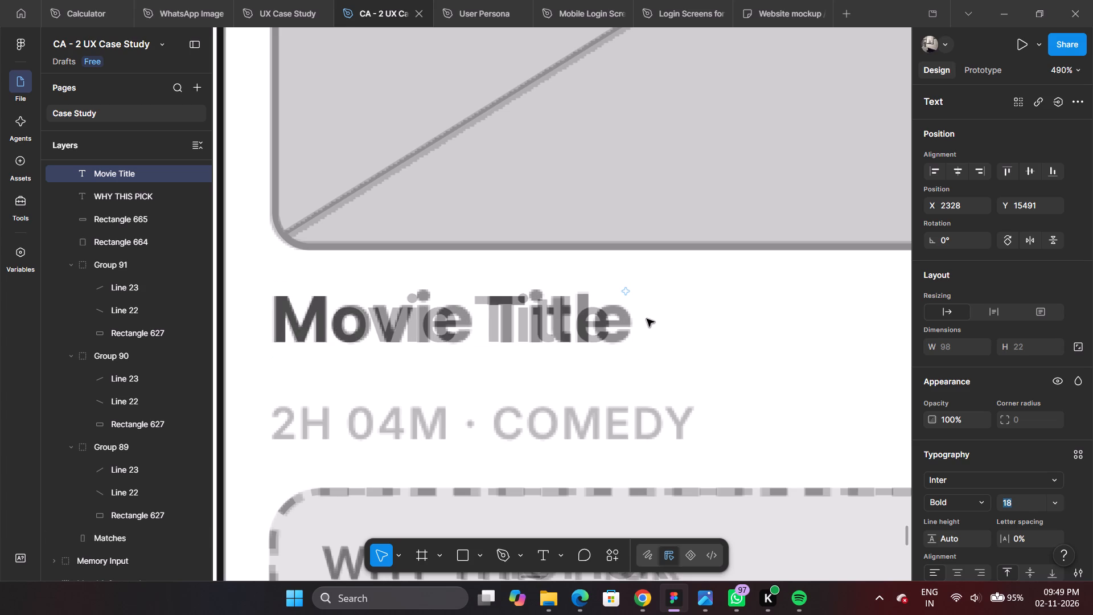
pyautogui.press('Left')
pyautogui.press('Up')
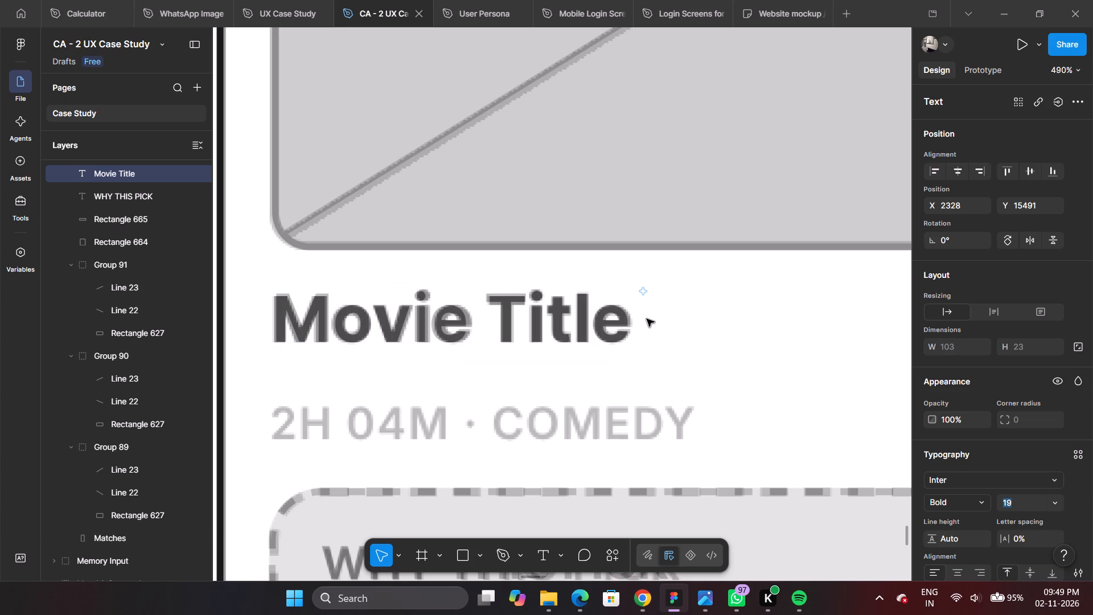
pyautogui.click(674, 347)
pyautogui.click(585, 329)
pyautogui.press('Right')
pyautogui.press('Left')
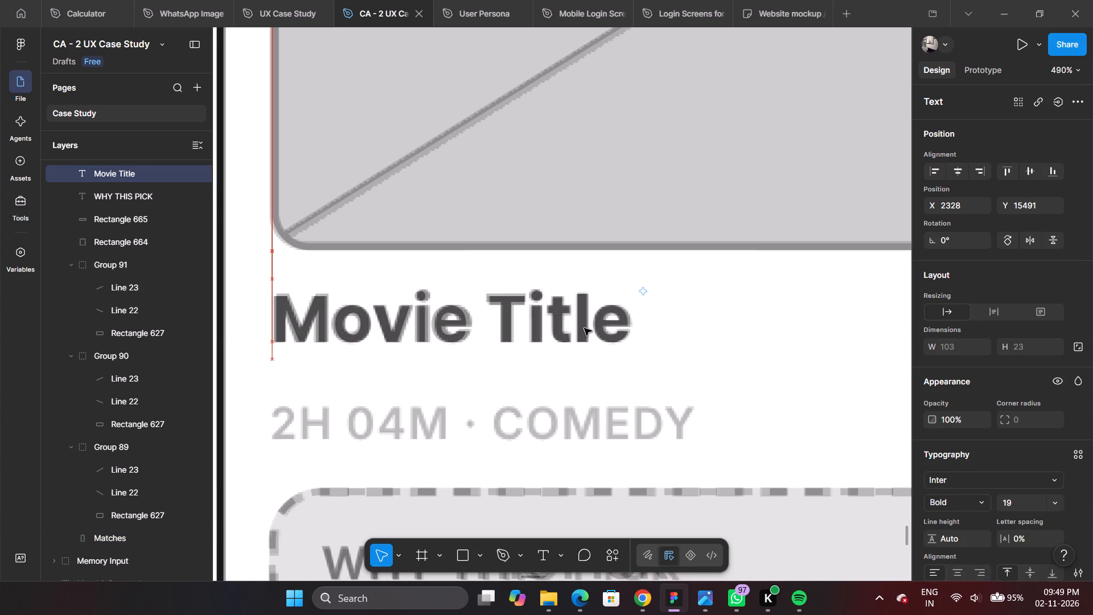
pyautogui.press('Left')
pyautogui.press('Right')
# Duplicate the Movie Title text straight down onto the reference runtime and genre line, at X 2328, Y 15521.
pyautogui.keyDown('ctrl'); pyautogui.scroll(-4, 493, 292); pyautogui.keyUp('ctrl')
pyautogui.keyDown('ctrl'); pyautogui.scroll(2, 461, 319); pyautogui.keyUp('ctrl')
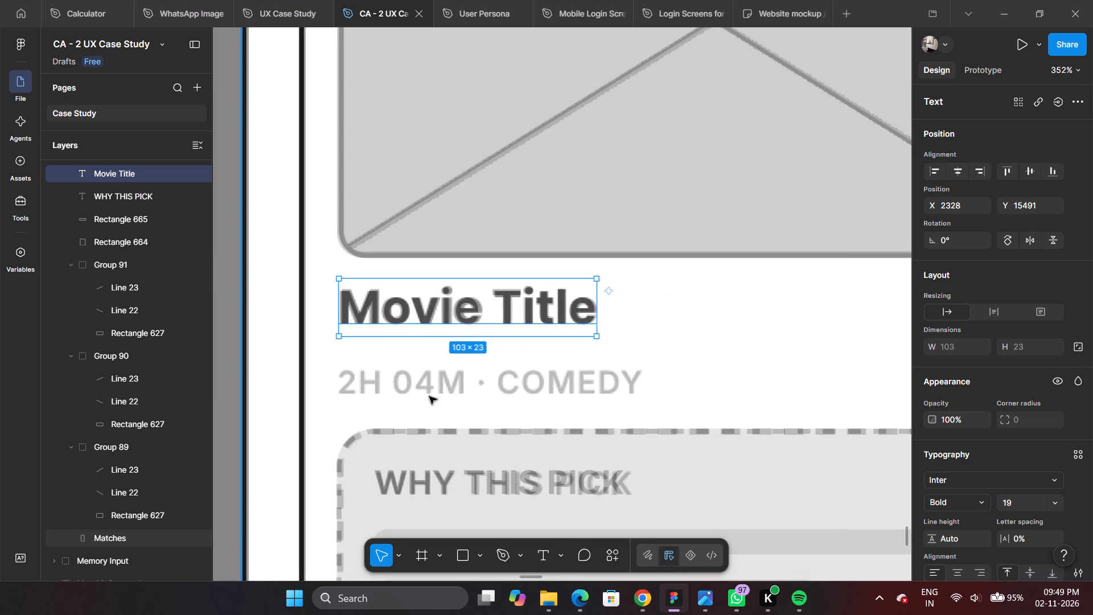
pyautogui.keyDown('ctrl'); pyautogui.scroll(2, 413, 365); pyautogui.keyUp('ctrl')
pyautogui.keyDown('alt'); pyautogui.moveTo(531, 294); pyautogui.dragTo(541, 381); pyautogui.keyUp('alt')
# Replace the duplicate's text with "2H 04M . COMEDY", copied from the Low_Fidelity_Wireframes.png reference in Photos, and return to Figma.
pyautogui.doubleClick(502, 386)
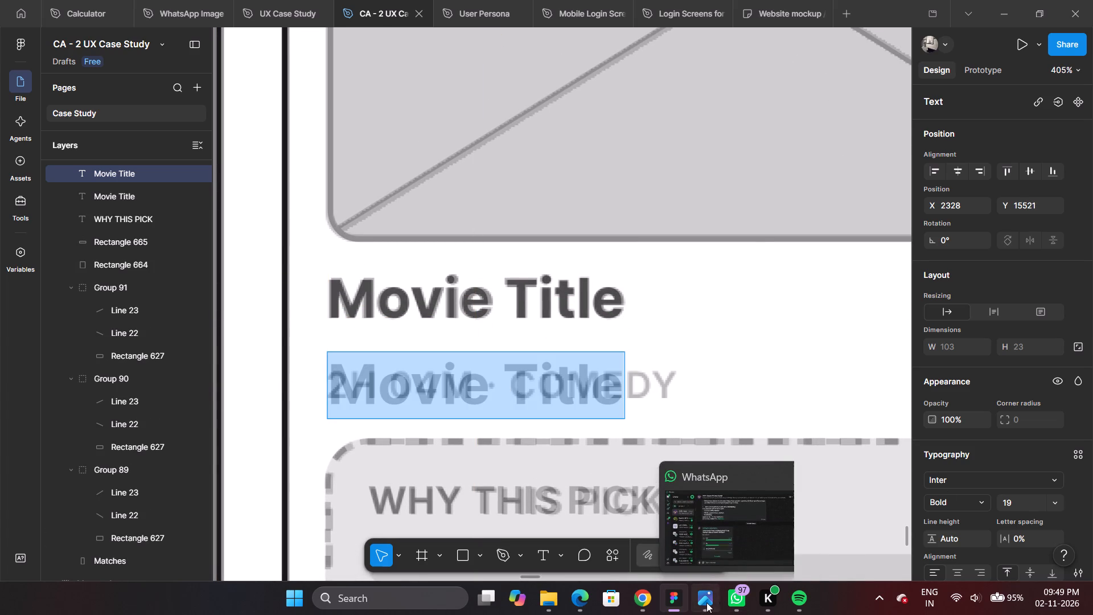
pyautogui.click(698, 540)
pyautogui.scroll(-4, 528, 294)
pyautogui.moveTo(531, 238); pyautogui.dragTo(531, 353)
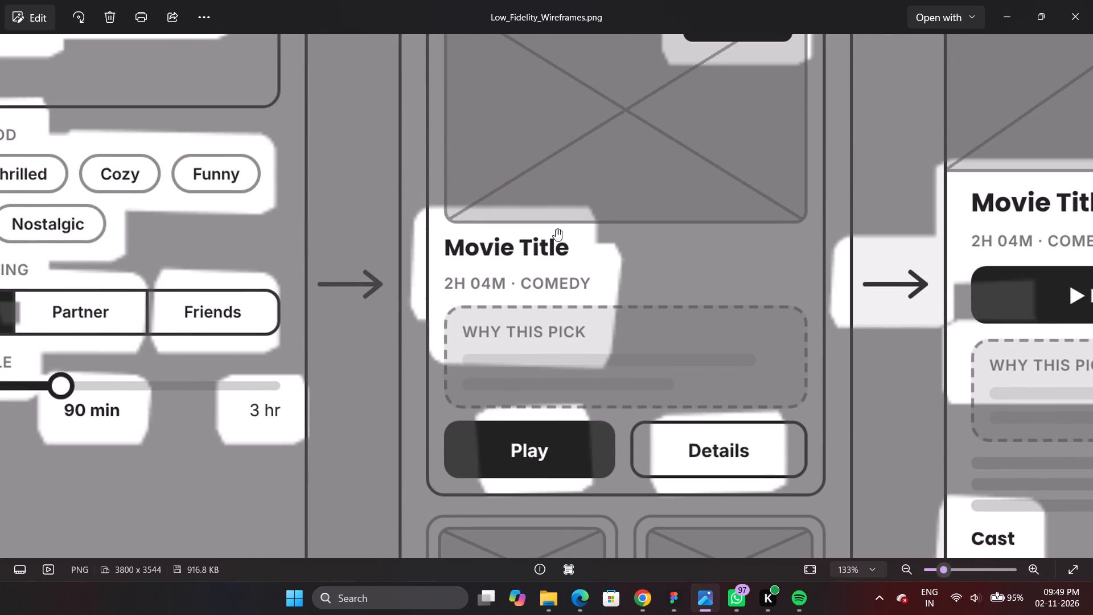
pyautogui.scroll(-2, 508, 346)
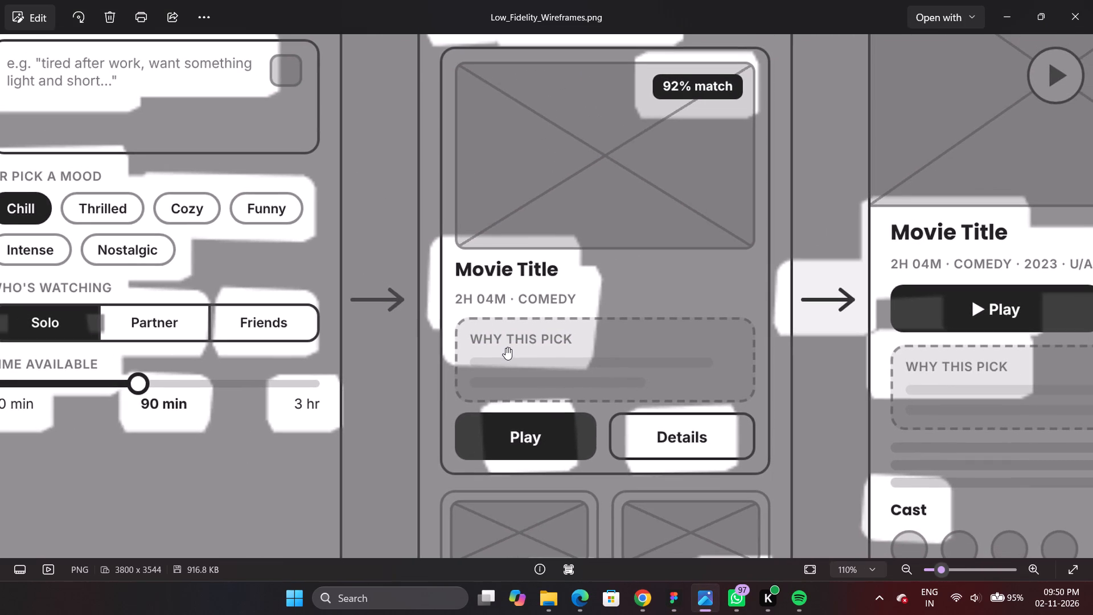
pyautogui.moveTo(454, 297); pyautogui.dragTo(561, 297)
pyautogui.hotkey('ctrl', 'c')
pyautogui.click(1006, 11)
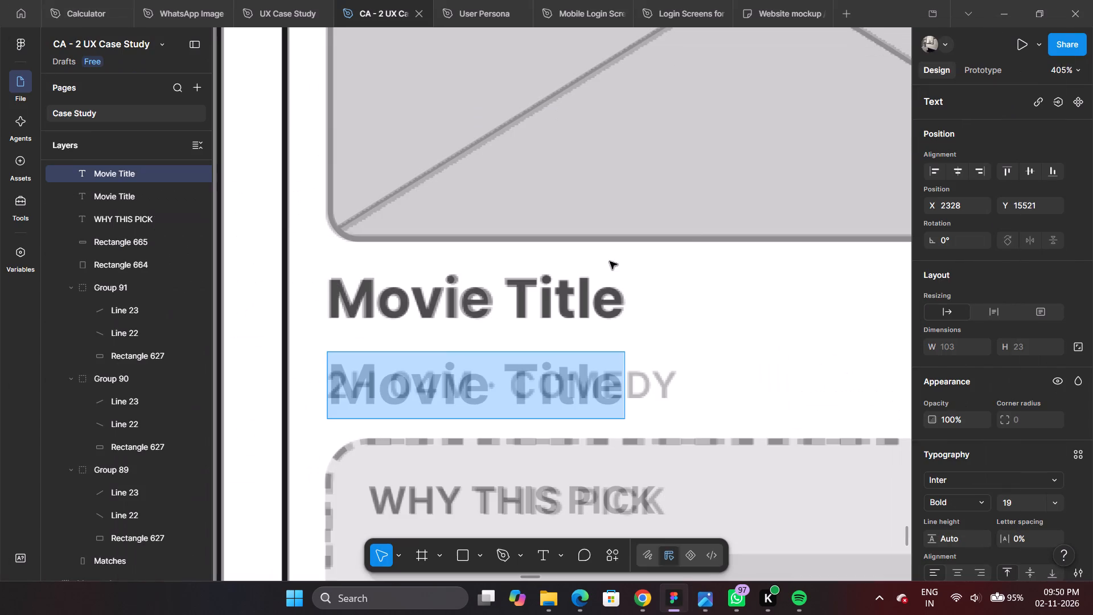
pyautogui.keyDown('ctrl'); pyautogui.scroll(1, 501, 320); pyautogui.keyUp('ctrl')
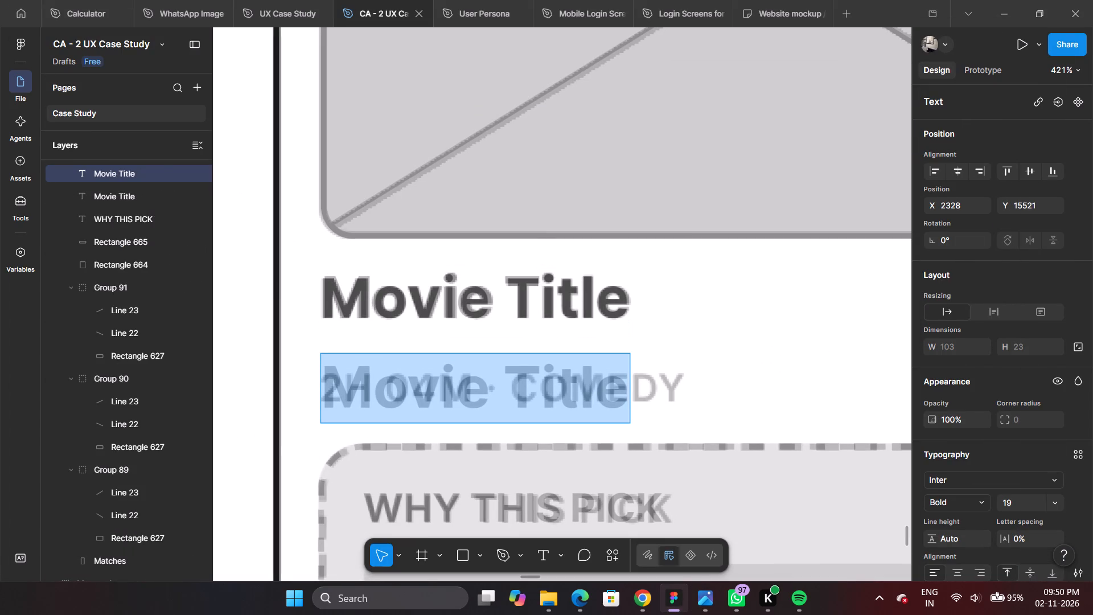
pyautogui.hotkey('ctrl', 'v')
# Set the font size of the "2H 04M . COMEDY" text to 14.
pyautogui.keyDown('ctrl'); pyautogui.scroll(-4, 454, 396); pyautogui.keyUp('ctrl')
pyautogui.keyDown('ctrl'); pyautogui.scroll(2, 535, 397); pyautogui.keyUp('ctrl')
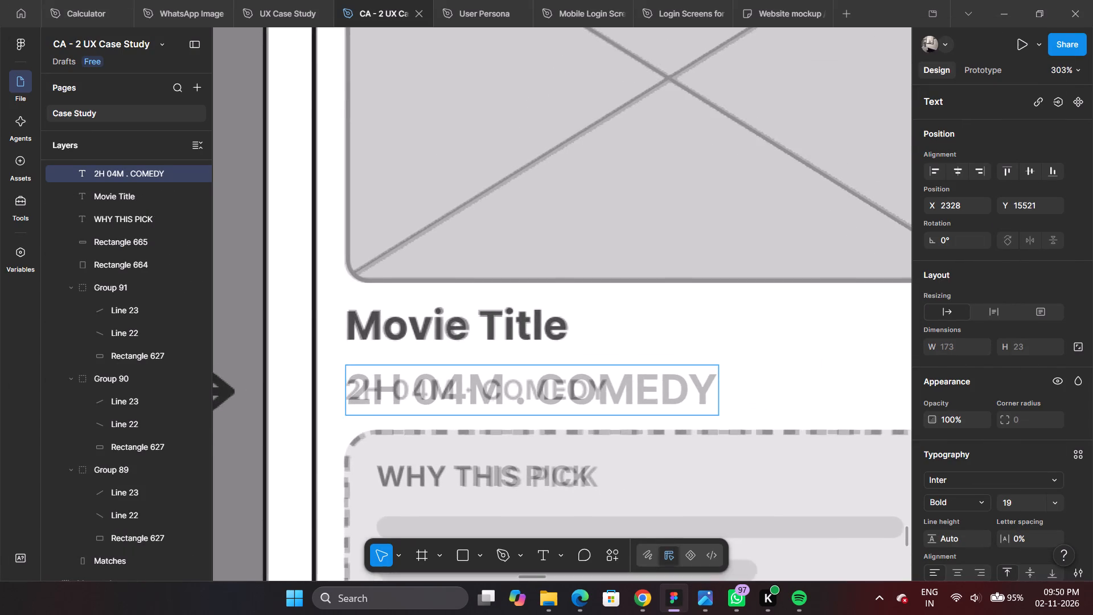
pyautogui.keyDown('ctrl'); pyautogui.scroll(-4, 535, 397); pyautogui.keyUp('ctrl')
pyautogui.keyDown('ctrl'); pyautogui.scroll(5, 492, 387); pyautogui.keyUp('ctrl')
pyautogui.click(679, 400)
pyautogui.click(1017, 506)
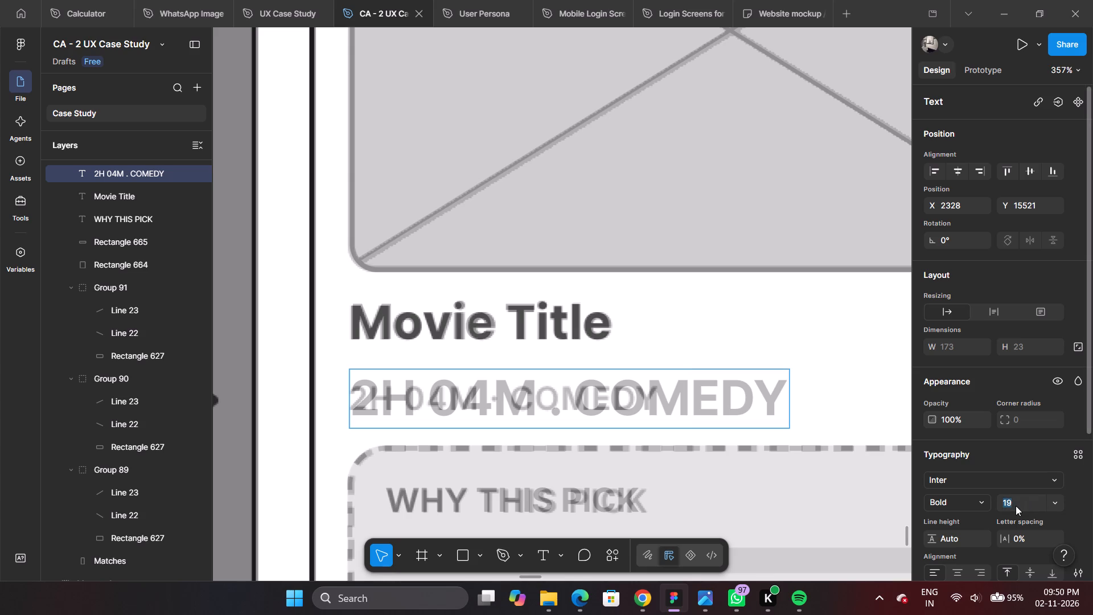
pyautogui.press('Down')
pyautogui.press('Down')
pyautogui.press('Down')
pyautogui.tripleClick(601, 414)
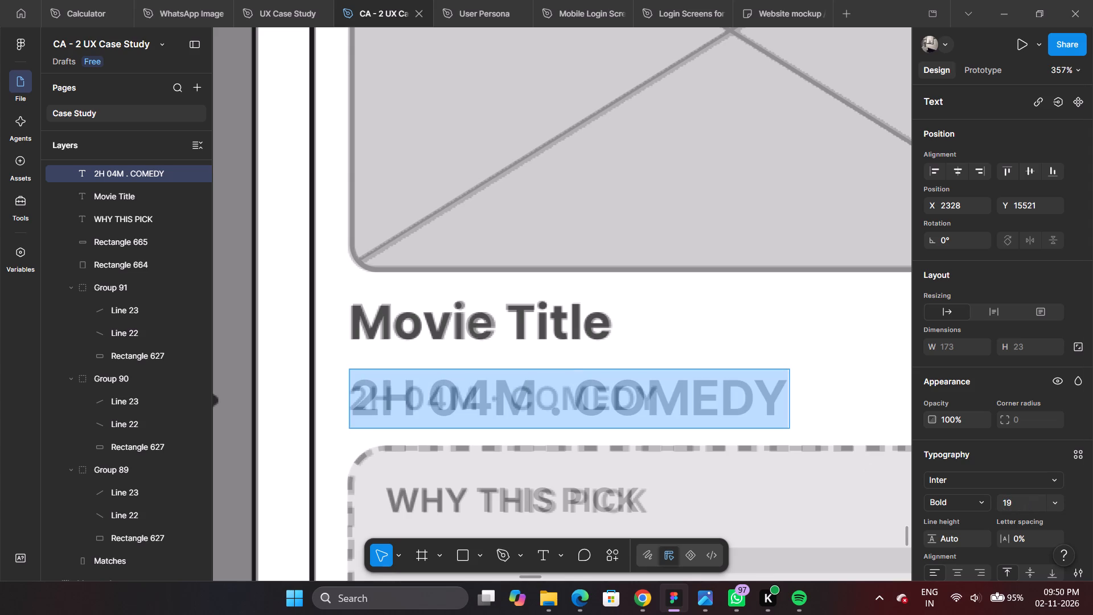
pyautogui.click(1017, 502)
pyautogui.press('Down')
pyautogui.press('Down')
pyautogui.press('Down')
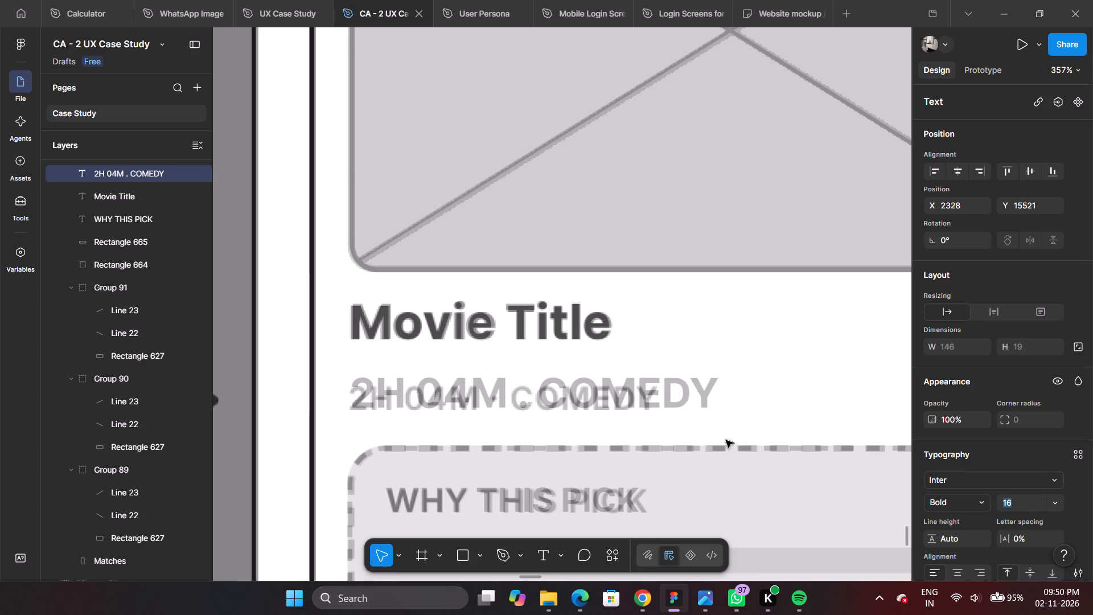
pyautogui.press('Down')
pyautogui.press('Down')
pyautogui.press('Down')
pyautogui.press('Down')
pyautogui.press('Up')
pyautogui.press('Up')
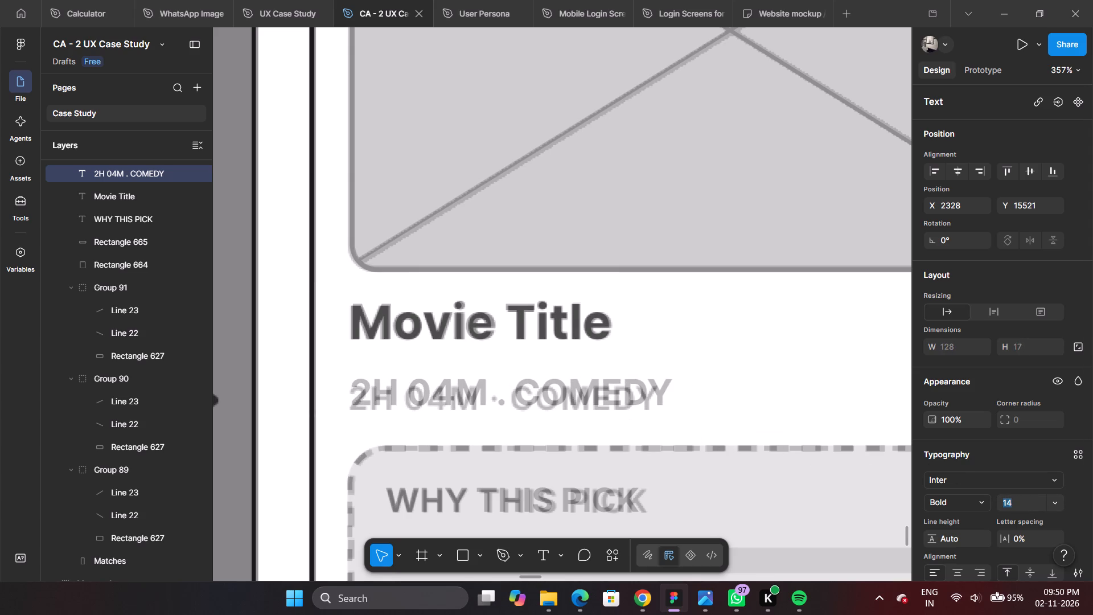
# Reduce the "2H 04M . COMEDY" text to font size 13 and align it over the reference line at X 2328, Y 15524.
pyautogui.keyDown('ctrl'); pyautogui.scroll(4, 434, 380); pyautogui.keyUp('ctrl')
pyautogui.click(444, 359)
pyautogui.moveTo(479, 404); pyautogui.dragTo(475, 415)
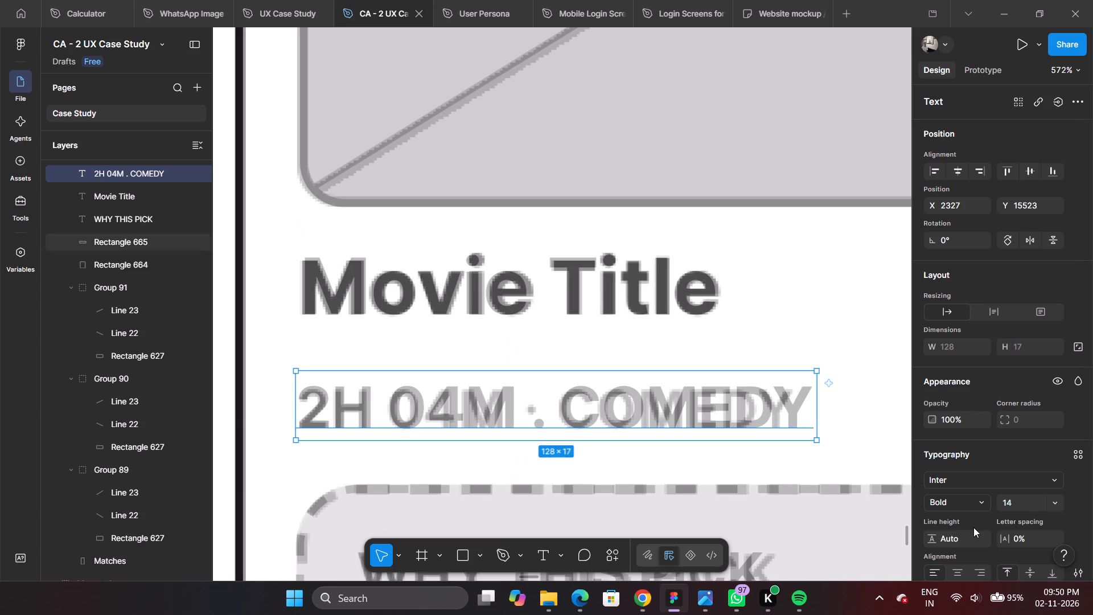
pyautogui.click(1010, 509)
pyautogui.press('Down')
pyautogui.click(456, 375)
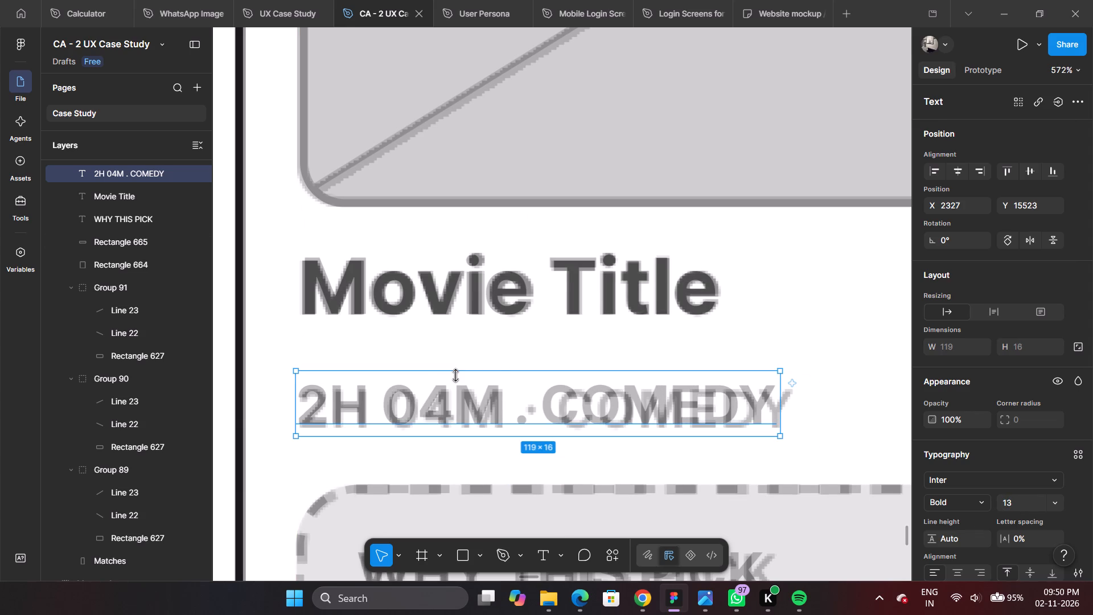
pyautogui.press('Down')
pyautogui.press('Right')
pyautogui.press('Right')
pyautogui.press('Left')
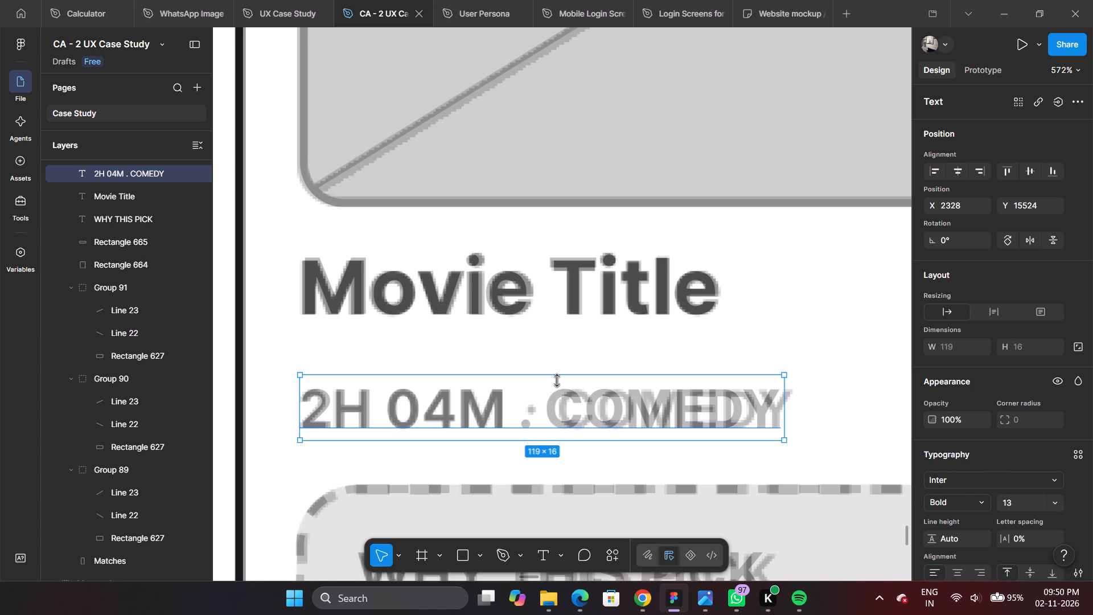
# Delete the period between "04M" and "COMEDY" so the runtime and genre text reads "2H 04M COMEDY".
pyautogui.keyDown('ctrl'); pyautogui.scroll(-4, 557, 380); pyautogui.keyUp('ctrl')
pyautogui.click(529, 411)
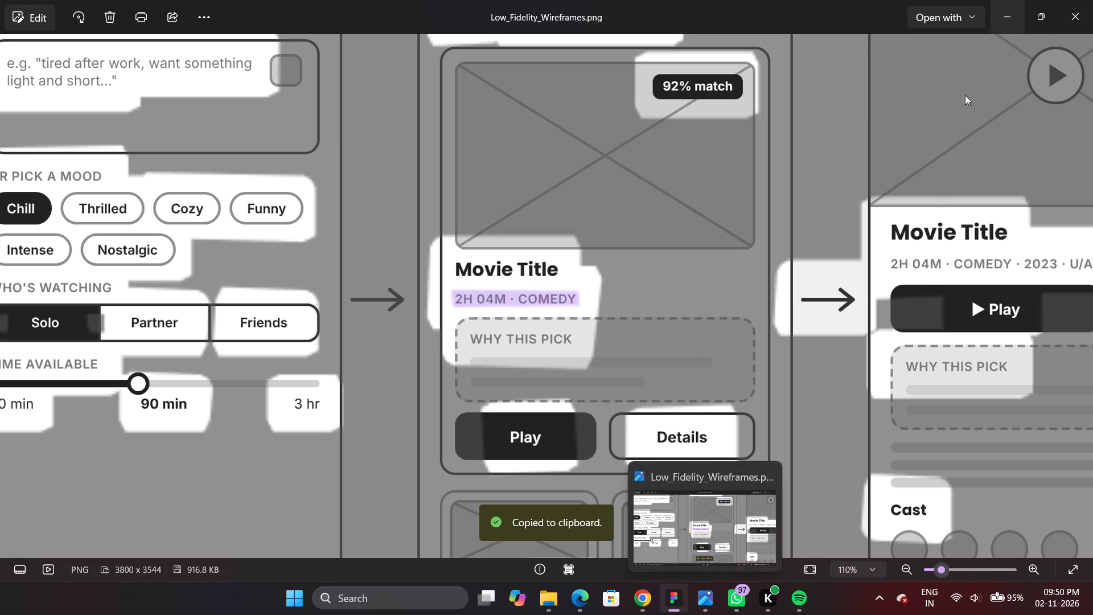
pyautogui.click(552, 416)
pyautogui.keyDown('ctrl'); pyautogui.scroll(5, 532, 409); pyautogui.keyUp('ctrl')
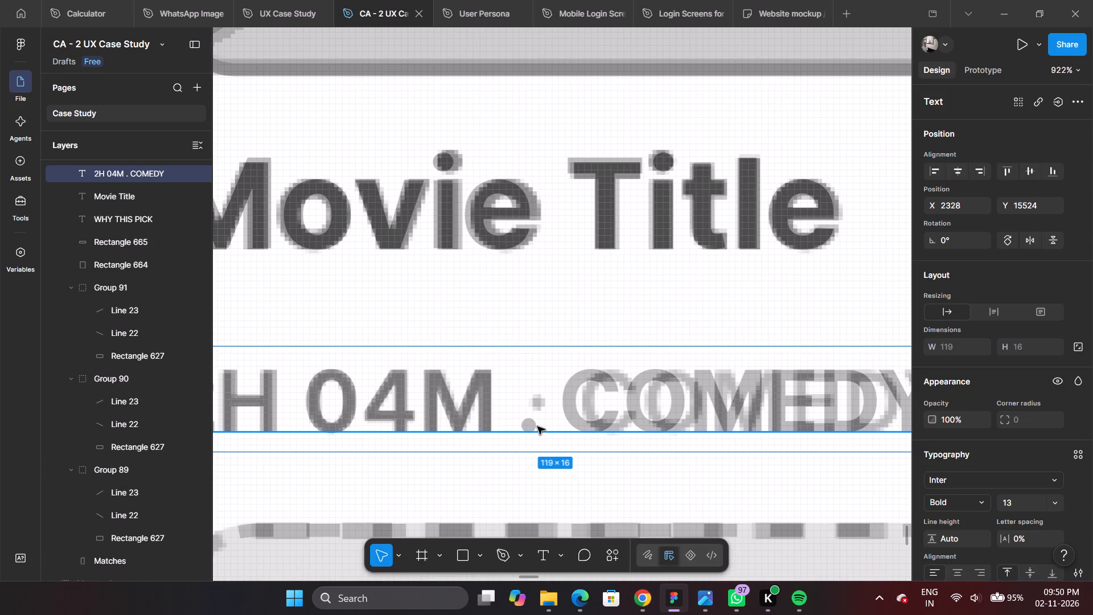
pyautogui.click(537, 426)
pyautogui.doubleClick(532, 423)
pyautogui.click(529, 423)
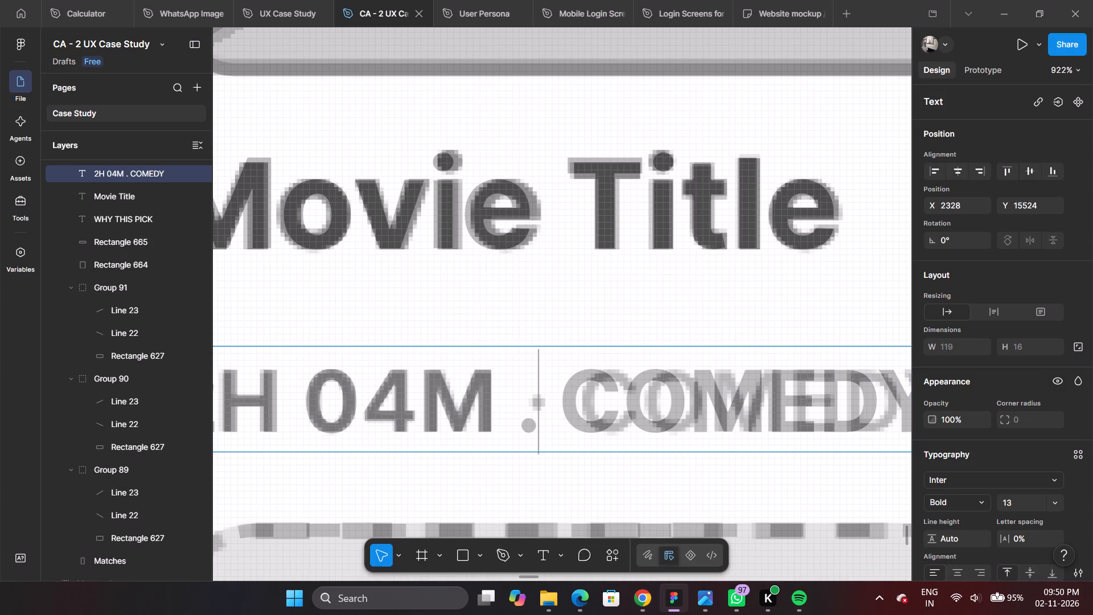
pyautogui.press('BackSpace')
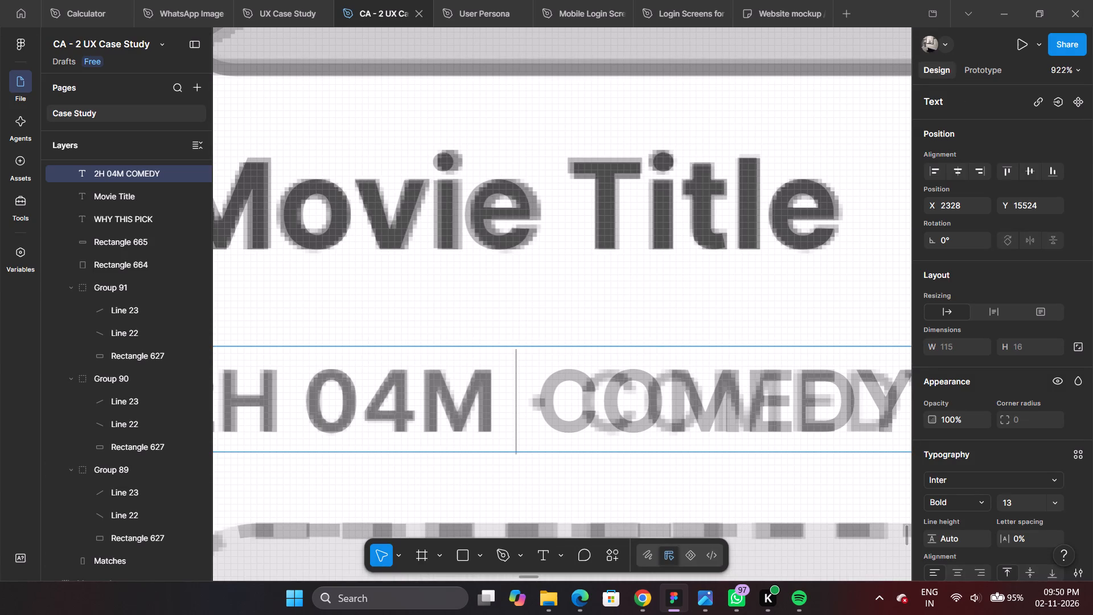
pyautogui.press('.')
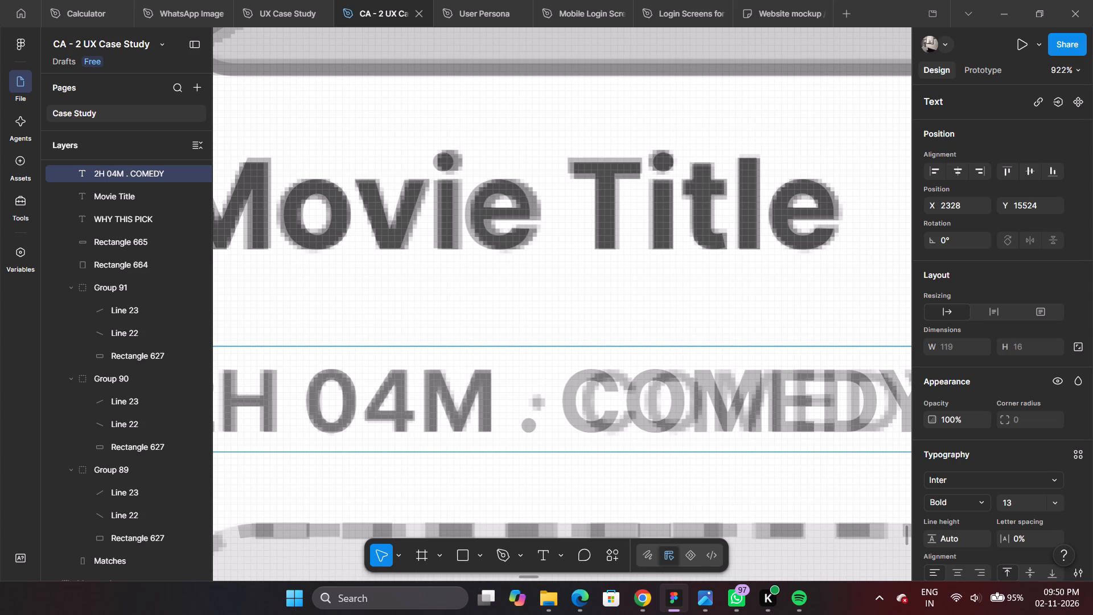
pyautogui.press('BackSpace')
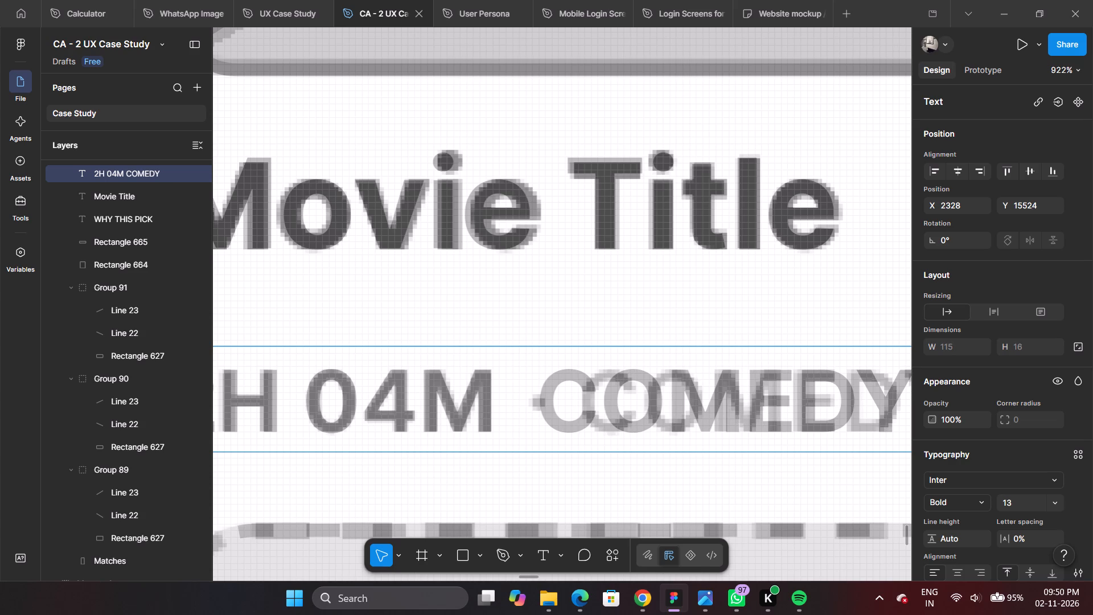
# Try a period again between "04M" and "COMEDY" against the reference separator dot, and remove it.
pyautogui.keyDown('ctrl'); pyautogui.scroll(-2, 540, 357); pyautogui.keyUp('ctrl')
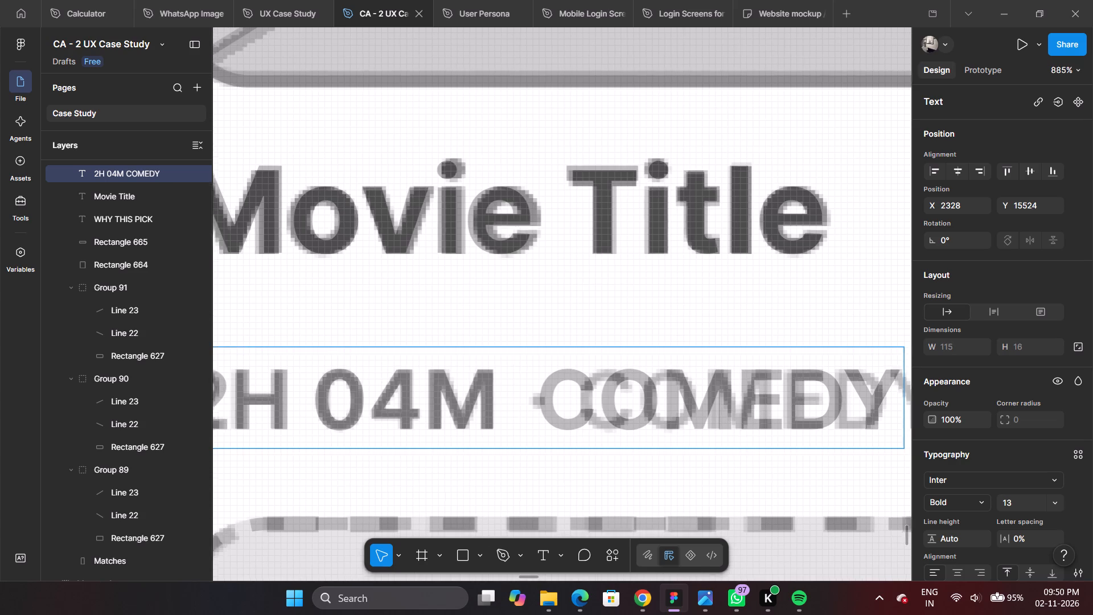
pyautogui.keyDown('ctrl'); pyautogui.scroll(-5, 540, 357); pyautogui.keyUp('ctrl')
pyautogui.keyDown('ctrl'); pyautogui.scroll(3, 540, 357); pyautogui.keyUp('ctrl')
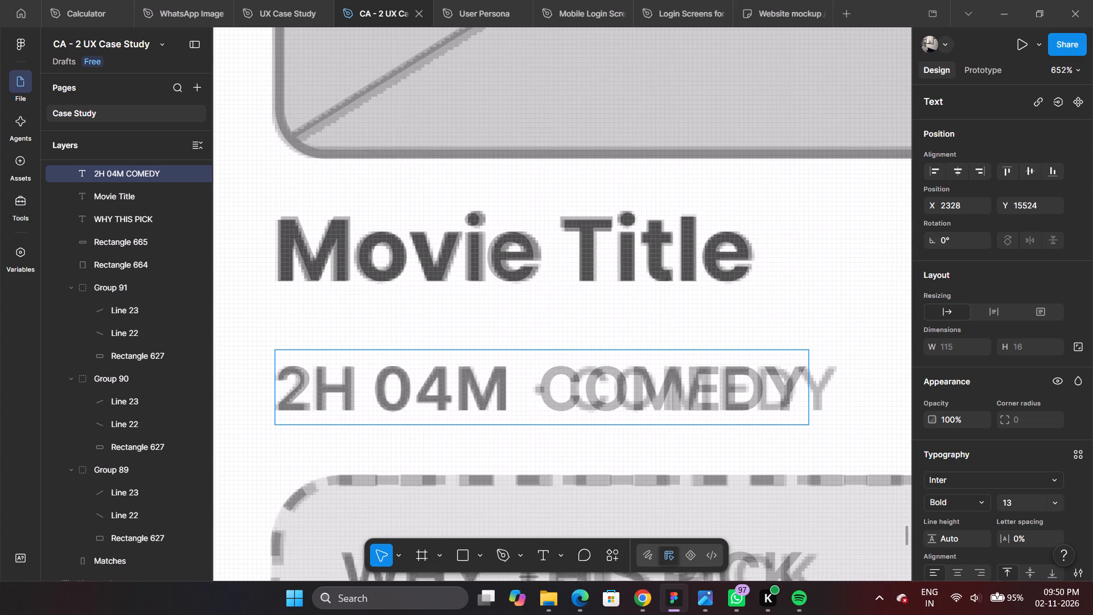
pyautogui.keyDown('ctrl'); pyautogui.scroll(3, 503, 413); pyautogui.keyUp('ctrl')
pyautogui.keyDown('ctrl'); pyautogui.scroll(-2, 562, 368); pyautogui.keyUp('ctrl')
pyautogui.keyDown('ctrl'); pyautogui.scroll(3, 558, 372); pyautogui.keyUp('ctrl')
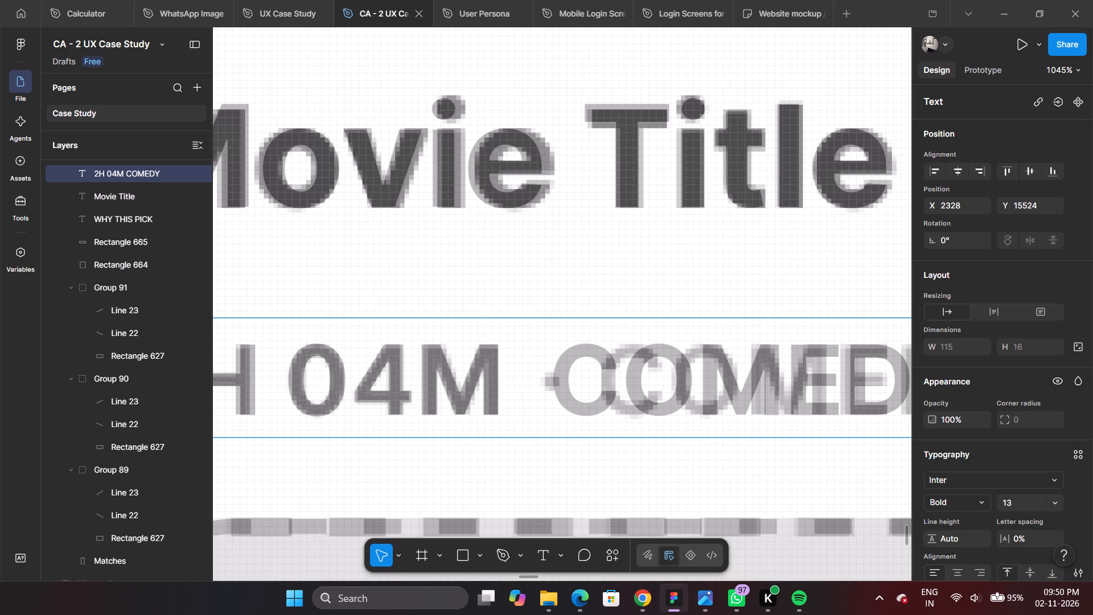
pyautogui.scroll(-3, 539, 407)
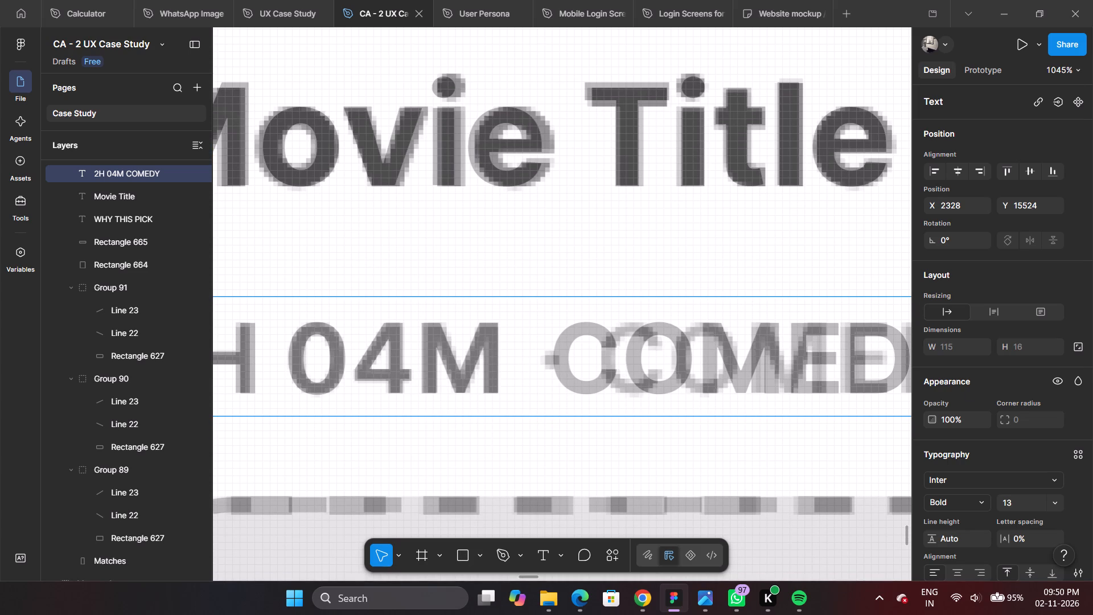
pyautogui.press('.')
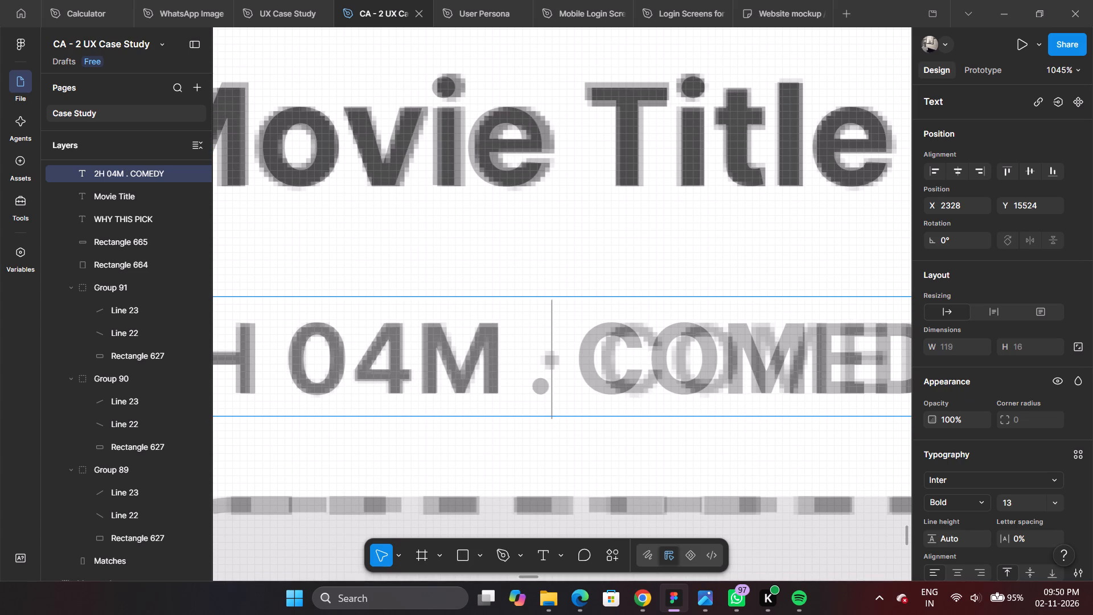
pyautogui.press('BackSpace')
# Draw a 2 × 2 ellipse as the separator dot between "04M" and "COMEDY", at X 2381, Y 15531.
pyautogui.keyDown('ctrl'); pyautogui.scroll(-4, 578, 358); pyautogui.keyUp('ctrl')
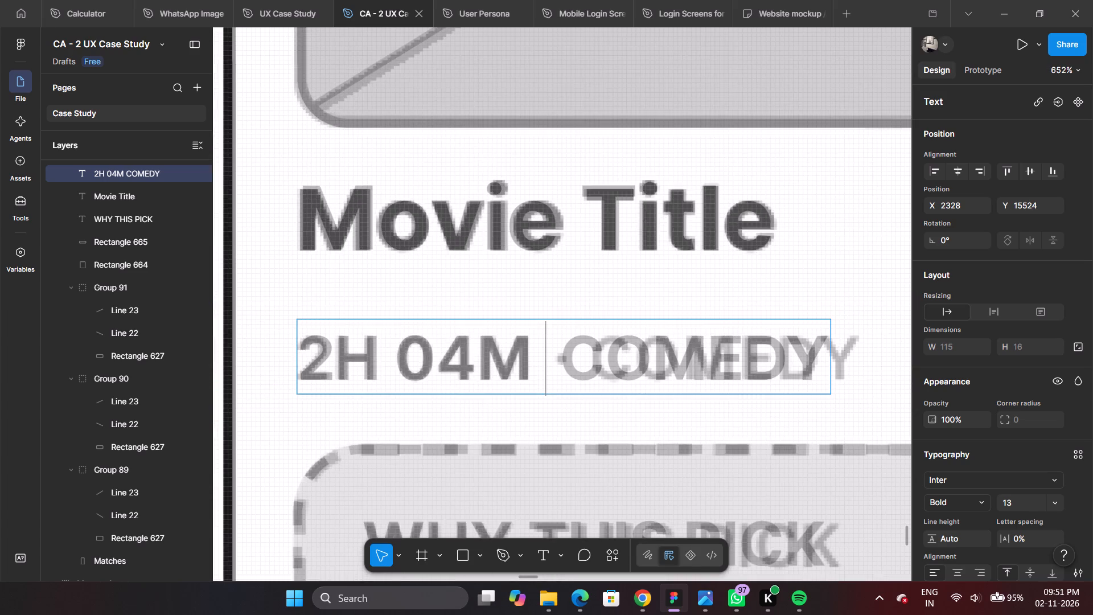
pyautogui.keyDown('ctrl'); pyautogui.scroll(5, 565, 358); pyautogui.keyUp('ctrl')
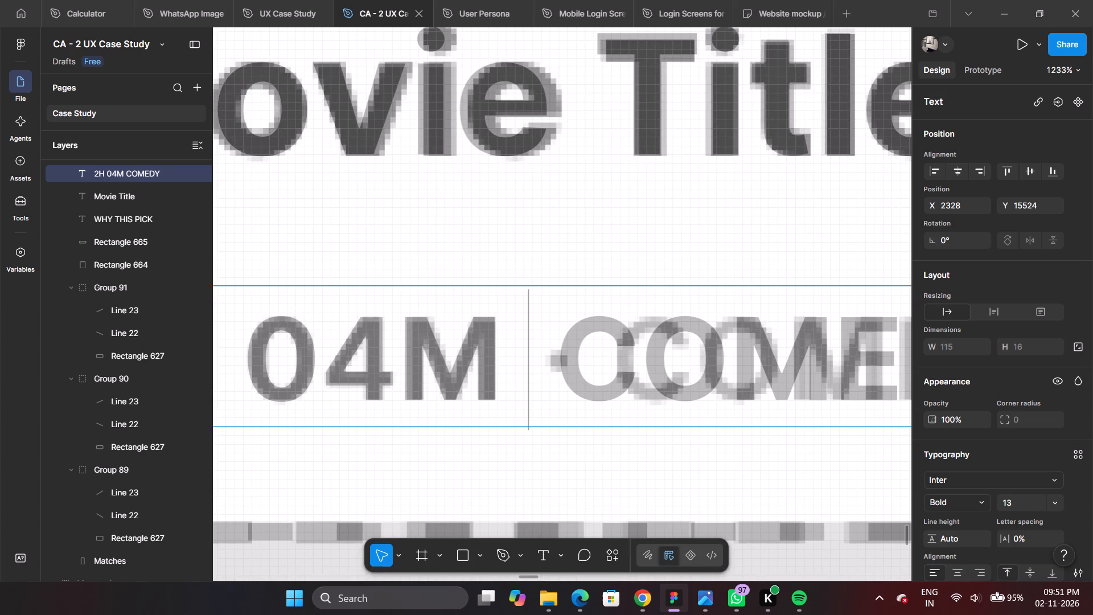
pyautogui.click(479, 555)
pyautogui.click(539, 471)
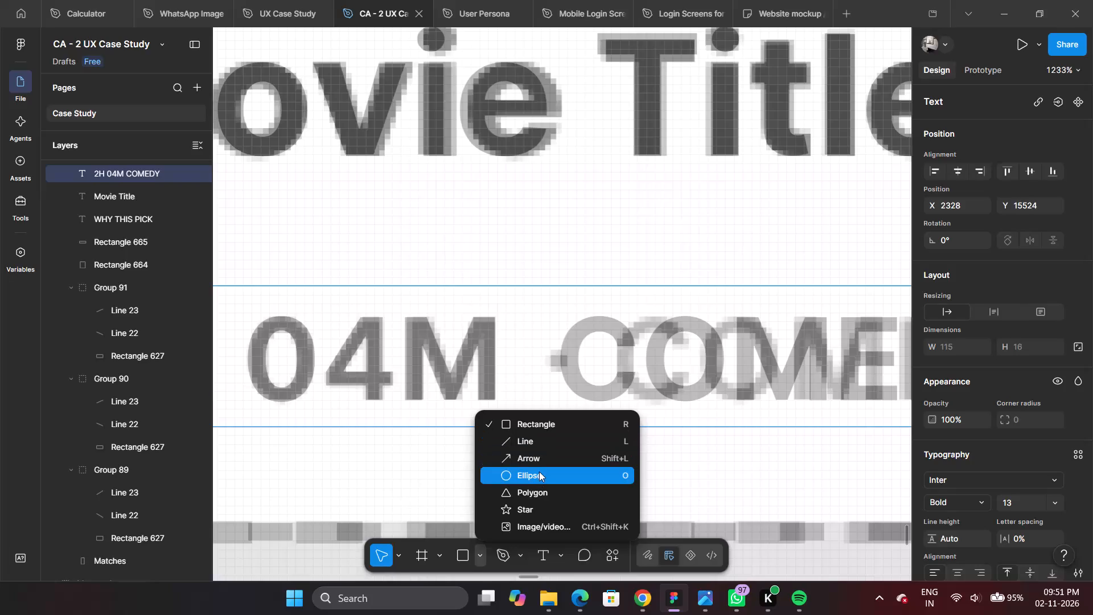
pyautogui.keyDown('alt'); pyautogui.keyDown('shift'); pyautogui.moveTo(534, 356); pyautogui.dragTo(541, 359); pyautogui.keyUp('shift'); pyautogui.keyUp('alt')
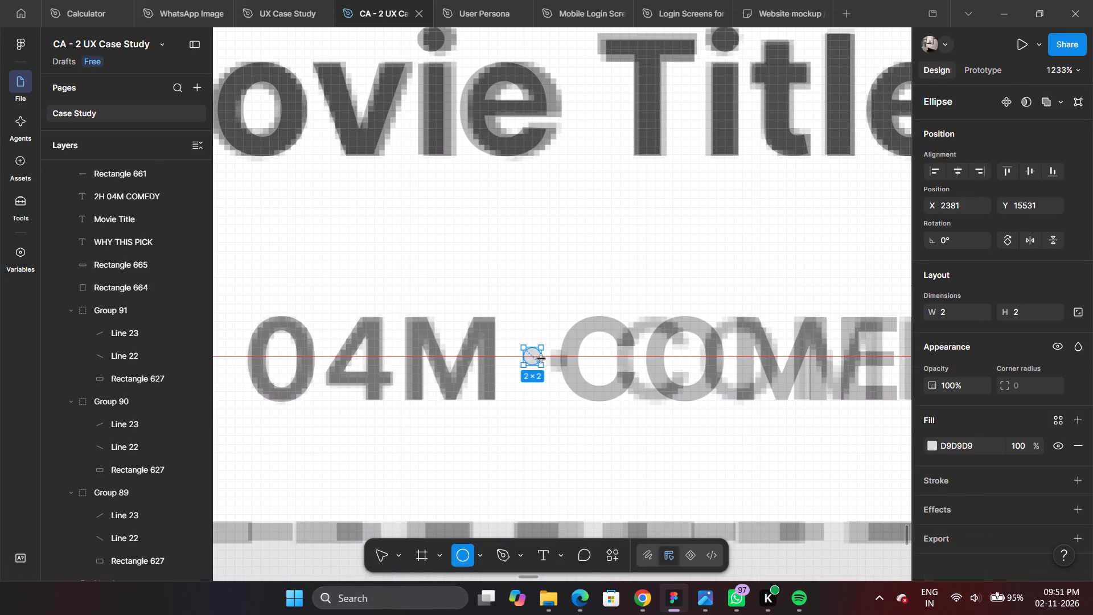
pyautogui.keyDown('alt'); pyautogui.keyDown('shift'); pyautogui.moveTo(541, 359); pyautogui.dragTo(541, 359); pyautogui.keyUp('shift'); pyautogui.keyUp('alt')
pyautogui.click(533, 359)
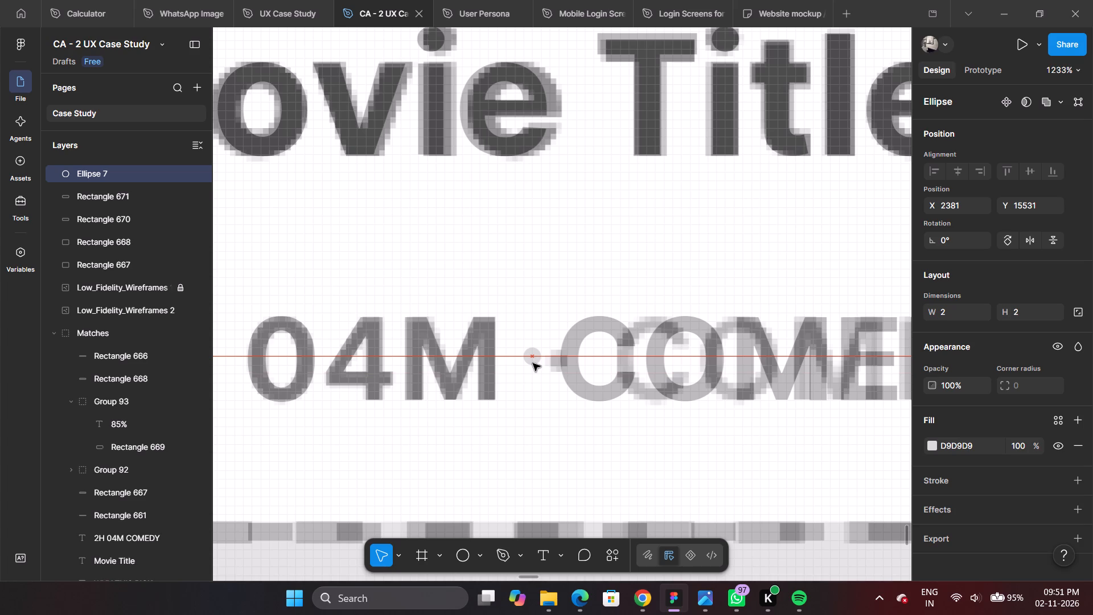
# Group the separator dot with the "2H 04M COMEDY" text.
pyautogui.keyDown('ctrl'); pyautogui.scroll(-6, 533, 363); pyautogui.keyUp('ctrl')
pyautogui.keyDown('ctrl'); pyautogui.scroll(7, 548, 378); pyautogui.keyUp('ctrl')
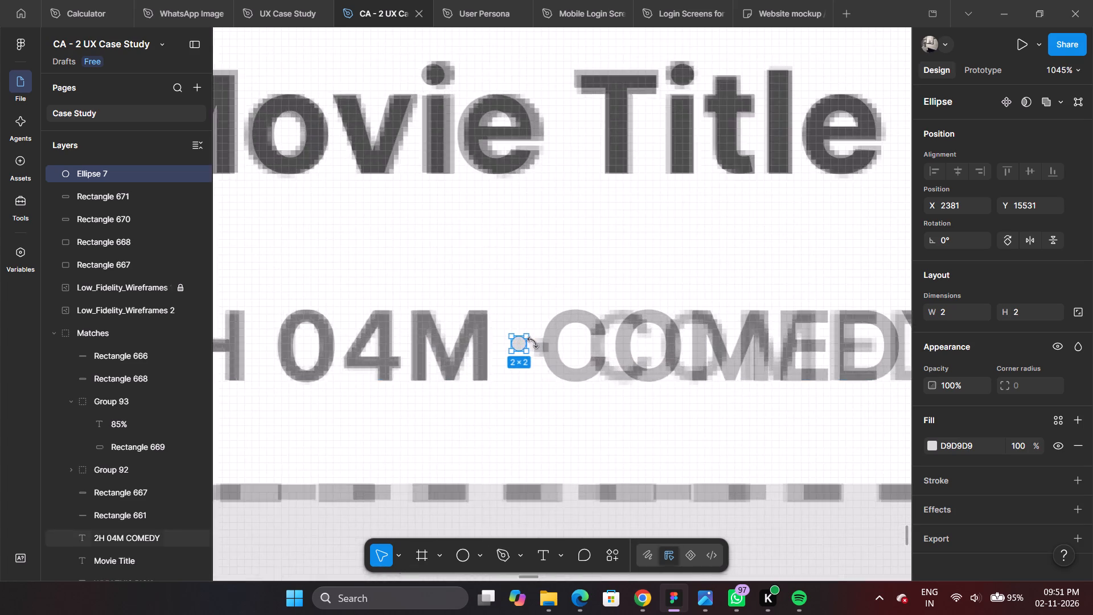
pyautogui.keyDown('ctrl'); pyautogui.scroll(3, 533, 342); pyautogui.keyUp('ctrl')
pyautogui.keyDown('ctrl'); pyautogui.scroll(-6, 550, 357); pyautogui.keyUp('ctrl')
pyautogui.keyDown('ctrl'); pyautogui.scroll(-5, 492, 352); pyautogui.keyUp('ctrl')
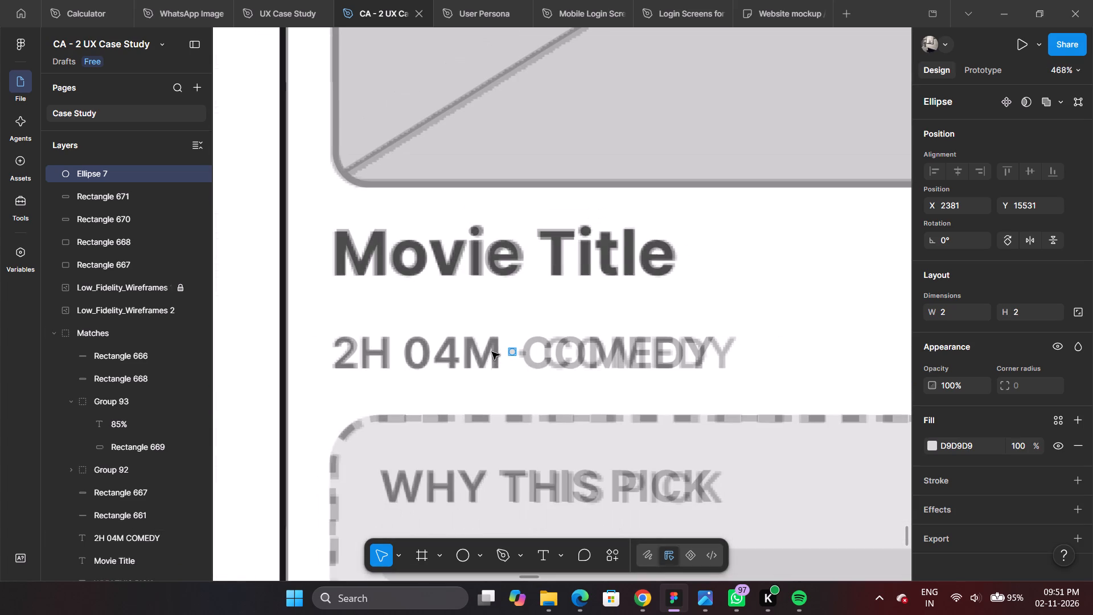
pyautogui.keyDown('ctrl'); pyautogui.keyDown('shift'); pyautogui.click(472, 361); pyautogui.keyUp('shift'); pyautogui.keyUp('ctrl')
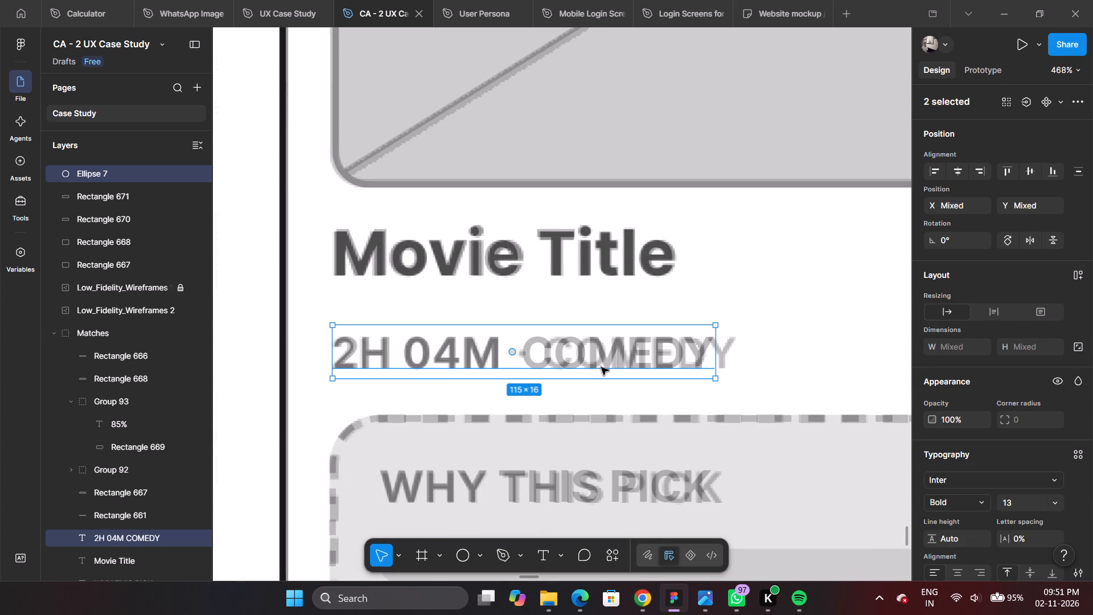
pyautogui.hotkey('ctrl', 'g')
# Examine the Matches and Movie detail screens in the reference low-fidelity wireframes, including their runtime and genre lines.
pyautogui.keyDown('ctrl'); pyautogui.scroll(-6, 539, 345); pyautogui.keyUp('ctrl')
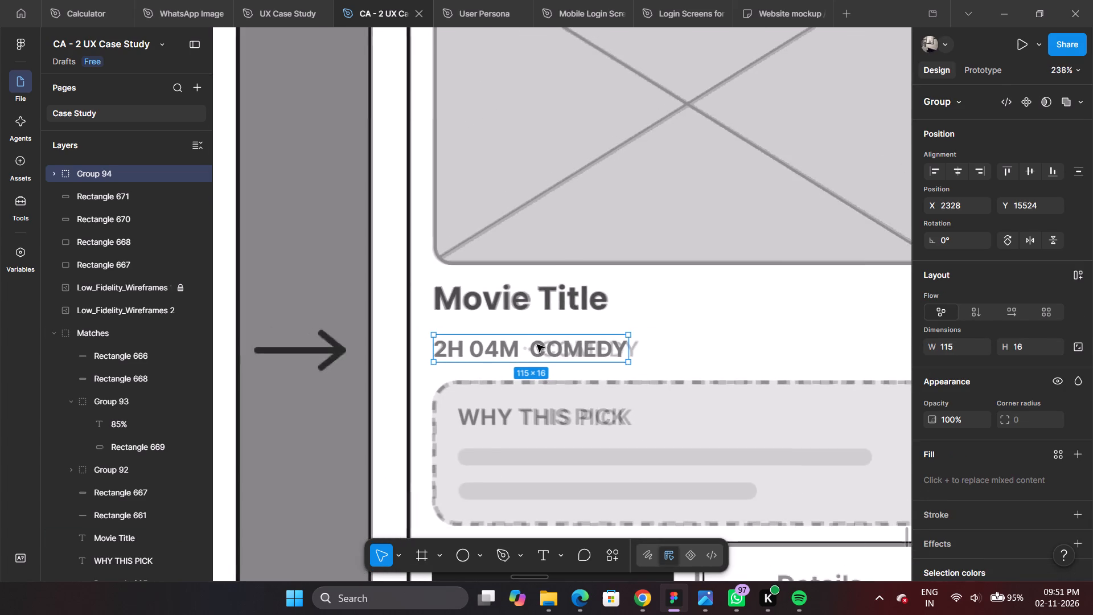
pyautogui.keyDown('ctrl'); pyautogui.scroll(-6, 524, 342); pyautogui.keyUp('ctrl')
pyautogui.keyDown('ctrl'); pyautogui.scroll(-12, 482, 310); pyautogui.keyUp('ctrl')
pyautogui.keyDown('ctrl'); pyautogui.scroll(-3, 440, 345); pyautogui.keyUp('ctrl')
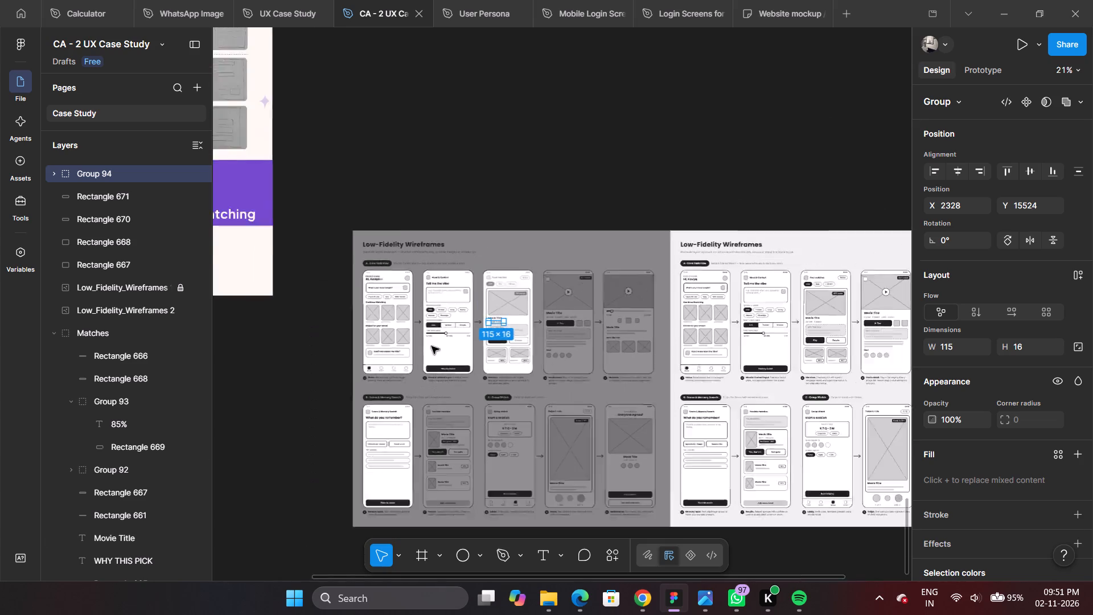
pyautogui.keyDown('ctrl'); pyautogui.scroll(-3, 432, 346); pyautogui.keyUp('ctrl')
pyautogui.keyDown('ctrl'); pyautogui.scroll(11, 631, 346); pyautogui.keyUp('ctrl')
pyautogui.keyDown('ctrl'); pyautogui.scroll(4, 675, 310); pyautogui.keyUp('ctrl')
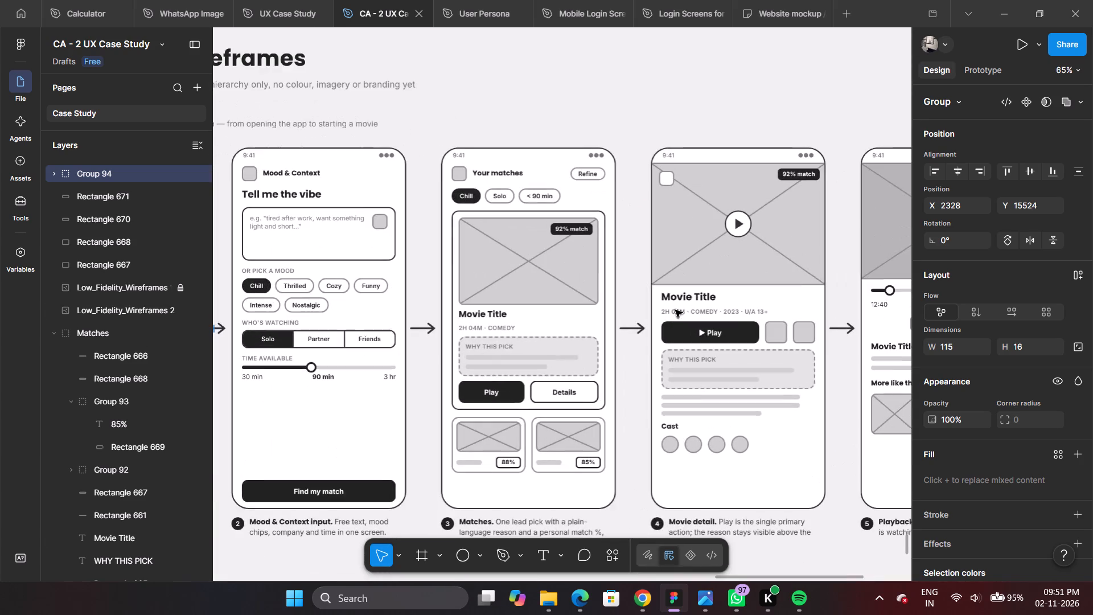
pyautogui.keyDown('ctrl'); pyautogui.scroll(6, 690, 310); pyautogui.keyUp('ctrl')
pyautogui.keyDown('ctrl'); pyautogui.scroll(3, 762, 309); pyautogui.keyUp('ctrl')
pyautogui.keyDown('ctrl'); pyautogui.scroll(-4, 706, 302); pyautogui.keyUp('ctrl')
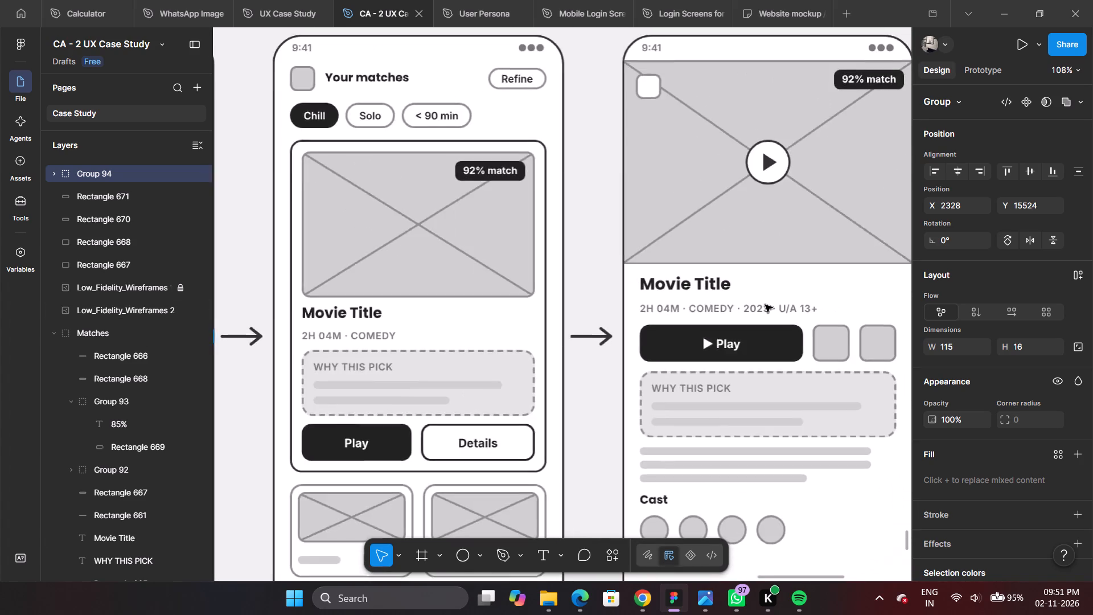
pyautogui.keyDown('ctrl'); pyautogui.scroll(4, 799, 304); pyautogui.keyUp('ctrl')
pyautogui.keyDown('ctrl'); pyautogui.scroll(-6, 642, 333); pyautogui.keyUp('ctrl')
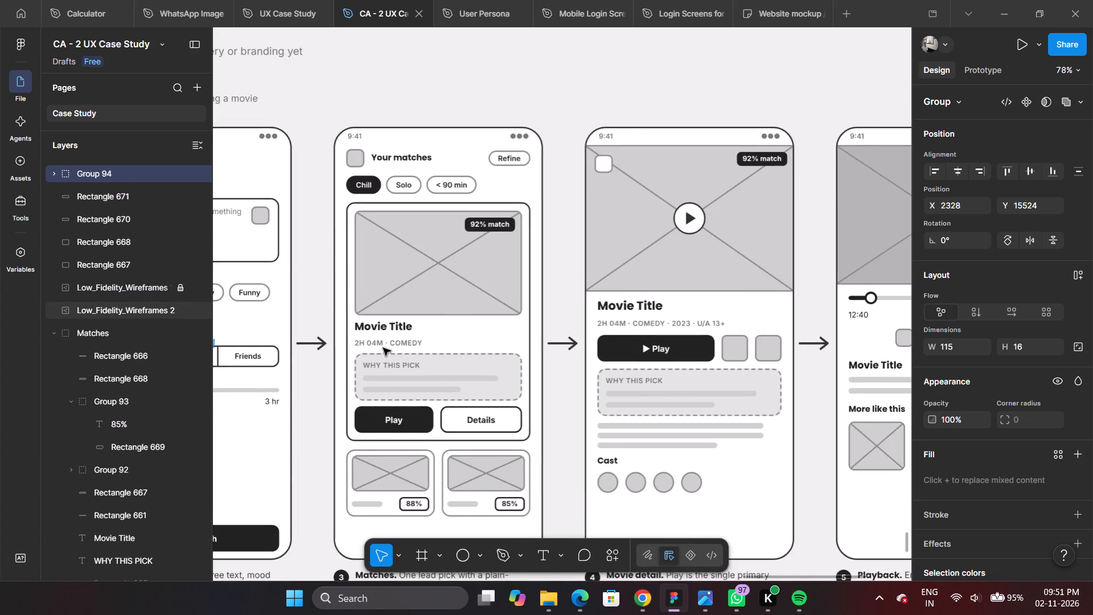
pyautogui.keyDown('ctrl'); pyautogui.scroll(-4, 383, 348); pyautogui.keyUp('ctrl')
pyautogui.keyDown('ctrl'); pyautogui.scroll(6, 373, 345); pyautogui.keyUp('ctrl')
pyautogui.keyDown('ctrl'); pyautogui.scroll(-5, 580, 345); pyautogui.keyUp('ctrl')
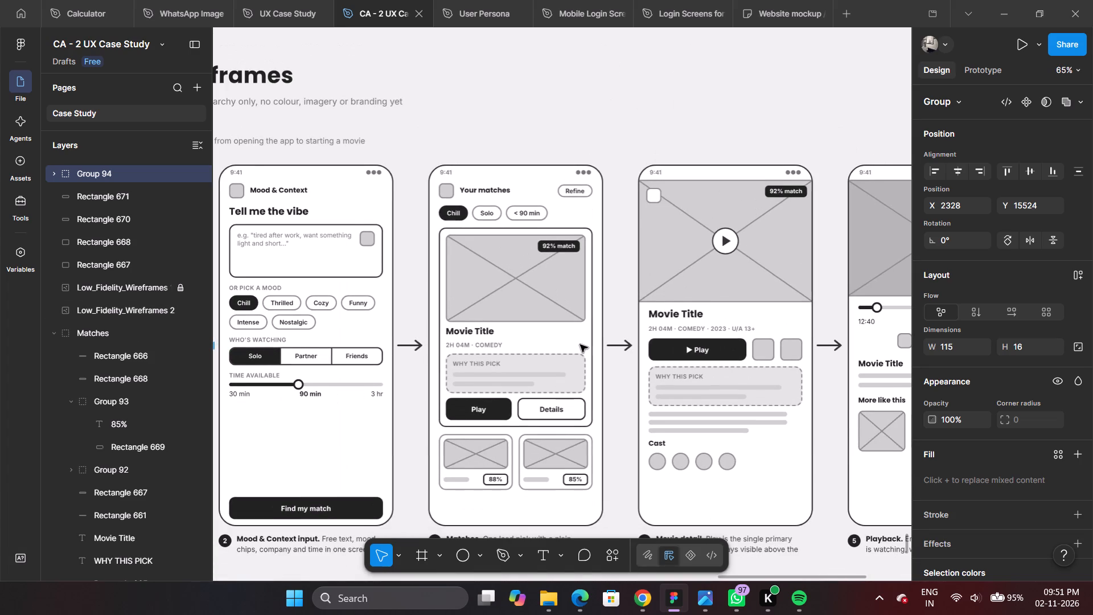
pyautogui.scroll(-5, 580, 345)
pyautogui.keyDown('ctrl'); pyautogui.scroll(3, 453, 302); pyautogui.keyUp('ctrl')
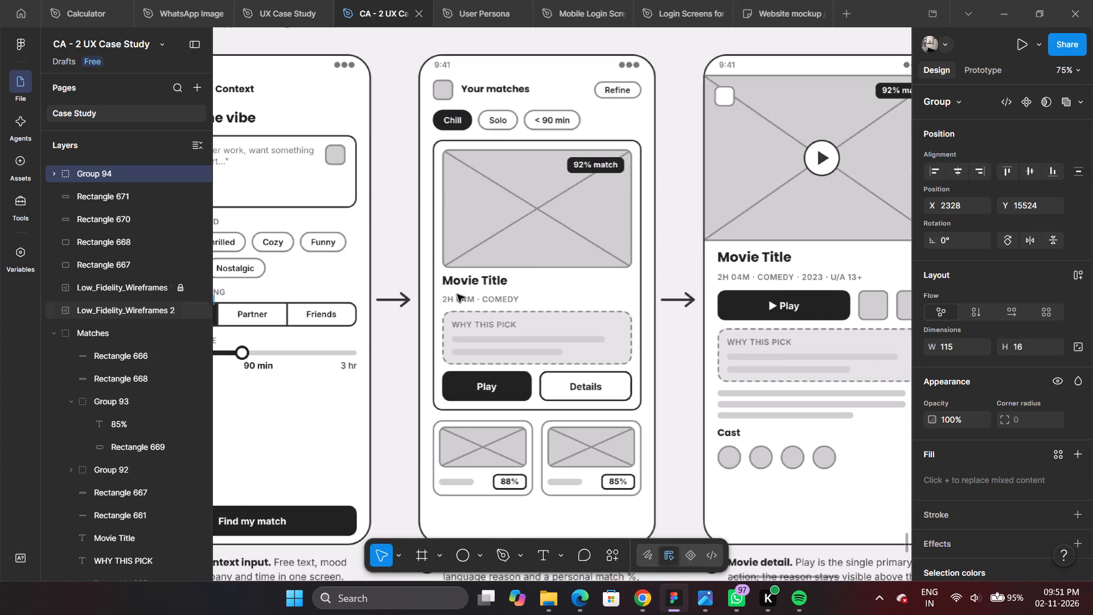
pyautogui.keyDown('ctrl'); pyautogui.scroll(-3, 489, 277); pyautogui.keyUp('ctrl')
pyautogui.keyDown('ctrl'); pyautogui.scroll(2, 538, 301); pyautogui.keyUp('ctrl')
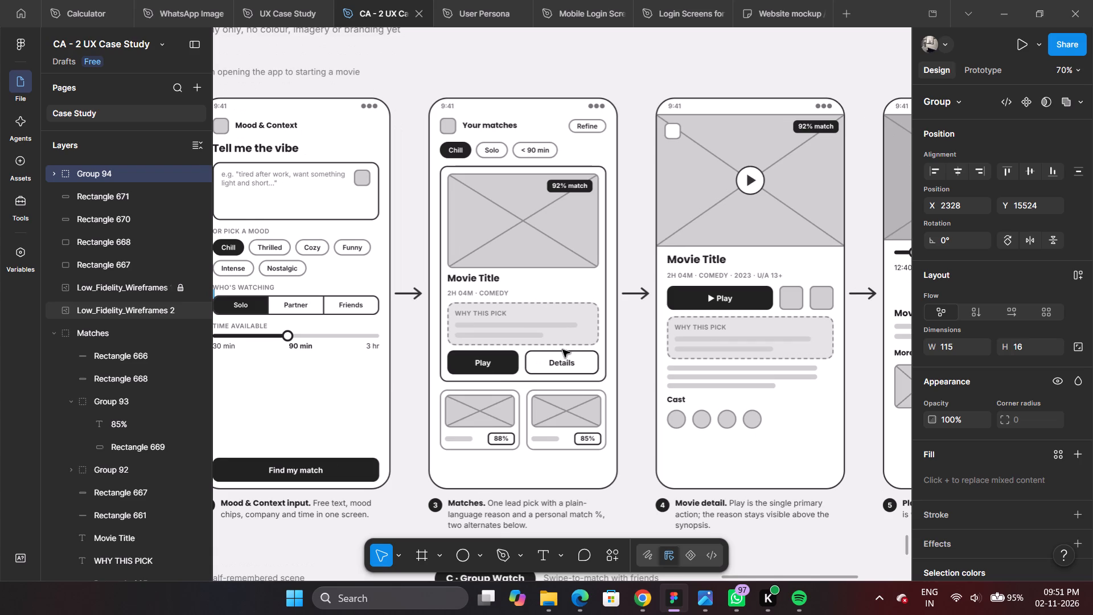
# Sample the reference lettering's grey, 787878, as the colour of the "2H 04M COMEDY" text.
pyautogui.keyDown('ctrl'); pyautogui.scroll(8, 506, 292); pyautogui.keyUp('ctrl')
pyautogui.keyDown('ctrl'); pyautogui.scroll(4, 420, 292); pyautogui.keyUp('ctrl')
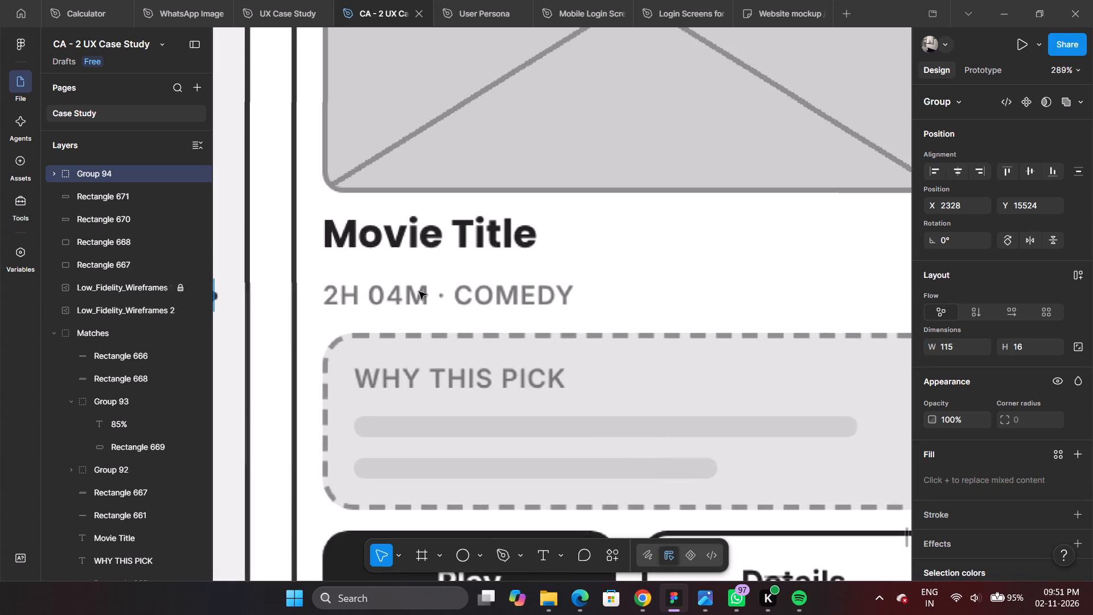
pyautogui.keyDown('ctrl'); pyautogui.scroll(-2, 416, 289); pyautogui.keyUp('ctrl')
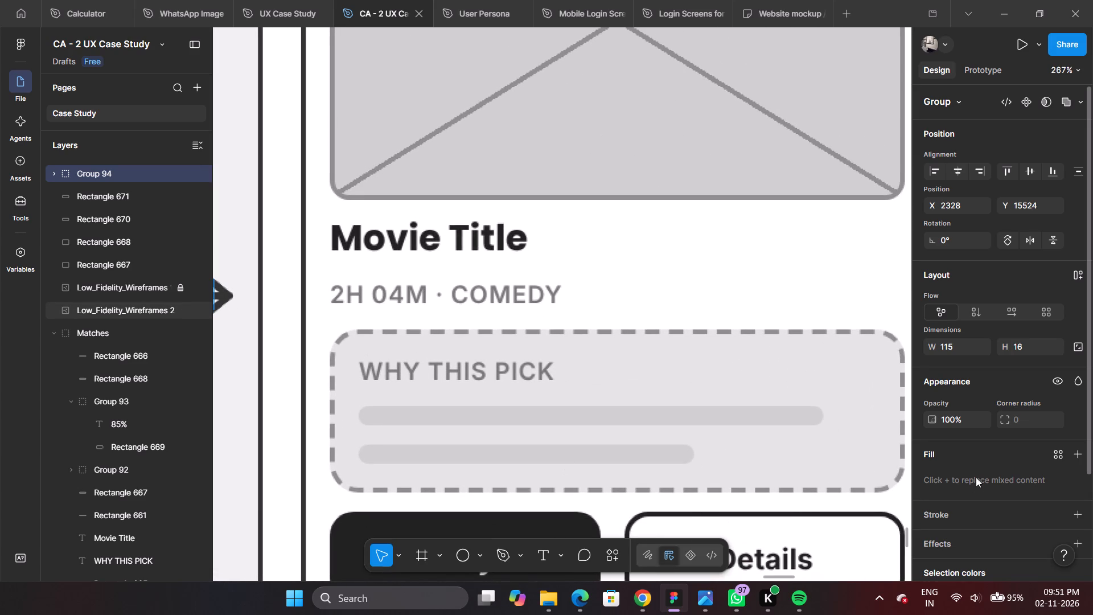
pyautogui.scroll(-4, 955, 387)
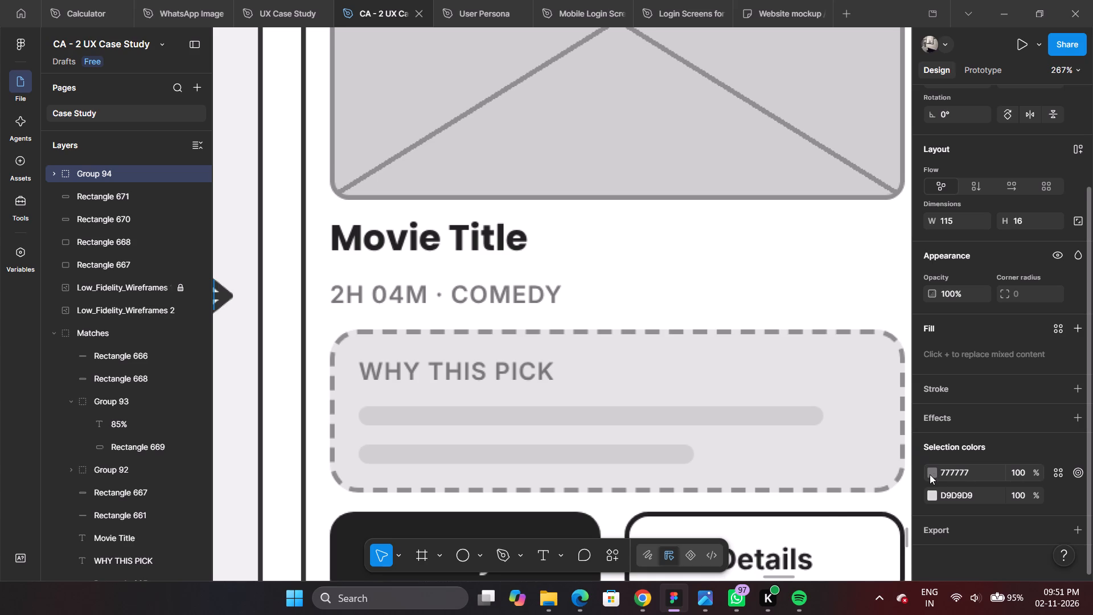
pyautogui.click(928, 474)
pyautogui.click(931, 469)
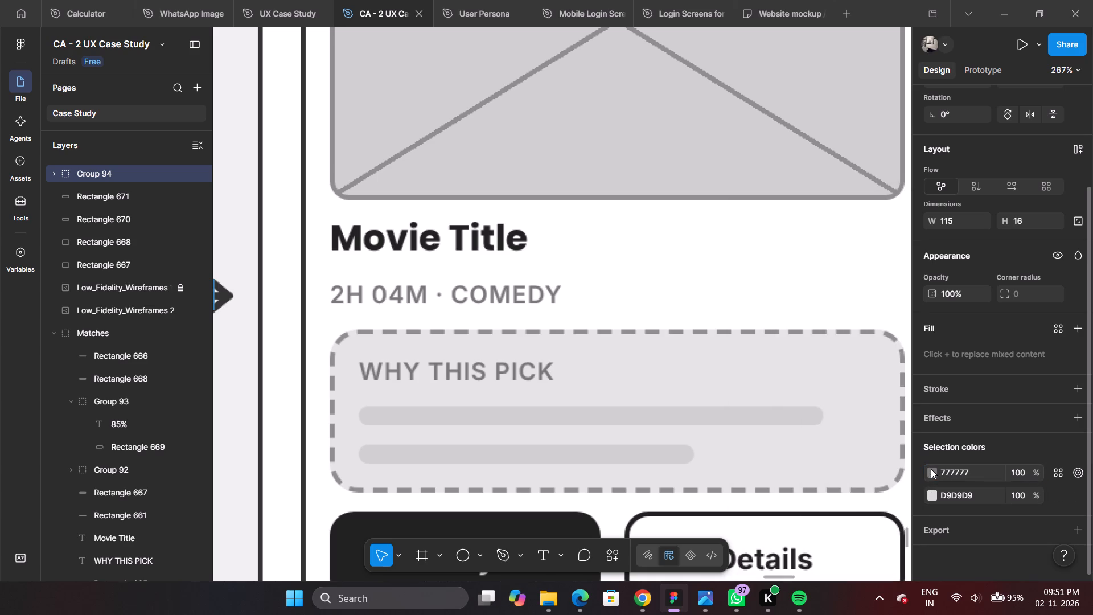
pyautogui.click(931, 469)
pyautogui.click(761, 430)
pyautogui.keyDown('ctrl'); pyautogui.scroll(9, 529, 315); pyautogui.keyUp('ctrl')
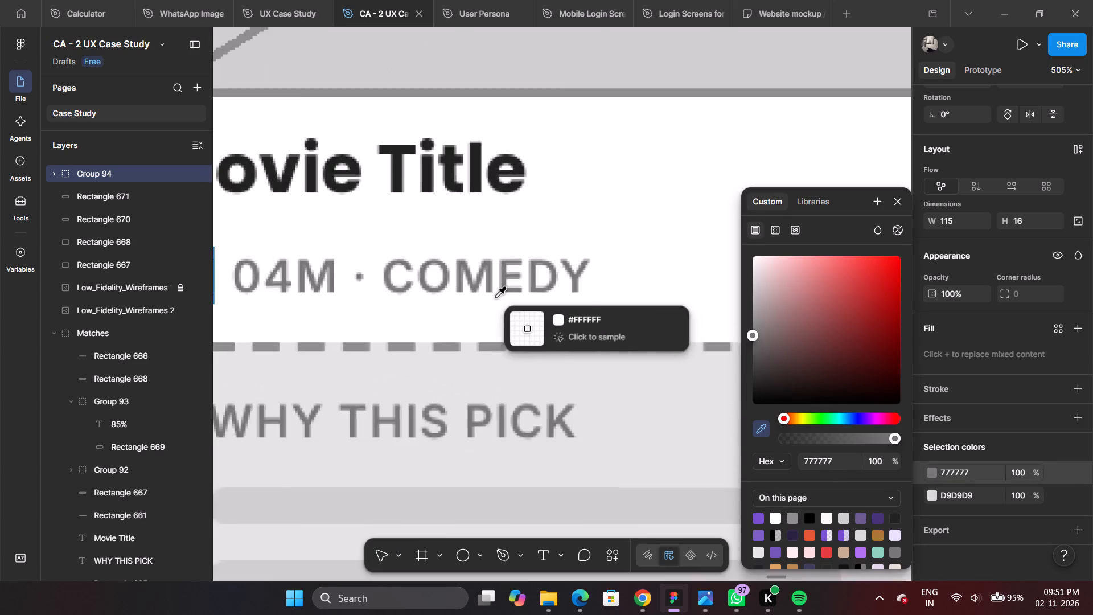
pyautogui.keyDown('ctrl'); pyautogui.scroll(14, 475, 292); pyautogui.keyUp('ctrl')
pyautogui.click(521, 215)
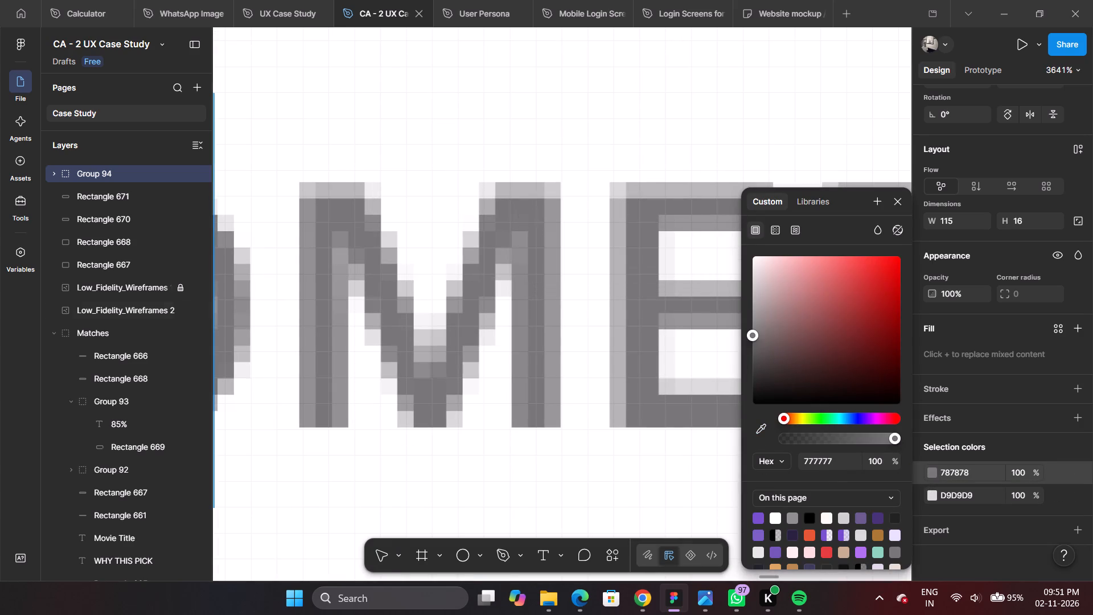
# Sample grey 777777 from the reference lettering for the separator dot and apply the same colour to the "2H 04M COMEDY" text.
pyautogui.click(935, 495)
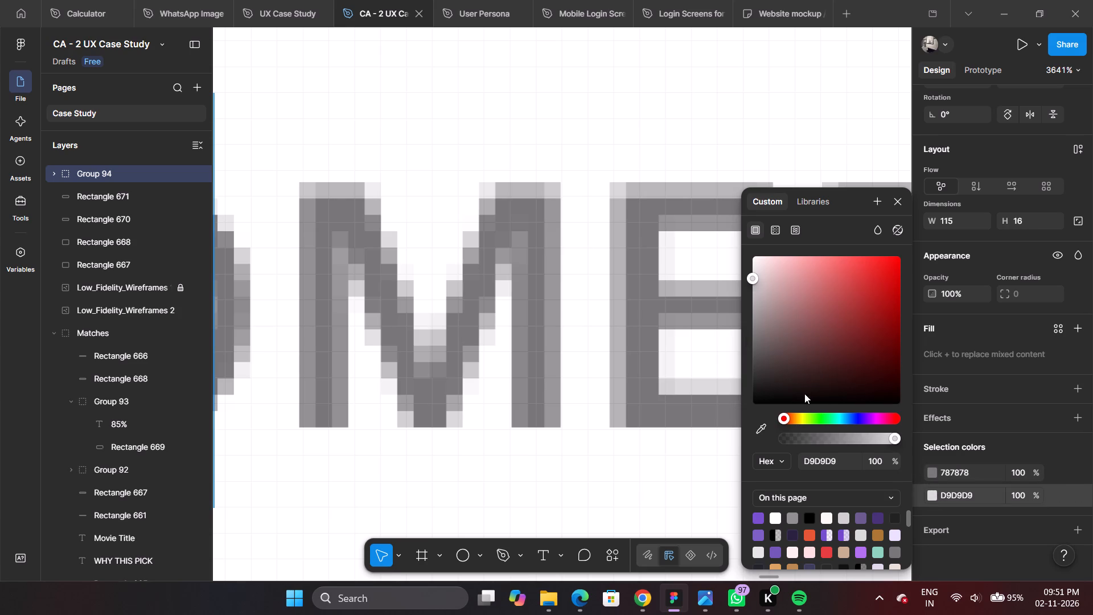
pyautogui.click(764, 432)
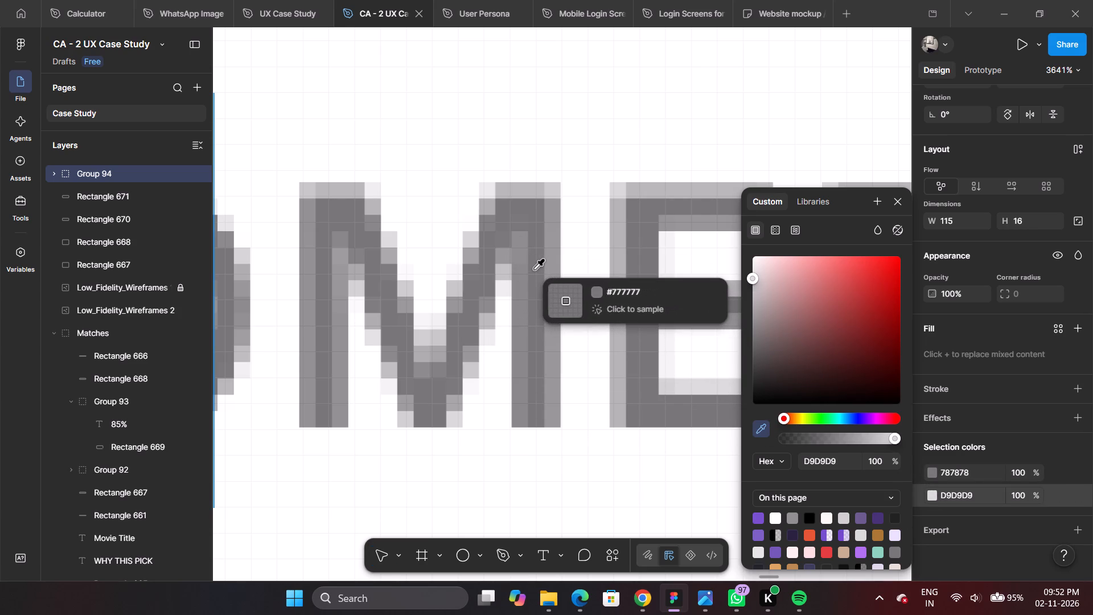
pyautogui.click(535, 269)
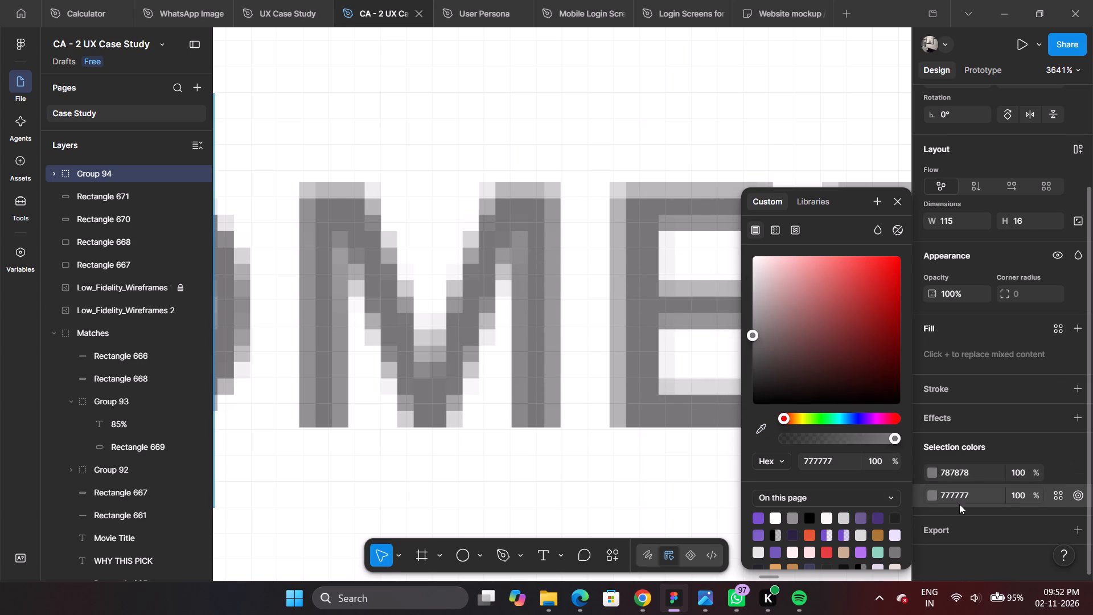
pyautogui.click(973, 495)
pyautogui.hotkey('ctrl', 'c')
pyautogui.click(967, 469)
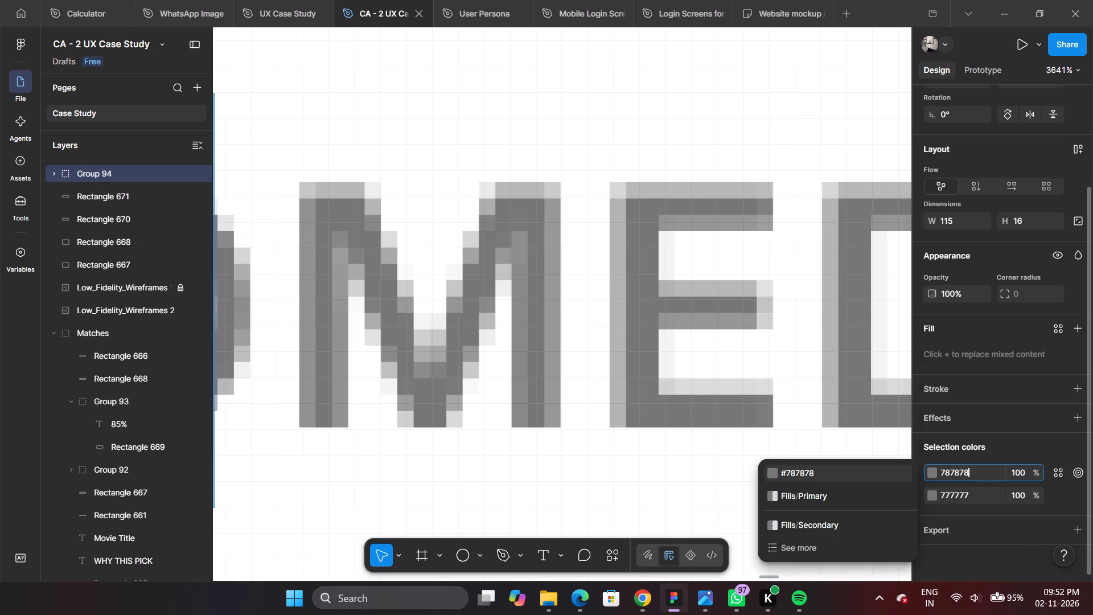
pyautogui.hotkey('ctrl', 'v')
pyautogui.click(977, 495)
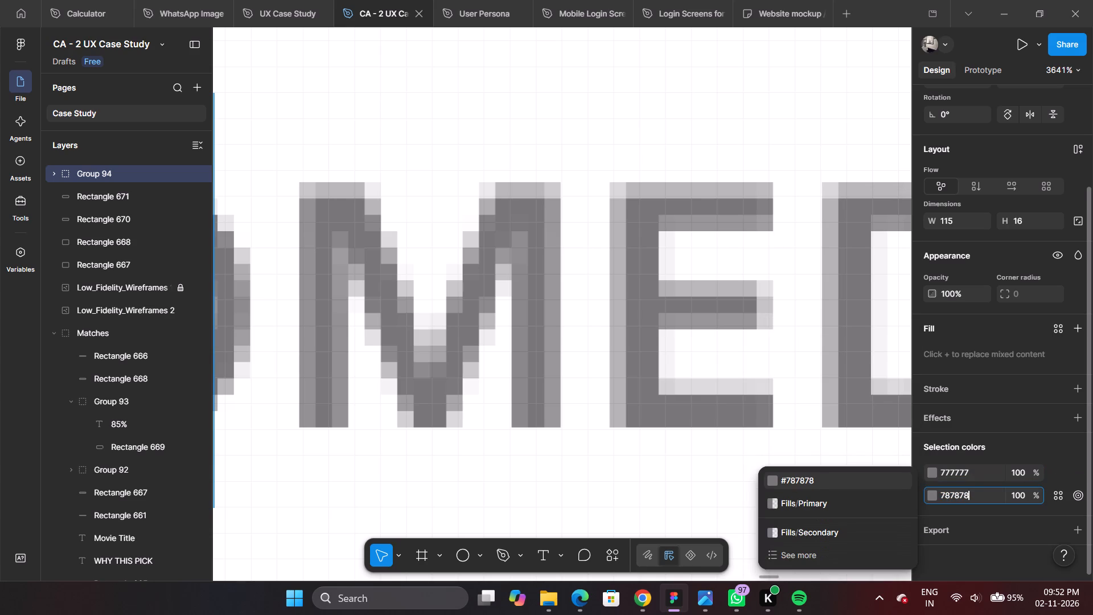
pyautogui.hotkey('ctrl', 'v')
# Move the group holding the "2H 04M COMEDY" text and its separator dot into the Matches layer group.
pyautogui.keyDown('ctrl'); pyautogui.scroll(-6, 969, 441); pyautogui.keyUp('ctrl')
pyautogui.keyDown('ctrl'); pyautogui.scroll(-3, 737, 416); pyautogui.keyUp('ctrl')
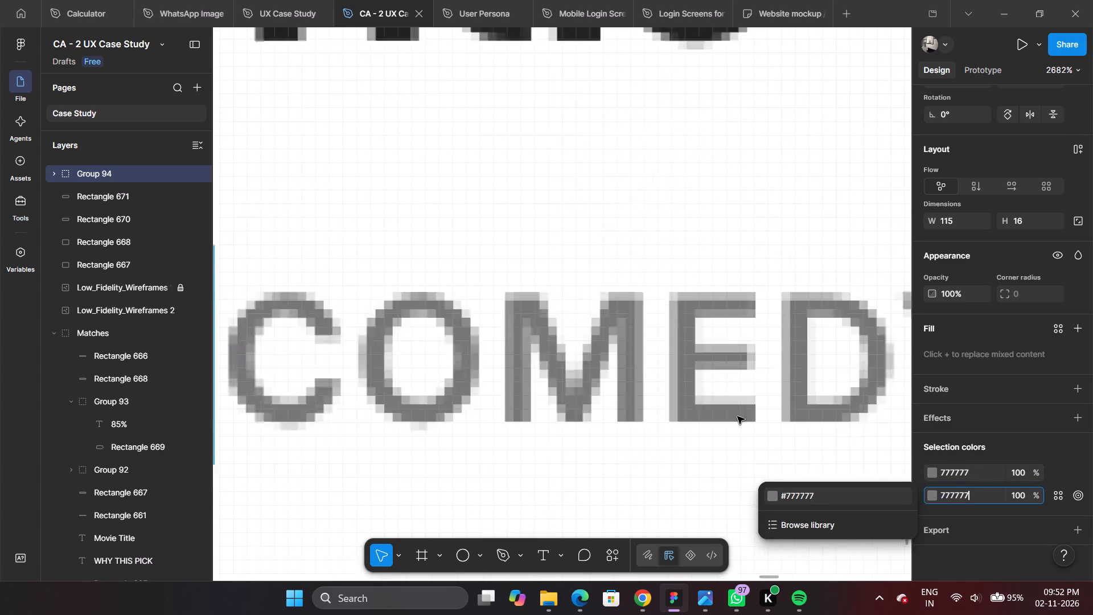
pyautogui.keyDown('ctrl'); pyautogui.scroll(-20, 737, 416); pyautogui.keyUp('ctrl')
pyautogui.keyDown('ctrl'); pyautogui.scroll(-15, 737, 416); pyautogui.keyUp('ctrl')
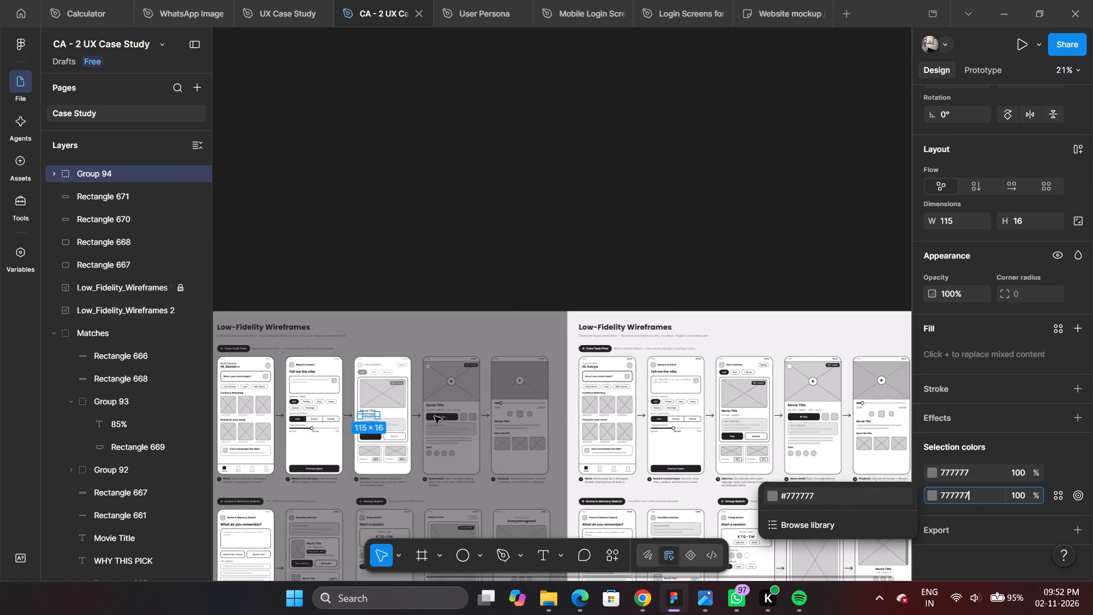
pyautogui.keyDown('ctrl'); pyautogui.scroll(5, 422, 416); pyautogui.keyUp('ctrl')
pyautogui.keyDown('ctrl'); pyautogui.scroll(12, 300, 416); pyautogui.keyUp('ctrl')
pyautogui.keyDown('ctrl'); pyautogui.click(529, 407); pyautogui.keyUp('ctrl')
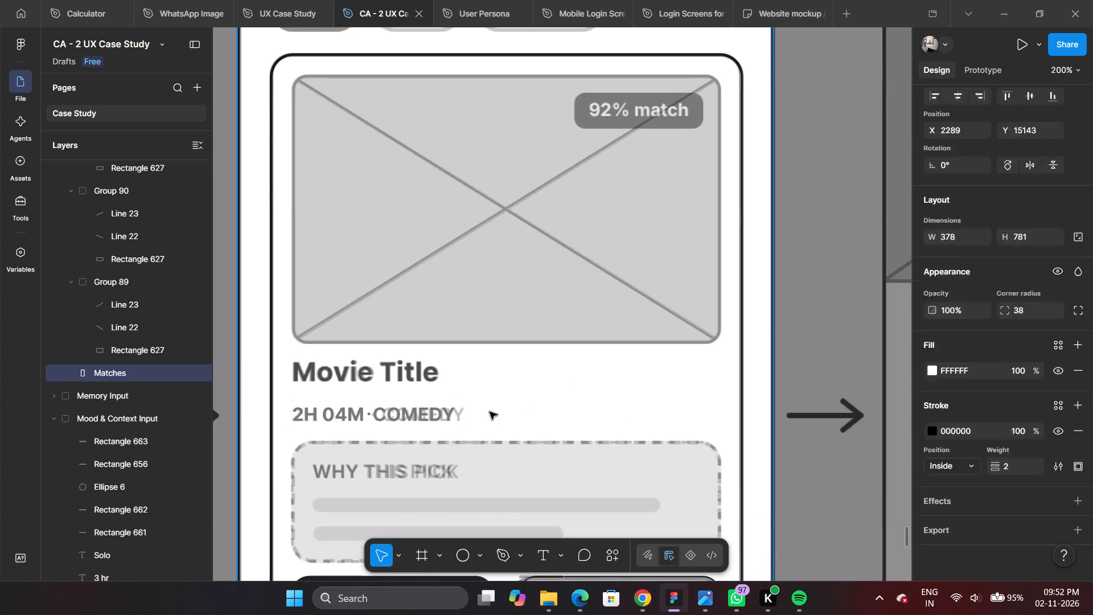
pyautogui.keyDown('ctrl'); pyautogui.scroll(6, 352, 410); pyautogui.keyUp('ctrl')
pyautogui.keyDown('ctrl'); pyautogui.click(445, 430); pyautogui.keyUp('ctrl')
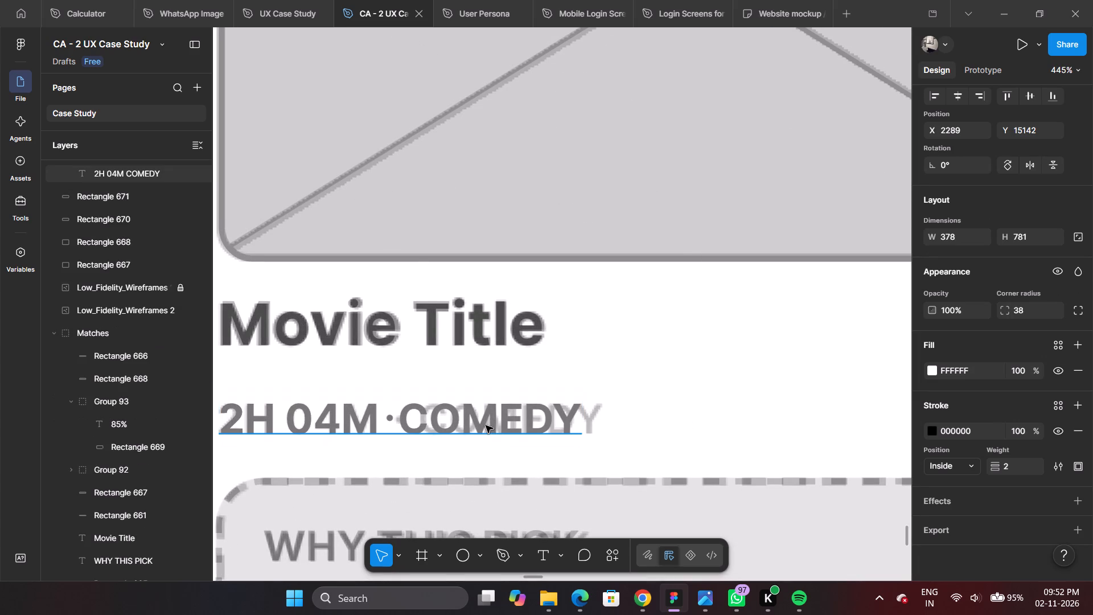
pyautogui.keyDown('ctrl'); pyautogui.click(486, 425); pyautogui.keyUp('ctrl')
pyautogui.scroll(3, 137, 224)
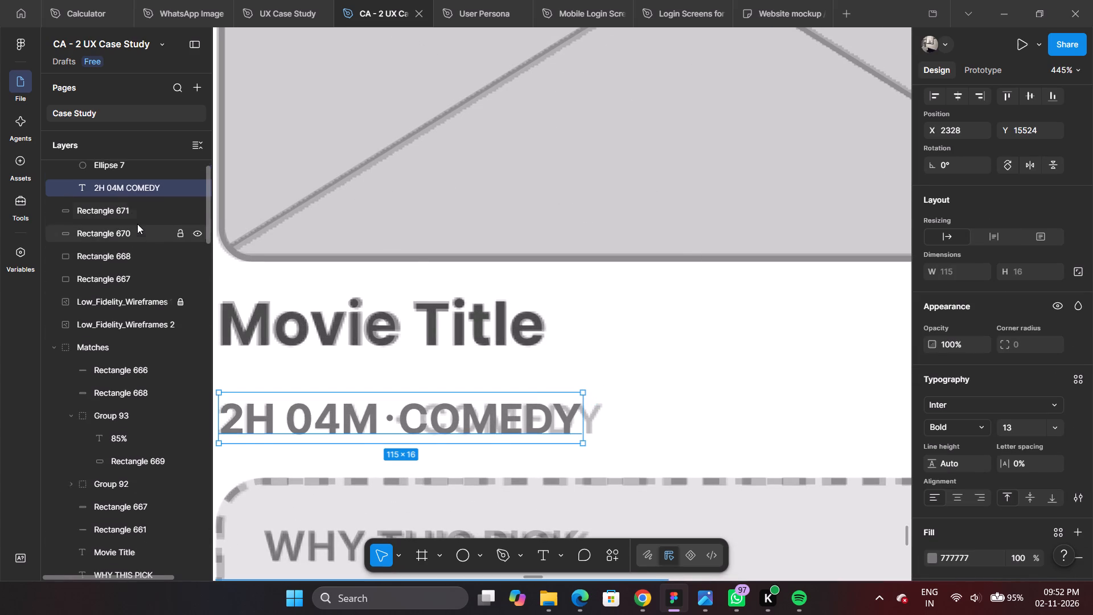
pyautogui.scroll(6, 137, 224)
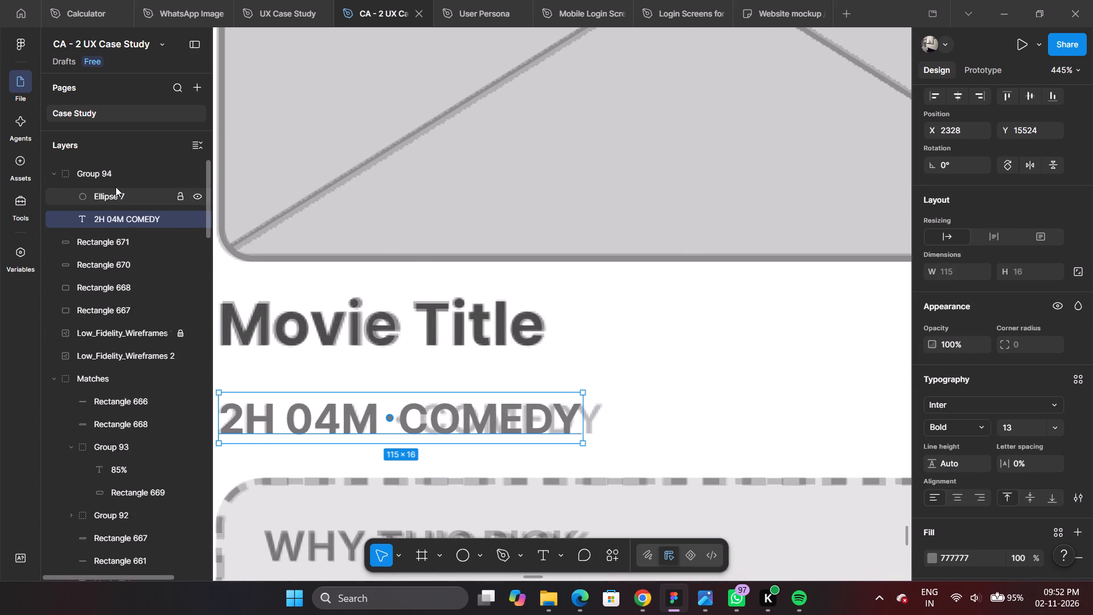
pyautogui.click(116, 177)
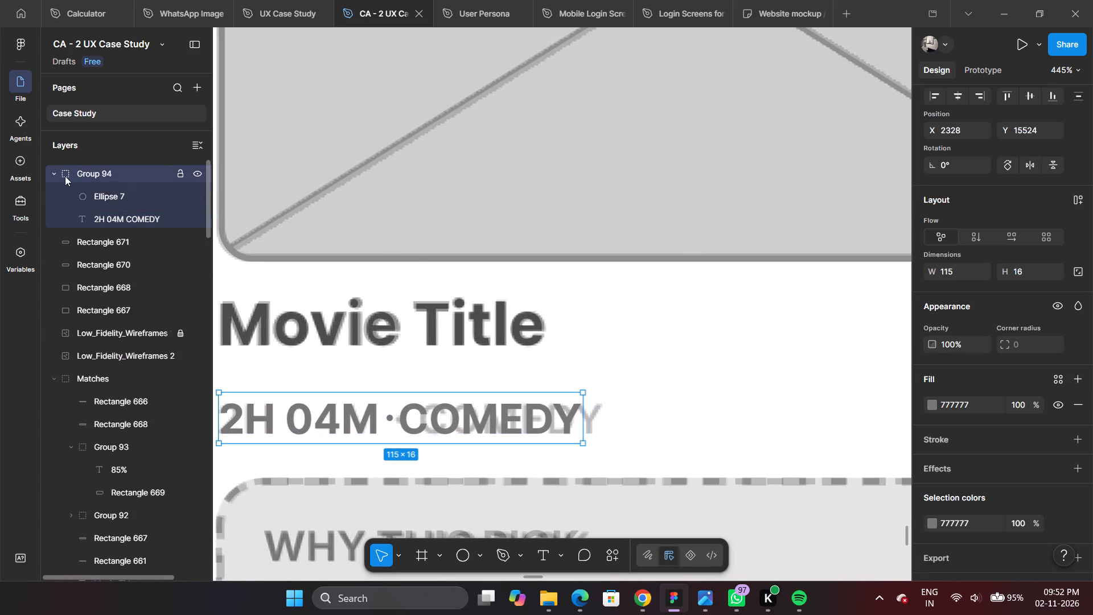
pyautogui.click(54, 172)
pyautogui.moveTo(109, 174); pyautogui.dragTo(127, 341)
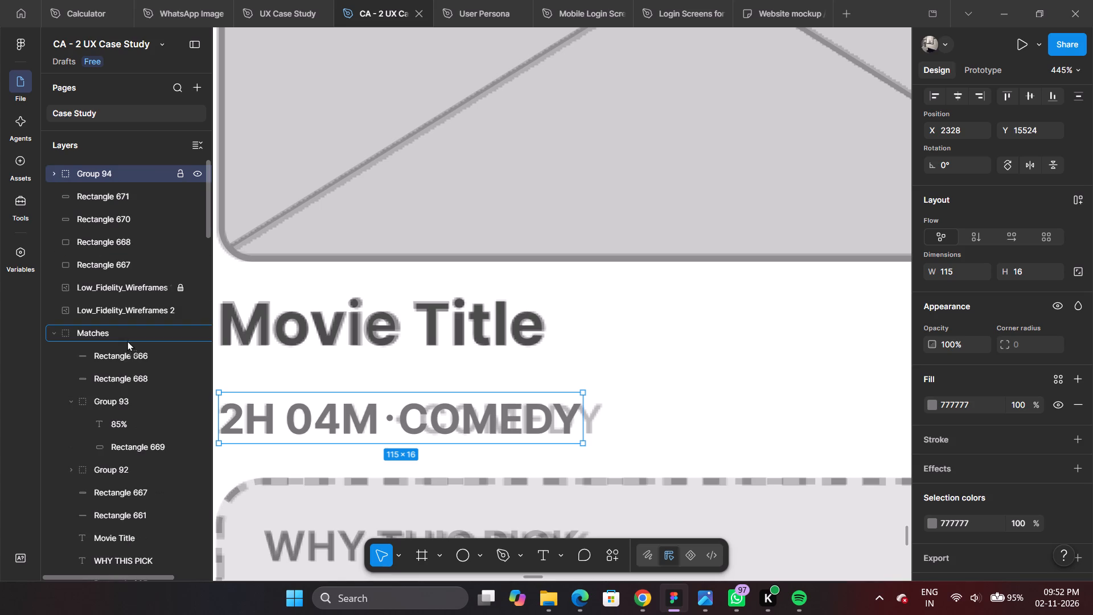
pyautogui.moveTo(127, 341); pyautogui.dragTo(127, 345)
# Move the two button rectangles and the two alternate-card outlines, Rectangles 667, 668, 670 and 671, to the top of the Matches group.
pyautogui.click(108, 212)
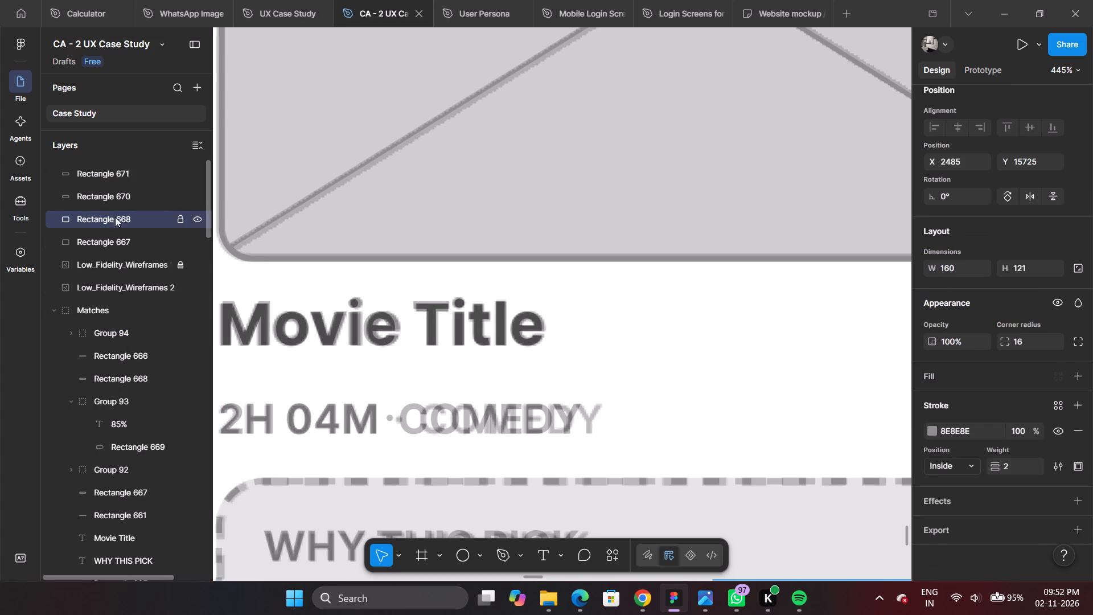
pyautogui.keyDown('ctrl'); pyautogui.scroll(-12, 482, 358); pyautogui.keyUp('ctrl')
pyautogui.scroll(-3, 481, 354)
pyautogui.keyDown('ctrl'); pyautogui.scroll(6, 507, 429); pyautogui.keyUp('ctrl')
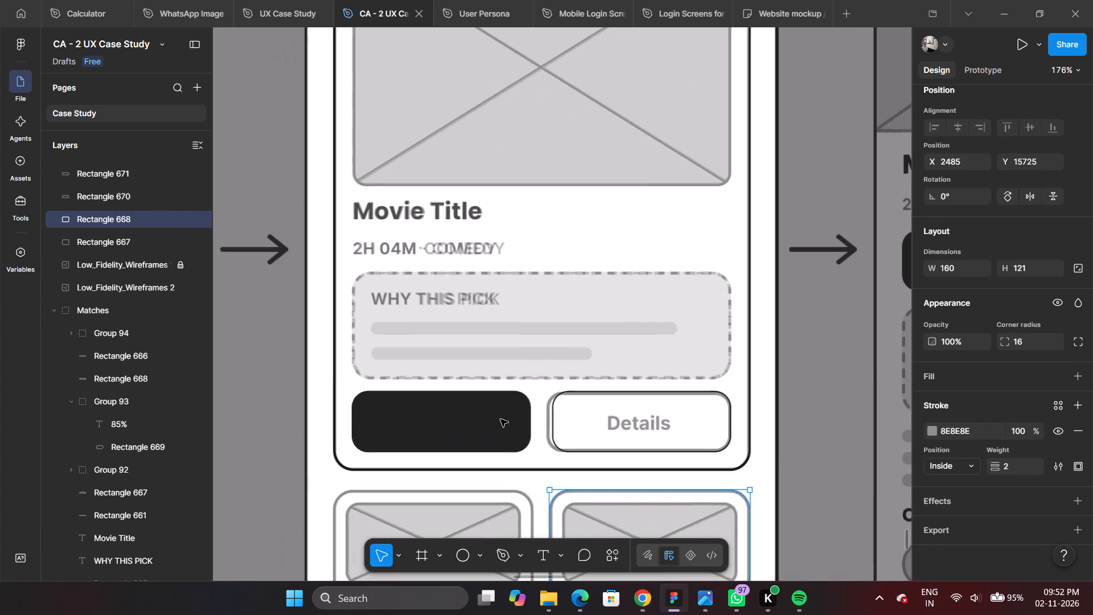
pyautogui.click(109, 202)
pyautogui.click(108, 179)
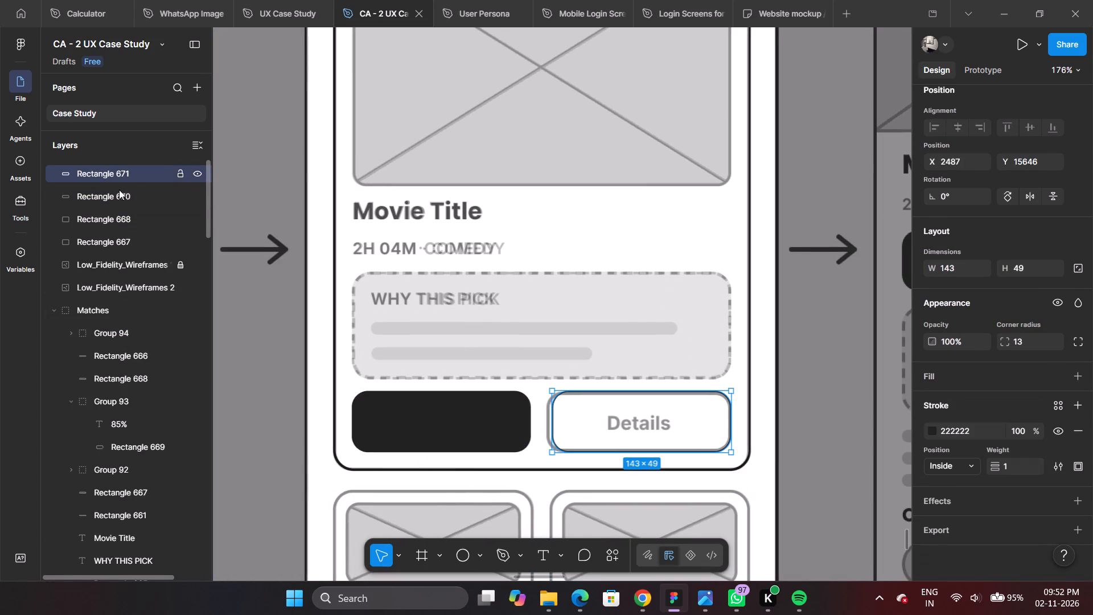
pyautogui.click(113, 195)
pyautogui.click(126, 219)
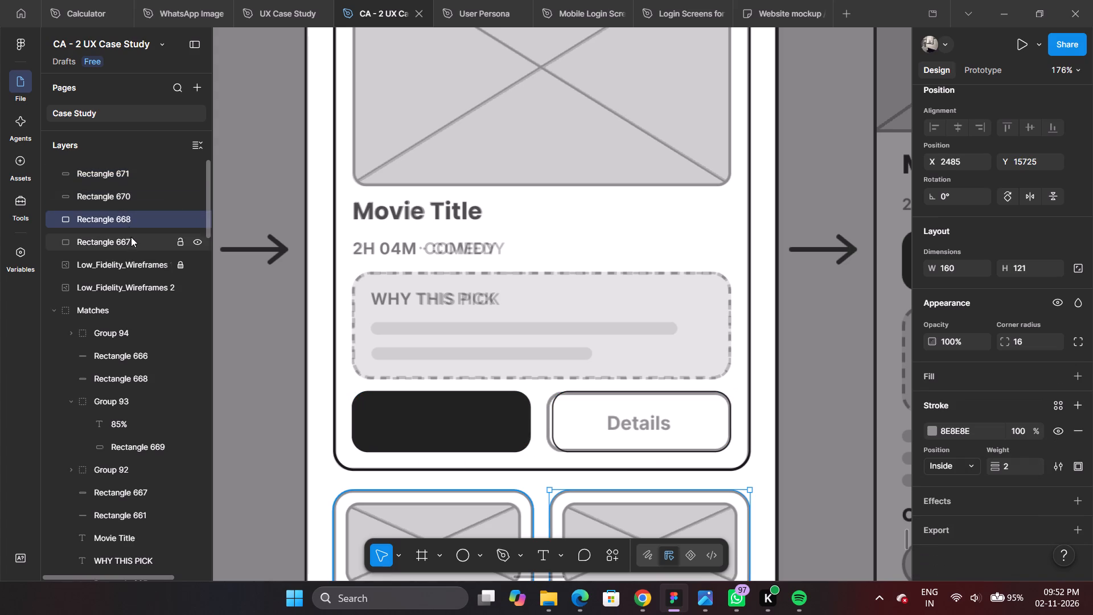
pyautogui.click(131, 240)
pyautogui.click(113, 178)
pyautogui.keyDown('shift'); pyautogui.click(114, 200); pyautogui.keyUp('shift')
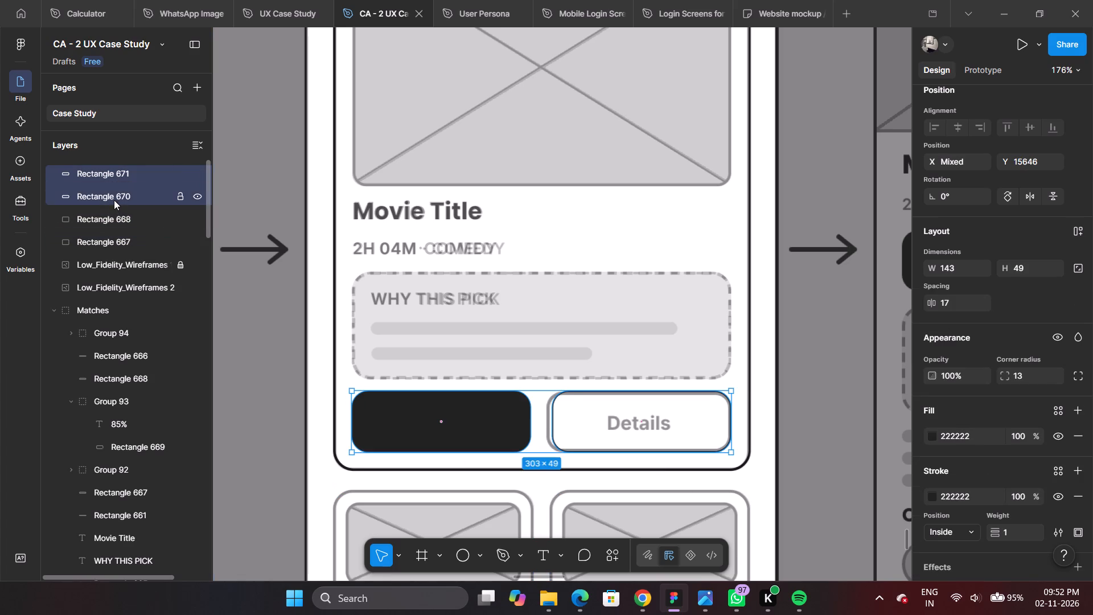
pyautogui.keyDown('shift'); pyautogui.click(121, 212); pyautogui.keyUp('shift')
pyautogui.keyDown('shift'); pyautogui.click(124, 236); pyautogui.keyUp('shift')
pyautogui.scroll(-2, 157, 223)
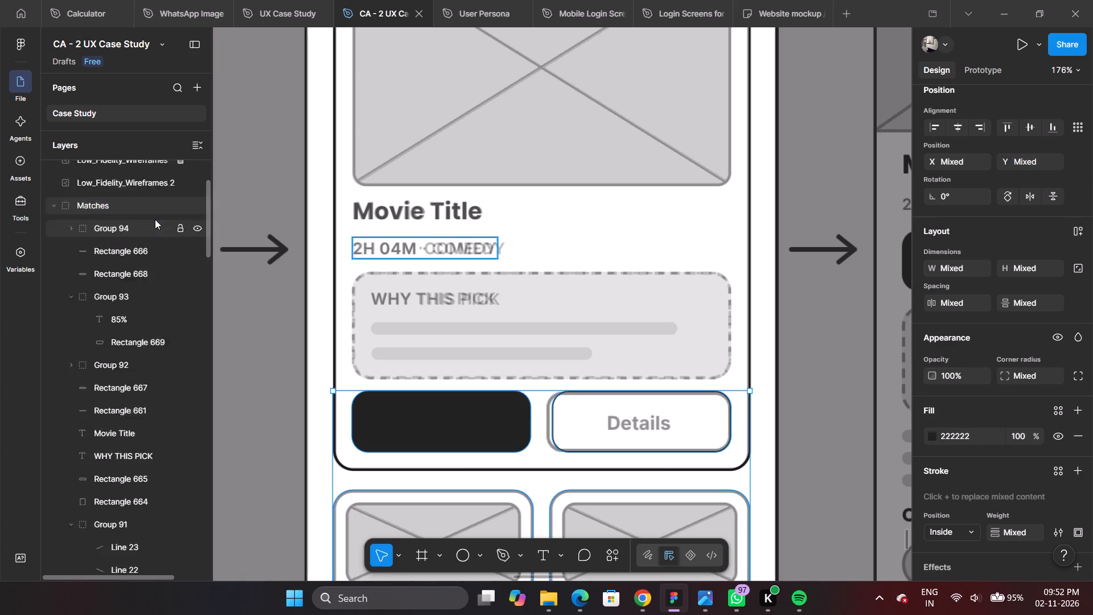
pyautogui.scroll(3, 140, 208)
pyautogui.moveTo(114, 216); pyautogui.dragTo(114, 259)
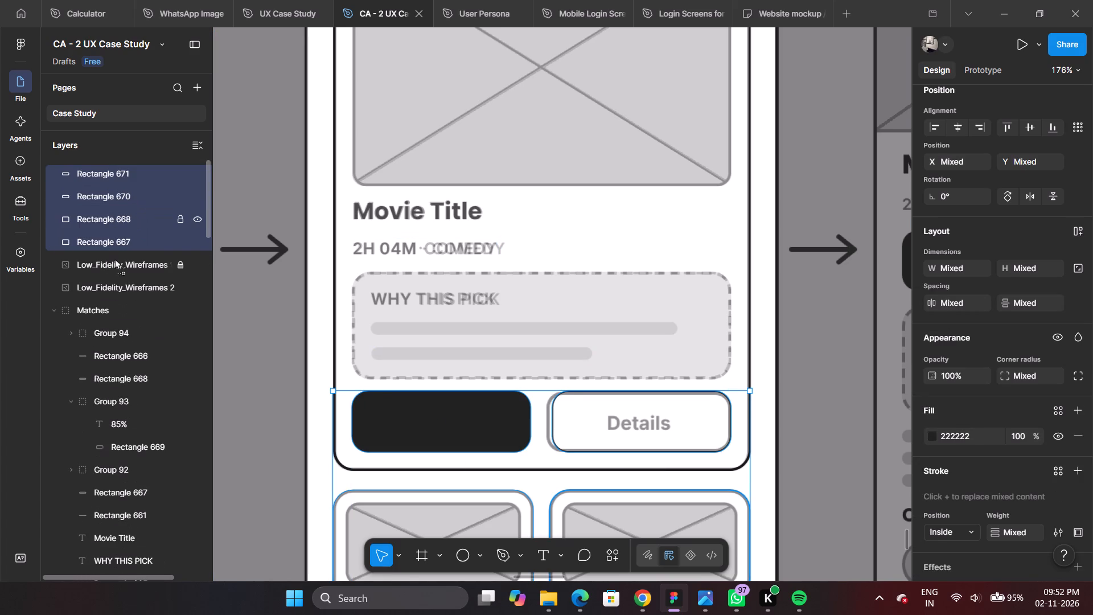
pyautogui.moveTo(114, 259); pyautogui.dragTo(117, 323)
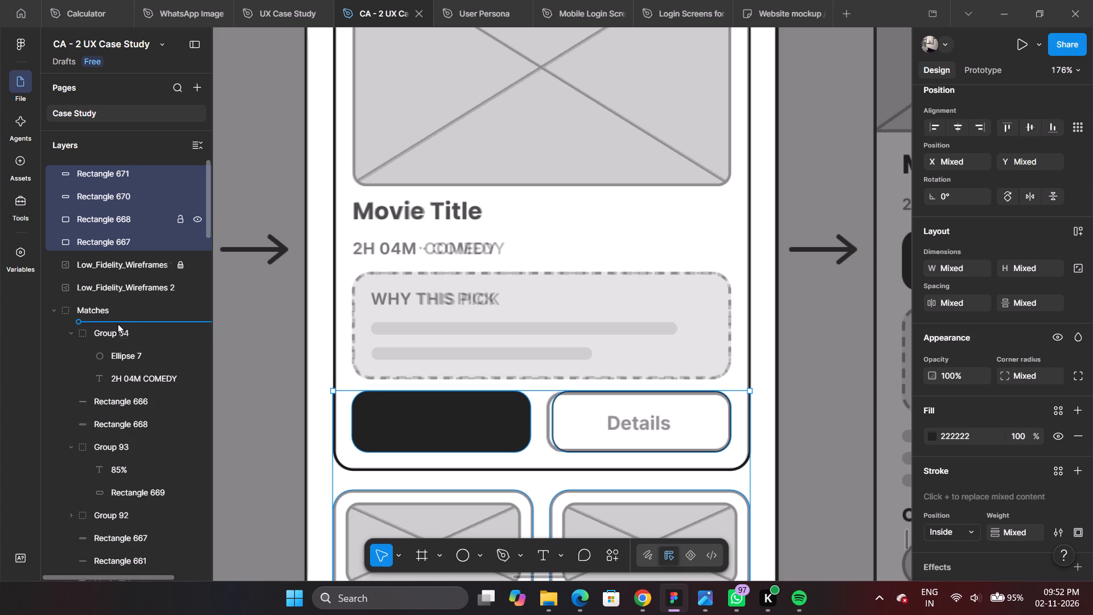
pyautogui.moveTo(117, 323); pyautogui.dragTo(125, 361)
pyautogui.moveTo(125, 361); pyautogui.dragTo(113, 321)
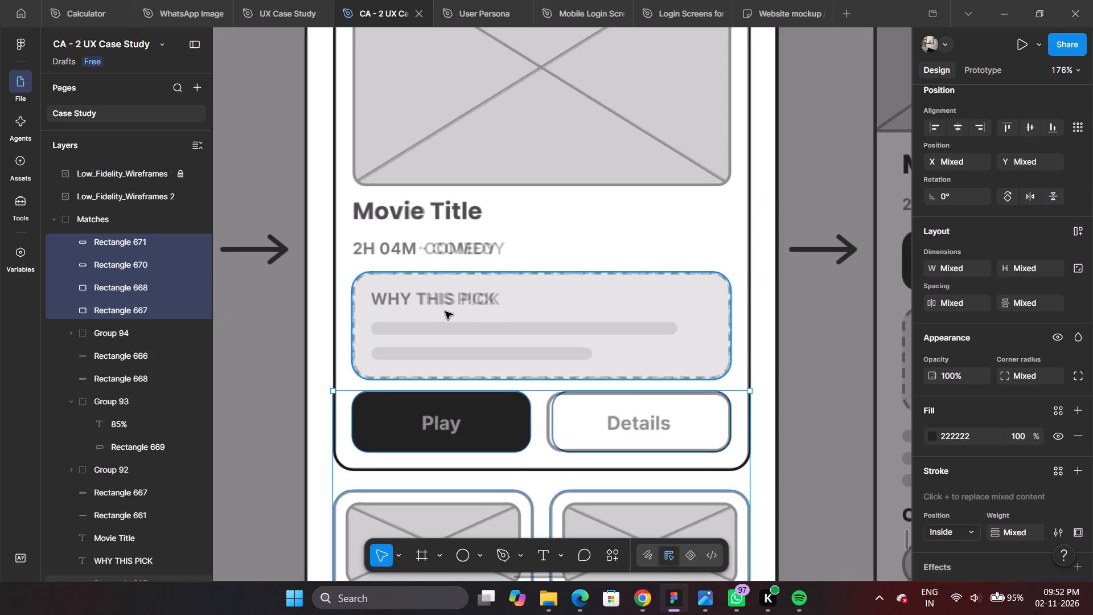
# Collapse the Matches group and examine the Play and Details buttons and the alternate cards against the reference wireframe.
pyautogui.keyDown('ctrl'); pyautogui.scroll(-5, 445, 311); pyautogui.keyUp('ctrl')
pyautogui.keyDown('ctrl'); pyautogui.scroll(6, 519, 368); pyautogui.keyUp('ctrl')
pyautogui.scroll(-5, 622, 311)
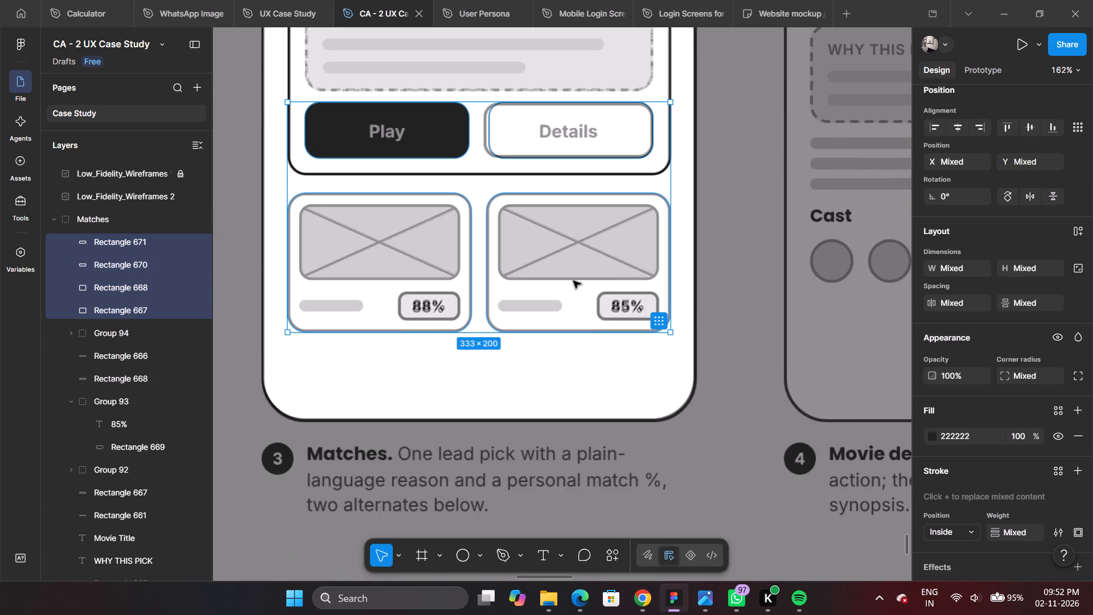
pyautogui.scroll(4, 536, 242)
pyautogui.keyDown('ctrl'); pyautogui.scroll(6, 437, 197); pyautogui.keyUp('ctrl')
pyautogui.keyDown('ctrl'); pyautogui.scroll(-2, 488, 238); pyautogui.keyUp('ctrl')
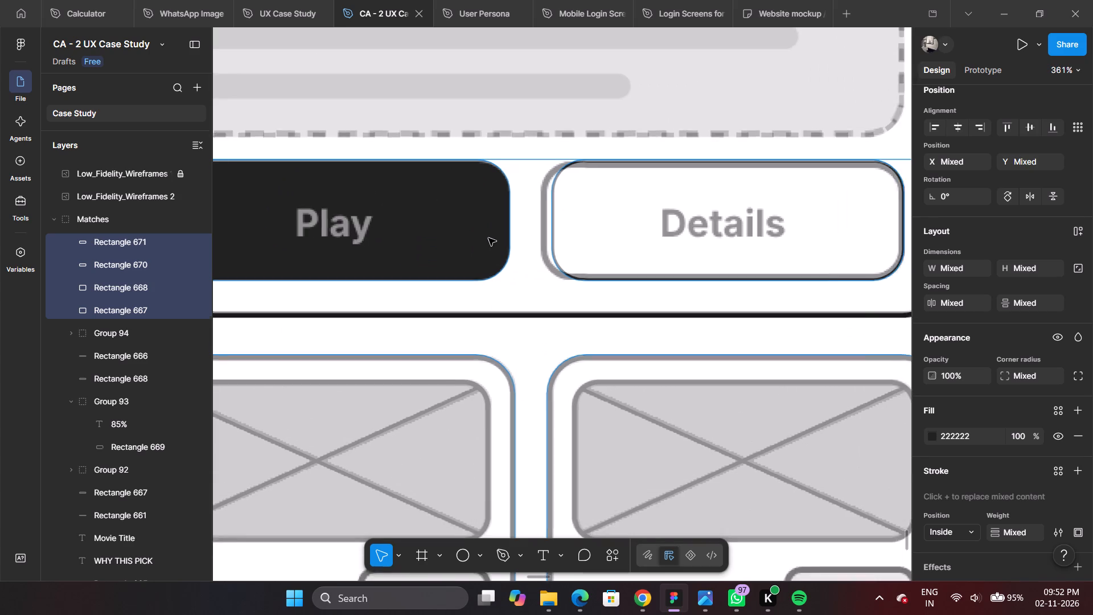
pyautogui.keyDown('ctrl'); pyautogui.scroll(-3, 488, 238); pyautogui.keyUp('ctrl')
pyautogui.keyDown('ctrl'); pyautogui.scroll(6, 624, 256); pyautogui.keyUp('ctrl')
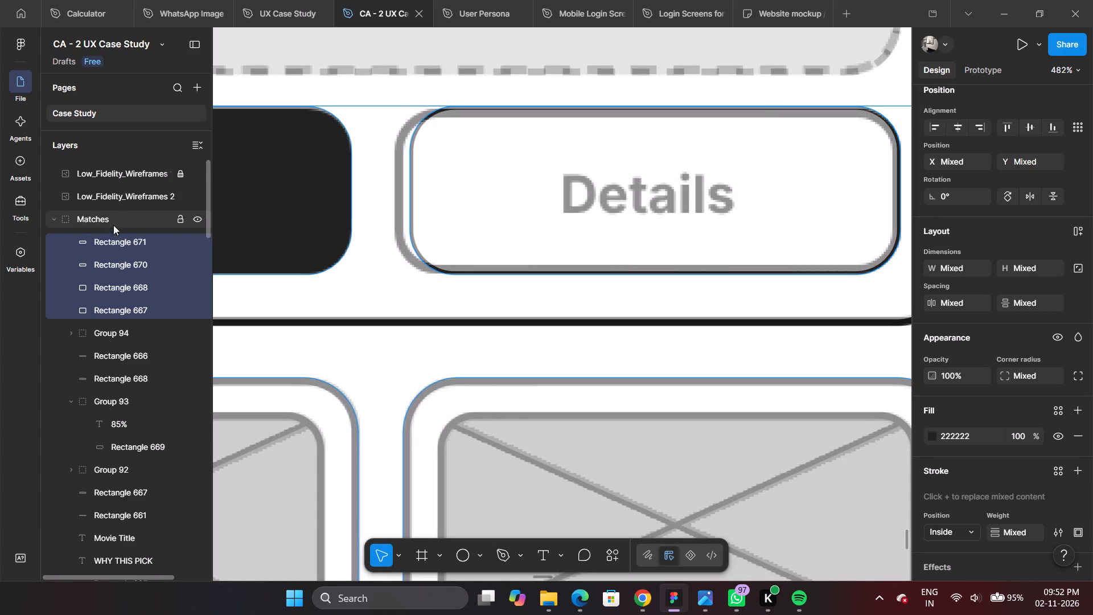
pyautogui.click(51, 216)
pyautogui.keyDown('ctrl'); pyautogui.scroll(12, 528, 276); pyautogui.keyUp('ctrl')
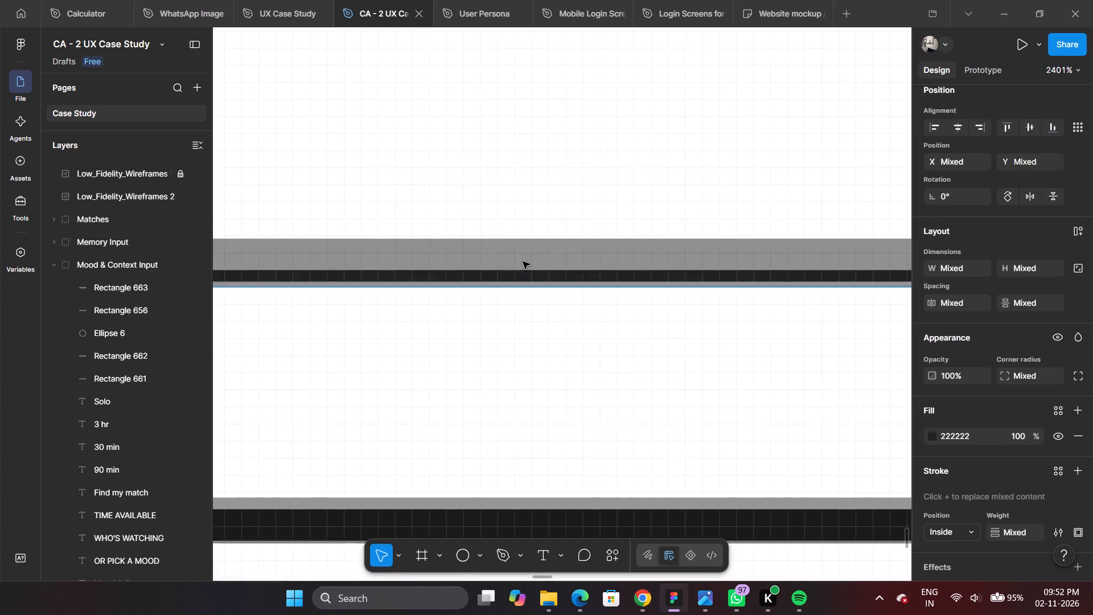
pyautogui.keyDown('ctrl'); pyautogui.scroll(-12, 523, 261); pyautogui.keyUp('ctrl')
pyautogui.keyDown('ctrl'); pyautogui.scroll(5, 379, 221); pyautogui.keyUp('ctrl')
pyautogui.keyDown('ctrl'); pyautogui.scroll(-6, 436, 236); pyautogui.keyUp('ctrl')
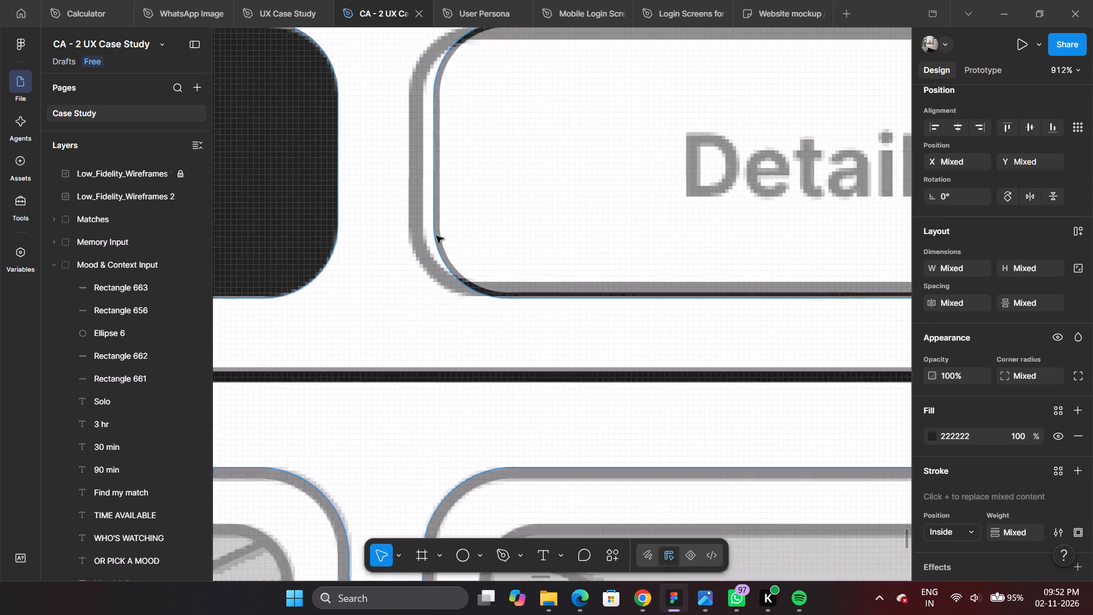
pyautogui.keyDown('ctrl'); pyautogui.scroll(-6, 436, 236); pyautogui.keyUp('ctrl')
pyautogui.keyDown('ctrl'); pyautogui.scroll(6, 375, 207); pyautogui.keyUp('ctrl')
pyautogui.keyDown('ctrl'); pyautogui.scroll(-6, 410, 220); pyautogui.keyUp('ctrl')
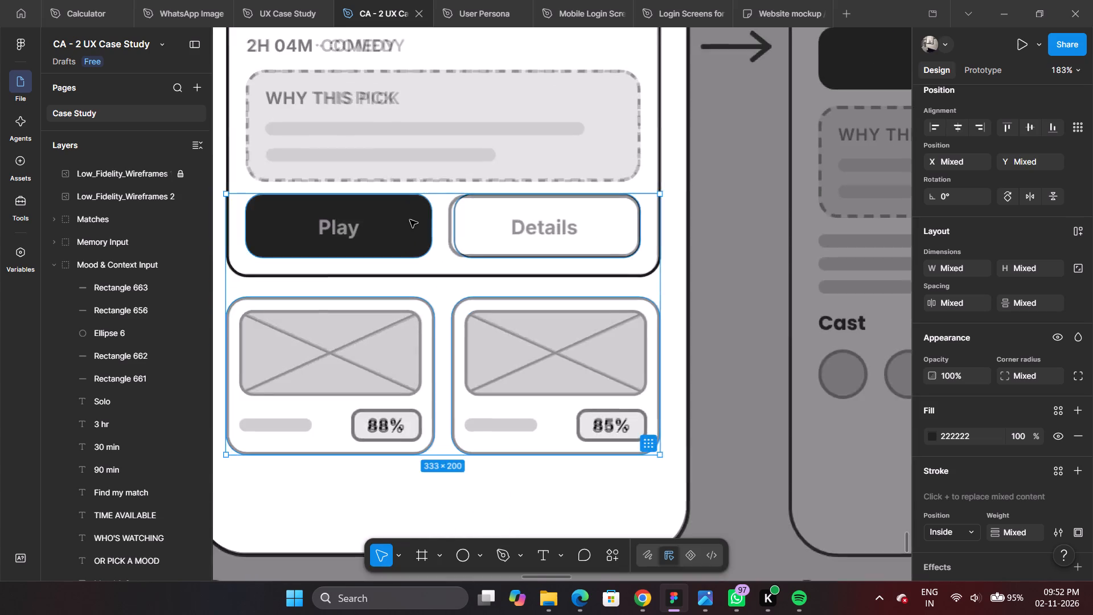
# Examine the Matches screen's header, filter chips, poster card and text lines against the reference wireframe.
pyautogui.keyDown('ctrl'); pyautogui.scroll(-5, 410, 220); pyautogui.keyUp('ctrl')
pyautogui.scroll(6, 410, 220)
pyautogui.keyDown('ctrl'); pyautogui.scroll(5, 419, 264); pyautogui.keyUp('ctrl')
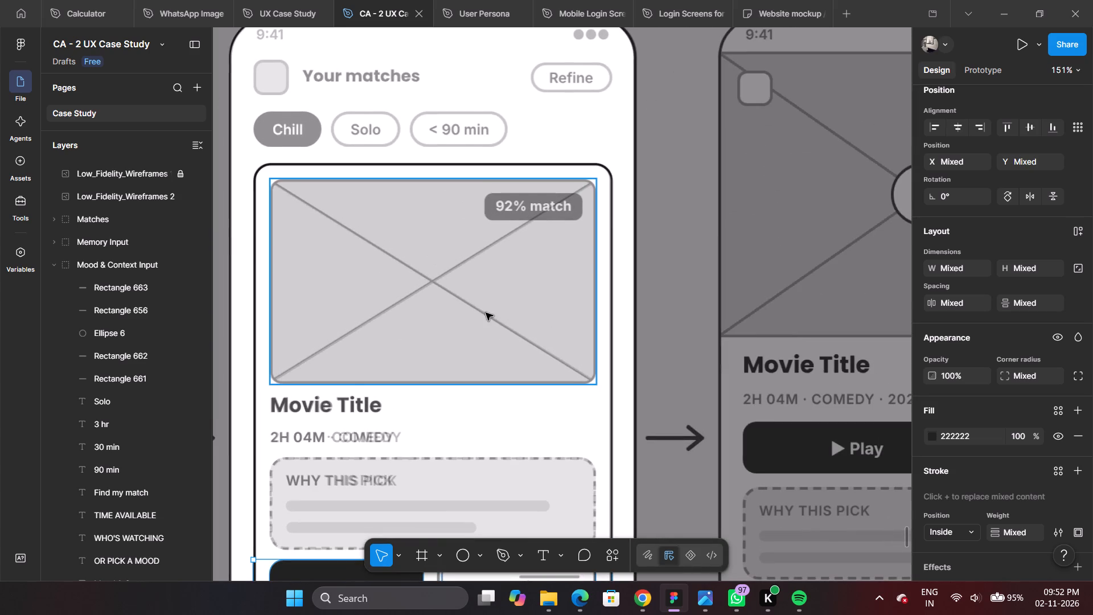
pyautogui.scroll(-5, 486, 313)
pyautogui.scroll(6, 455, 241)
pyautogui.scroll(-4, 455, 240)
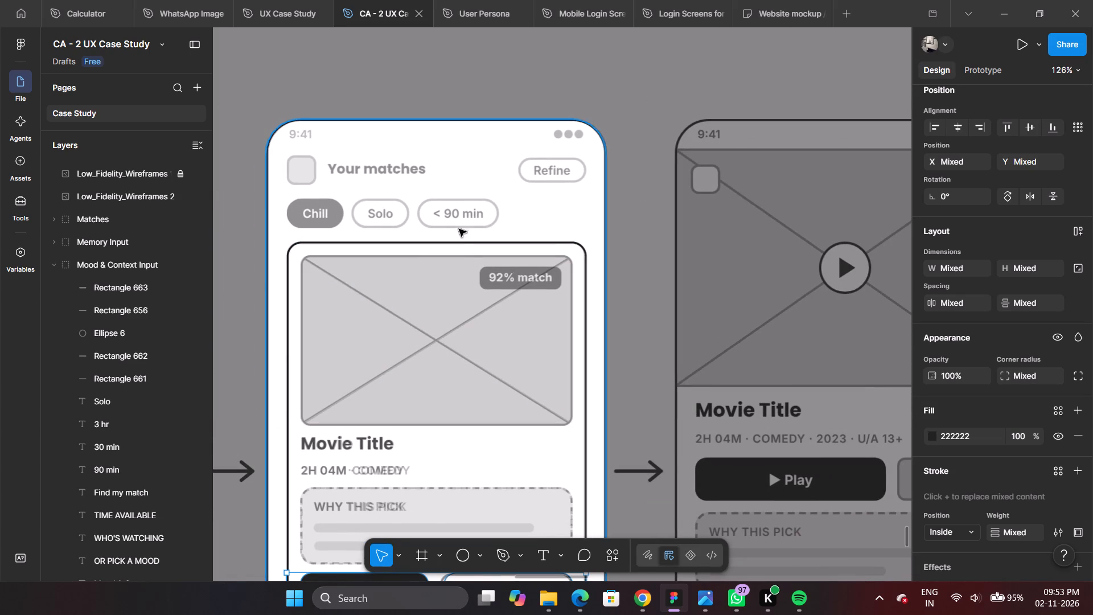
pyautogui.keyDown('ctrl'); pyautogui.scroll(-2, 348, 204); pyautogui.keyUp('ctrl')
pyautogui.keyDown('ctrl'); pyautogui.scroll(5, 348, 452); pyautogui.keyUp('ctrl')
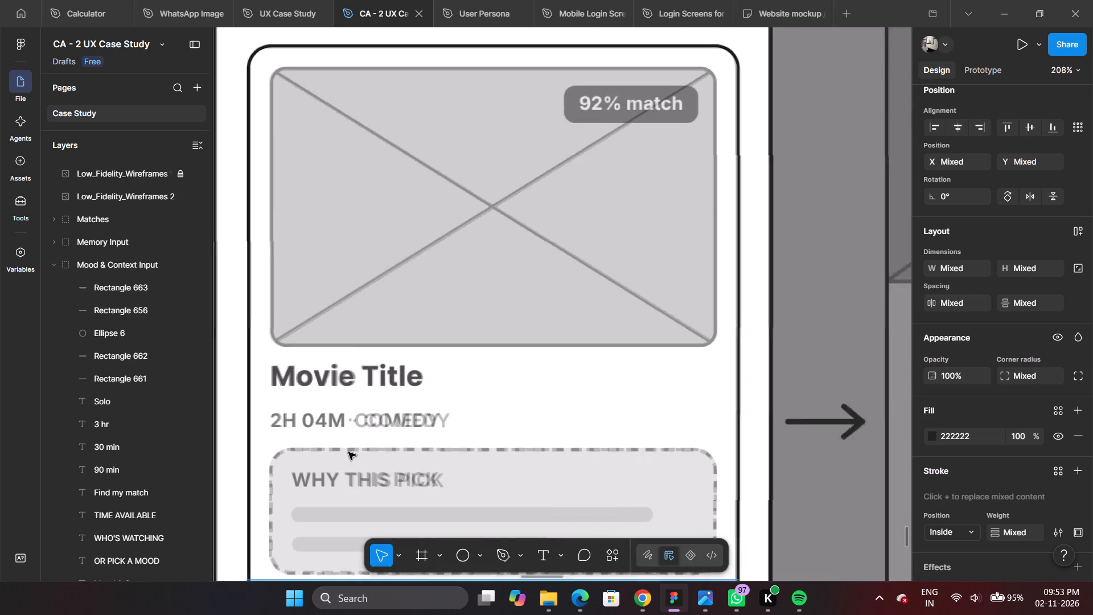
pyautogui.keyDown('ctrl'); pyautogui.scroll(1, 348, 452); pyautogui.keyUp('ctrl')
pyautogui.keyDown('ctrl'); pyautogui.scroll(-4, 360, 394); pyautogui.keyUp('ctrl')
pyautogui.keyDown('ctrl'); pyautogui.scroll(4, 363, 450); pyautogui.keyUp('ctrl')
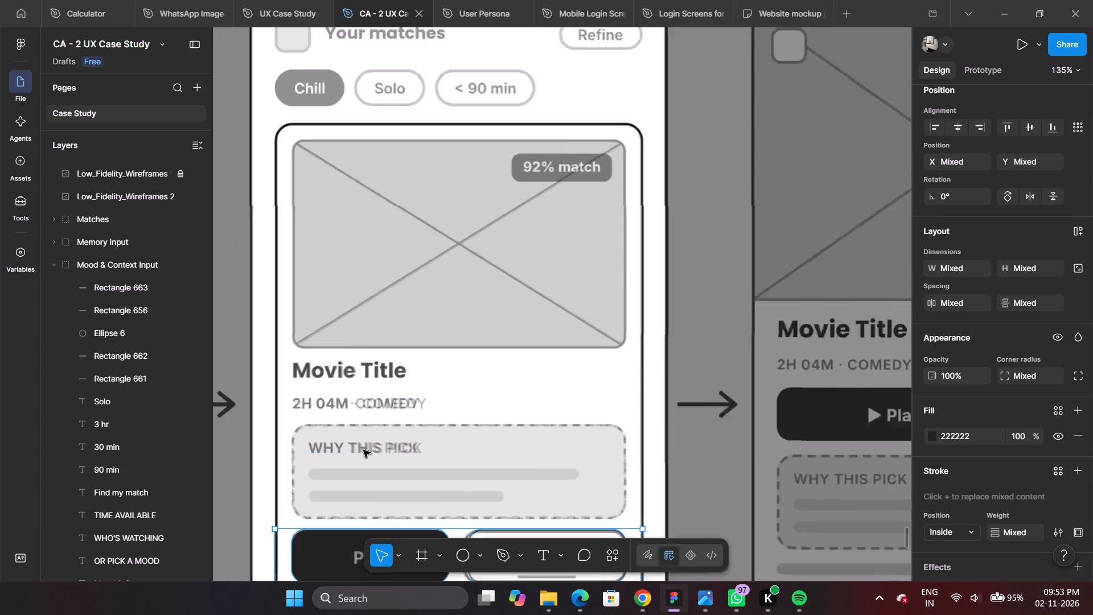
# Insert extra spacing before COMEDY in the "2H 04M COMEDY" text so the word lines up with the reference lettering.
pyautogui.keyDown('ctrl'); pyautogui.scroll(1, 363, 450); pyautogui.keyUp('ctrl')
pyautogui.keyDown('ctrl'); pyautogui.scroll(5, 363, 378); pyautogui.keyUp('ctrl')
pyautogui.keyDown('ctrl'); pyautogui.scroll(-5, 363, 378); pyautogui.keyUp('ctrl')
pyautogui.keyDown('ctrl'); pyautogui.scroll(6, 290, 374); pyautogui.keyUp('ctrl')
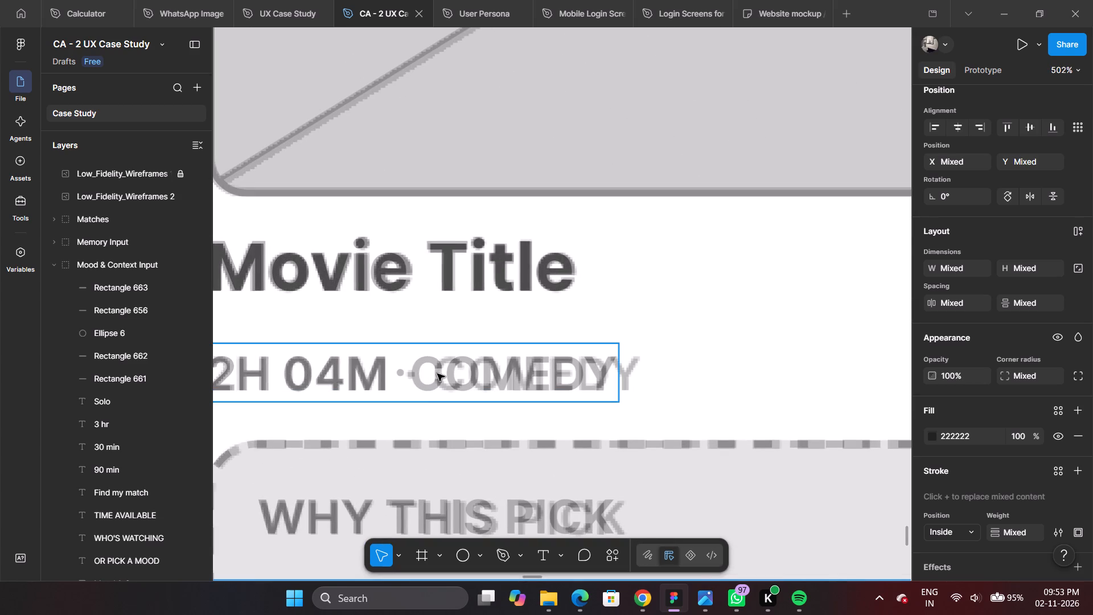
pyautogui.click(408, 371)
pyautogui.doubleClick(422, 380)
pyautogui.click(411, 378)
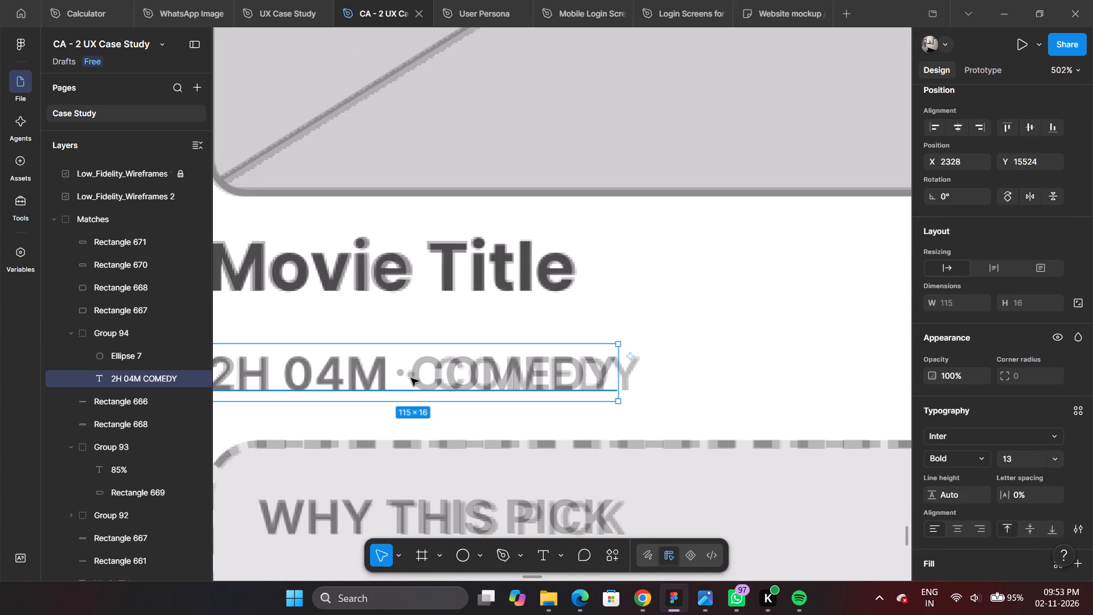
pyautogui.doubleClick(411, 378)
pyautogui.click(411, 378)
pyautogui.press('space')
pyautogui.press('space')
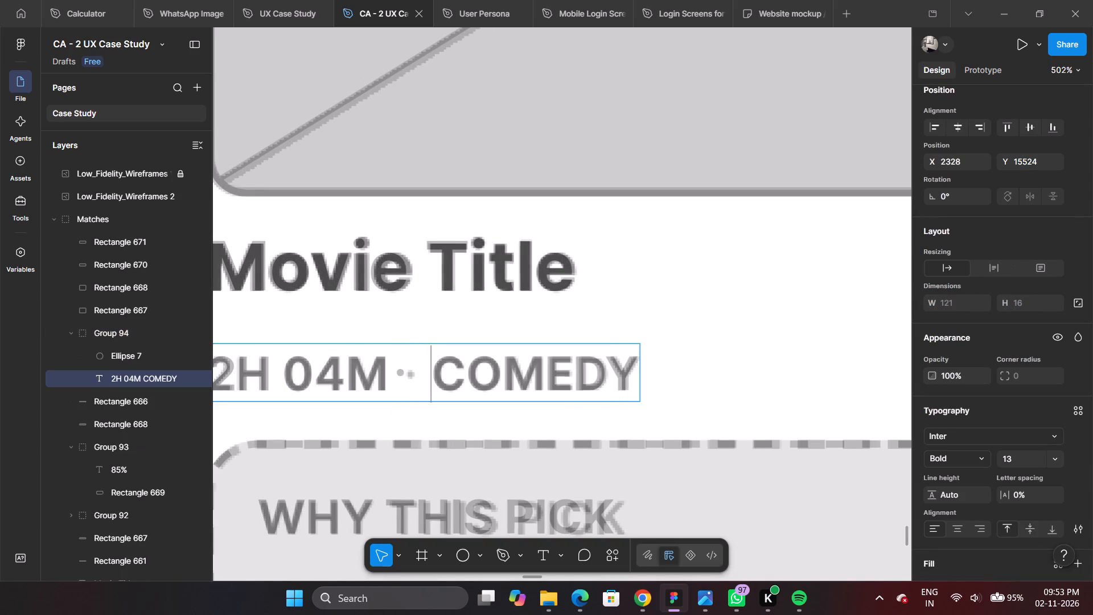
pyautogui.click(401, 375)
pyautogui.click(445, 360)
pyautogui.keyDown('ctrl'); pyautogui.scroll(4, 425, 359); pyautogui.keyUp('ctrl')
pyautogui.keyDown('ctrl'); pyautogui.click(439, 299); pyautogui.keyUp('ctrl')
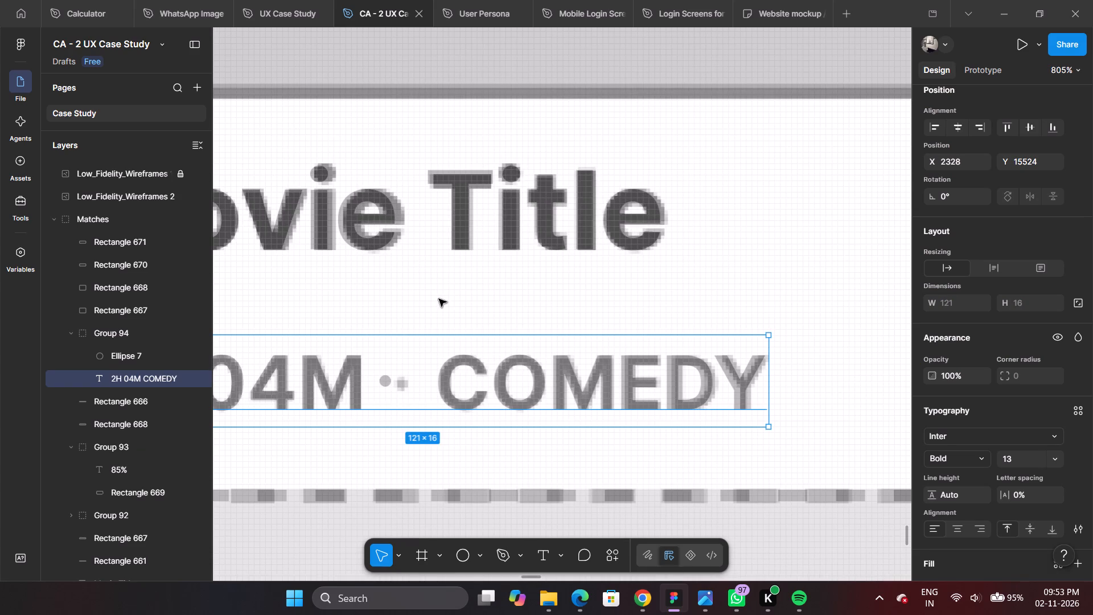
# Move the separator dot to X 2384, Y 15531, over the reference dot between 04M and COMEDY.
pyautogui.keyDown('ctrl'); pyautogui.click(384, 380); pyautogui.keyUp('ctrl')
pyautogui.moveTo(383, 380); pyautogui.dragTo(400, 382)
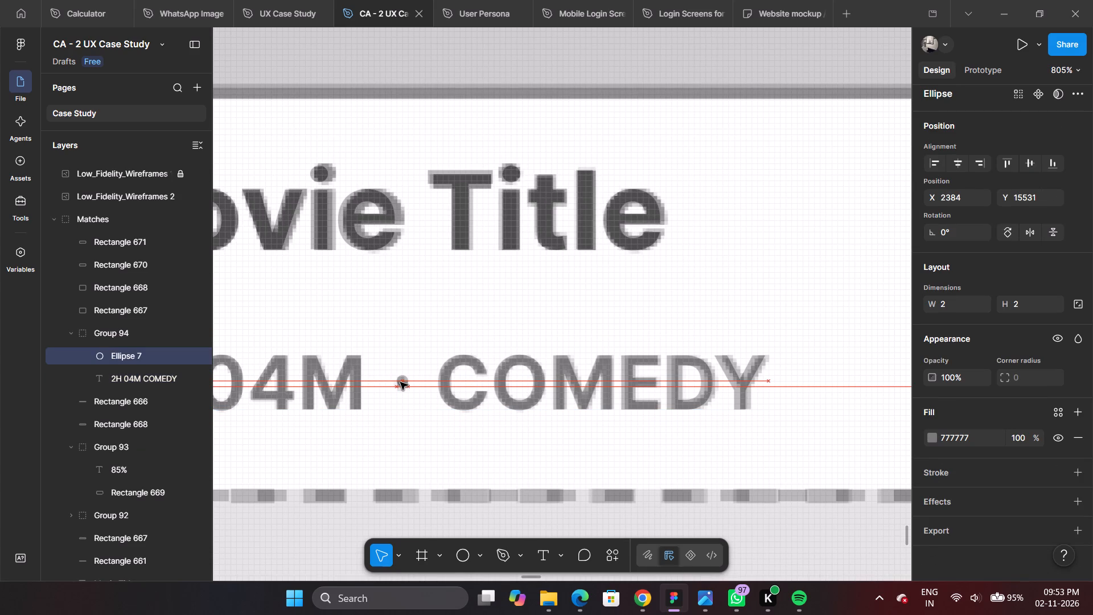
pyautogui.moveTo(400, 382); pyautogui.dragTo(400, 382)
pyautogui.keyDown('ctrl'); pyautogui.scroll(3, 405, 384); pyautogui.keyUp('ctrl')
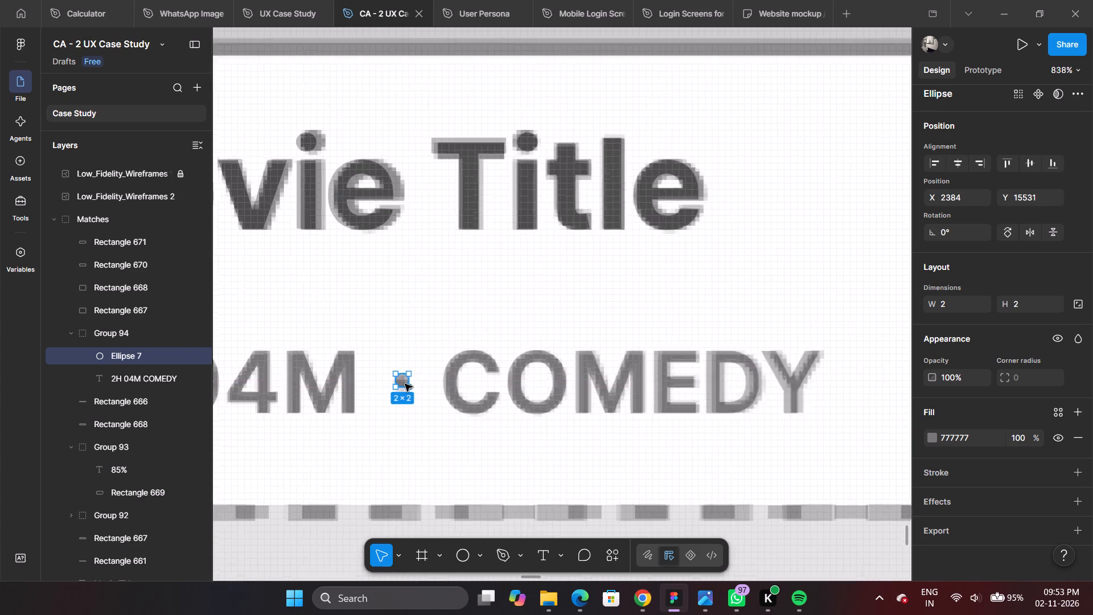
pyautogui.keyDown('ctrl'); pyautogui.scroll(2, 405, 384); pyautogui.keyUp('ctrl')
pyautogui.keyDown('alt'); pyautogui.keyDown('shift'); pyautogui.click(412, 388); pyautogui.keyUp('shift'); pyautogui.keyUp('alt')
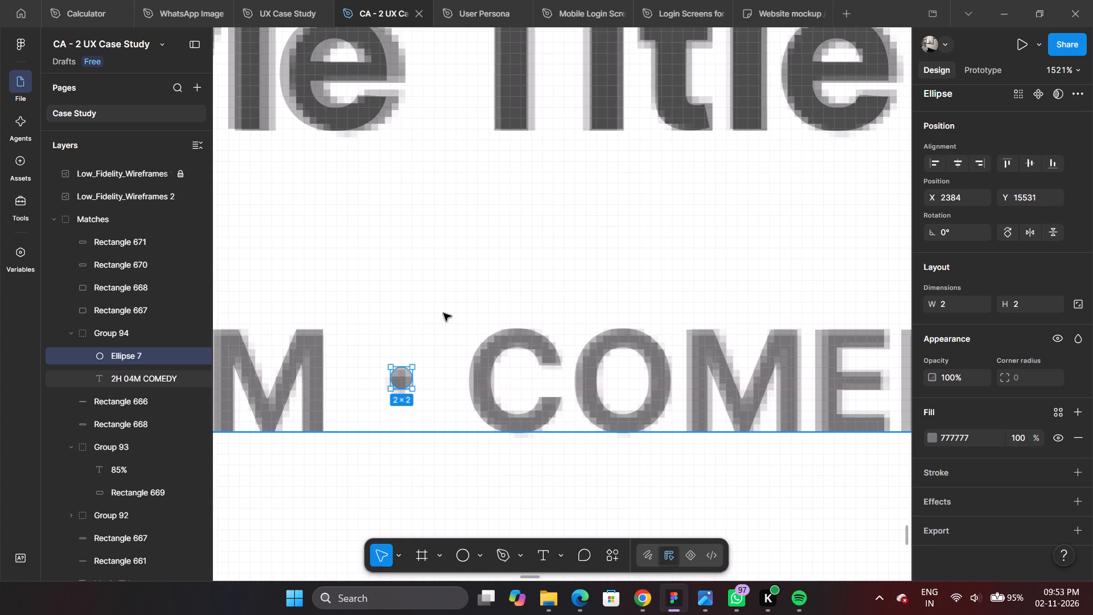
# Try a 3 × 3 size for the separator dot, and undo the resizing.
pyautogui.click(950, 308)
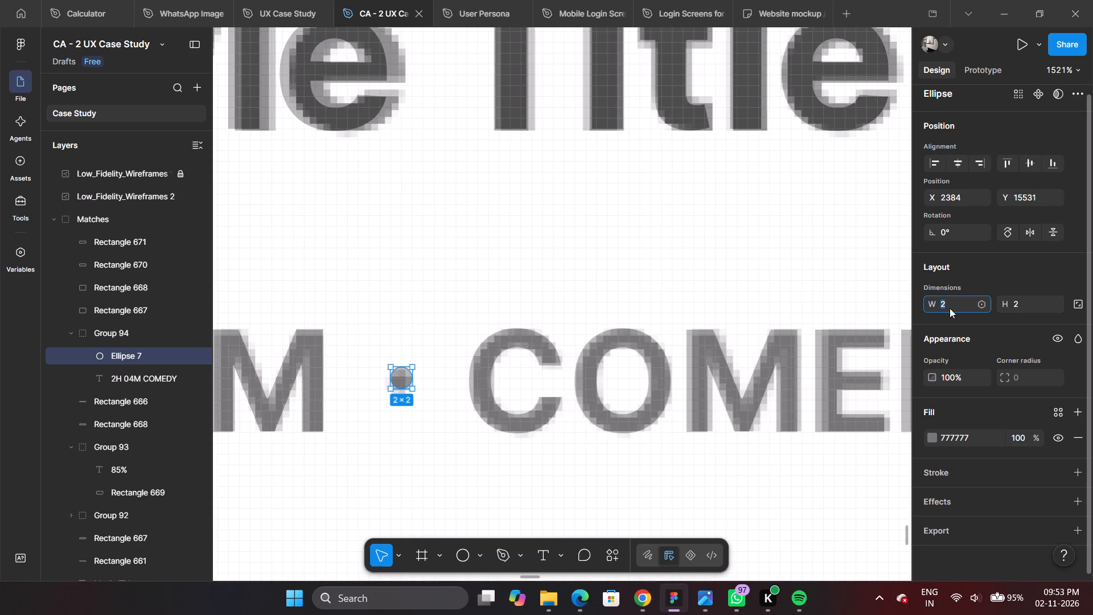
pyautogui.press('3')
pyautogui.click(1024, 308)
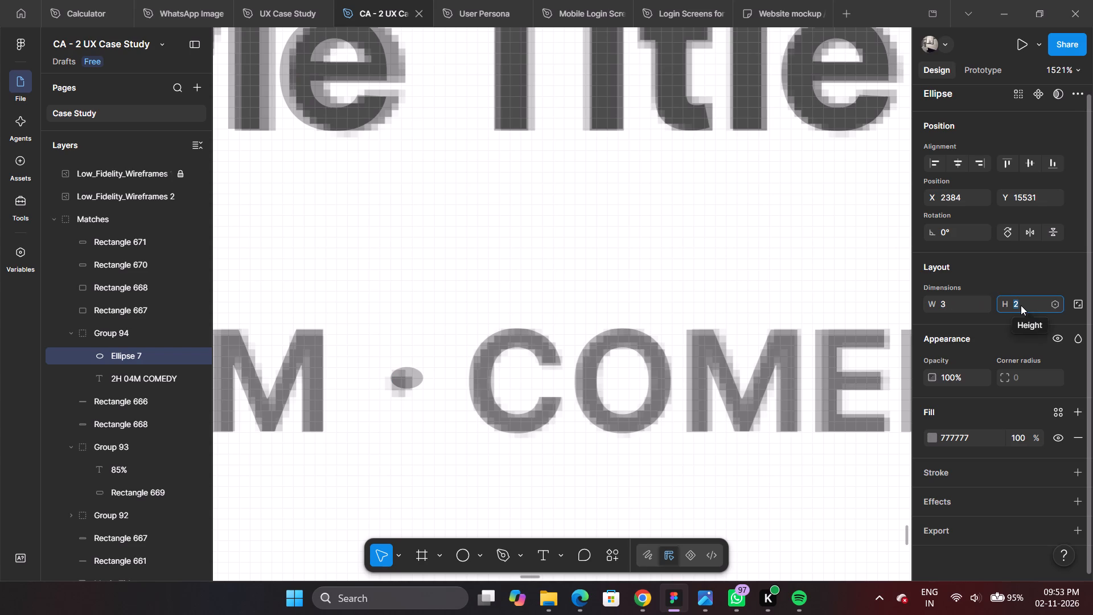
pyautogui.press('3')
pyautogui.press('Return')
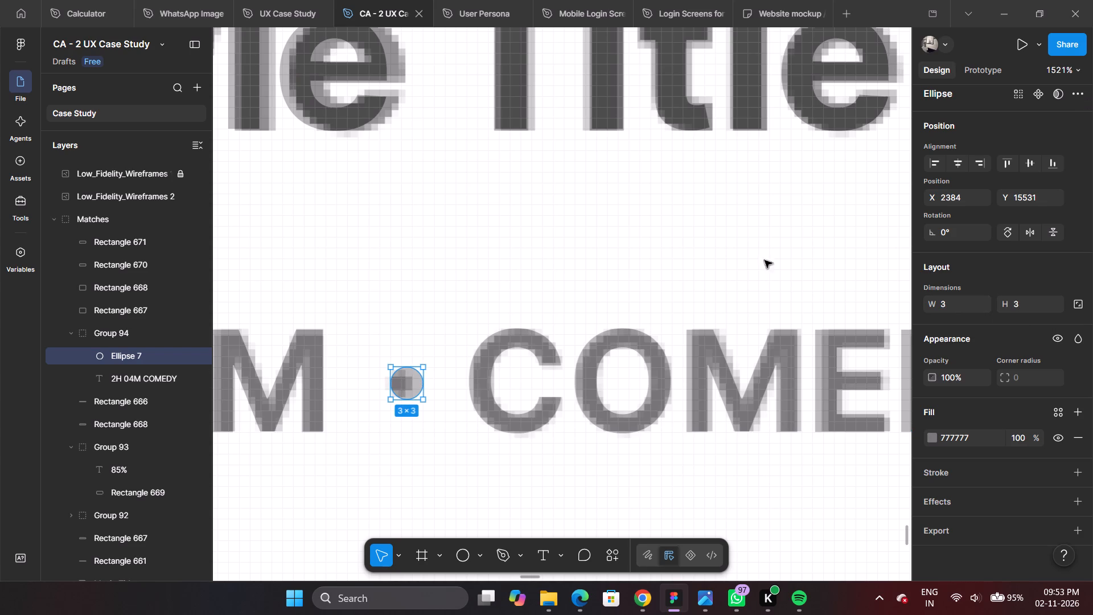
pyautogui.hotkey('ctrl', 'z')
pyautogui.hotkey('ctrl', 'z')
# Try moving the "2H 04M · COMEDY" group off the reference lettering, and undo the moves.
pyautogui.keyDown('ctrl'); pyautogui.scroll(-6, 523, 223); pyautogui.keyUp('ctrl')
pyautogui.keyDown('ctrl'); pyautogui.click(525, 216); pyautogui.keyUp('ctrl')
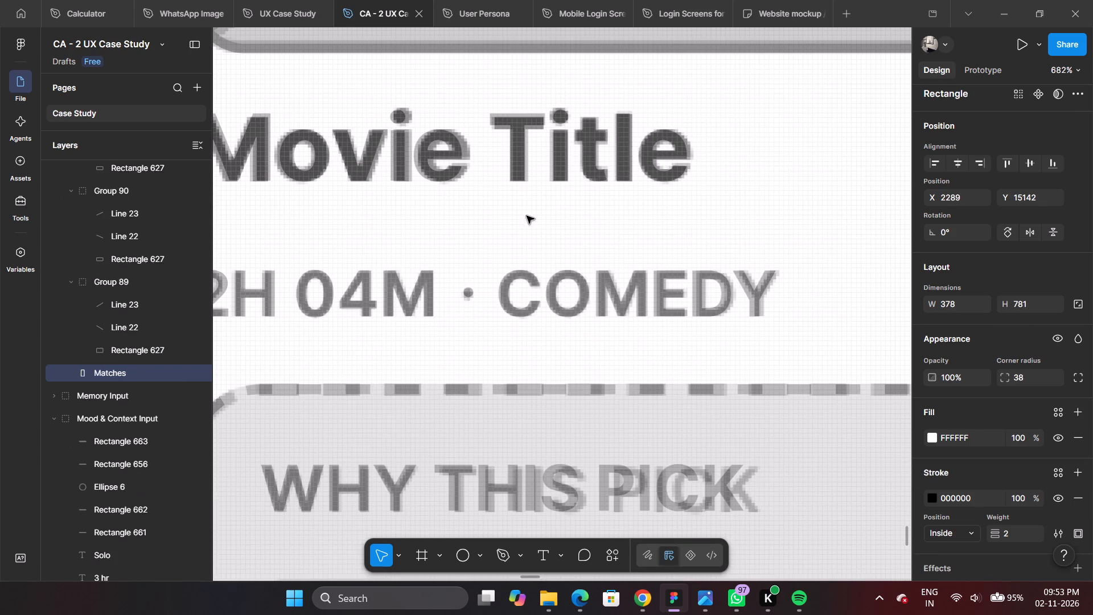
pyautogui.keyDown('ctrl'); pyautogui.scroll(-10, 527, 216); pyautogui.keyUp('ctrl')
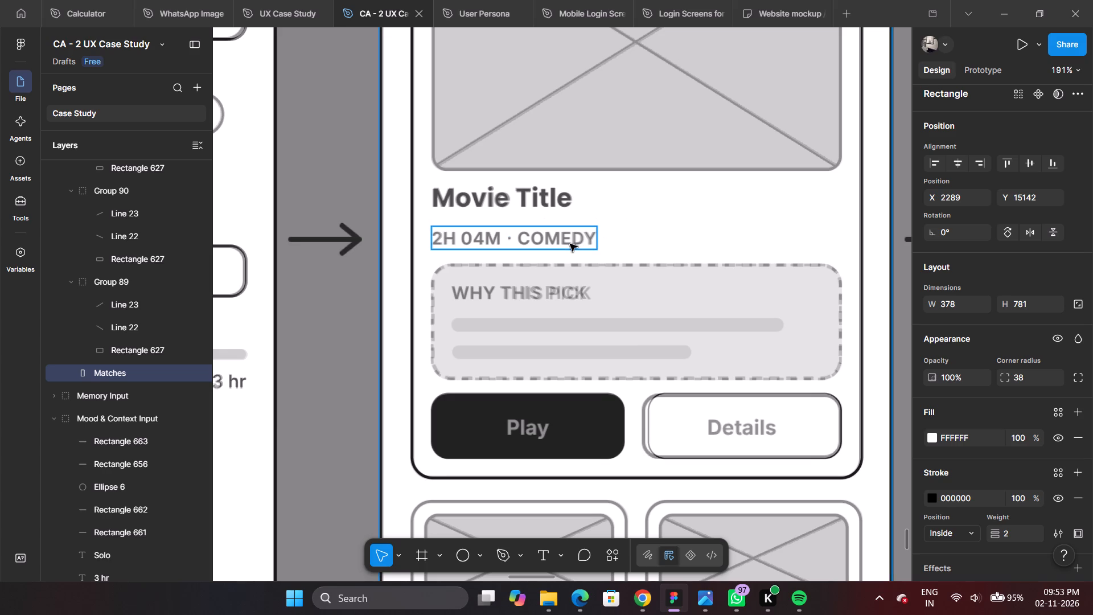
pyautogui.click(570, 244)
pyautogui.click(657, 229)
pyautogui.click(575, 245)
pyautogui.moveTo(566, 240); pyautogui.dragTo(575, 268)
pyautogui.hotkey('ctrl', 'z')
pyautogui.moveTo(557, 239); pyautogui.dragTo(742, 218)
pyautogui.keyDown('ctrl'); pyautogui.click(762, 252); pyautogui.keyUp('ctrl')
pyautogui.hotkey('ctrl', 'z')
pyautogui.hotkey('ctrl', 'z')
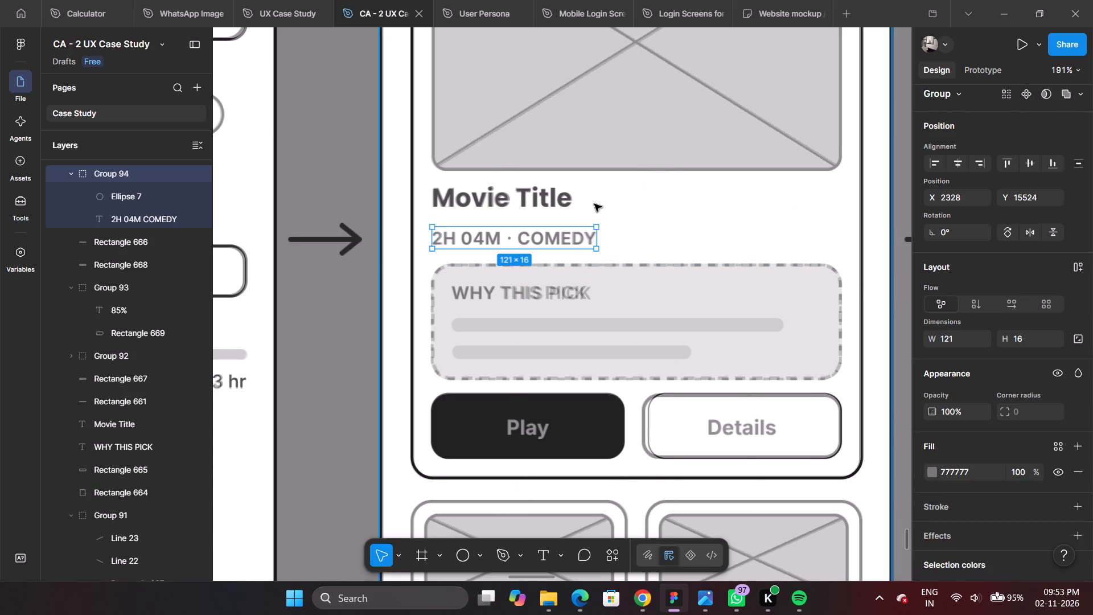
# Duplicate the dark Play button rectangle onto the "92% match" badge at the poster's upper corner.
pyautogui.keyDown('ctrl'); pyautogui.scroll(-6, 576, 198); pyautogui.keyUp('ctrl')
pyautogui.keyDown('ctrl'); pyautogui.scroll(10, 754, 187); pyautogui.keyUp('ctrl')
pyautogui.keyDown('ctrl'); pyautogui.scroll(5, 518, 167); pyautogui.keyUp('ctrl')
pyautogui.keyDown('ctrl'); pyautogui.scroll(-6, 543, 161); pyautogui.keyUp('ctrl')
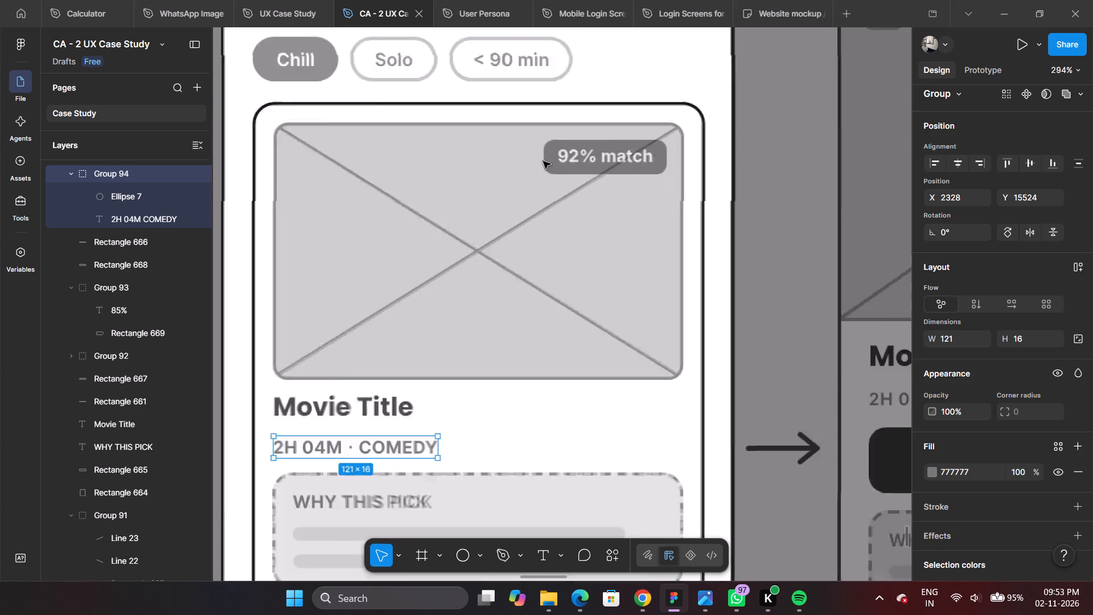
pyautogui.click(474, 519)
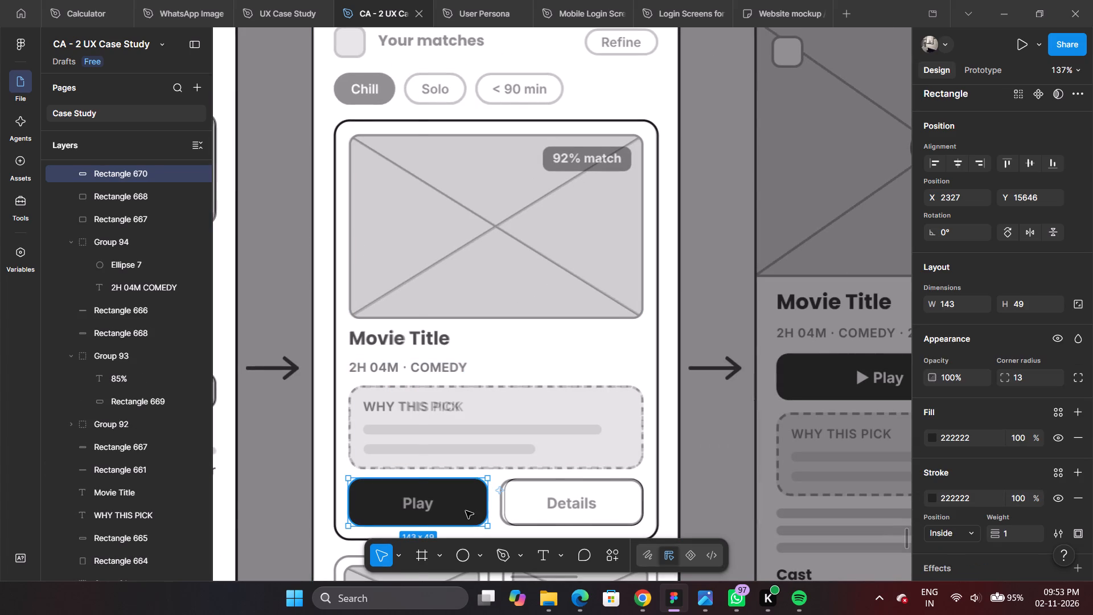
pyautogui.keyDown('alt'); pyautogui.moveTo(466, 513); pyautogui.dragTo(625, 169); pyautogui.keyUp('alt')
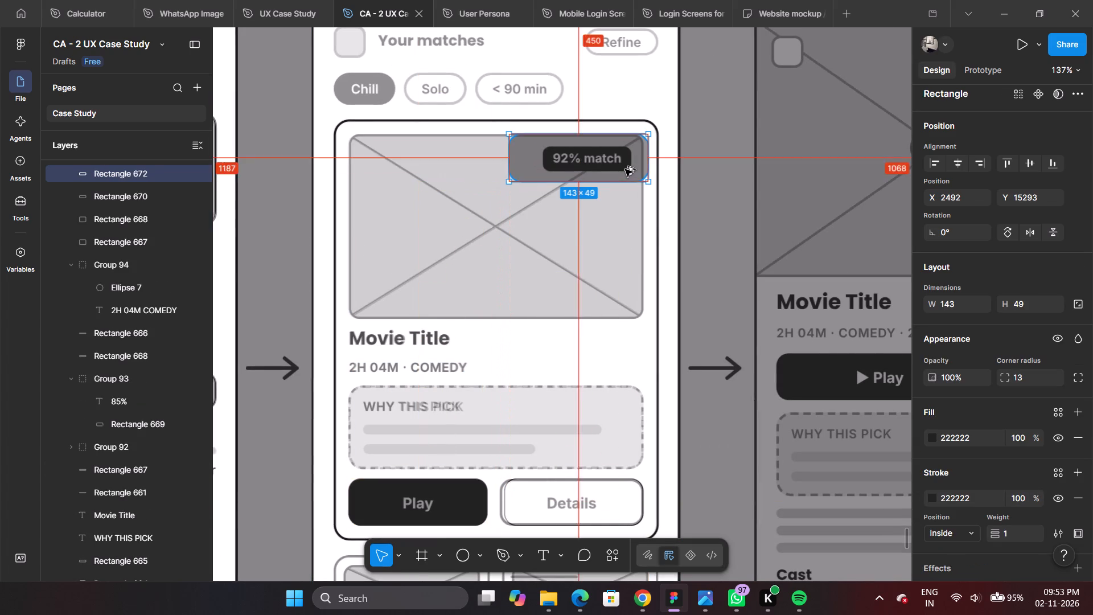
# Resize the duplicated rectangle to 91 × 25 and fit it over the reference "92% match" badge.
pyautogui.scroll(7, 176, 272)
pyautogui.keyDown('ctrl'); pyautogui.scroll(6, 565, 147); pyautogui.keyUp('ctrl')
pyautogui.keyDown('ctrl'); pyautogui.scroll(3, 662, 153); pyautogui.keyUp('ctrl')
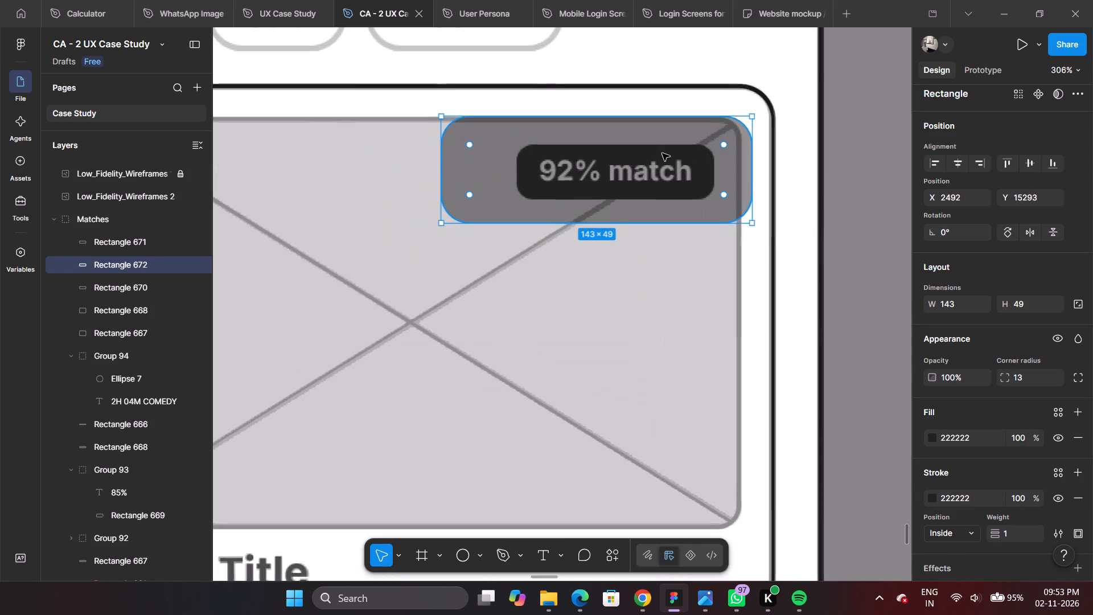
pyautogui.keyDown('ctrl'); pyautogui.scroll(2, 662, 153); pyautogui.keyUp('ctrl')
pyautogui.keyDown('alt'); pyautogui.keyDown('shift'); pyautogui.moveTo(833, 84); pyautogui.dragTo(721, 145); pyautogui.keyUp('shift'); pyautogui.keyUp('alt')
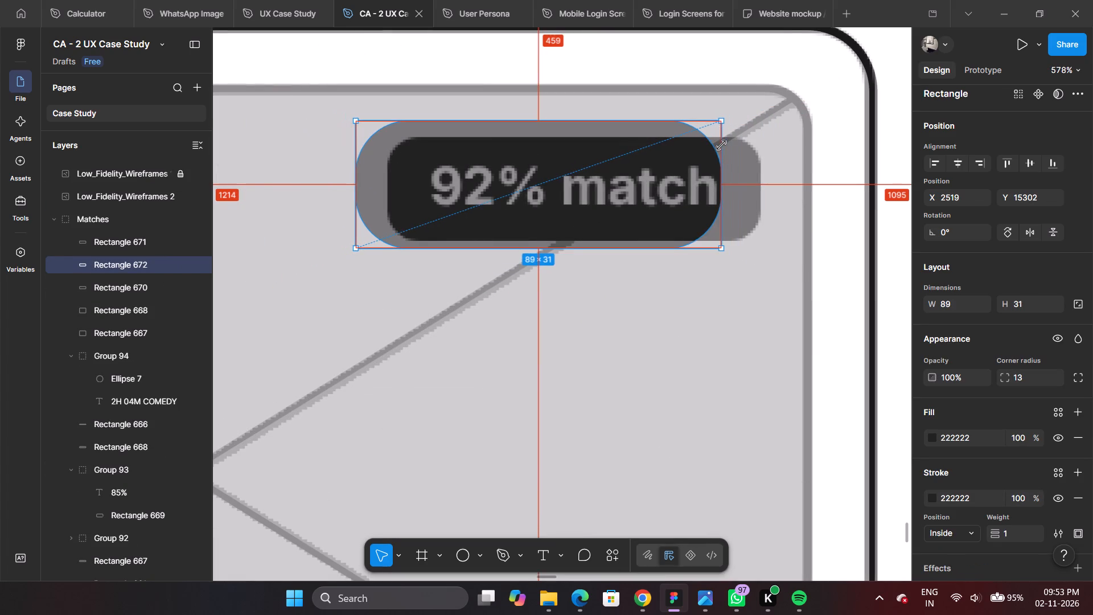
pyautogui.keyDown('alt'); pyautogui.keyDown('shift'); pyautogui.moveTo(721, 145); pyautogui.dragTo(724, 156); pyautogui.keyUp('shift'); pyautogui.keyUp('alt')
pyautogui.moveTo(589, 190); pyautogui.dragTo(624, 193)
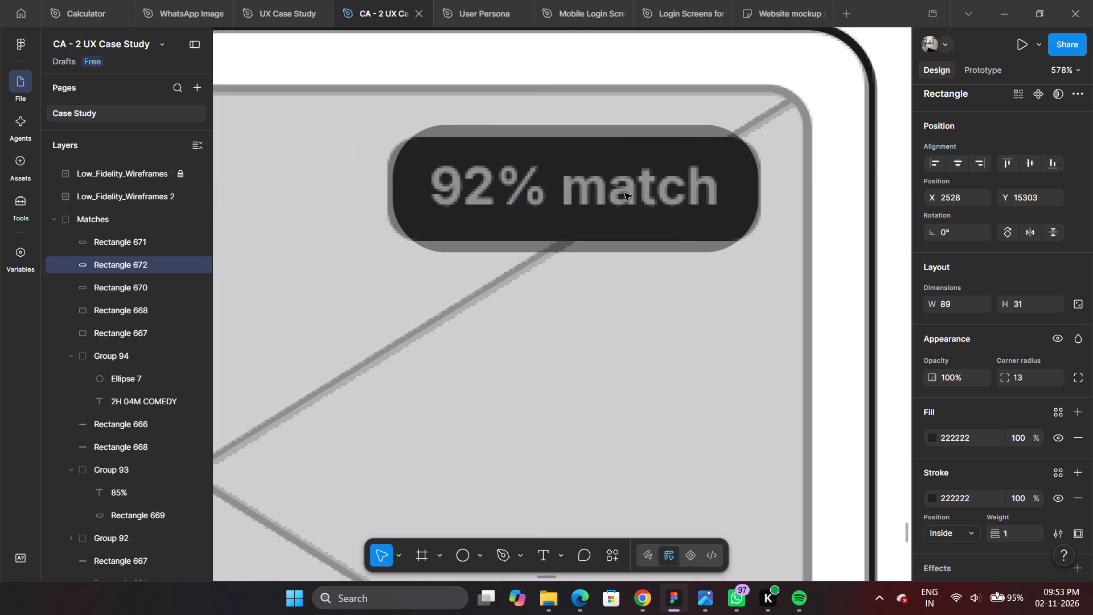
pyautogui.moveTo(624, 193); pyautogui.dragTo(620, 192)
pyautogui.keyDown('ctrl'); pyautogui.scroll(4, 618, 184); pyautogui.keyUp('ctrl')
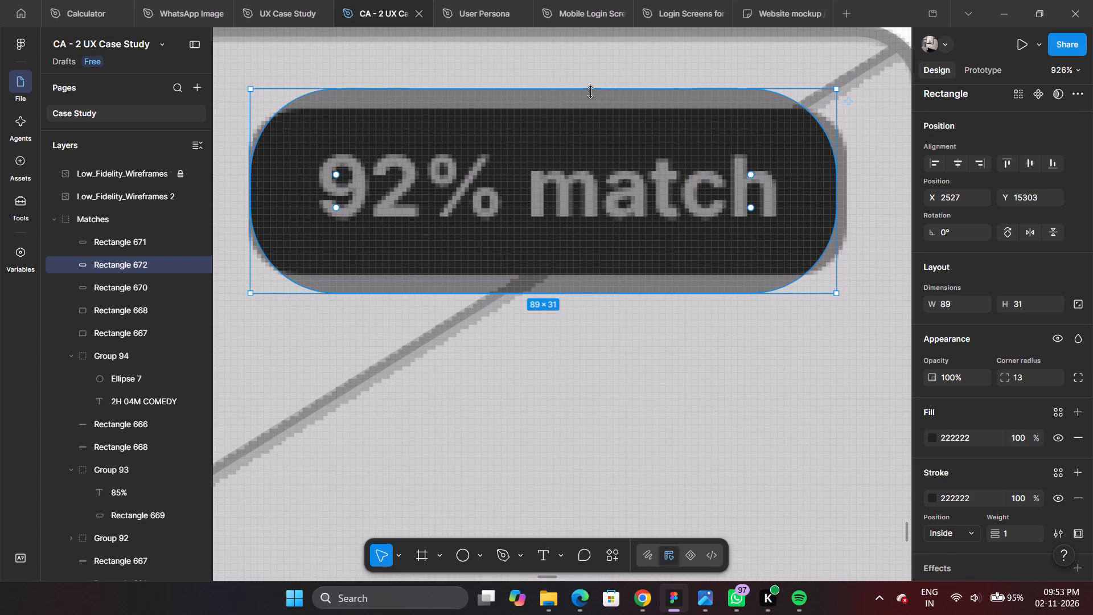
pyautogui.moveTo(590, 91); pyautogui.dragTo(593, 106)
pyautogui.moveTo(618, 294); pyautogui.dragTo(618, 273)
pyautogui.moveTo(836, 192); pyautogui.dragTo(852, 192)
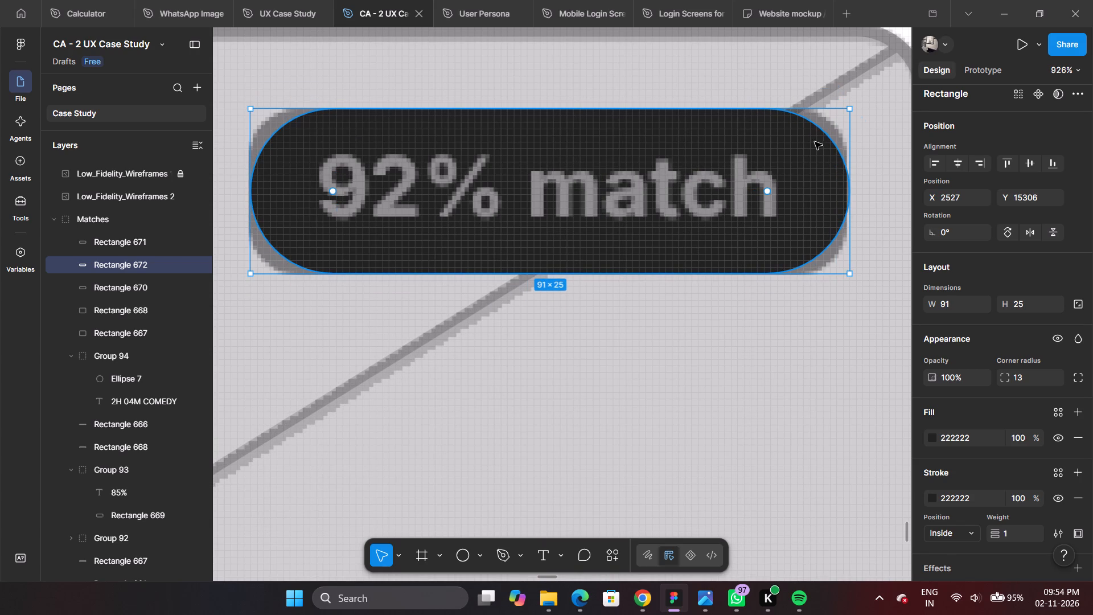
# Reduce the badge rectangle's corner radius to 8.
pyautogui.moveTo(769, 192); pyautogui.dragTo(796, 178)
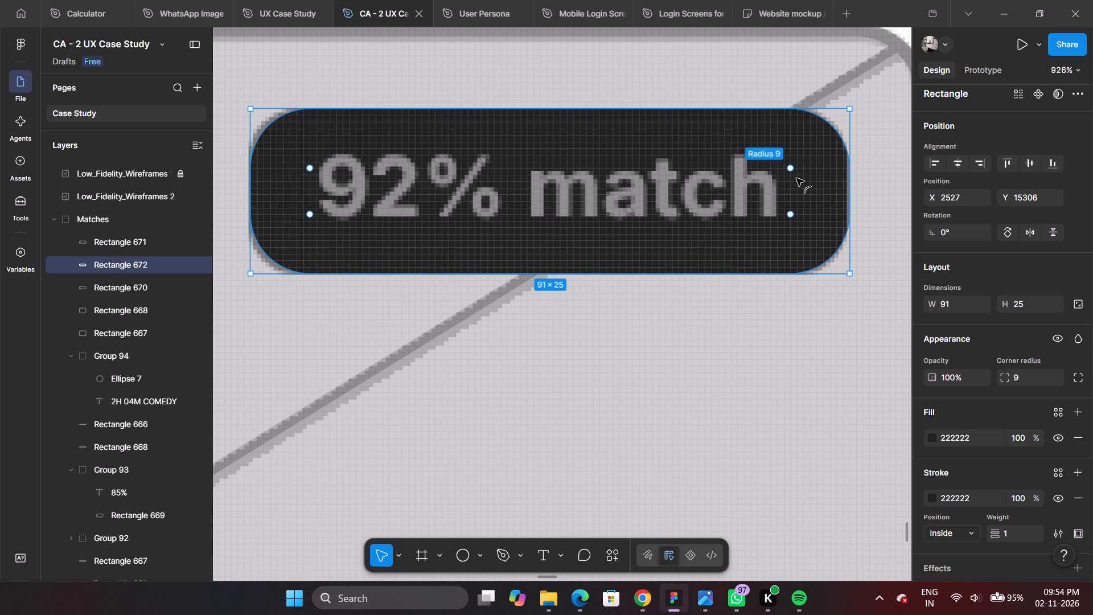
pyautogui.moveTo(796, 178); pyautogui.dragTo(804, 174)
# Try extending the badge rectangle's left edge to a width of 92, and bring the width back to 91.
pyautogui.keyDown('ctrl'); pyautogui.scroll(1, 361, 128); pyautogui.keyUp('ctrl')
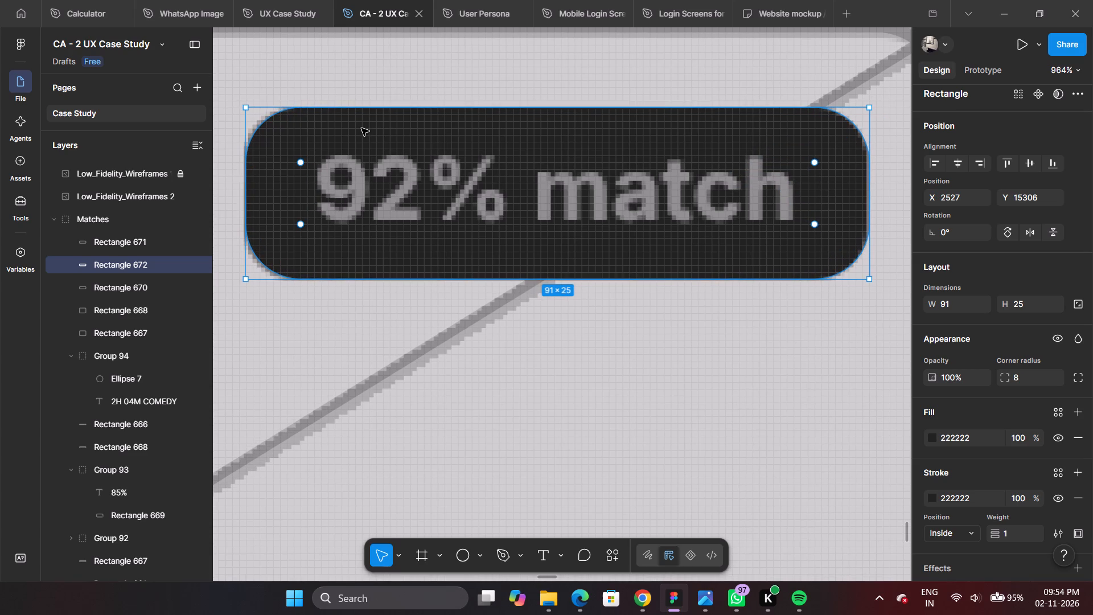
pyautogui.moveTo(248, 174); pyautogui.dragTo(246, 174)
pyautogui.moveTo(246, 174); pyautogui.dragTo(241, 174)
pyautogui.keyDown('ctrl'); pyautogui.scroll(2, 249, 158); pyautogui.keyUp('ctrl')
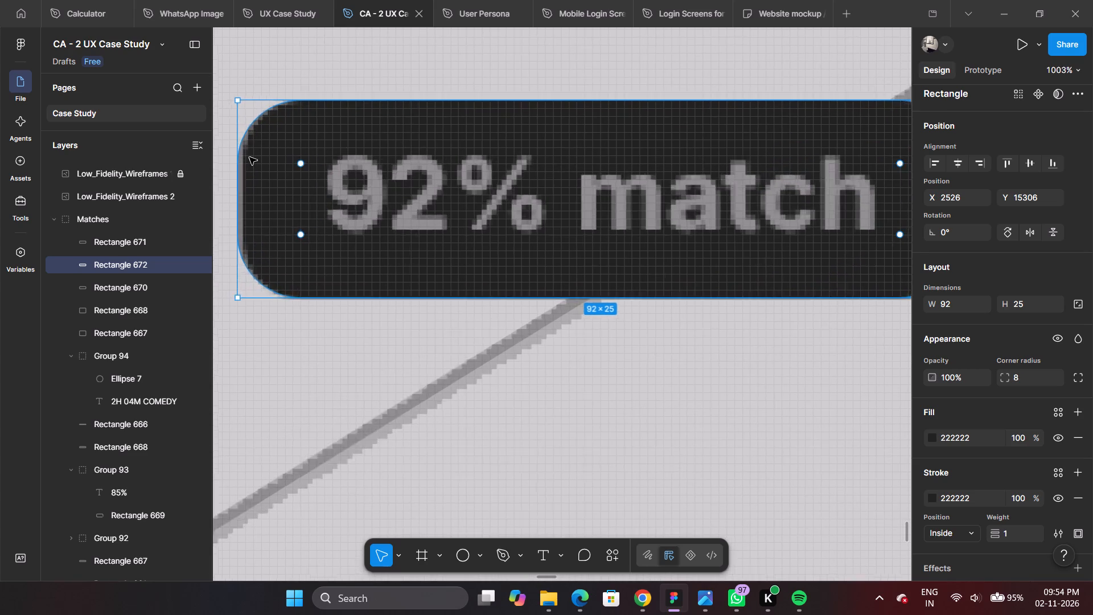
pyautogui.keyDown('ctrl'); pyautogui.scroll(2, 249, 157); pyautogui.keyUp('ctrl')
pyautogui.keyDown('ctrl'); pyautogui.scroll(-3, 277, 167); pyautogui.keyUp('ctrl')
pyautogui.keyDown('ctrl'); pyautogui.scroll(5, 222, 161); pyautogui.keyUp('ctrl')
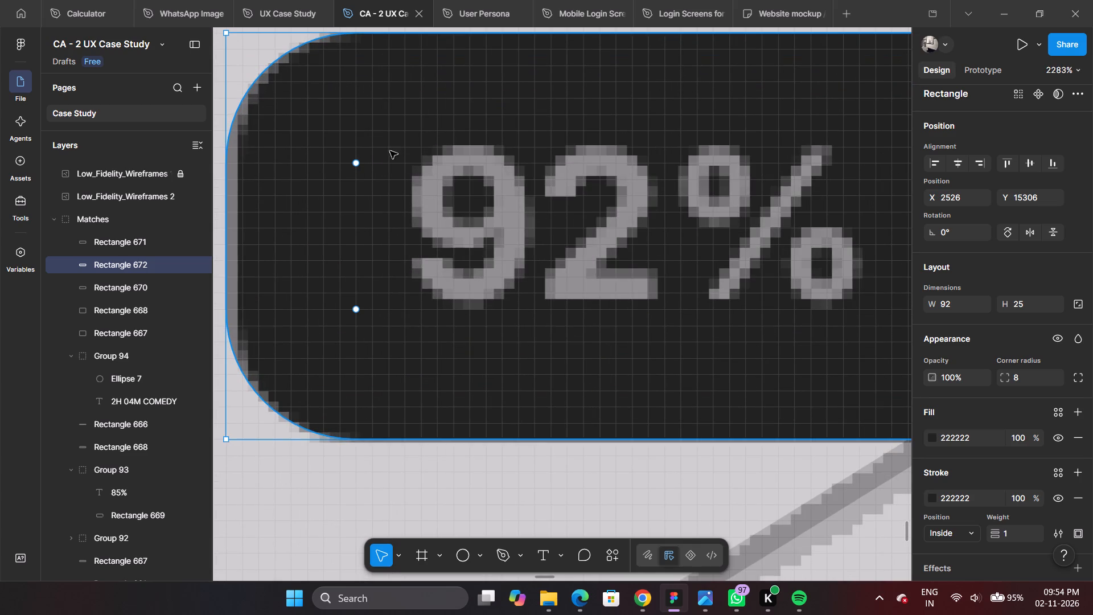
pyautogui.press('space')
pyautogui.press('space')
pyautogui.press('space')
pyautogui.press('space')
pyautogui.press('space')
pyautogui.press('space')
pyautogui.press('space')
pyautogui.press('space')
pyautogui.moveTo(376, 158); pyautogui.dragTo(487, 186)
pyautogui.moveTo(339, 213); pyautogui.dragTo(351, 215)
# Reduce the badge rectangle's corner radius to 7 to match the reference badge corners.
pyautogui.keyDown('ctrl'); pyautogui.scroll(-3, 446, 160); pyautogui.keyUp('ctrl')
pyautogui.scroll(4, 447, 159)
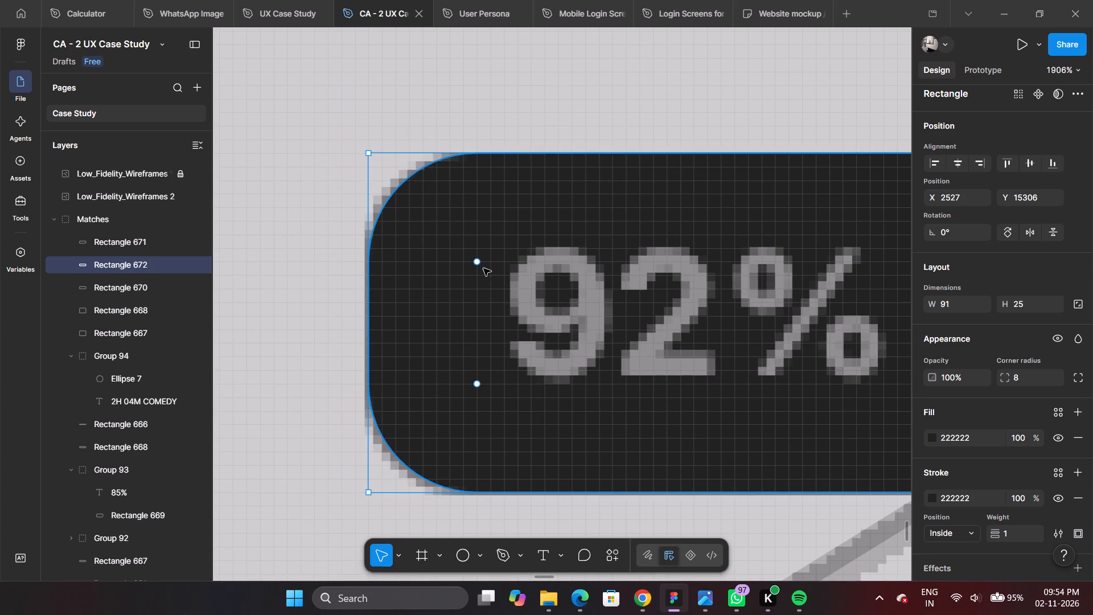
pyautogui.moveTo(477, 262); pyautogui.dragTo(460, 244)
pyautogui.keyDown('ctrl'); pyautogui.scroll(-8, 336, 244); pyautogui.keyUp('ctrl')
pyautogui.click(864, 267)
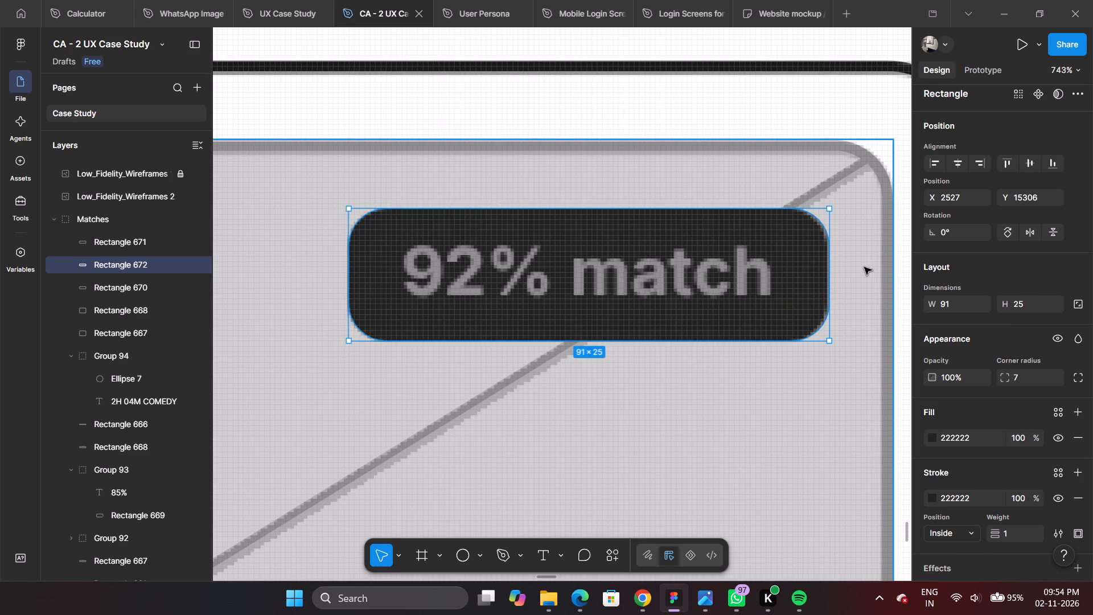
pyautogui.click(648, 282)
pyautogui.click(692, 350)
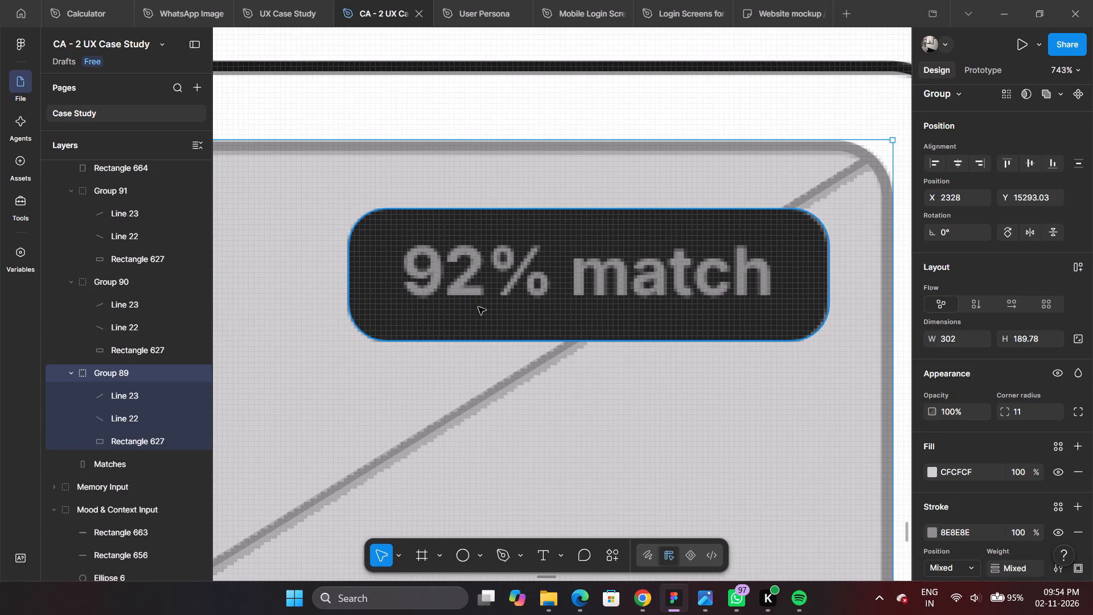
# Add the text "92% match" in Inter Bold 13 on the dark badge rectangle.
pyautogui.scroll(2, 165, 380)
pyautogui.keyDown('ctrl'); pyautogui.click(553, 307); pyautogui.keyUp('ctrl')
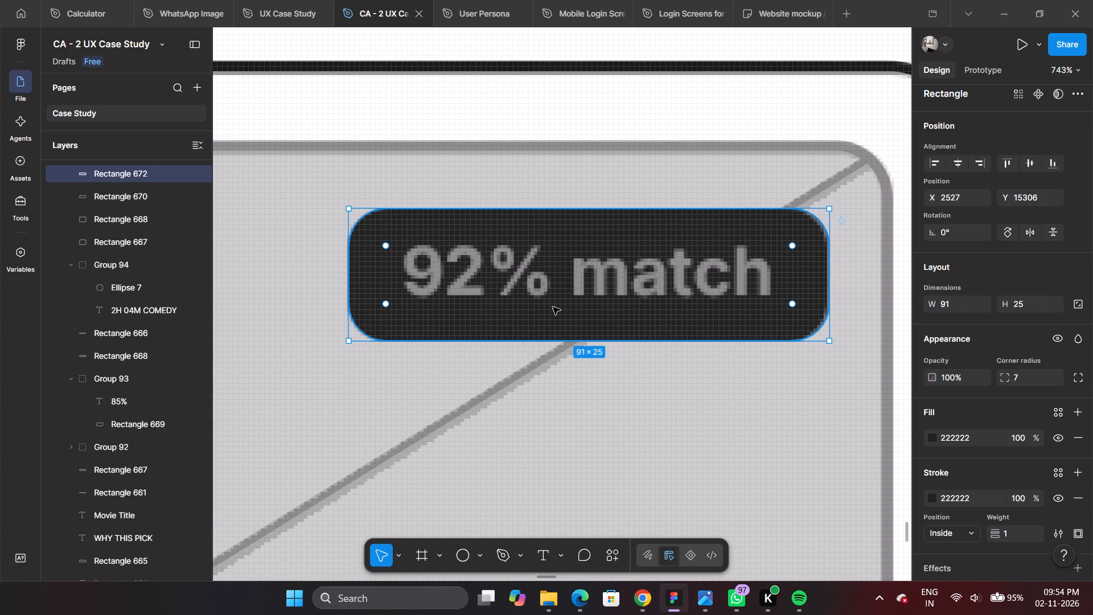
pyautogui.press('t')
pyautogui.click(486, 281)
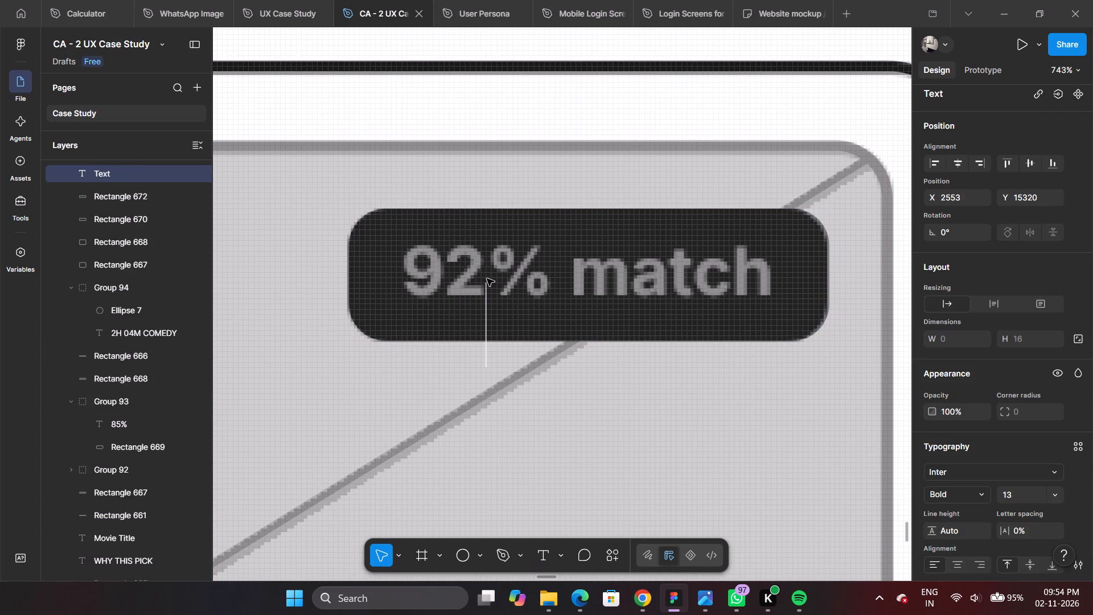
pyautogui.write('92')
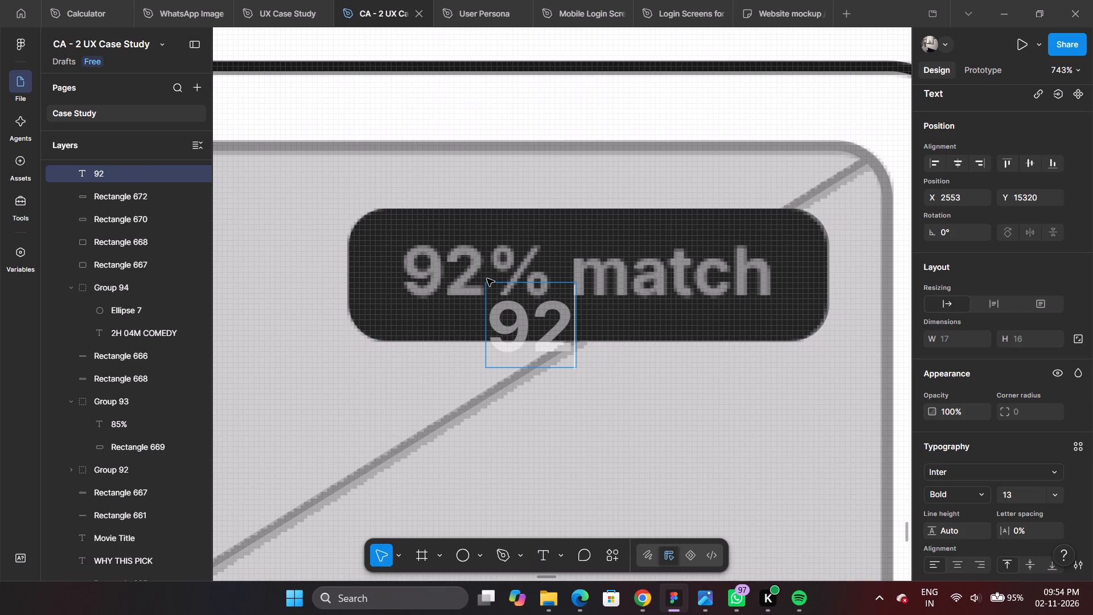
pyautogui.hotkey('shift', '%')
pyautogui.press('space')
pyautogui.write('match')
# Move the "92% match" text up onto the reference label inside the badge.
pyautogui.keyDown('ctrl'); pyautogui.scroll(-3, 624, 244); pyautogui.keyUp('ctrl')
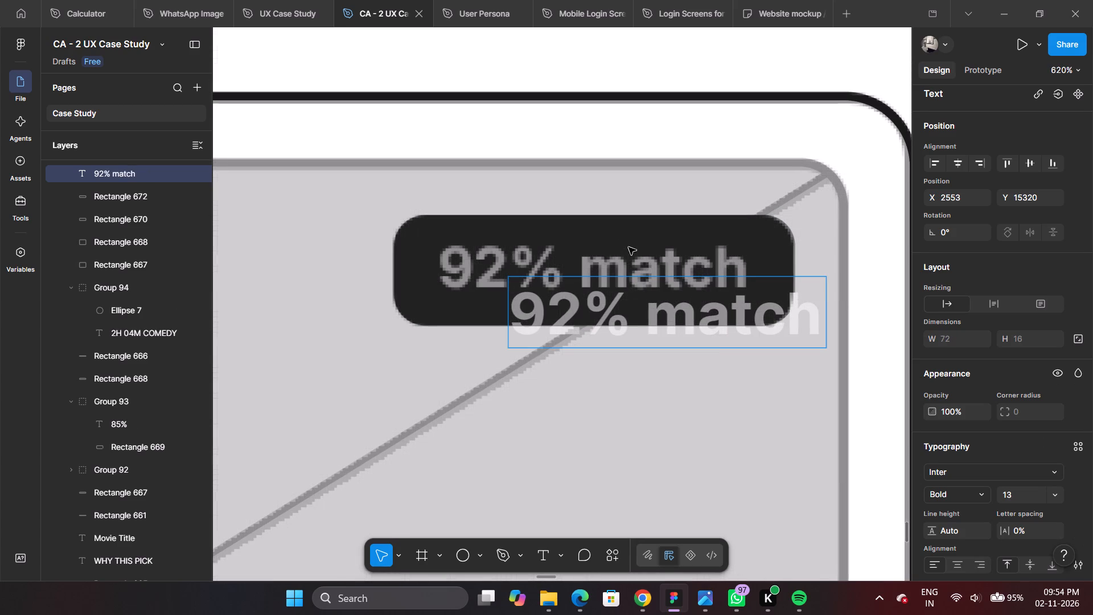
pyautogui.click(714, 323)
pyautogui.click(699, 247)
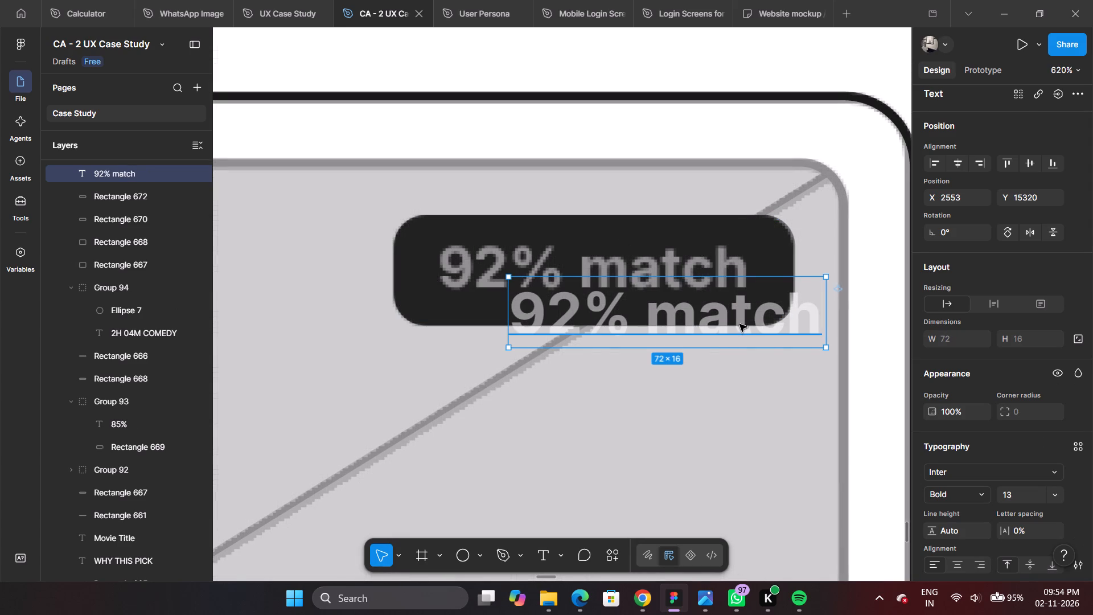
pyautogui.click(739, 326)
pyautogui.moveTo(740, 326); pyautogui.dragTo(664, 279)
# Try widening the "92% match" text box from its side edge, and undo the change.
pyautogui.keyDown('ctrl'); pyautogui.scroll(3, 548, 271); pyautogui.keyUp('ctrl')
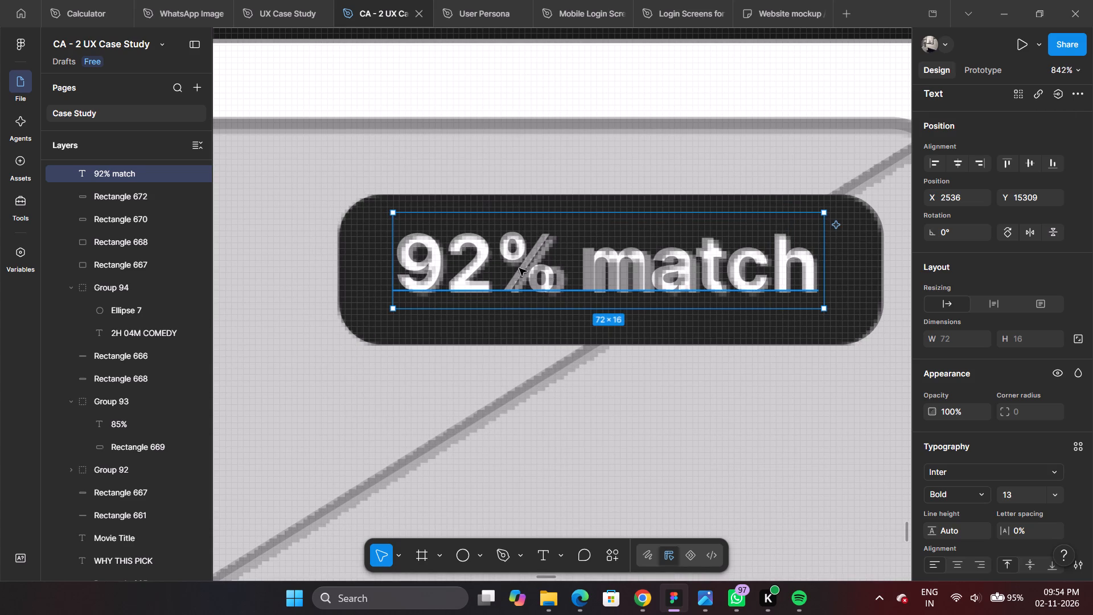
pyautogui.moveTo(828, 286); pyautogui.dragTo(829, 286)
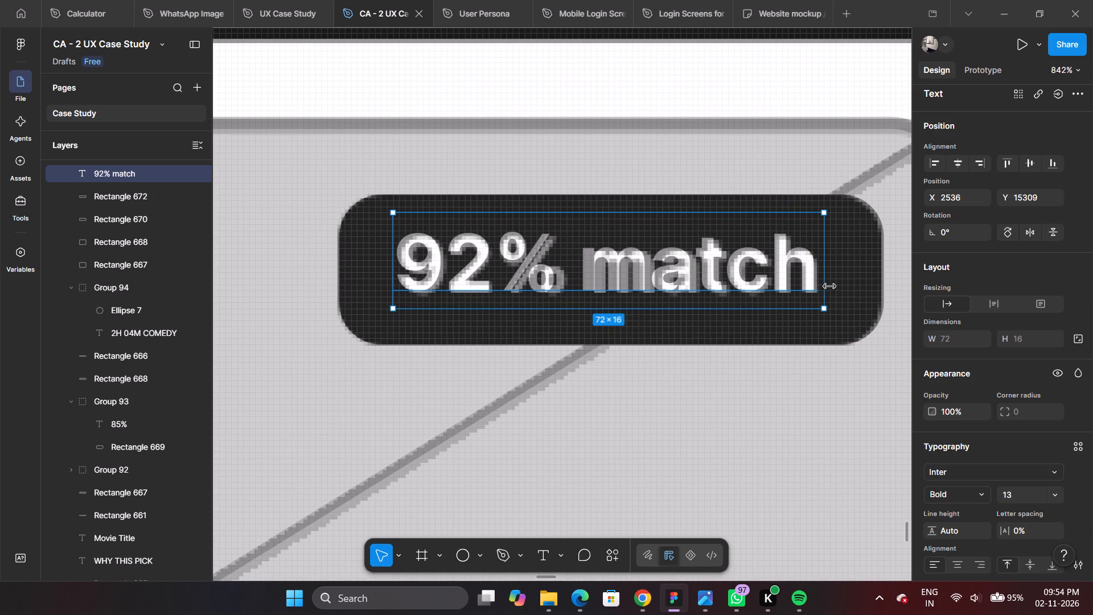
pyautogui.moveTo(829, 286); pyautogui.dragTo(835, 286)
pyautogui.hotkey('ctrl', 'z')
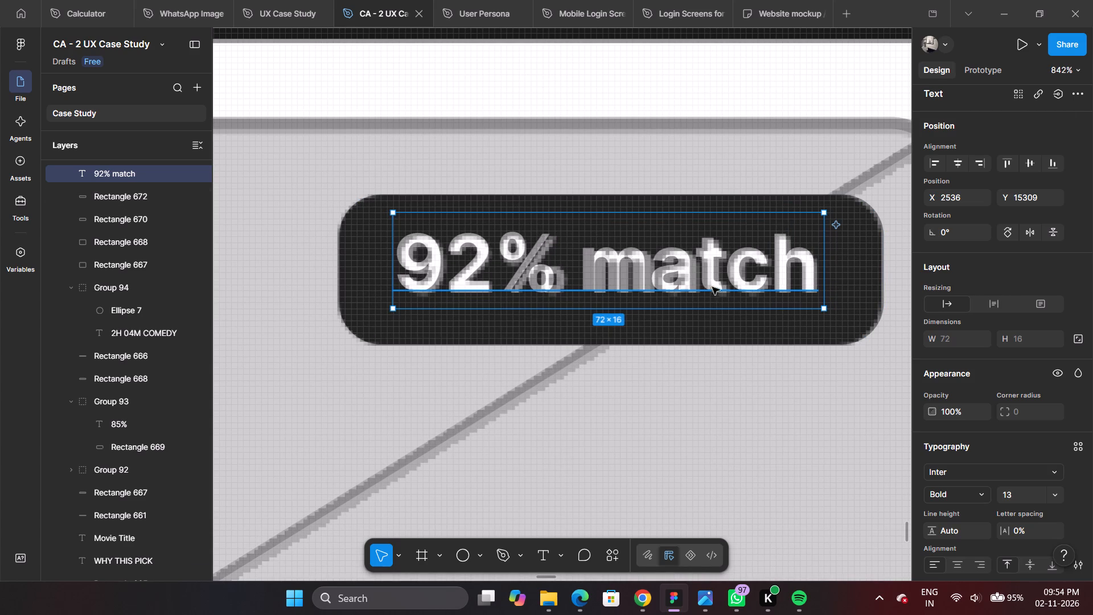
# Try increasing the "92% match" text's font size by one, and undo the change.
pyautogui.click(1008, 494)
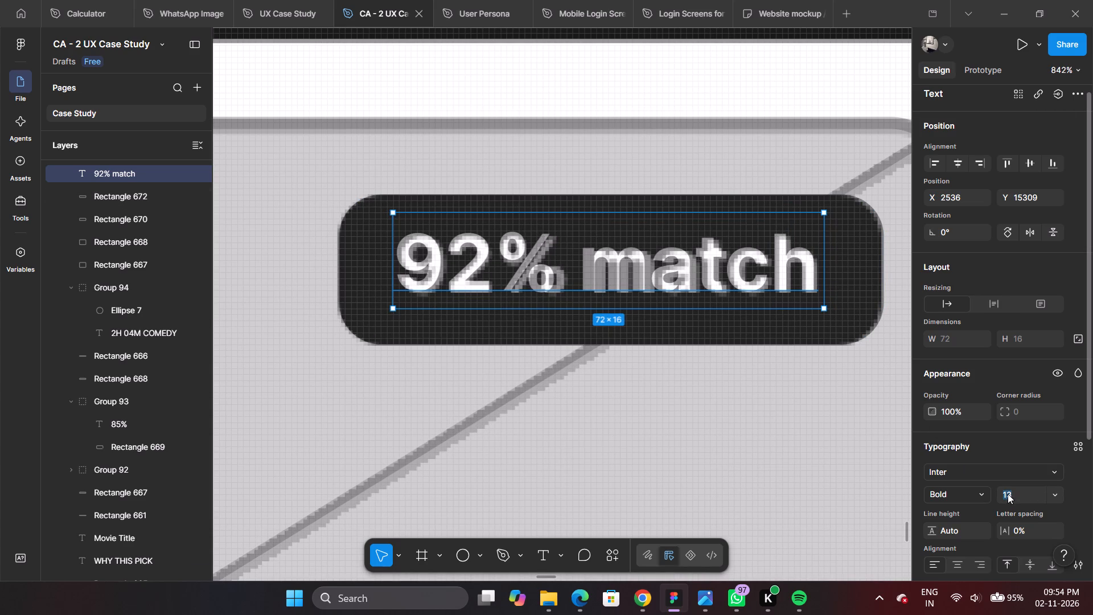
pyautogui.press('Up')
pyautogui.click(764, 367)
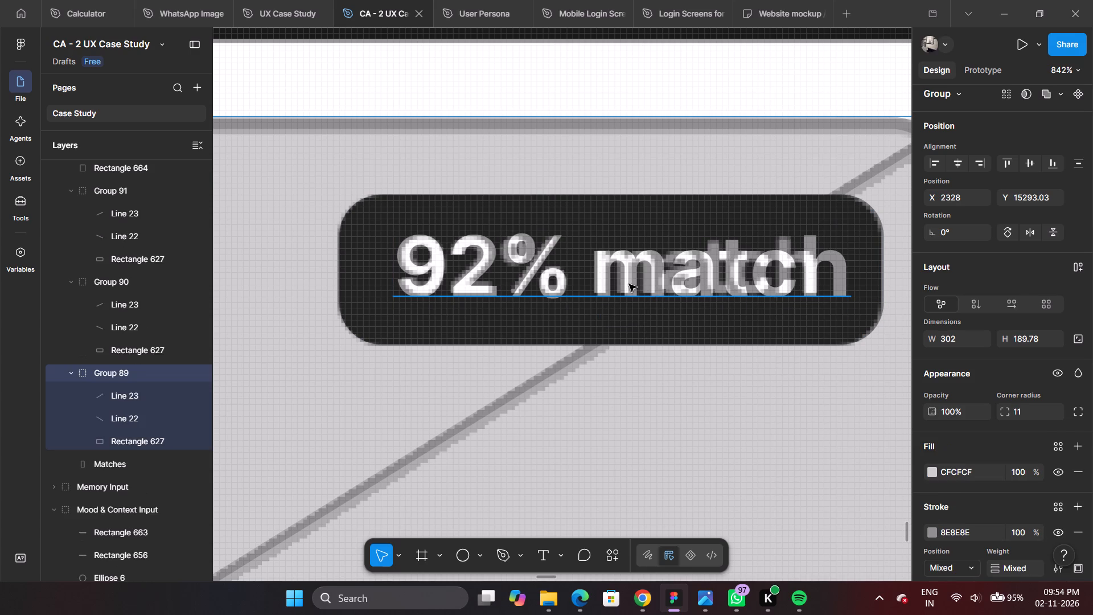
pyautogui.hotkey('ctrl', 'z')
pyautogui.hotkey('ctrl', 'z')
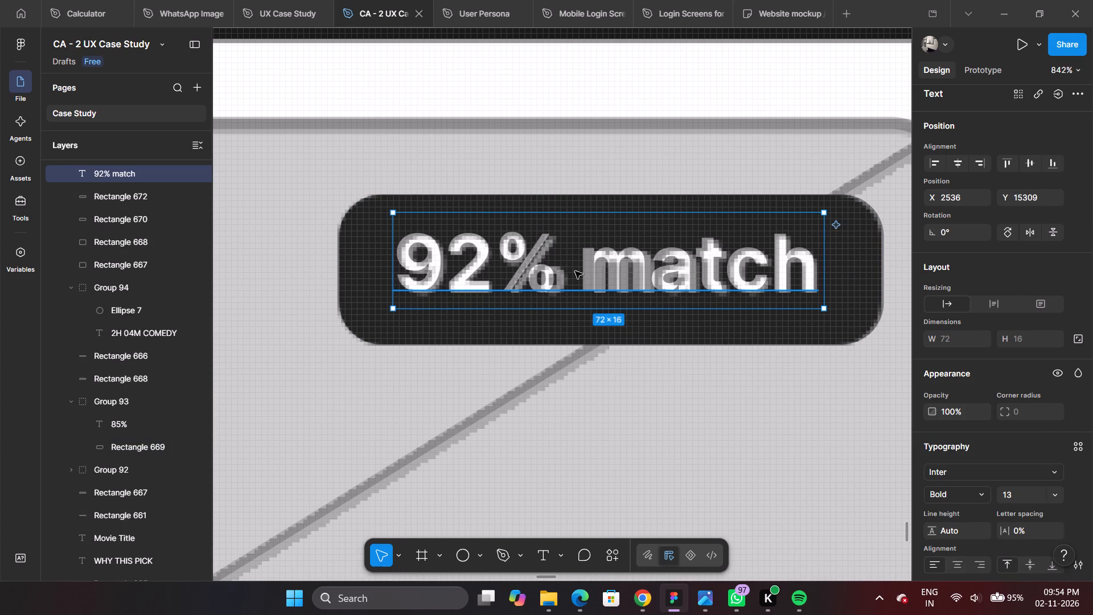
# Fine-tune the "92% match" text's position to X 2537, Y 15311, over the reference label.
pyautogui.moveTo(593, 261); pyautogui.dragTo(595, 268)
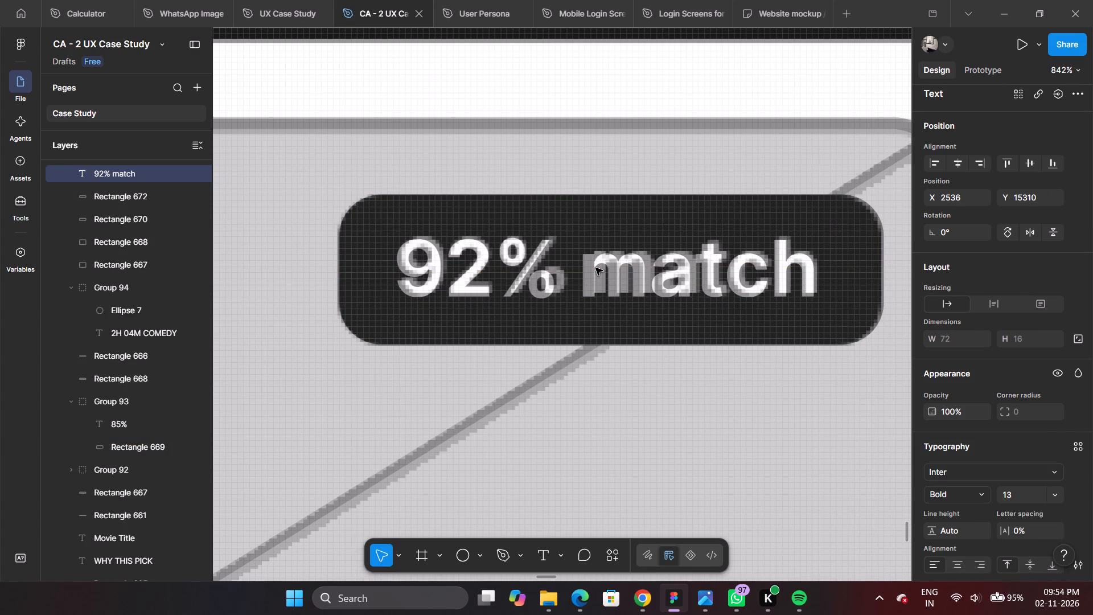
pyautogui.moveTo(595, 268); pyautogui.dragTo(597, 270)
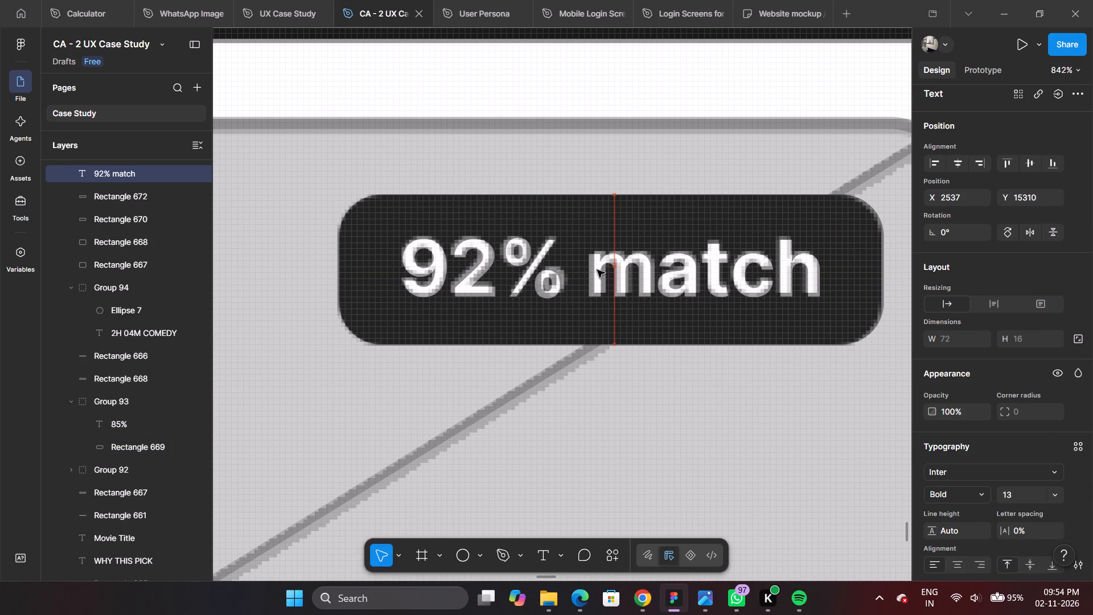
pyautogui.moveTo(597, 270); pyautogui.dragTo(597, 272)
# Examine the finished "92% match" badge up close and in the context of the Matches screen.
pyautogui.keyDown('ctrl'); pyautogui.click(640, 416); pyautogui.keyUp('ctrl')
pyautogui.keyDown('ctrl'); pyautogui.scroll(-5, 627, 380); pyautogui.keyUp('ctrl')
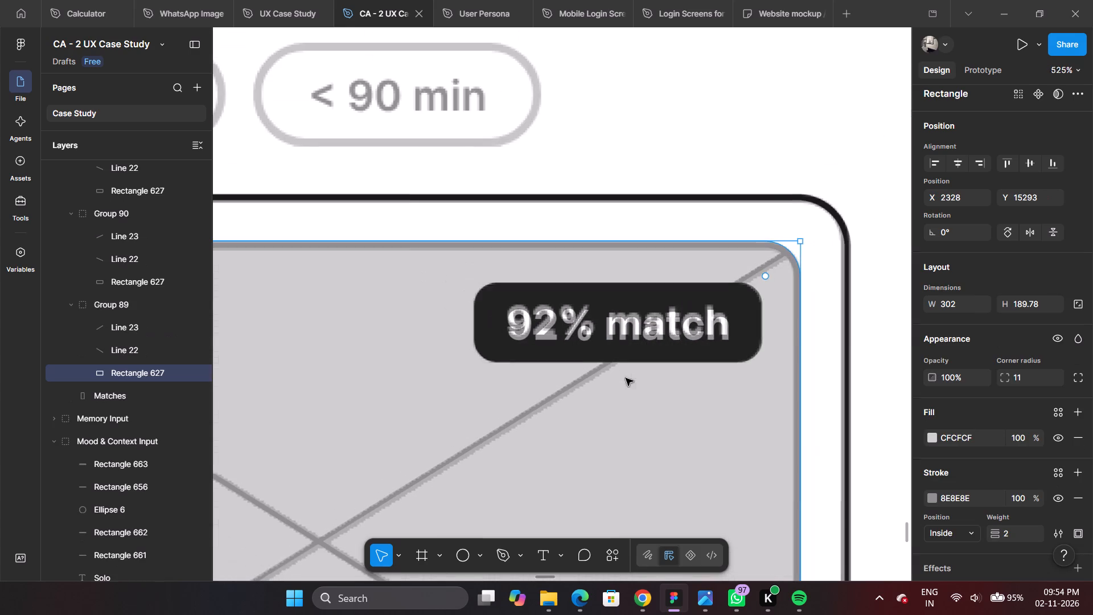
pyautogui.keyDown('ctrl'); pyautogui.click(631, 350); pyautogui.keyUp('ctrl')
pyautogui.keyDown('ctrl'); pyautogui.scroll(-6, 720, 338); pyautogui.keyUp('ctrl')
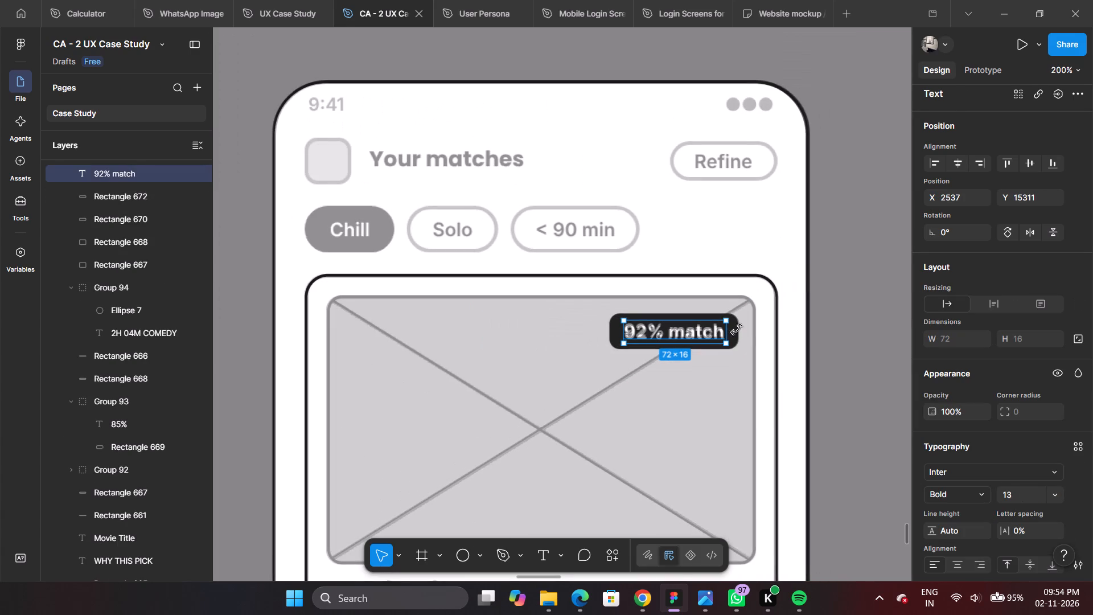
pyautogui.keyDown('ctrl'); pyautogui.scroll(12, 733, 355); pyautogui.keyUp('ctrl')
pyautogui.keyDown('ctrl'); pyautogui.click(784, 346); pyautogui.keyUp('ctrl')
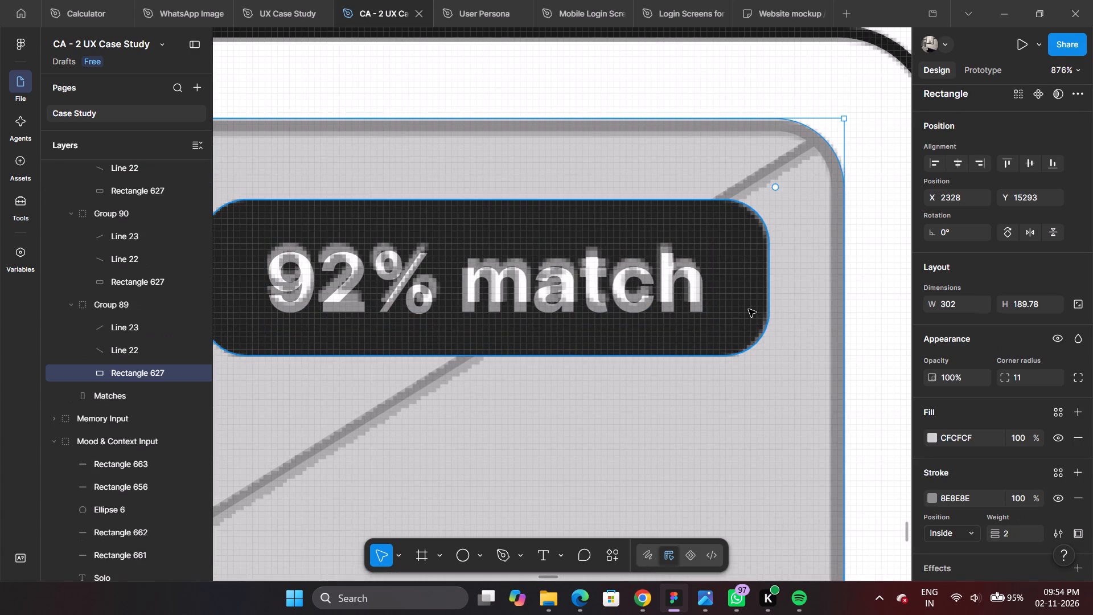
pyautogui.keyDown('ctrl'); pyautogui.scroll(-6, 749, 308); pyautogui.keyUp('ctrl')
pyautogui.keyDown('ctrl'); pyautogui.scroll(-7, 689, 277); pyautogui.keyUp('ctrl')
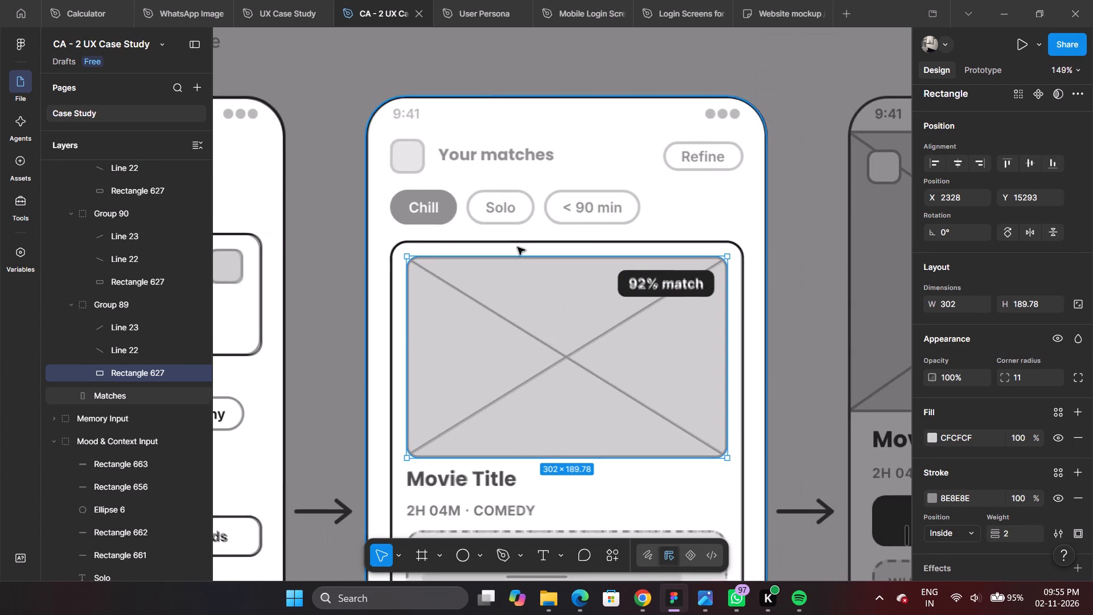
pyautogui.keyDown('ctrl'); pyautogui.scroll(3, 444, 223); pyautogui.keyUp('ctrl')
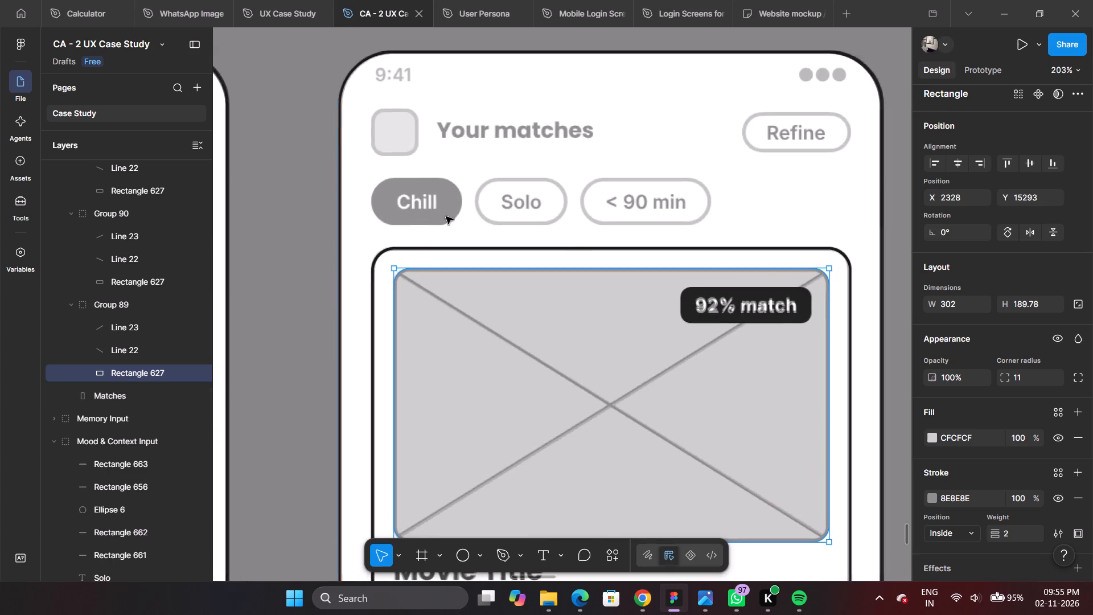
# Duplicate the dark Play button rectangle onto the reference "Chill" chip.
pyautogui.keyDown('ctrl'); pyautogui.scroll(-4, 529, 210); pyautogui.keyUp('ctrl')
pyautogui.scroll(-4, 430, 284)
pyautogui.click(549, 516)
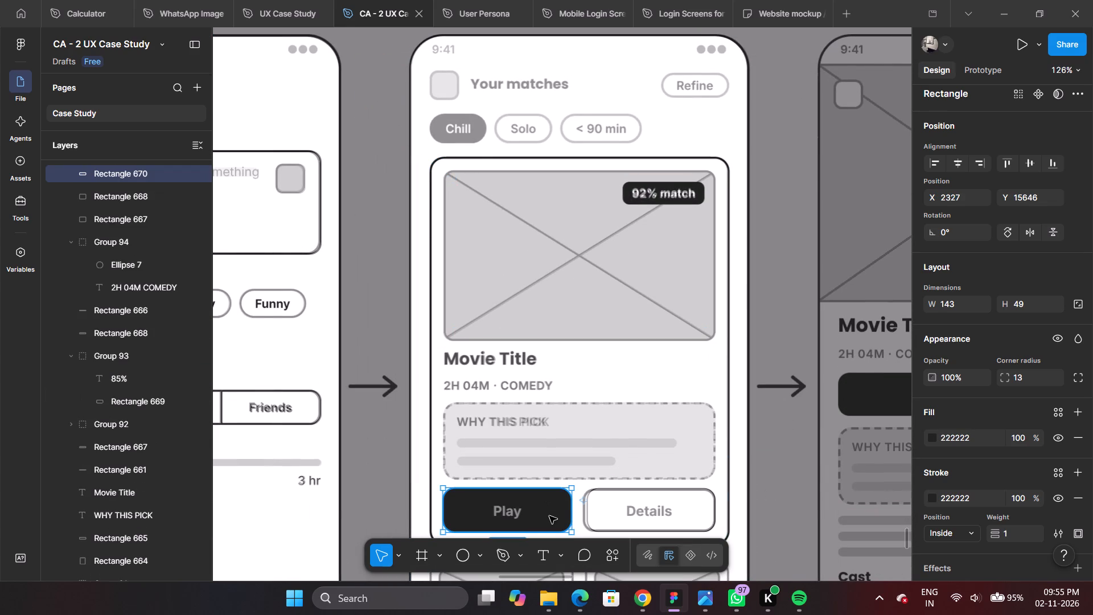
pyautogui.keyDown('alt'); pyautogui.moveTo(553, 516); pyautogui.dragTo(509, 130); pyautogui.keyUp('alt')
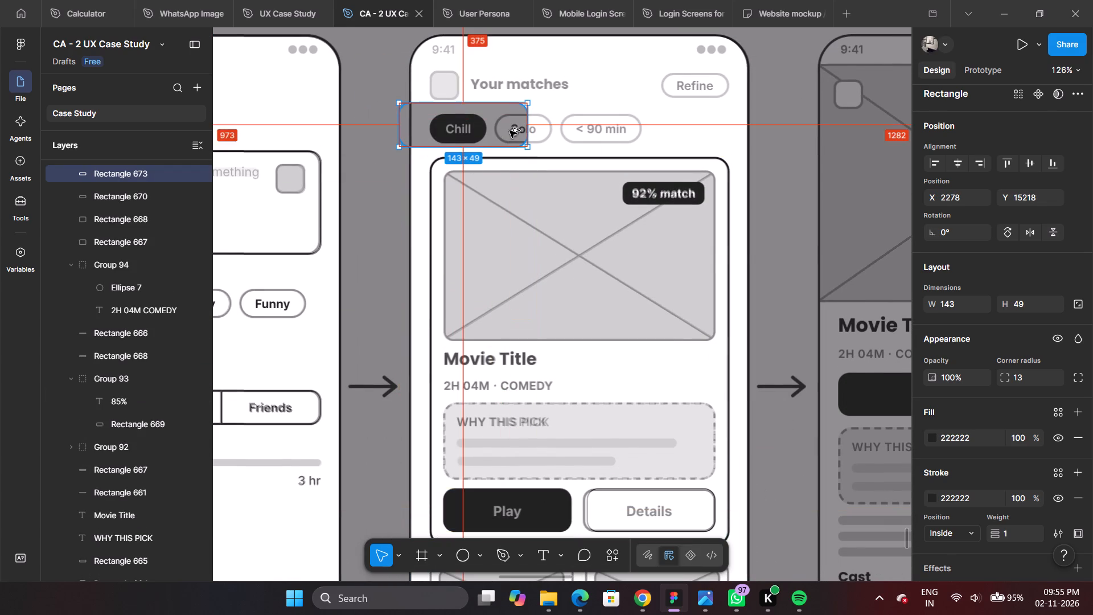
# Resize the duplicated rectangle to 63 × 32 at X 2312, Y 15230 to fit the reference "Chill" chip.
pyautogui.keyDown('ctrl'); pyautogui.scroll(15, 452, 126); pyautogui.keyUp('ctrl')
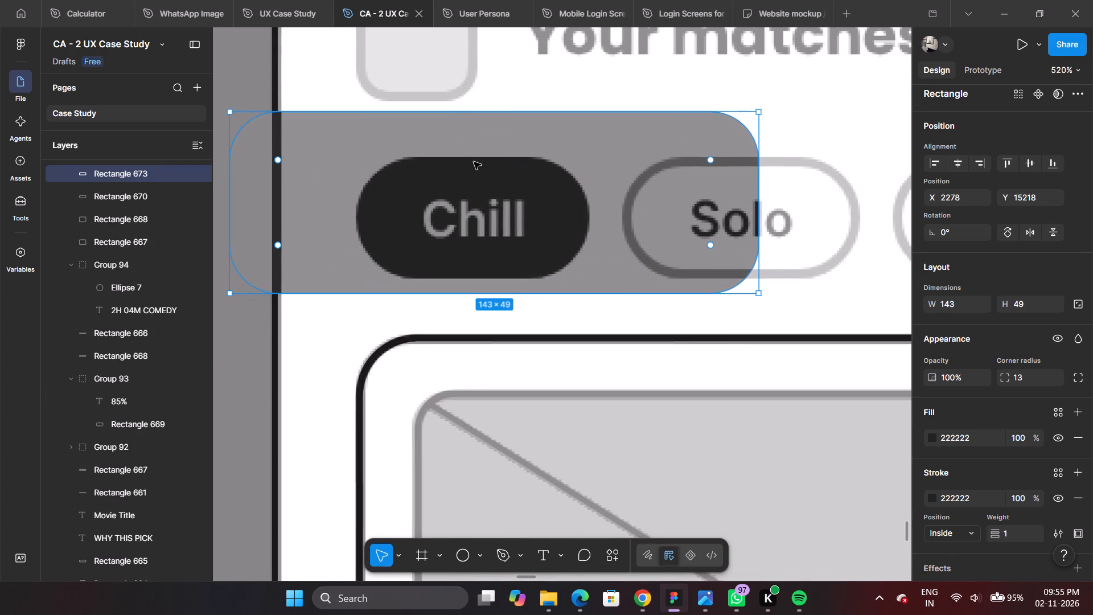
pyautogui.scroll(2, 474, 162)
pyautogui.moveTo(229, 219); pyautogui.dragTo(355, 223)
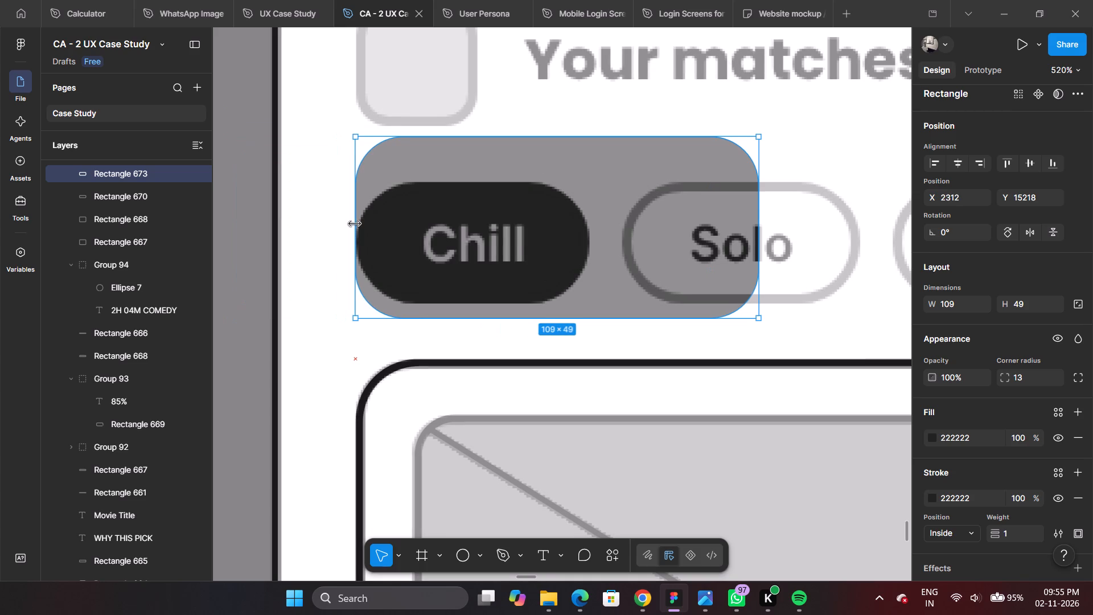
pyautogui.moveTo(355, 223); pyautogui.dragTo(357, 225)
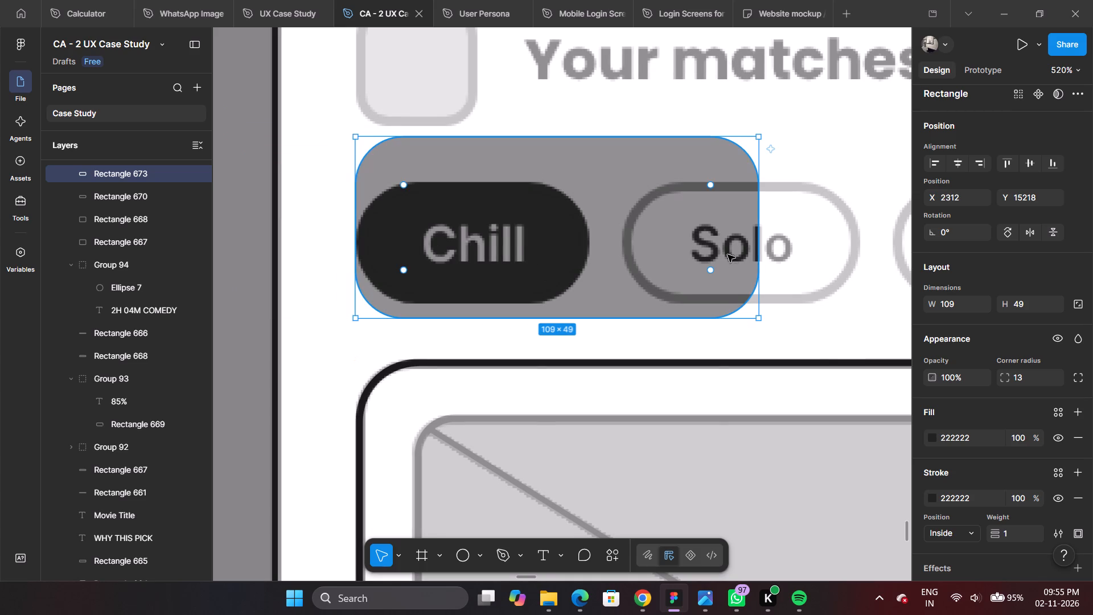
pyautogui.moveTo(760, 235); pyautogui.dragTo(588, 233)
pyautogui.moveTo(485, 139); pyautogui.dragTo(488, 182)
pyautogui.keyDown('ctrl'); pyautogui.scroll(4, 470, 235); pyautogui.keyUp('ctrl')
pyautogui.moveTo(483, 368); pyautogui.dragTo(487, 338)
# Increase the Chill chip rectangle's corner radius to 16 to match the reference's rounded ends.
pyautogui.keyDown('ctrl'); pyautogui.scroll(-2, 475, 268); pyautogui.keyUp('ctrl')
pyautogui.keyDown('ctrl'); pyautogui.scroll(2, 439, 239); pyautogui.keyUp('ctrl')
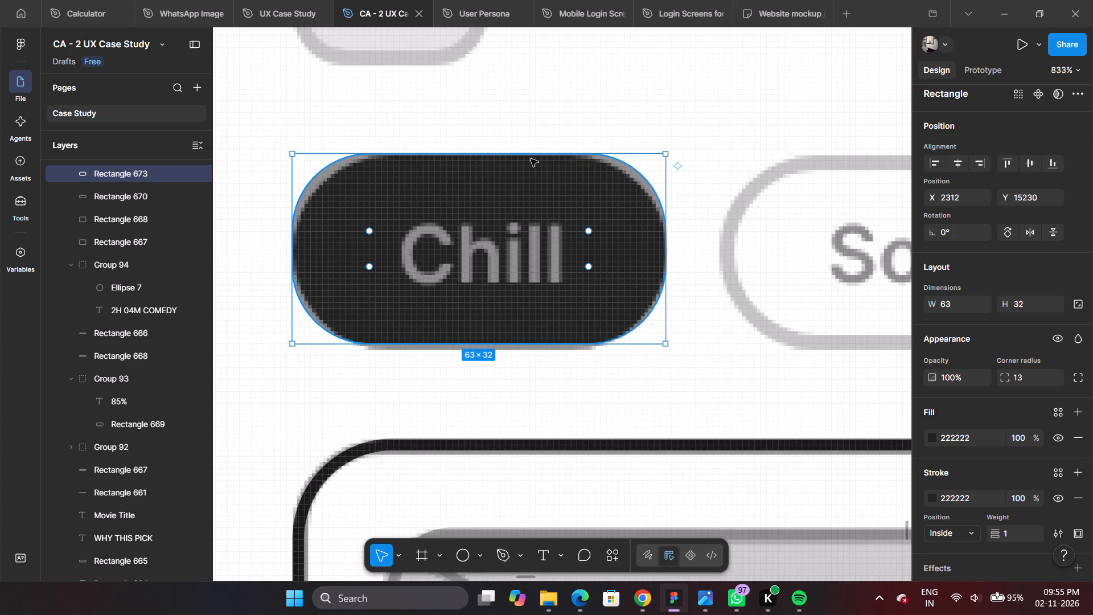
pyautogui.moveTo(589, 229); pyautogui.dragTo(561, 241)
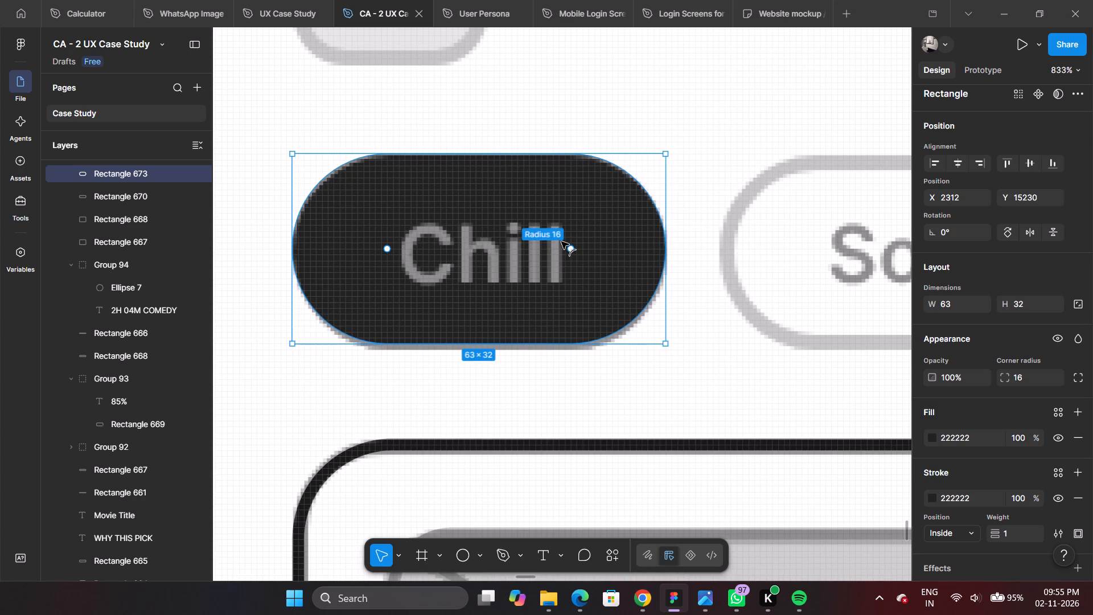
pyautogui.moveTo(561, 241); pyautogui.dragTo(564, 240)
# Extend the Chill chip rectangle's bottom edge to a height of 33.
pyautogui.moveTo(558, 344); pyautogui.dragTo(560, 350)
pyautogui.click(684, 251)
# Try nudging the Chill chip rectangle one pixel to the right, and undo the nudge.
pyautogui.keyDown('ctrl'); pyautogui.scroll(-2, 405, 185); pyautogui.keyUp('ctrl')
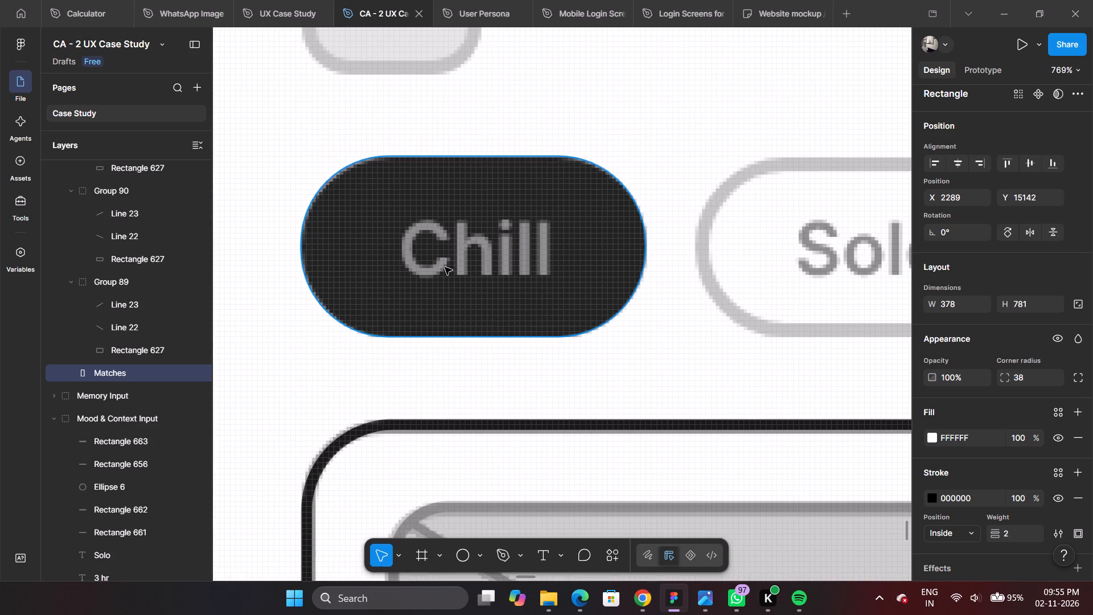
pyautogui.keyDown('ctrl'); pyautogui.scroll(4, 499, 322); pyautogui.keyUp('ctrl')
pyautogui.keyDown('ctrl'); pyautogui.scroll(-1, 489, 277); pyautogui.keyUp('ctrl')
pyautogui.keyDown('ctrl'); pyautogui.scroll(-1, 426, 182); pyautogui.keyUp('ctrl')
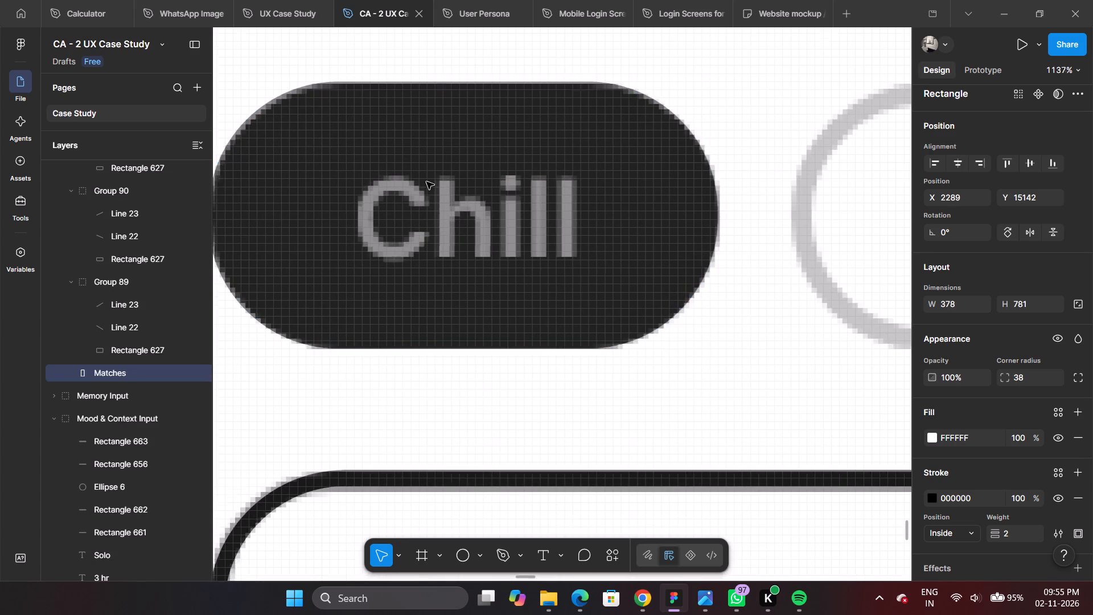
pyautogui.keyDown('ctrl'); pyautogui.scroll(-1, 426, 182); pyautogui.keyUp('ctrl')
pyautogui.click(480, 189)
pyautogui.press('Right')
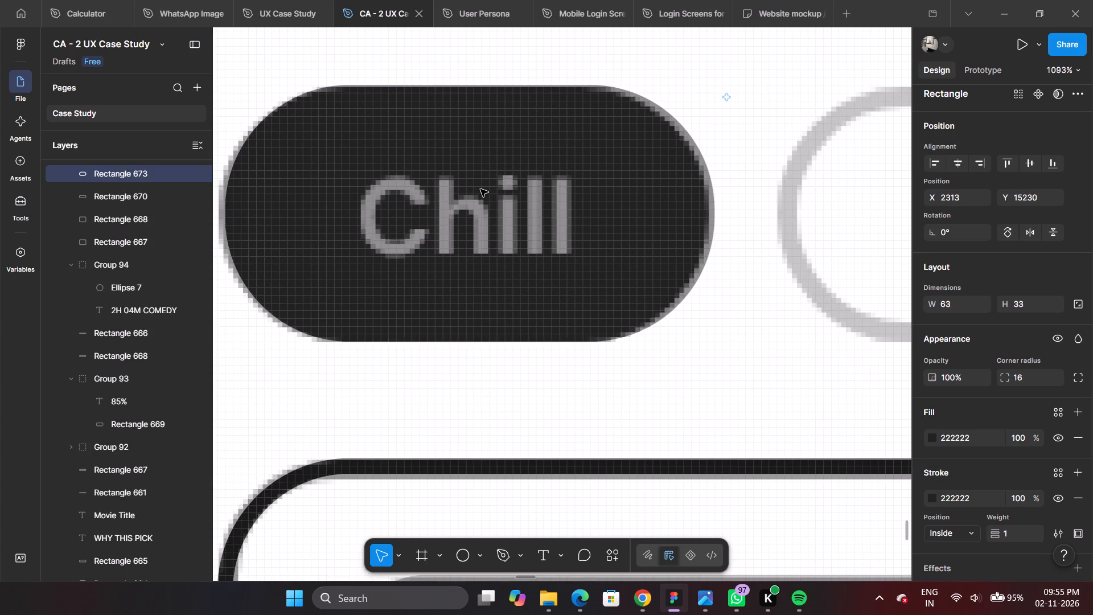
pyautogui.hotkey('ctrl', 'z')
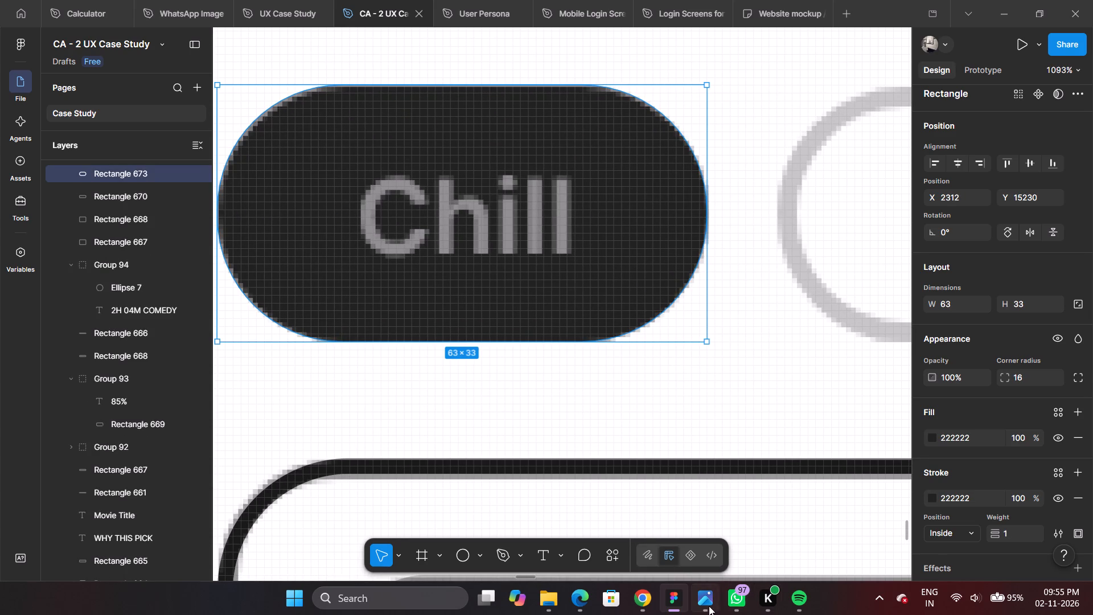
# Switch to Spotify, jump to 3:23 in the current song, skip to the next track, and return to Figma.
pyautogui.click(795, 596)
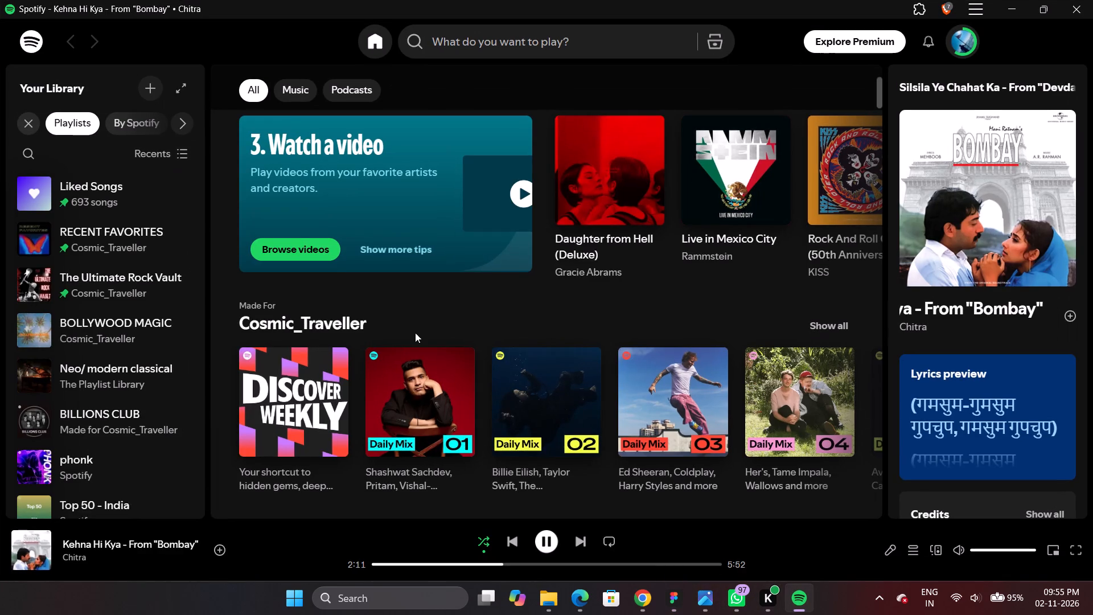
pyautogui.click(574, 561)
pyautogui.click(582, 541)
pyautogui.click(1010, 18)
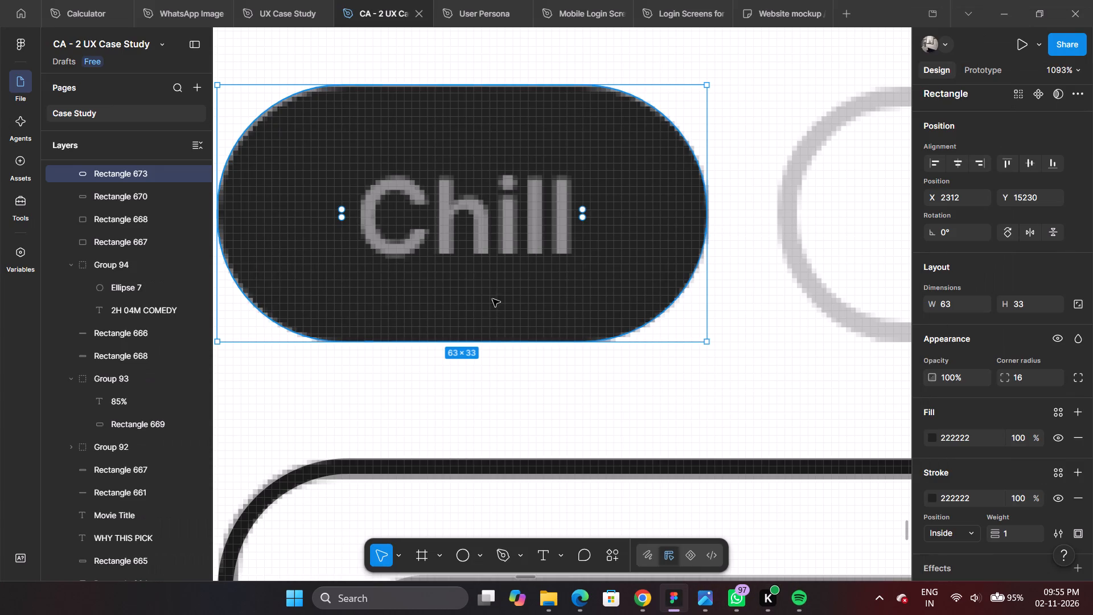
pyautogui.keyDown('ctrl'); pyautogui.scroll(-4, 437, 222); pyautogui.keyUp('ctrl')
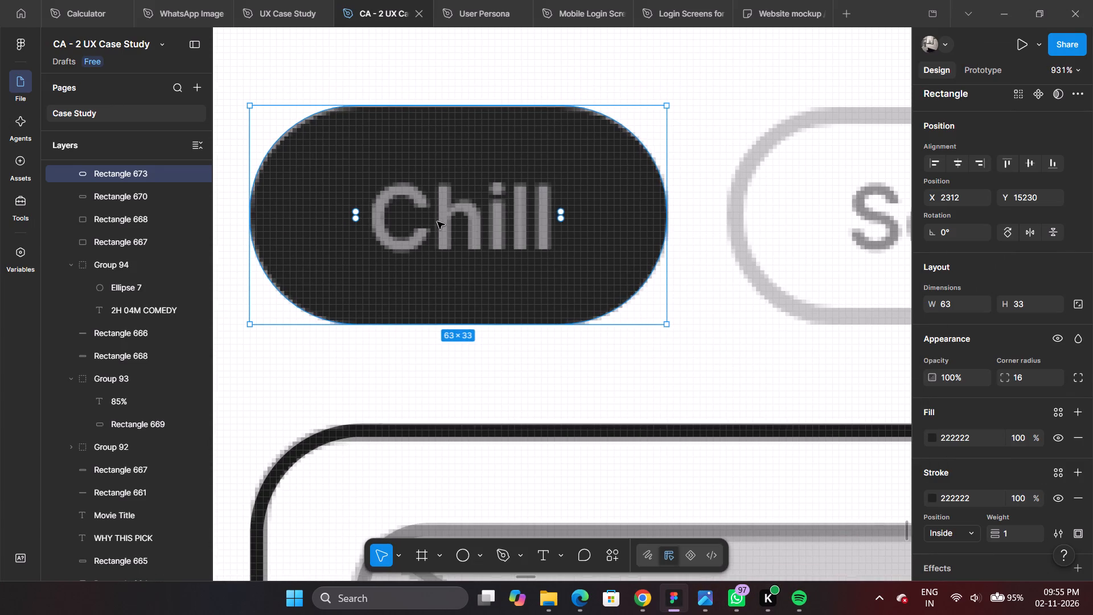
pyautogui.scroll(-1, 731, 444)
# Switch to Spotify and jump ahead to 1:45 in the current song.
pyautogui.click(805, 606)
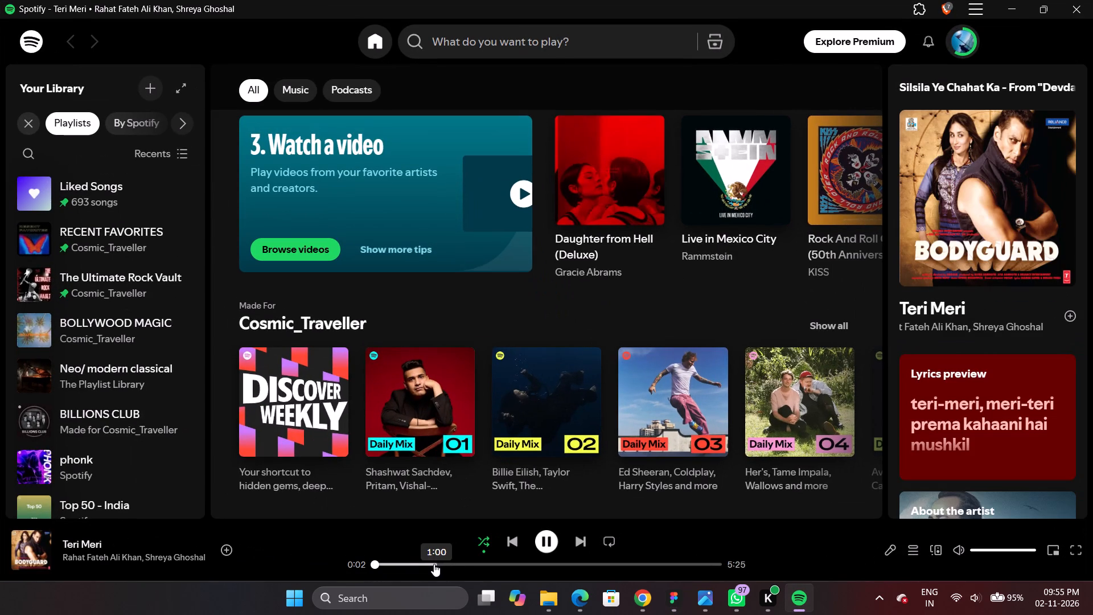
pyautogui.click(433, 564)
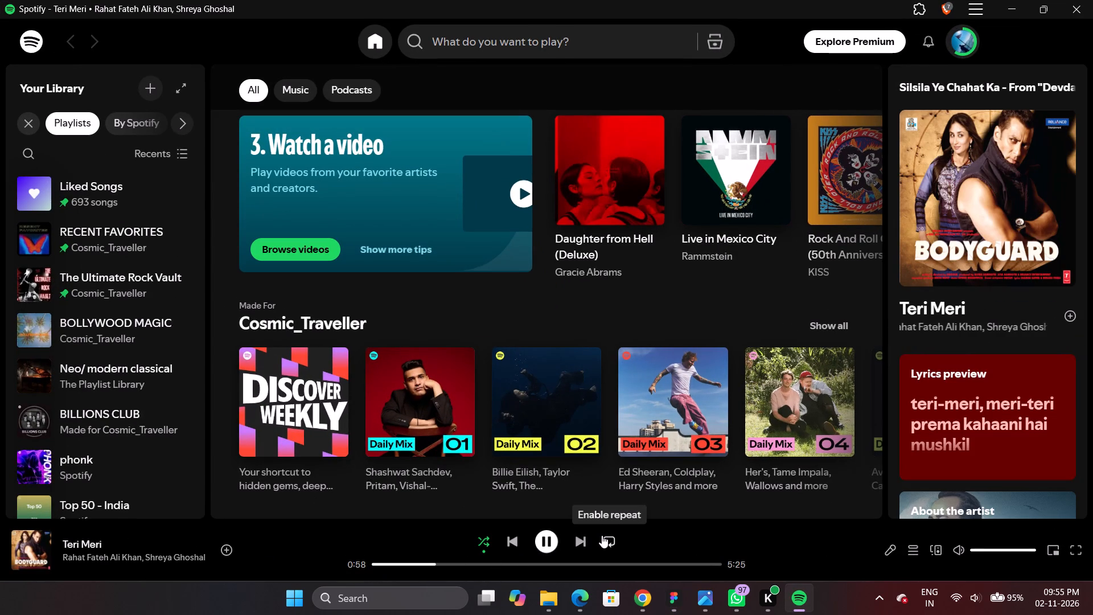
pyautogui.click(485, 565)
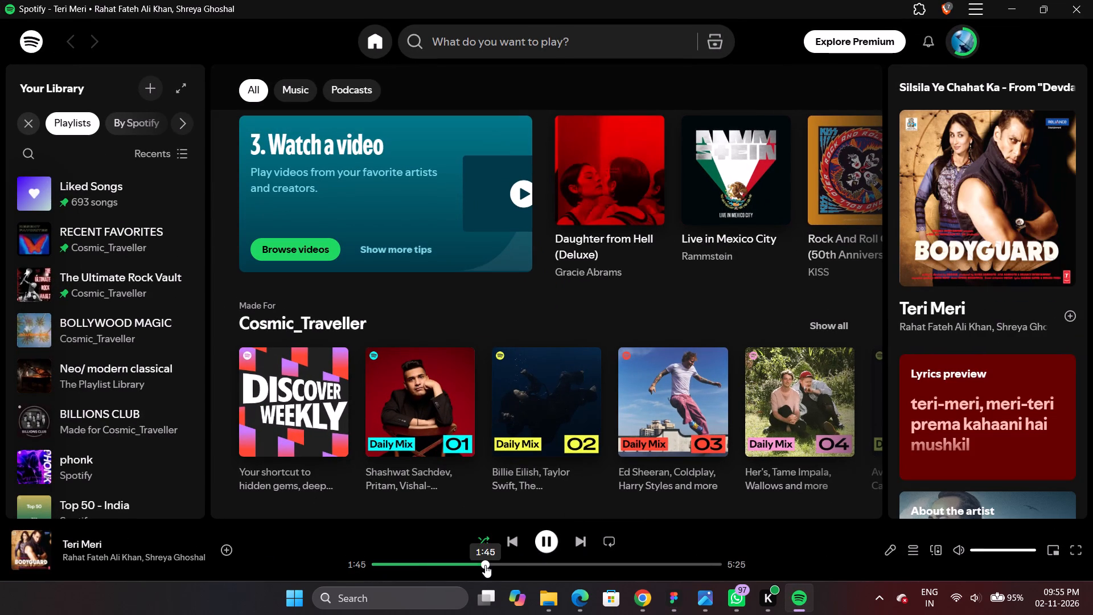
# Sample the playing Spotify songs, skipping forward two tracks, and jump to 0:26 in "Sawaar Loon".
pyautogui.click(422, 565)
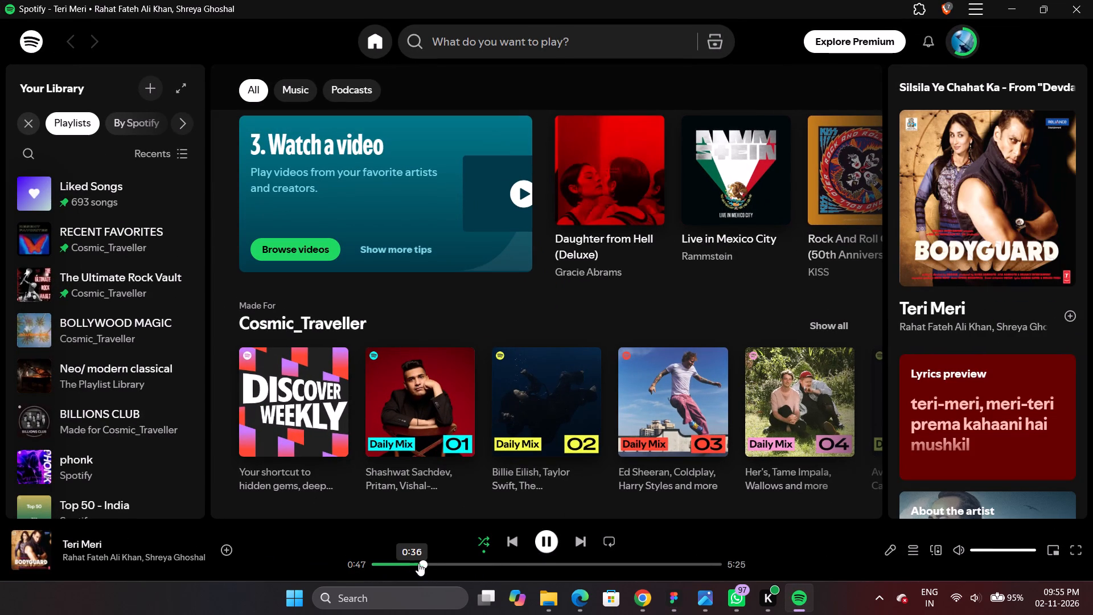
pyautogui.click(579, 543)
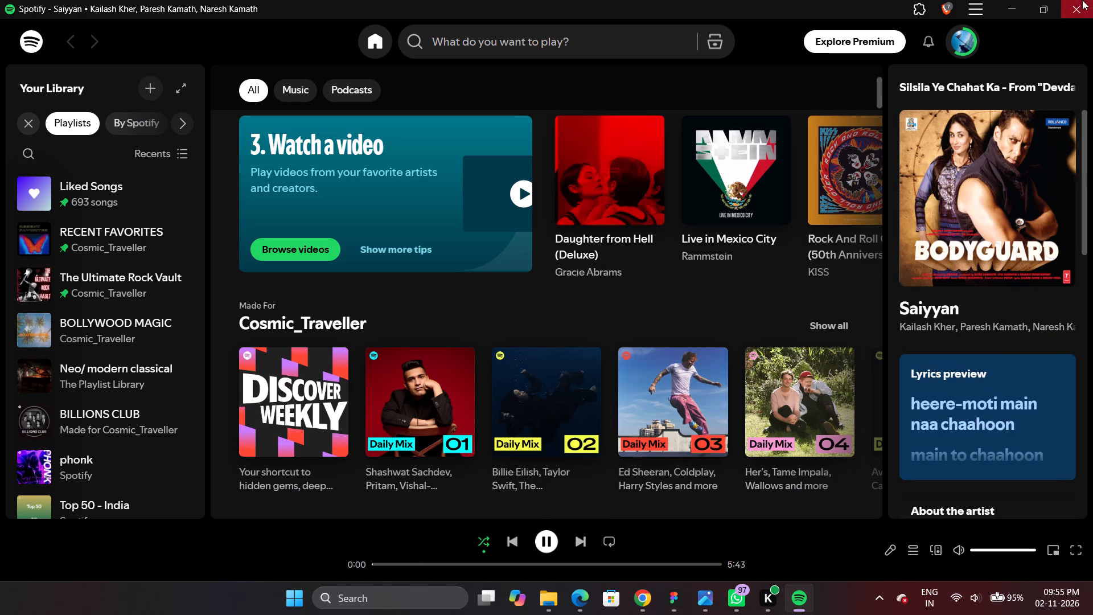
pyautogui.moveTo(1009, 0); pyautogui.dragTo(416, 550)
pyautogui.click(420, 563)
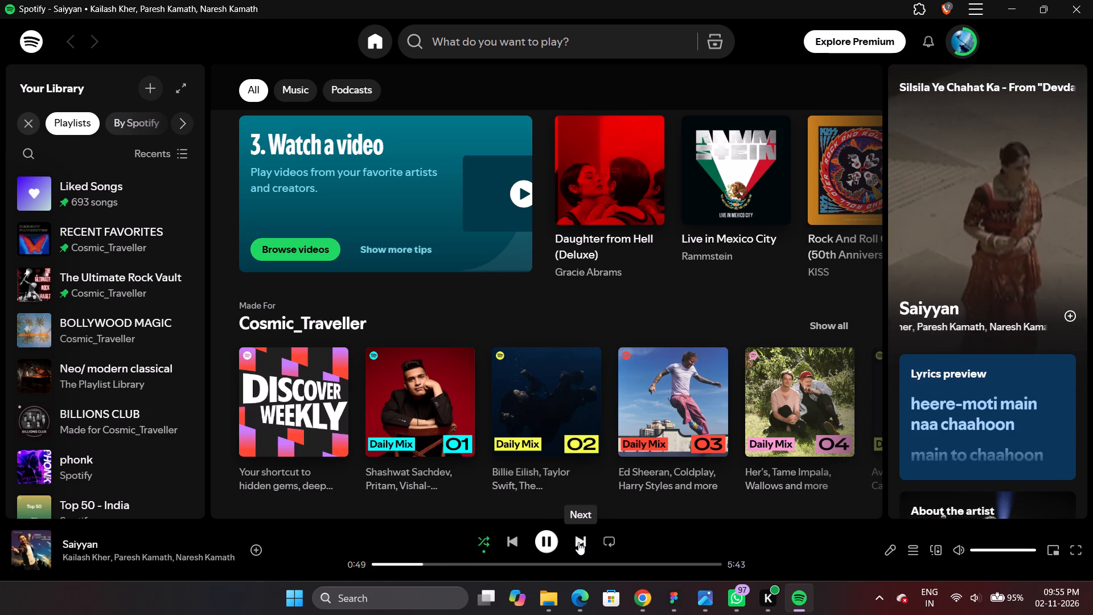
pyautogui.click(578, 542)
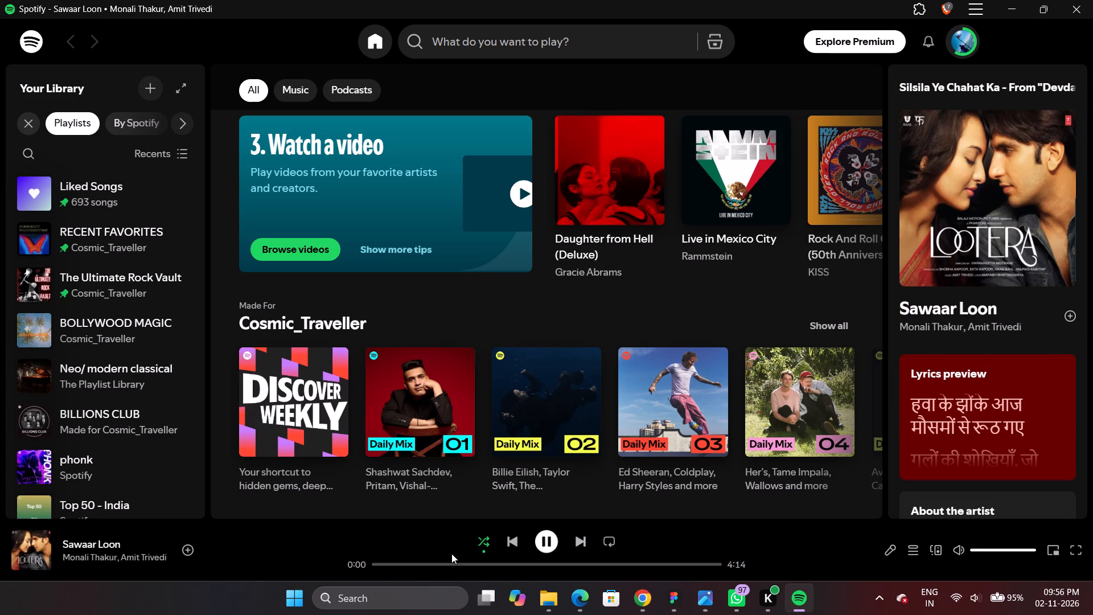
pyautogui.click(391, 567)
pyautogui.click(420, 571)
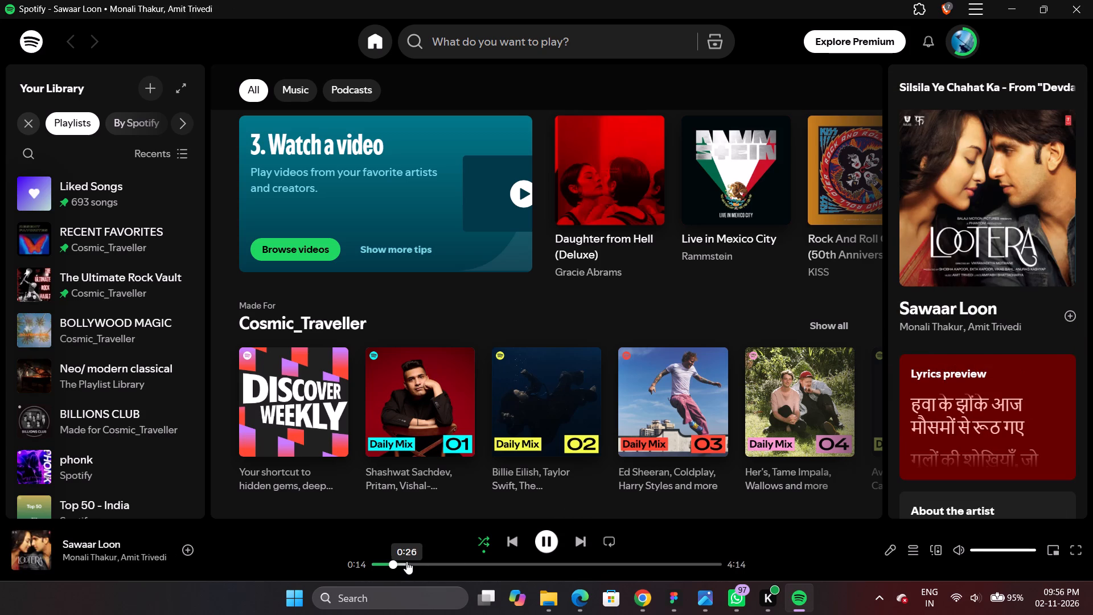
pyautogui.click(406, 561)
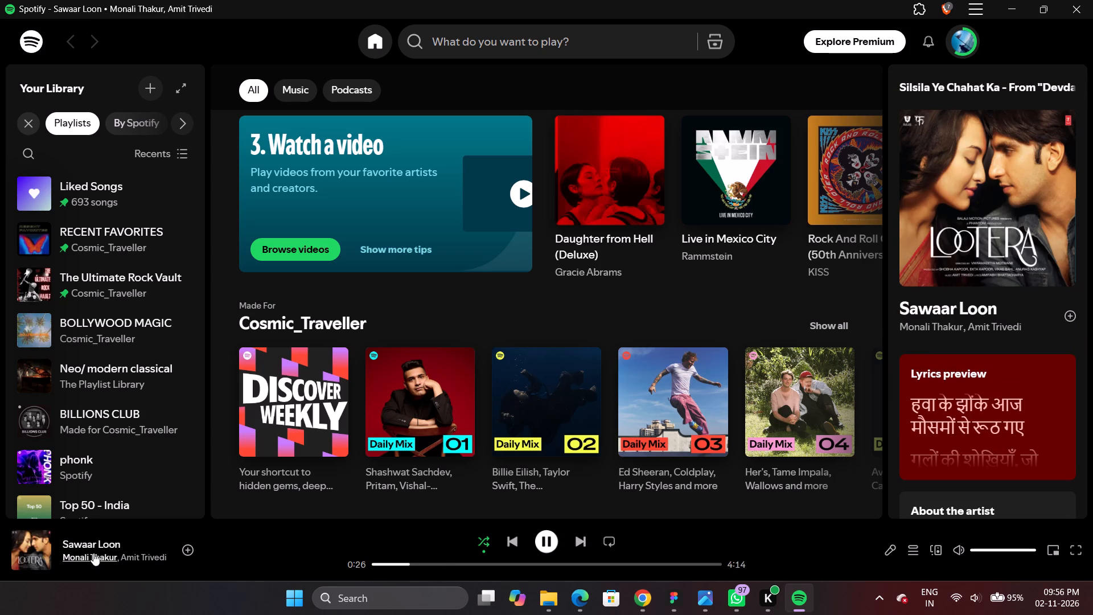
# Browse the Monali Thakur artist page's popular songs, discography and about section, go back to the home page, and return to Figma.
pyautogui.click(85, 553)
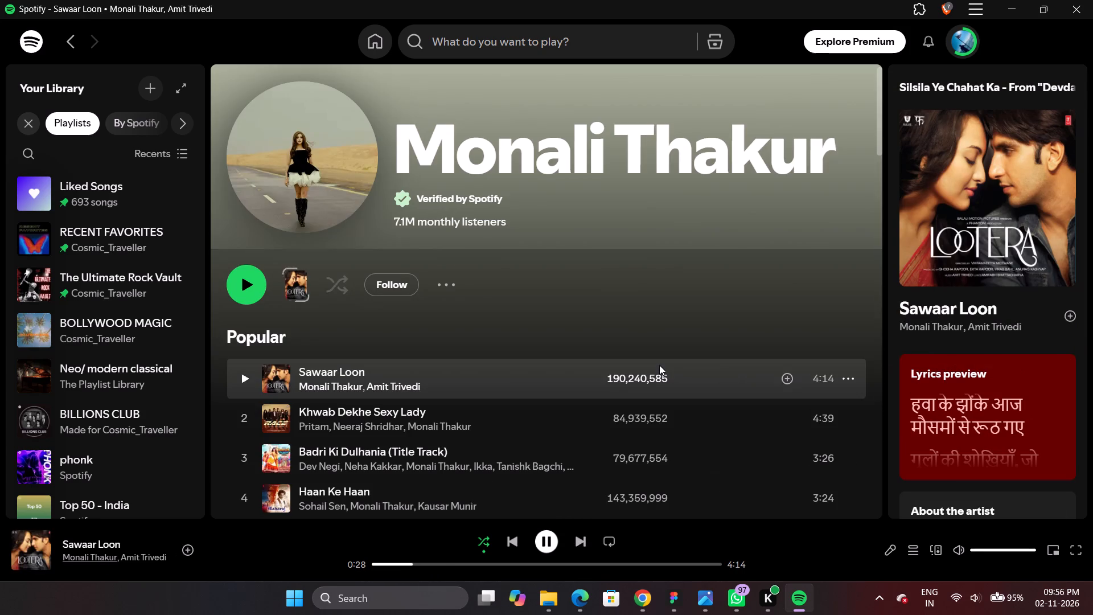
pyautogui.scroll(-12, 659, 365)
pyautogui.scroll(4, 659, 365)
pyautogui.scroll(-6, 659, 365)
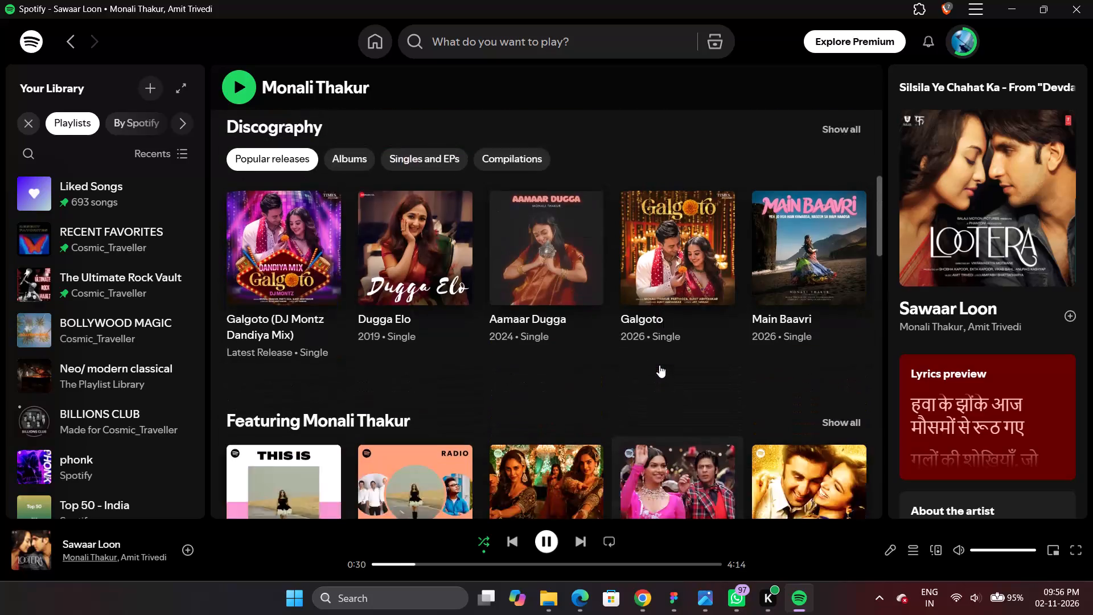
pyautogui.scroll(5, 659, 365)
pyautogui.scroll(-10, 659, 365)
pyautogui.scroll(4, 659, 365)
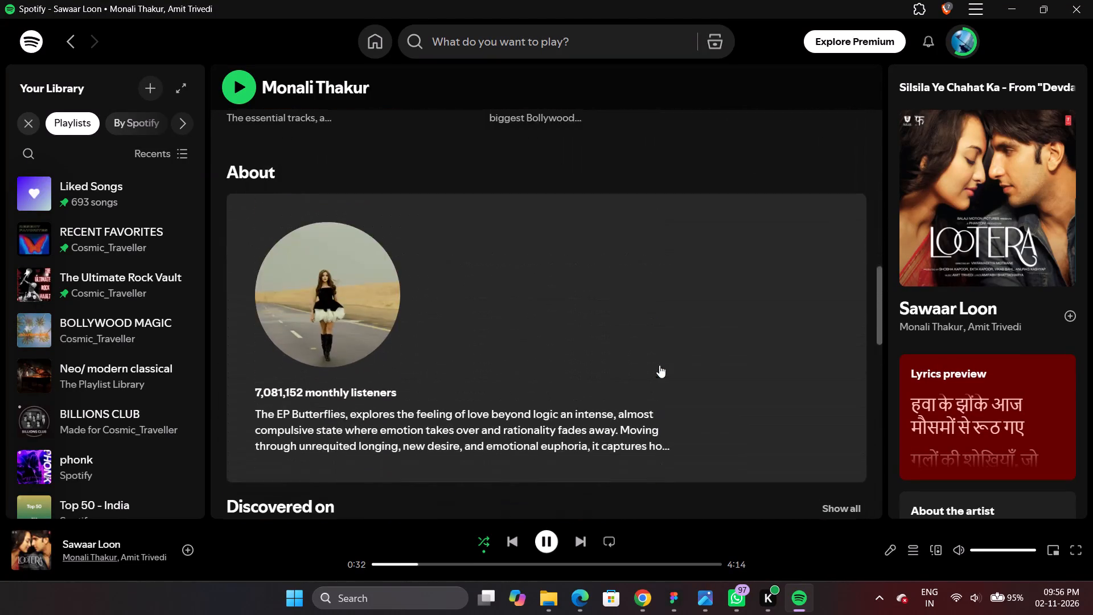
pyautogui.scroll(18, 655, 359)
pyautogui.scroll(-1, 561, 277)
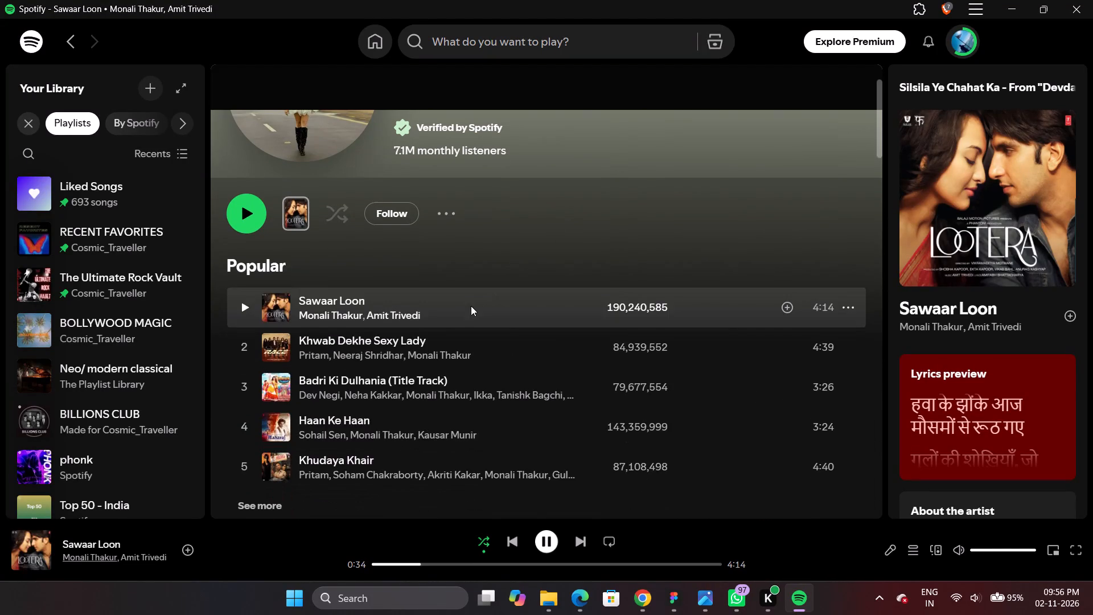
pyautogui.scroll(5, 475, 298)
pyautogui.scroll(-12, 527, 284)
pyautogui.scroll(4, 527, 284)
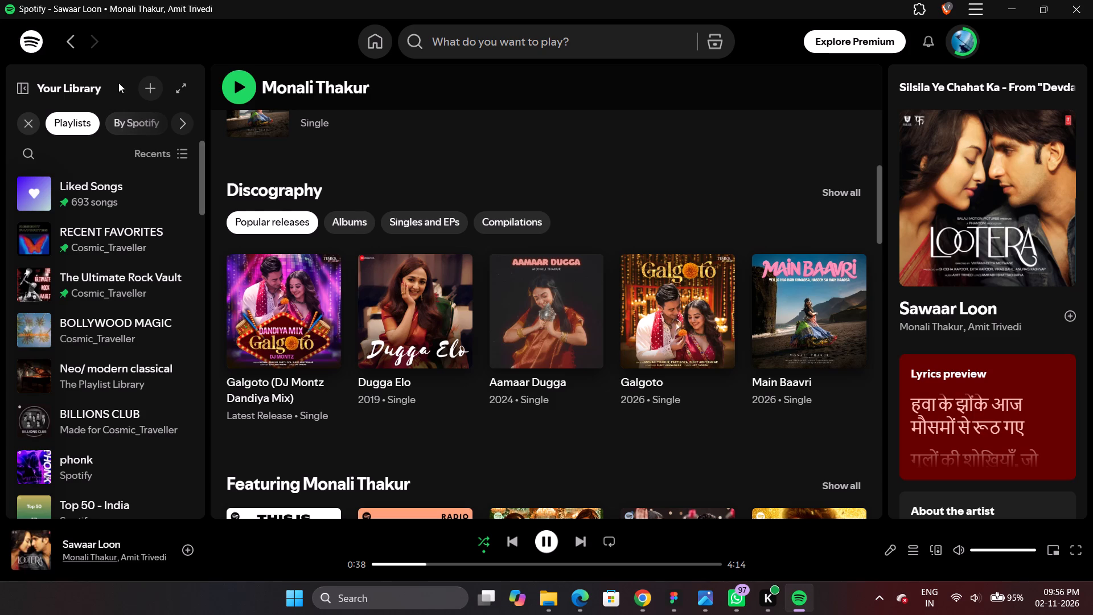
pyautogui.click(71, 40)
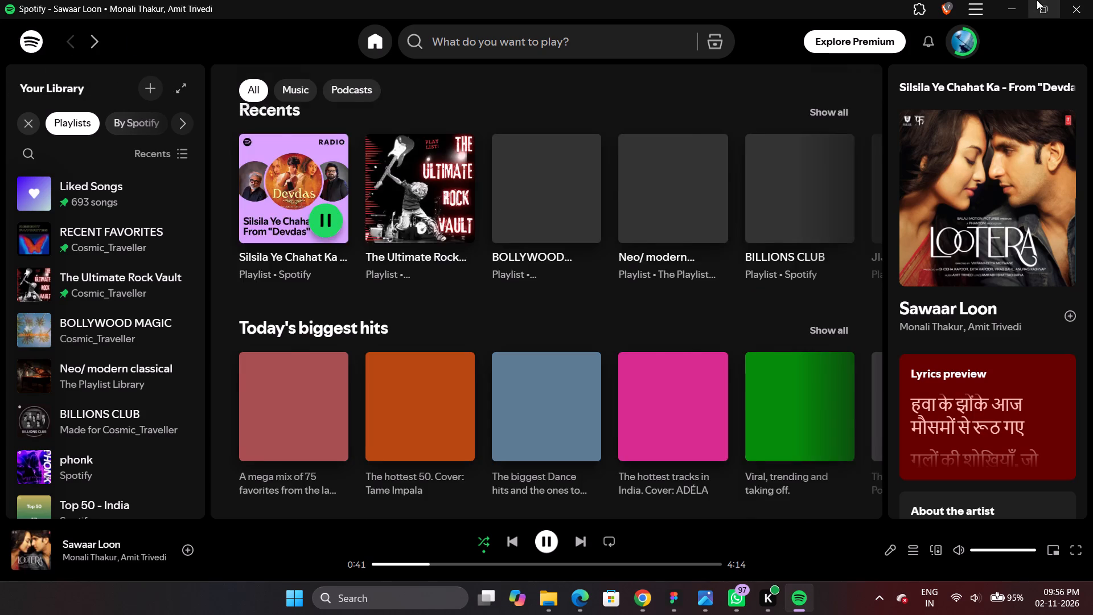
pyautogui.click(1016, 0)
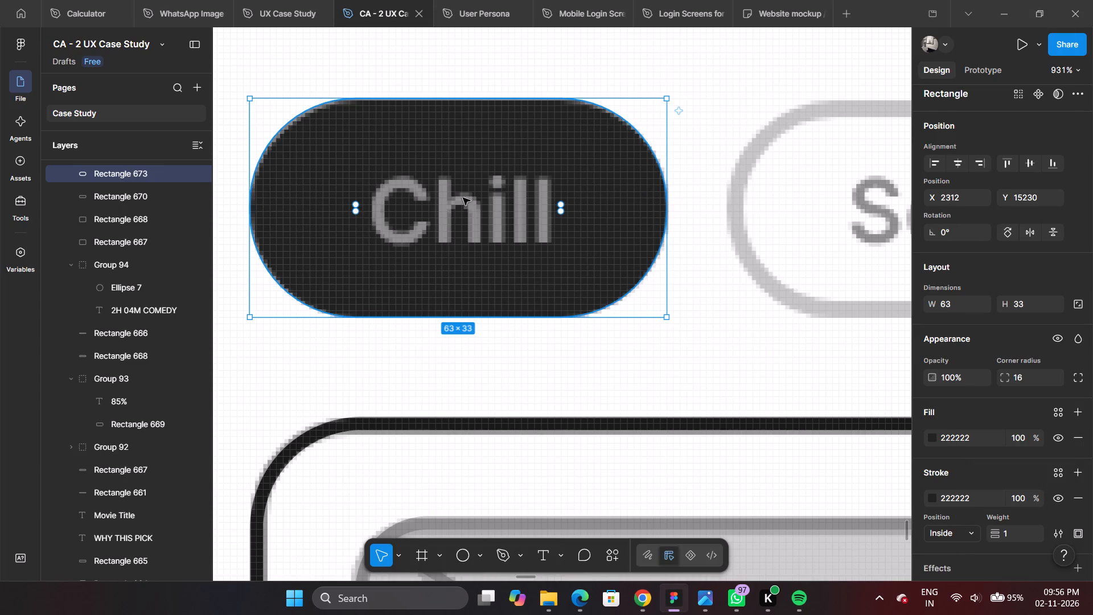
# Duplicate the Chill chip rectangle onto the reference's Solo chip at X 2385, Y 15230.
pyautogui.keyDown('ctrl'); pyautogui.scroll(-6, 459, 197); pyautogui.keyUp('ctrl')
pyautogui.keyDown('ctrl'); pyautogui.scroll(-5, 532, 193); pyautogui.keyUp('ctrl')
pyautogui.keyDown('ctrl'); pyautogui.scroll(6, 532, 193); pyautogui.keyUp('ctrl')
pyautogui.keyDown('alt'); pyautogui.keyDown('shift'); pyautogui.moveTo(524, 192); pyautogui.dragTo(814, 176); pyautogui.keyUp('shift'); pyautogui.keyUp('alt')
pyautogui.keyDown('ctrl'); pyautogui.scroll(-6, 504, 183); pyautogui.keyUp('ctrl')
pyautogui.keyDown('ctrl'); pyautogui.scroll(6, 695, 170); pyautogui.keyUp('ctrl')
pyautogui.keyDown('ctrl'); pyautogui.scroll(-5, 586, 175); pyautogui.keyUp('ctrl')
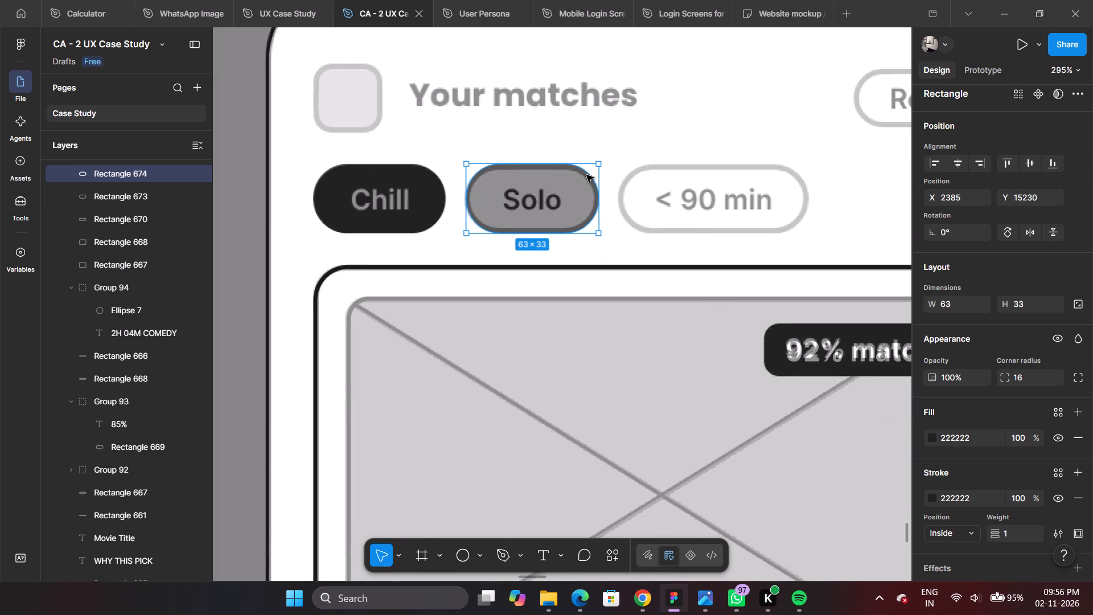
# Duplicate the Solo chip rectangle over the "< 90 min" chip and widen the copy to 90.
pyautogui.hotkey('ctrl', 'd')
pyautogui.keyDown('ctrl'); pyautogui.scroll(4, 742, 167); pyautogui.keyUp('ctrl')
pyautogui.moveTo(759, 215); pyautogui.dragTo(849, 215)
pyautogui.keyDown('ctrl'); pyautogui.scroll(-1, 675, 195); pyautogui.keyUp('ctrl')
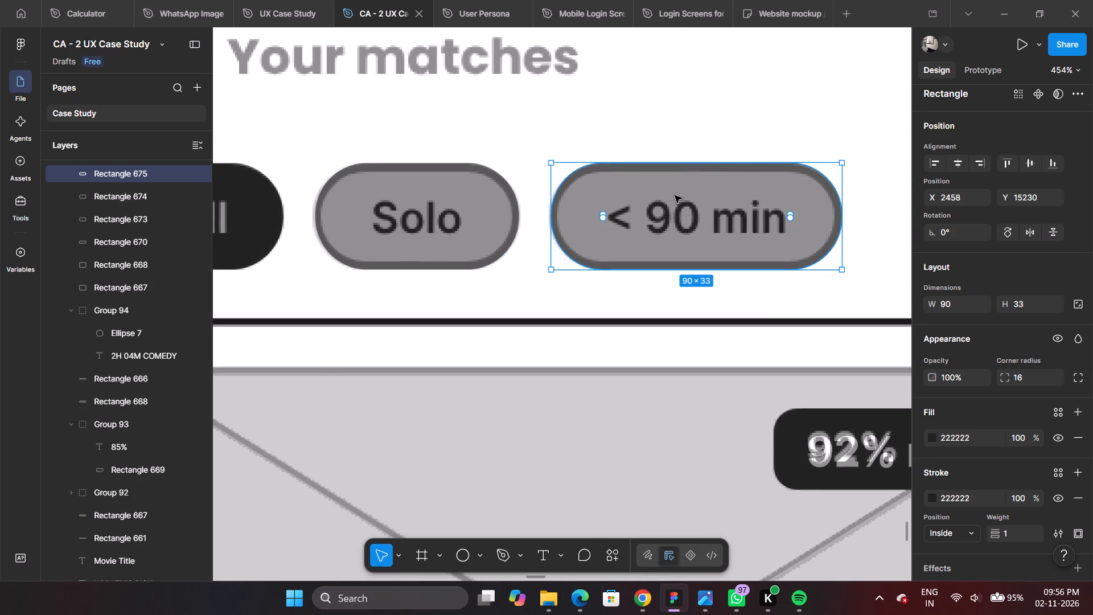
# Remove the fill from the Solo and "< 90 min" chip rectangles and set their stroke weight to 2.
pyautogui.click(469, 221)
pyautogui.keyDown('shift'); pyautogui.click(691, 248); pyautogui.keyUp('shift')
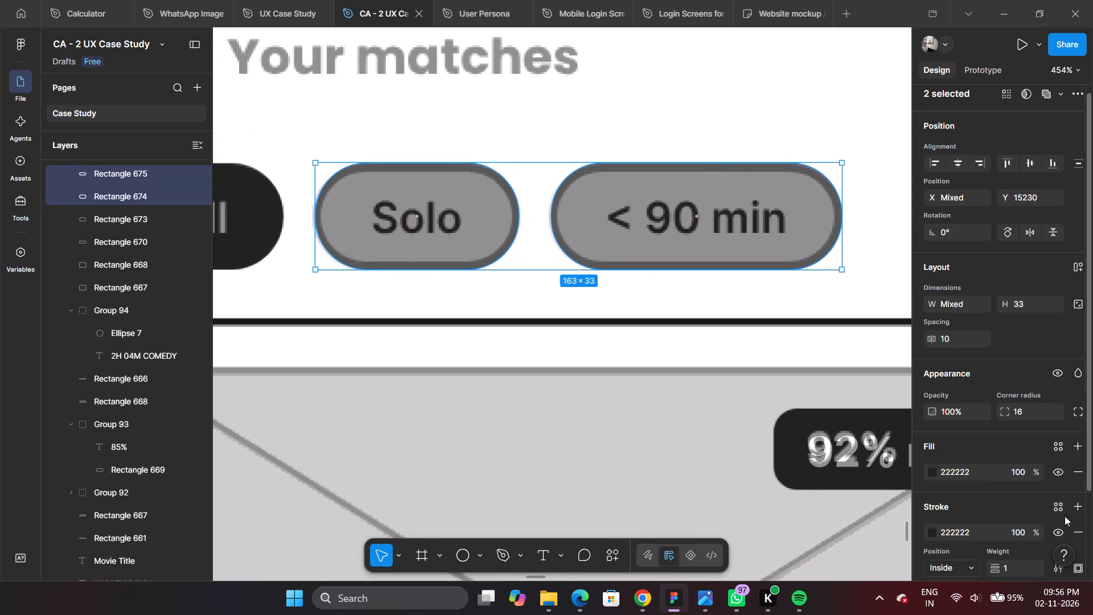
pyautogui.click(1080, 471)
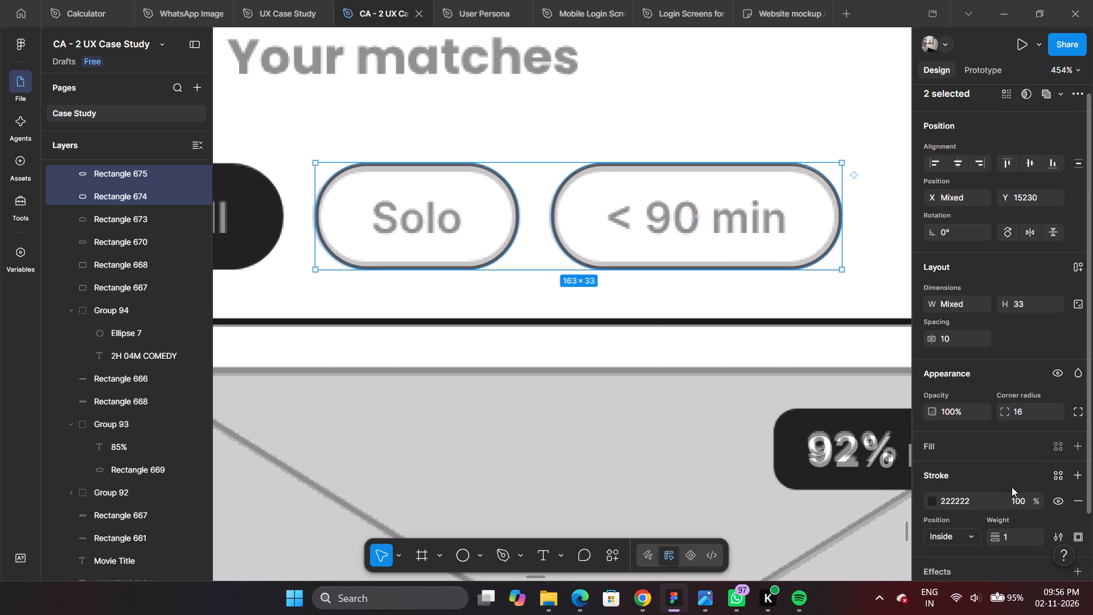
pyautogui.click(1018, 538)
pyautogui.press('Up')
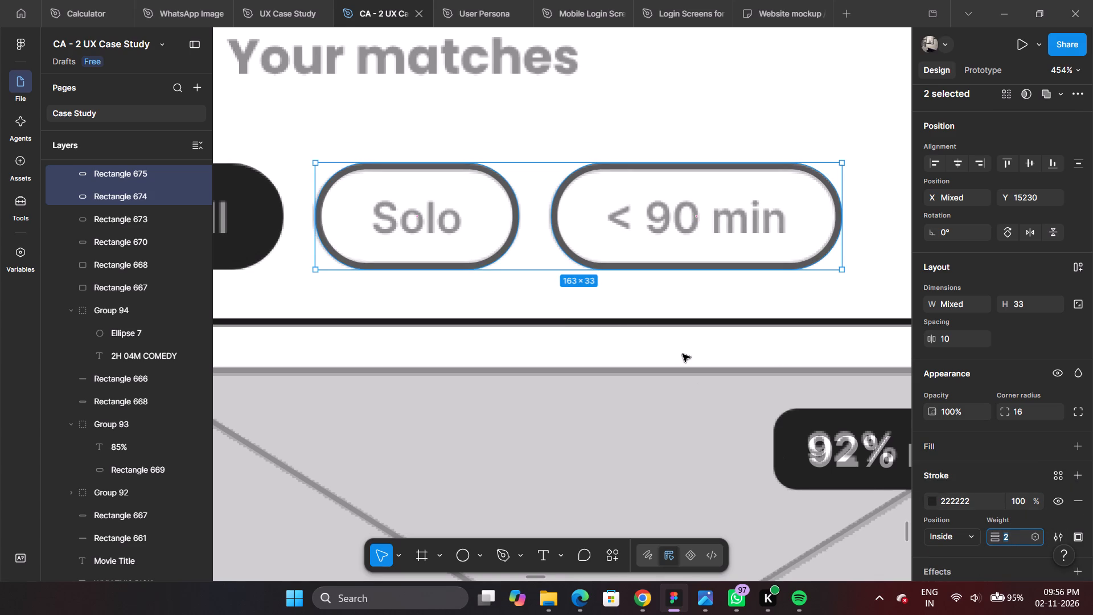
pyautogui.click(627, 301)
# Duplicate the Chill chip rectangle onto the square icon beside "Your matches" at X 2312, Y 15182, and narrow it to 33 × 33.
pyautogui.keyDown('ctrl'); pyautogui.scroll(-4, 574, 247); pyautogui.keyUp('ctrl')
pyautogui.keyDown('ctrl'); pyautogui.scroll(-5, 475, 229); pyautogui.keyUp('ctrl')
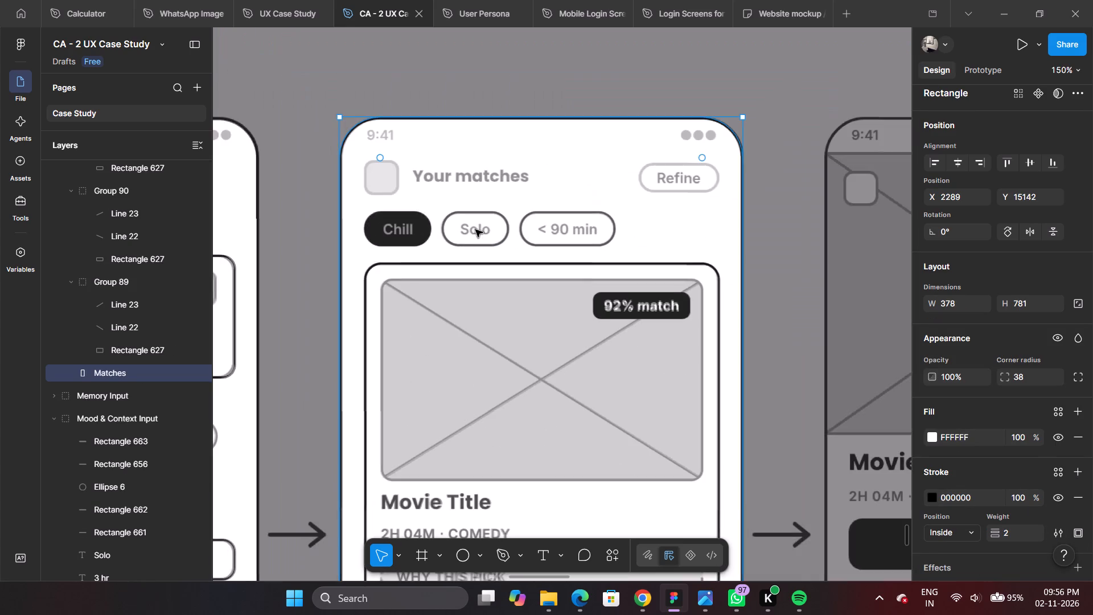
pyautogui.keyDown('ctrl'); pyautogui.scroll(1, 417, 216); pyautogui.keyUp('ctrl')
pyautogui.keyDown('ctrl'); pyautogui.scroll(-4, 418, 230); pyautogui.keyUp('ctrl')
pyautogui.keyDown('ctrl'); pyautogui.scroll(5, 394, 188); pyautogui.keyUp('ctrl')
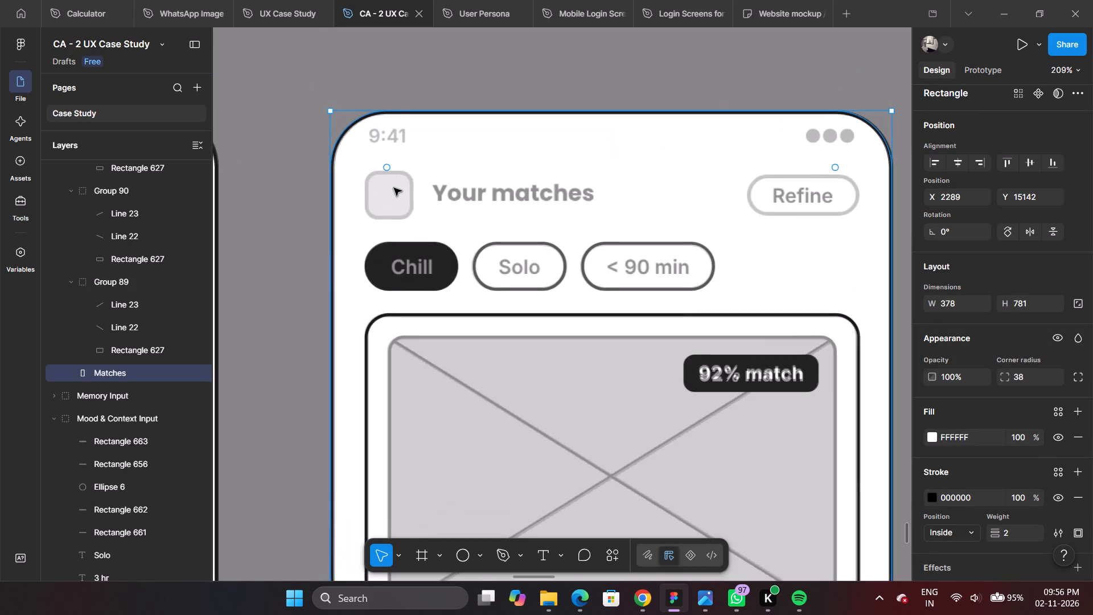
pyautogui.keyDown('ctrl'); pyautogui.scroll(-9, 394, 188); pyautogui.keyUp('ctrl')
pyautogui.keyDown('ctrl'); pyautogui.scroll(4, 319, 266); pyautogui.keyUp('ctrl')
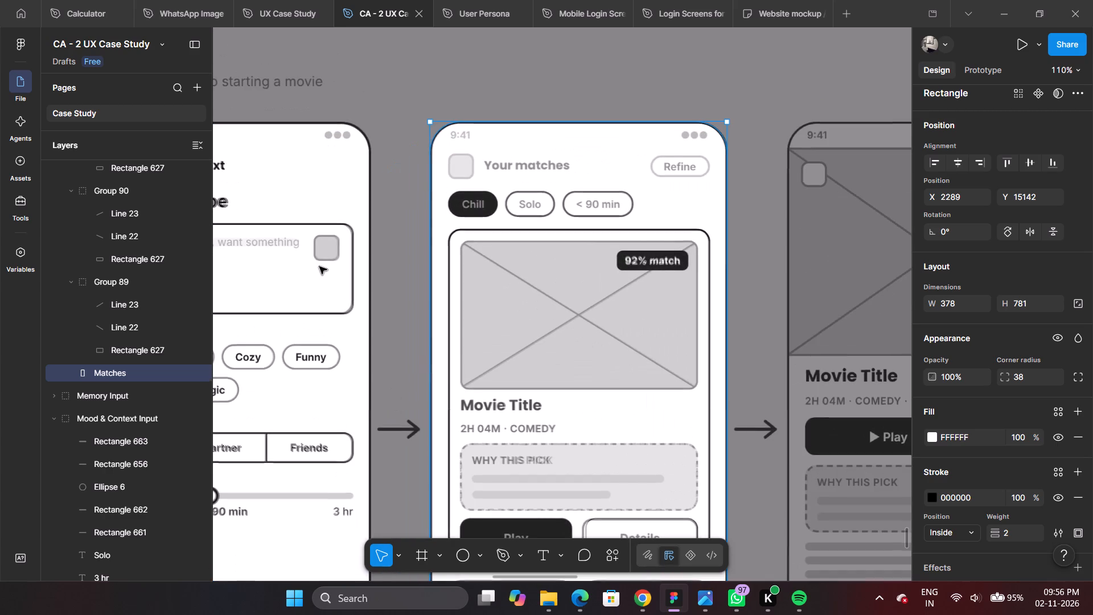
pyautogui.keyDown('ctrl'); pyautogui.scroll(4, 437, 178); pyautogui.keyUp('ctrl')
pyautogui.keyDown('ctrl'); pyautogui.scroll(4, 509, 186); pyautogui.keyUp('ctrl')
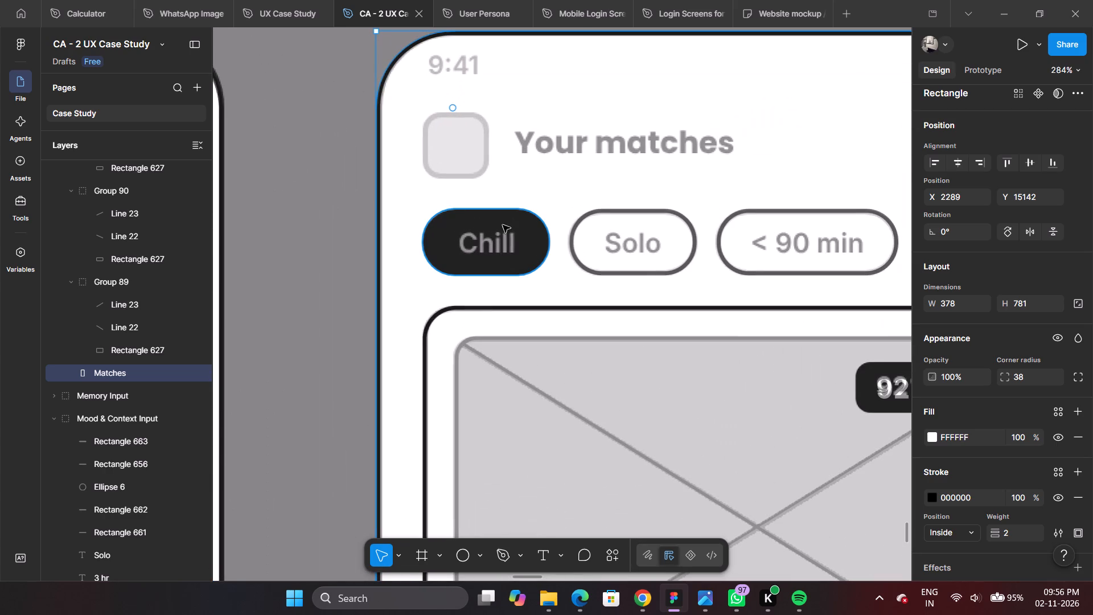
pyautogui.click(532, 231)
pyautogui.keyDown('alt'); pyautogui.keyDown('shift'); pyautogui.moveTo(540, 246); pyautogui.dragTo(499, 152); pyautogui.keyUp('shift'); pyautogui.keyUp('alt')
pyautogui.keyDown('ctrl'); pyautogui.scroll(5, 420, 143); pyautogui.keyUp('ctrl')
pyautogui.moveTo(669, 154); pyautogui.dragTo(548, 154)
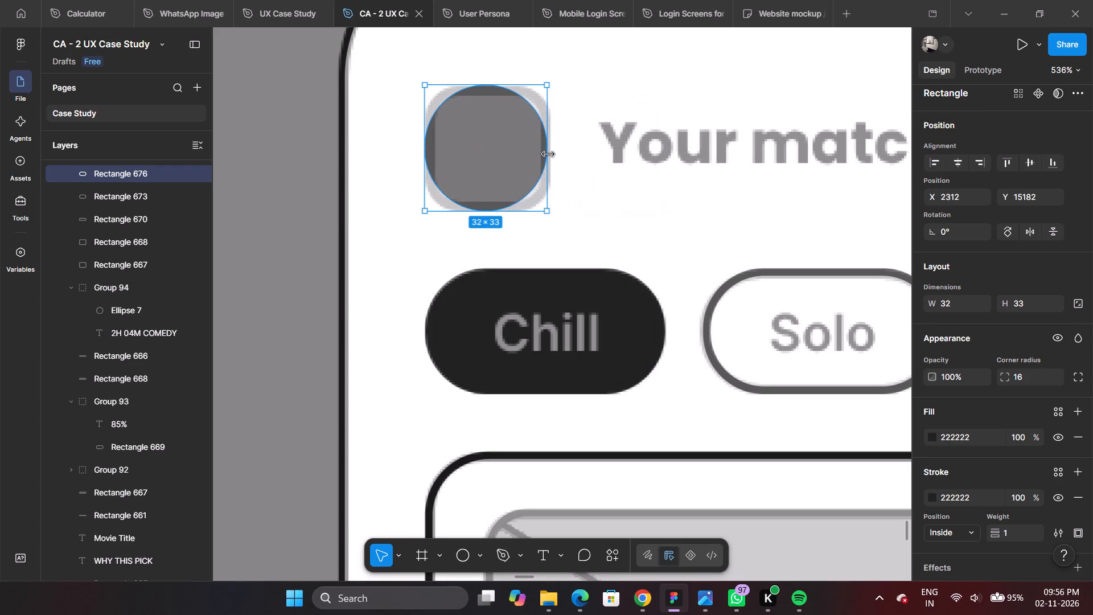
pyautogui.moveTo(548, 154); pyautogui.dragTo(552, 154)
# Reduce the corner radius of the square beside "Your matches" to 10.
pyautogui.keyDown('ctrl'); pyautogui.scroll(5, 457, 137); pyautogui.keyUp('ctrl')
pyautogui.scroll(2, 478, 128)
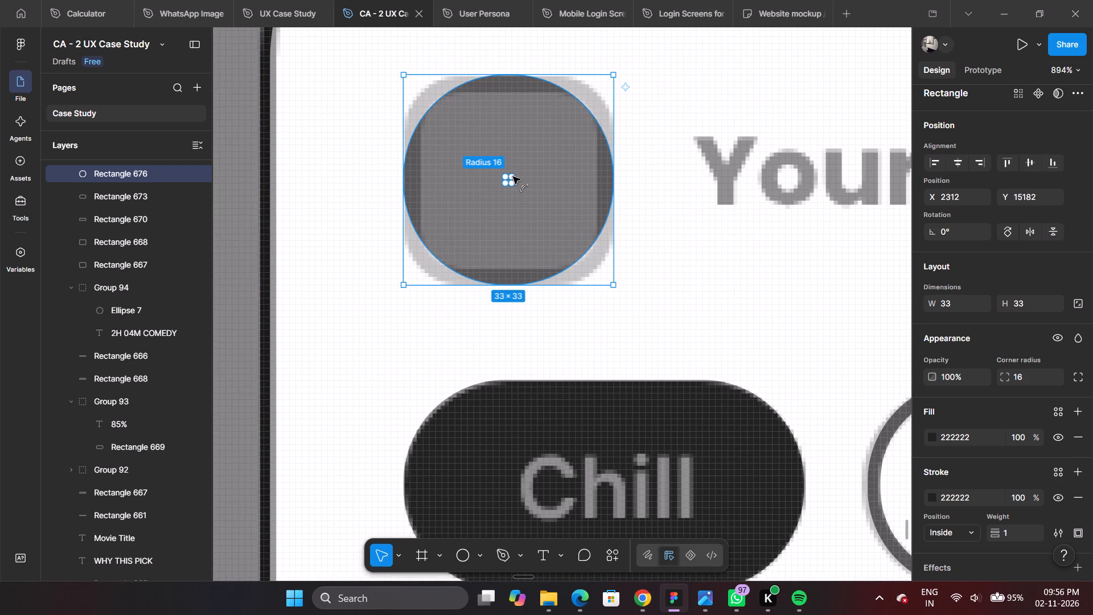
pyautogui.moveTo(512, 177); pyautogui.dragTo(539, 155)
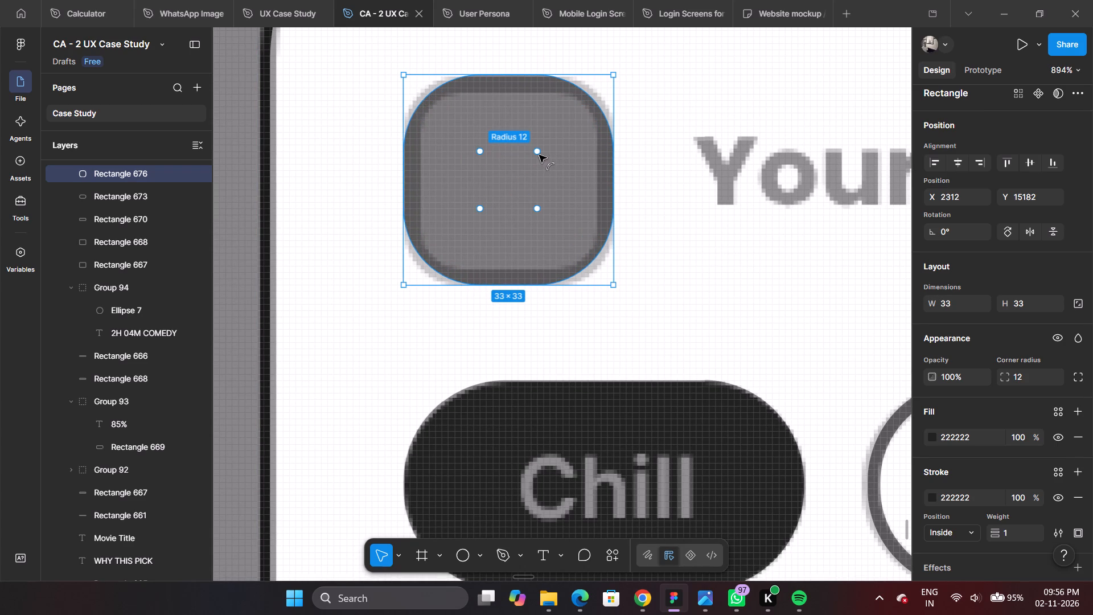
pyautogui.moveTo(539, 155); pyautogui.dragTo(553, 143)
# Examine the corner radius and styling of the grey square in the Mood & Context screen's text box.
pyautogui.keyDown('ctrl'); pyautogui.scroll(-15, 553, 143); pyautogui.keyUp('ctrl')
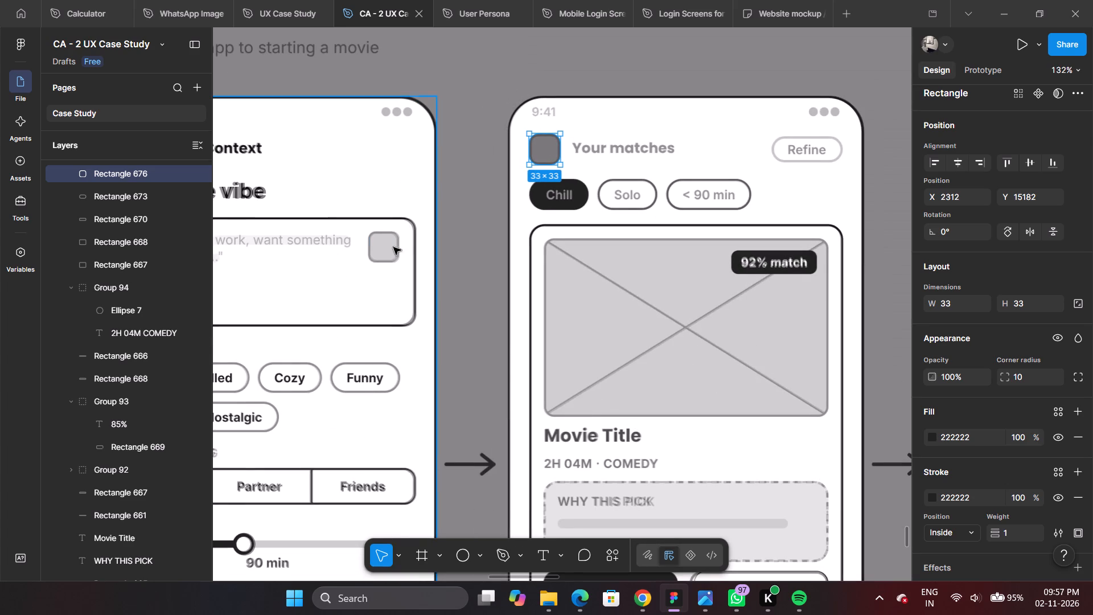
pyautogui.keyDown('ctrl'); pyautogui.click(389, 248); pyautogui.keyUp('ctrl')
pyautogui.keyDown('ctrl'); pyautogui.scroll(11, 389, 247); pyautogui.keyUp('ctrl')
pyautogui.keyDown('ctrl'); pyautogui.scroll(-3, 396, 223); pyautogui.keyUp('ctrl')
pyautogui.keyDown('ctrl'); pyautogui.scroll(2, 402, 242); pyautogui.keyUp('ctrl')
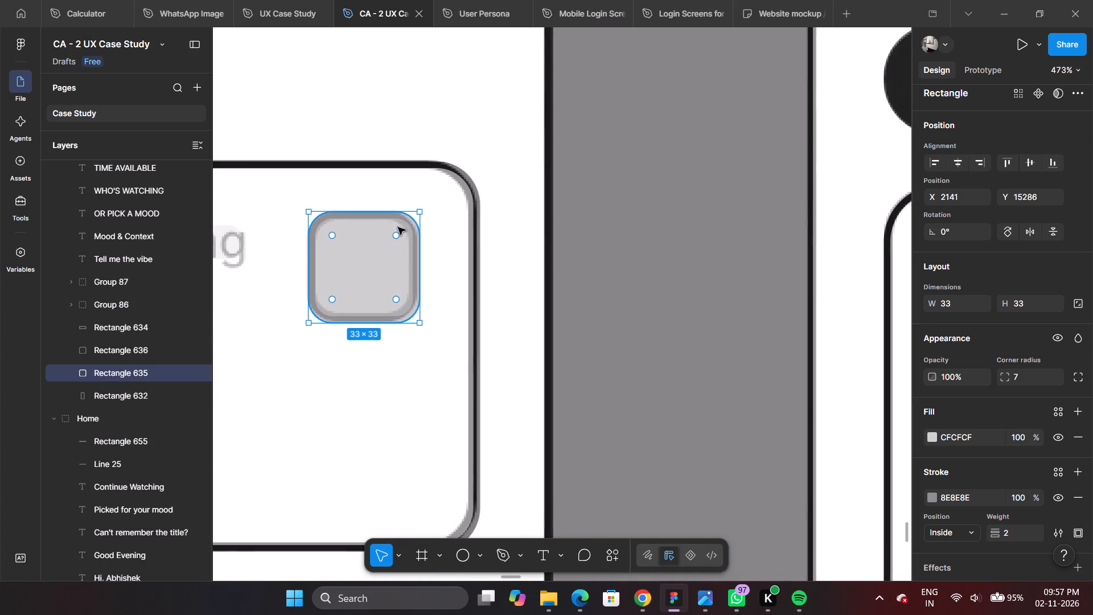
pyautogui.keyDown('ctrl'); pyautogui.scroll(-6, 465, 215); pyautogui.keyUp('ctrl')
pyautogui.scroll(5, 741, 121)
pyautogui.scroll(-3, 446, 409)
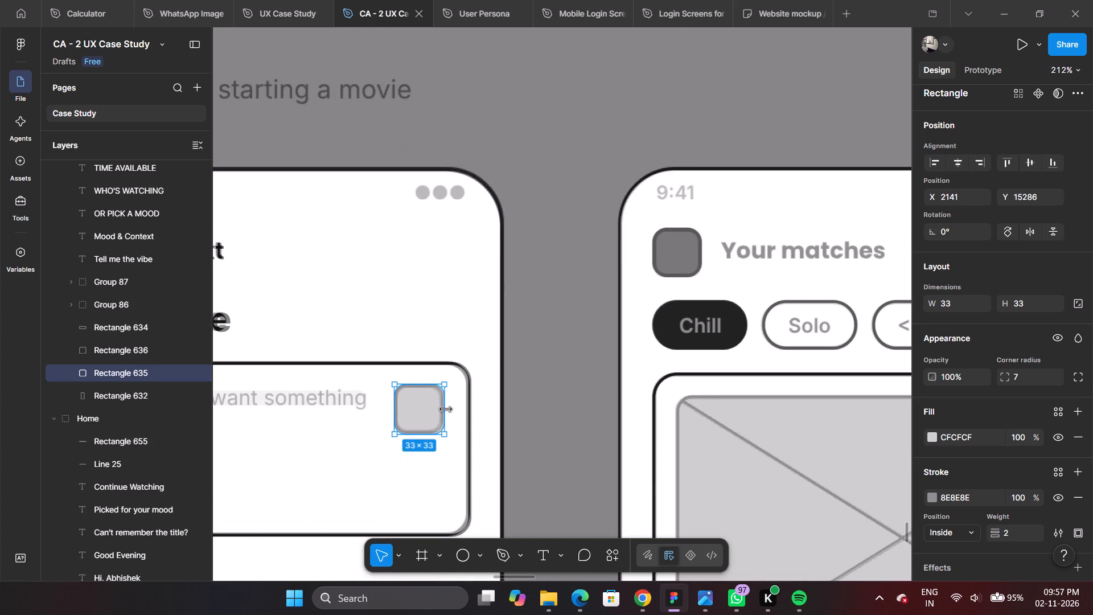
# Reduce the corner radius of the square beside "Your matches" to 7.
pyautogui.keyDown('ctrl'); pyautogui.scroll(5, 743, 253); pyautogui.keyUp('ctrl')
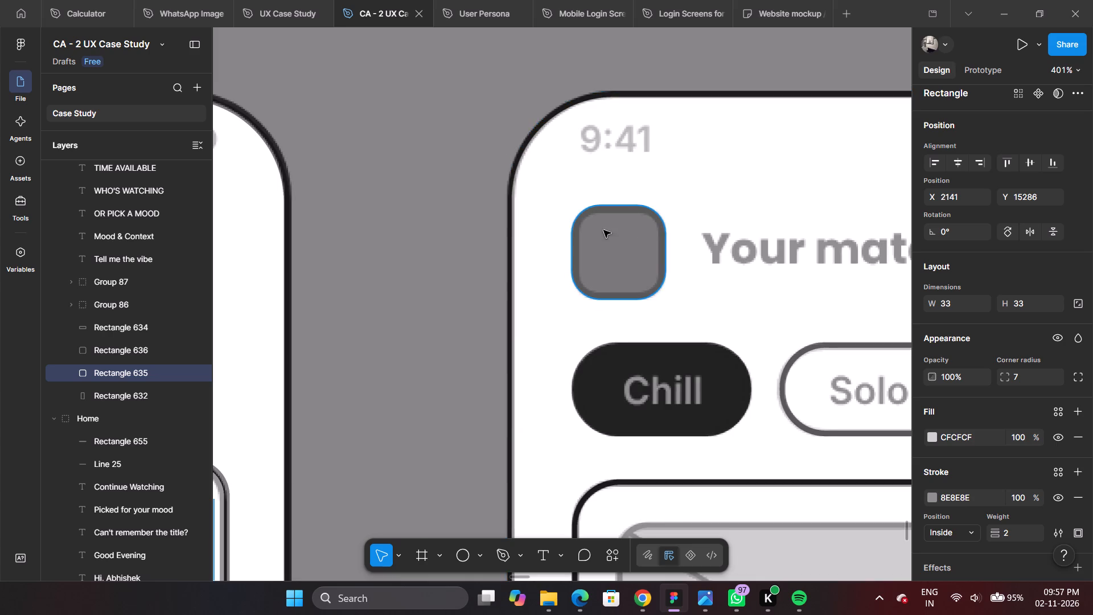
pyautogui.keyDown('ctrl'); pyautogui.scroll(5, 610, 231); pyautogui.keyUp('ctrl')
pyautogui.keyDown('ctrl'); pyautogui.click(668, 255); pyautogui.keyUp('ctrl')
pyautogui.keyDown('ctrl'); pyautogui.scroll(4, 689, 235); pyautogui.keyUp('ctrl')
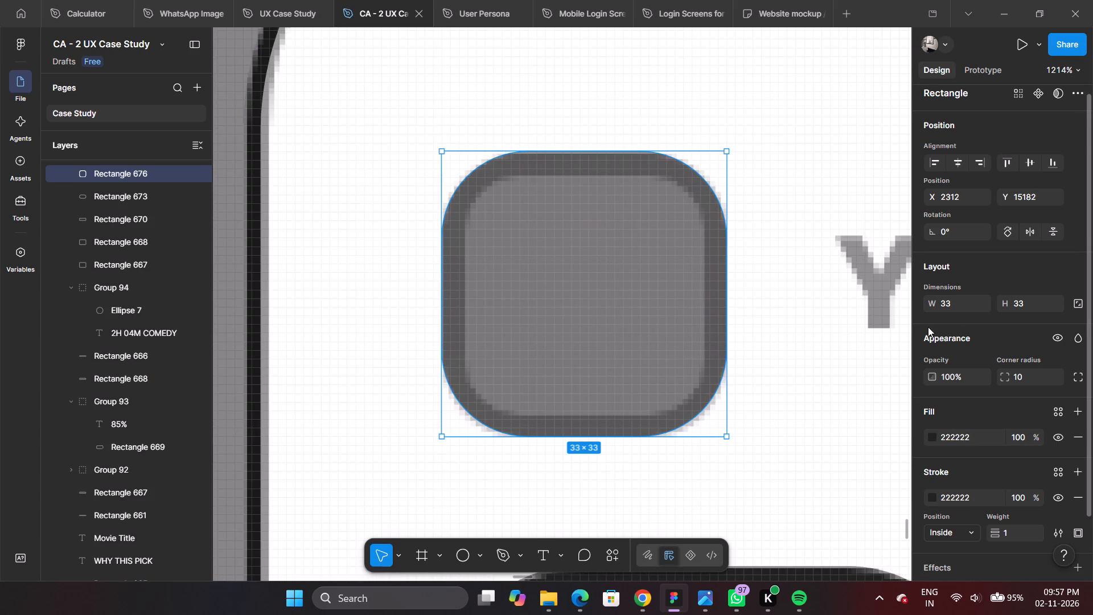
pyautogui.moveTo(639, 239); pyautogui.dragTo(644, 233)
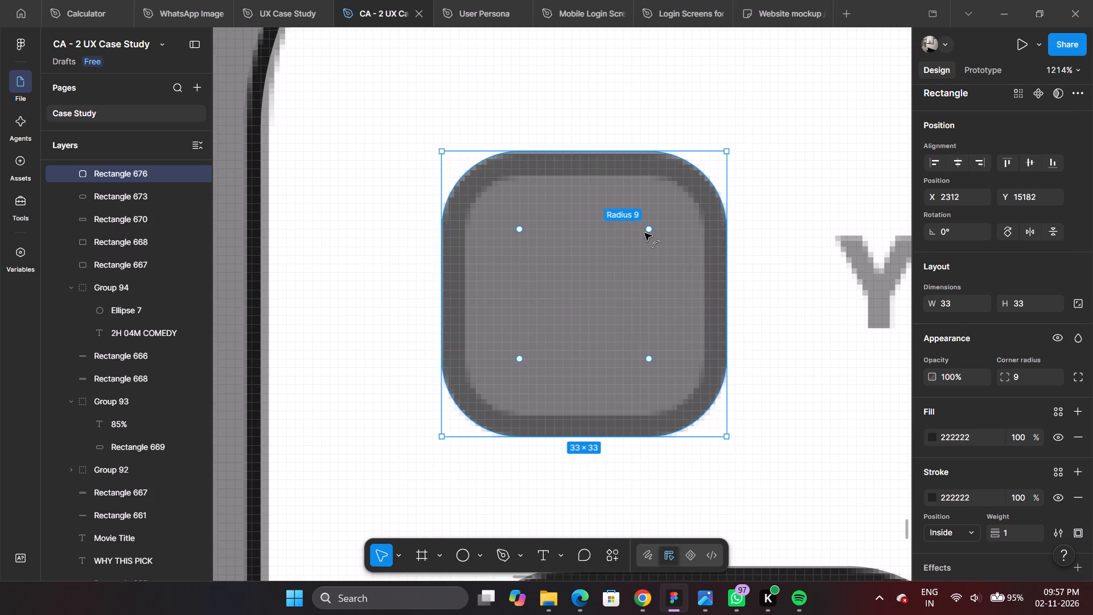
pyautogui.moveTo(644, 233); pyautogui.dragTo(658, 227)
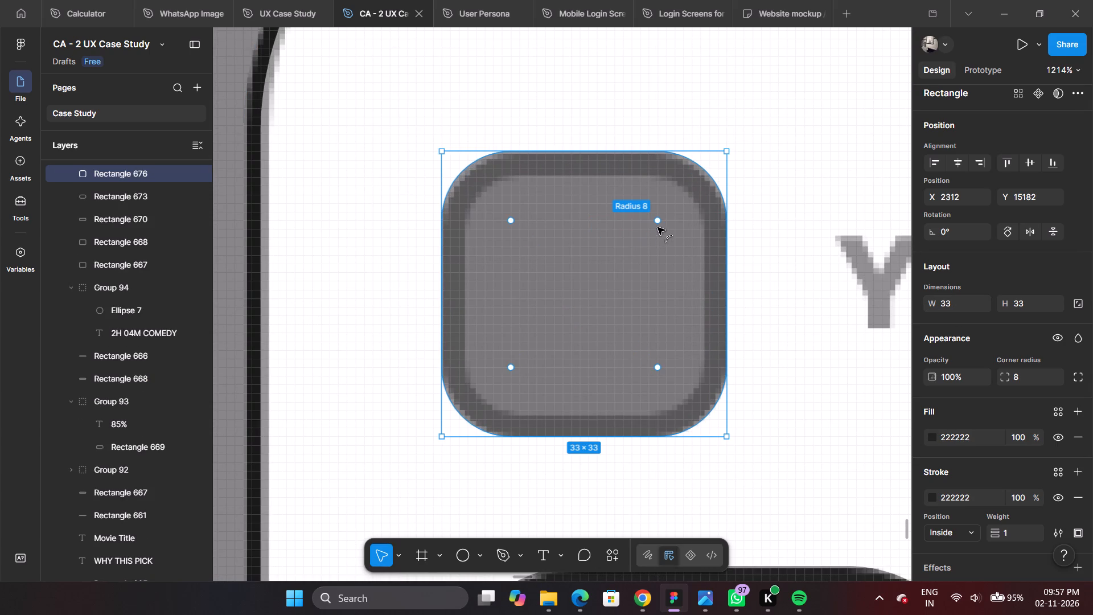
pyautogui.moveTo(658, 227); pyautogui.dragTo(666, 218)
pyautogui.keyDown('ctrl'); pyautogui.click(758, 301); pyautogui.keyUp('ctrl')
pyautogui.click(680, 270)
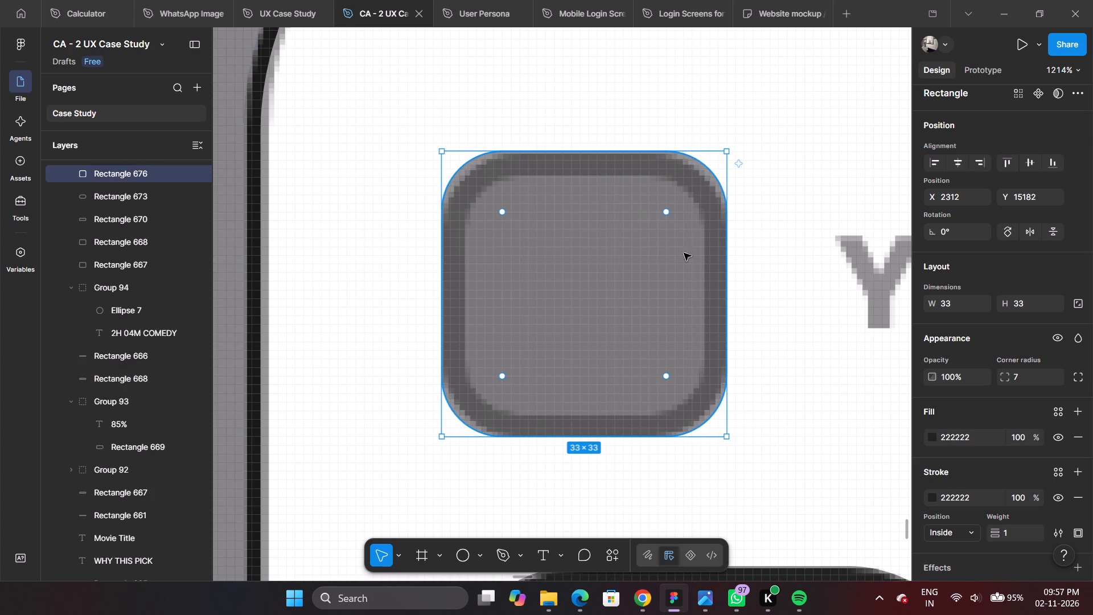
pyautogui.keyDown('alt'); pyautogui.keyDown('shift'); pyautogui.click(728, 151); pyautogui.keyUp('shift'); pyautogui.keyUp('alt')
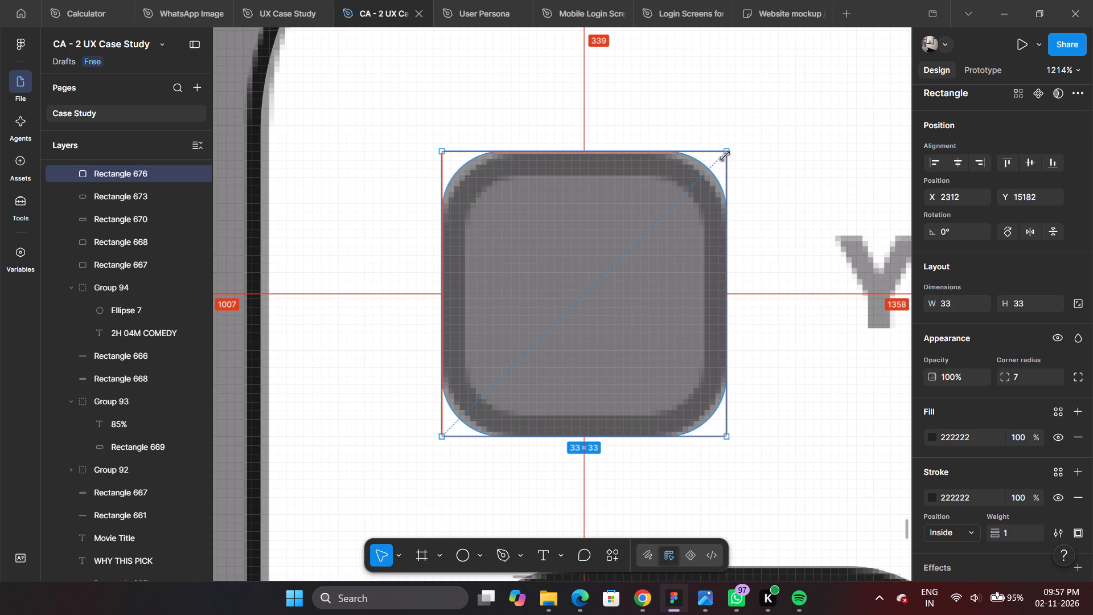
pyautogui.keyDown('ctrl'); pyautogui.click(739, 317); pyautogui.keyUp('ctrl')
pyautogui.keyDown('ctrl'); pyautogui.scroll(-14, 739, 317); pyautogui.keyUp('ctrl')
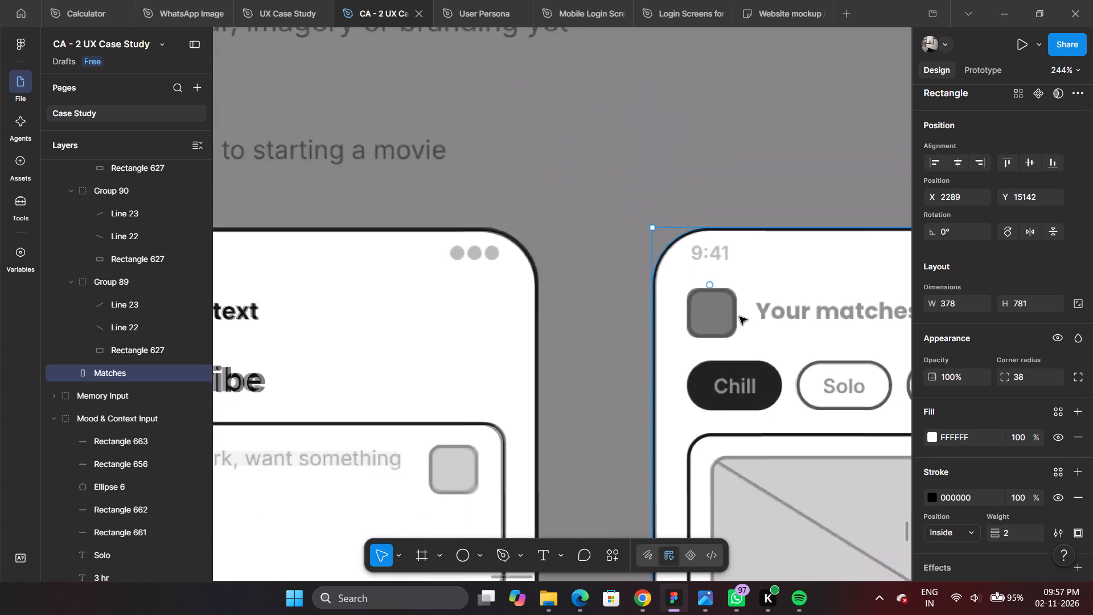
# Compare the square beside "Your matches" with the grey square in the Mood & Context text box.
pyautogui.keyDown('ctrl'); pyautogui.scroll(-2, 739, 317); pyautogui.keyUp('ctrl')
pyautogui.keyDown('ctrl'); pyautogui.scroll(12, 538, 460); pyautogui.keyUp('ctrl')
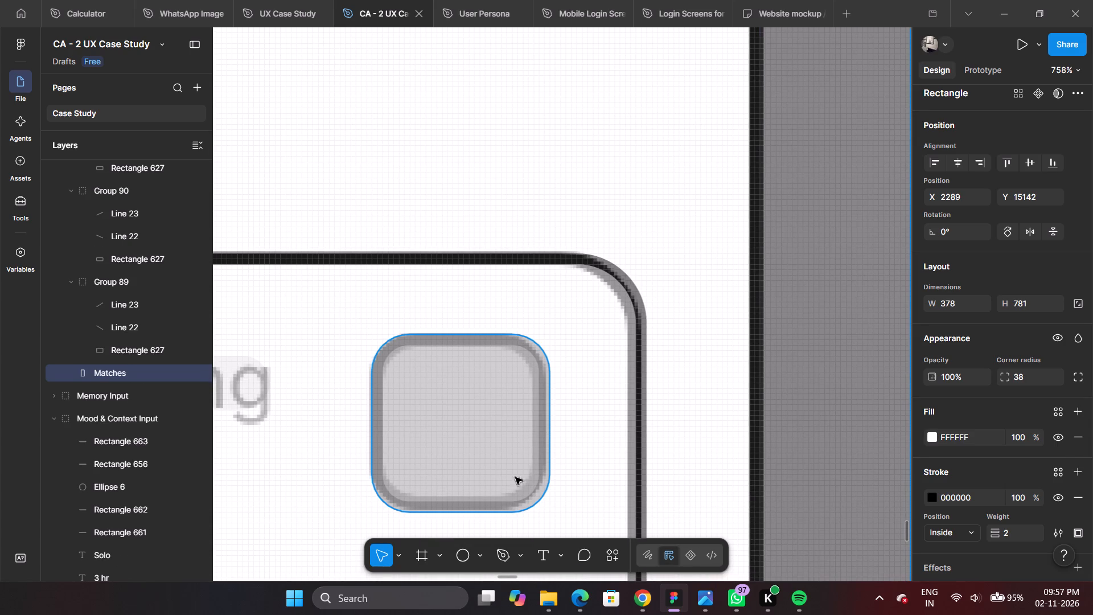
pyautogui.keyDown('ctrl'); pyautogui.scroll(-11, 443, 342); pyautogui.keyUp('ctrl')
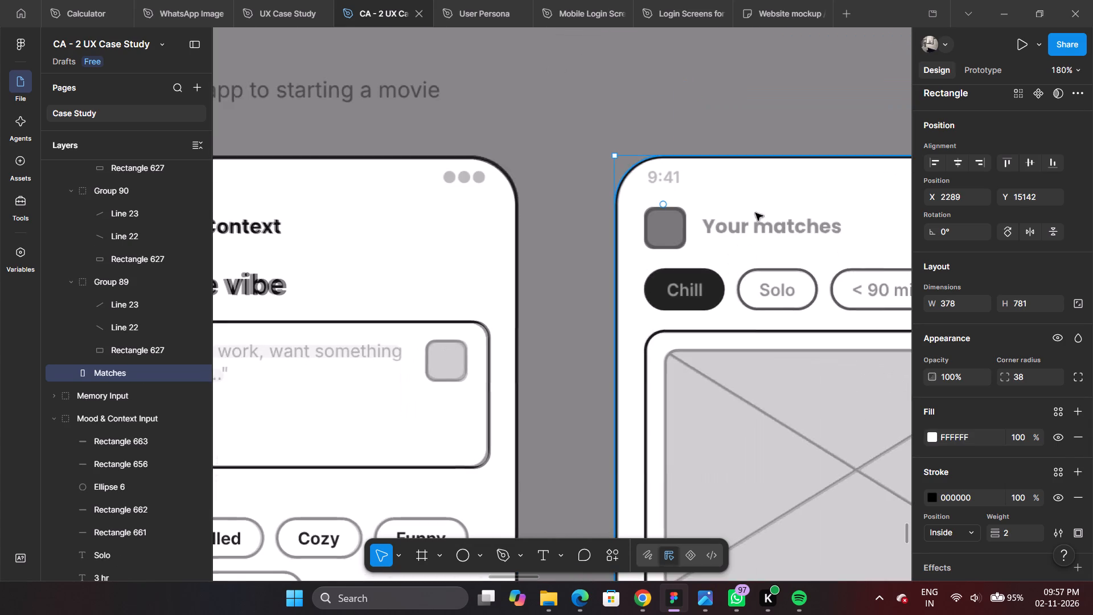
pyautogui.keyDown('ctrl'); pyautogui.scroll(5, 706, 220); pyautogui.keyUp('ctrl')
pyautogui.keyDown('ctrl'); pyautogui.scroll(-5, 456, 233); pyautogui.keyUp('ctrl')
pyautogui.keyDown('ctrl'); pyautogui.scroll(10, 626, 200); pyautogui.keyUp('ctrl')
pyautogui.keyDown('ctrl'); pyautogui.scroll(-5, 453, 261); pyautogui.keyUp('ctrl')
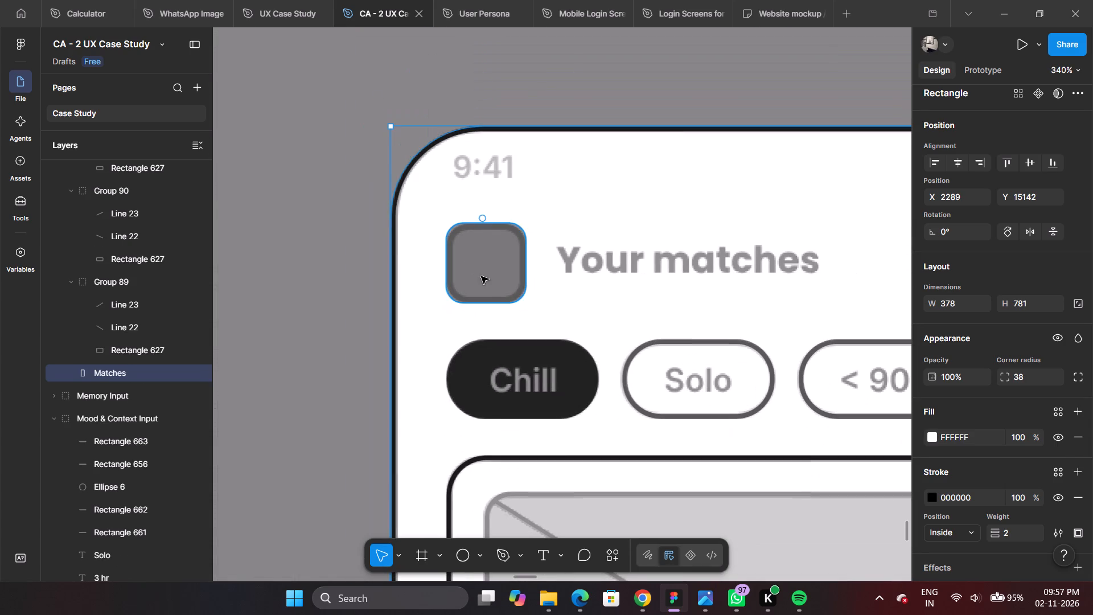
# Duplicate the "< 90 min" chip outline onto the Refine button at X 2569.
pyautogui.keyDown('ctrl'); pyautogui.scroll(-9, 491, 248); pyautogui.keyUp('ctrl')
pyautogui.keyDown('ctrl'); pyautogui.scroll(5, 759, 252); pyautogui.keyUp('ctrl')
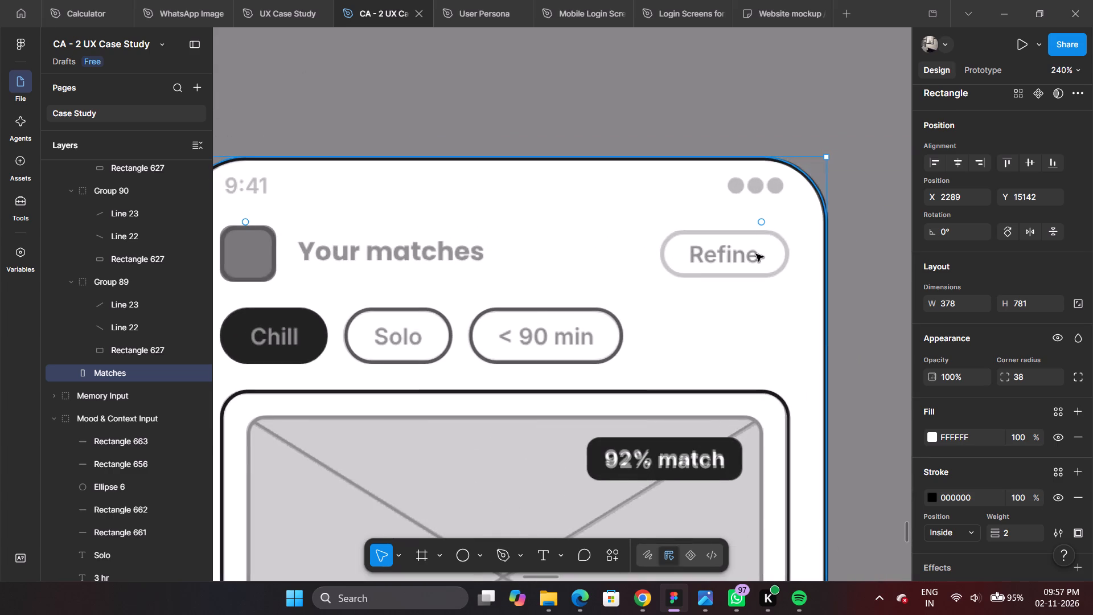
pyautogui.keyDown('ctrl'); pyautogui.scroll(4, 658, 278); pyautogui.keyUp('ctrl')
pyautogui.click(496, 332)
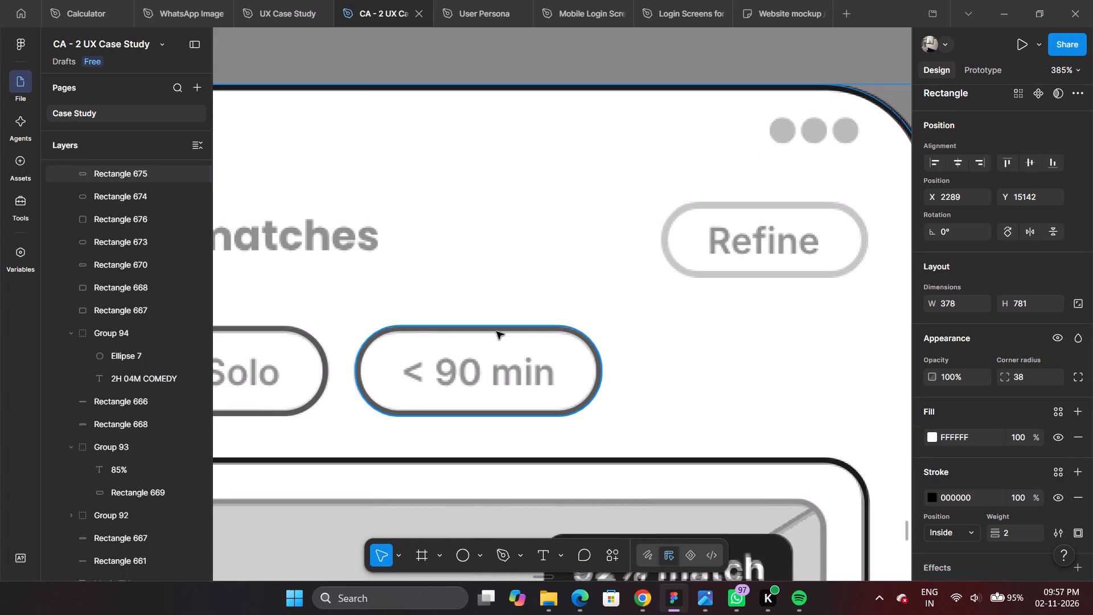
pyautogui.keyDown('alt'); pyautogui.moveTo(517, 331); pyautogui.dragTo(804, 201); pyautogui.keyUp('alt')
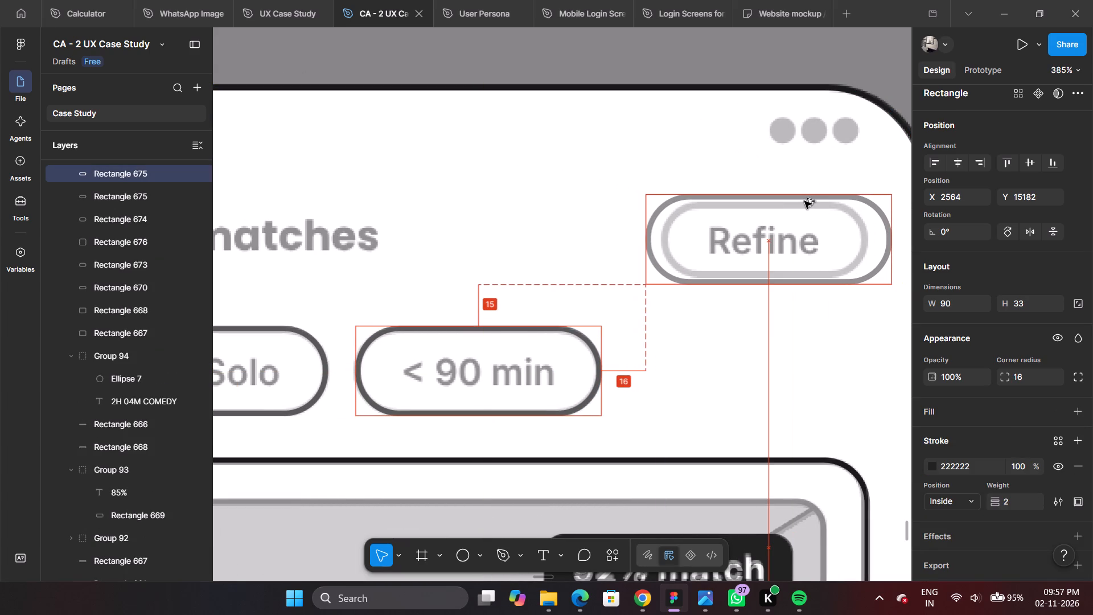
pyautogui.keyDown('alt'); pyautogui.moveTo(804, 201); pyautogui.dragTo(821, 201); pyautogui.keyUp('alt')
# Resize the Refine button's outline to 75 × 27 at X 2570, Y 15185 to fit the traced button.
pyautogui.keyDown('ctrl'); pyautogui.scroll(6, 820, 206); pyautogui.keyUp('ctrl')
pyautogui.moveTo(751, 186); pyautogui.dragTo(751, 199)
pyautogui.moveTo(767, 362); pyautogui.dragTo(766, 345)
pyautogui.keyDown('ctrl'); pyautogui.scroll(-2, 558, 269); pyautogui.keyUp('ctrl')
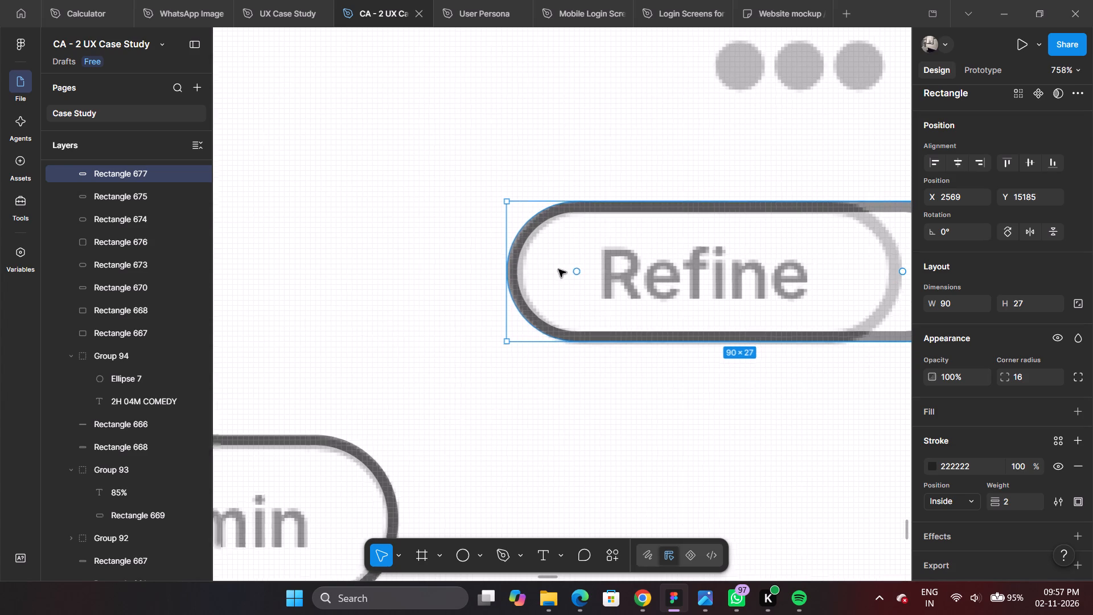
pyautogui.keyDown('ctrl'); pyautogui.scroll(-2, 558, 269); pyautogui.keyUp('ctrl')
pyautogui.keyDown('ctrl'); pyautogui.scroll(2, 731, 263); pyautogui.keyUp('ctrl')
pyautogui.moveTo(885, 269); pyautogui.dragTo(827, 269)
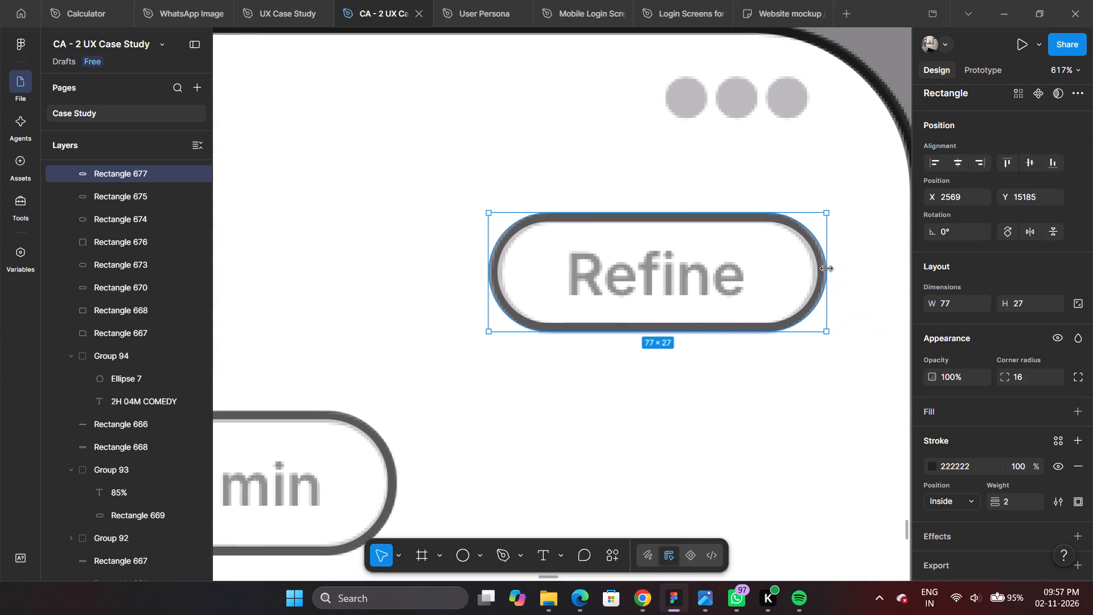
pyautogui.moveTo(827, 269); pyautogui.dragTo(824, 268)
pyautogui.keyDown('ctrl'); pyautogui.scroll(4, 576, 275); pyautogui.keyUp('ctrl')
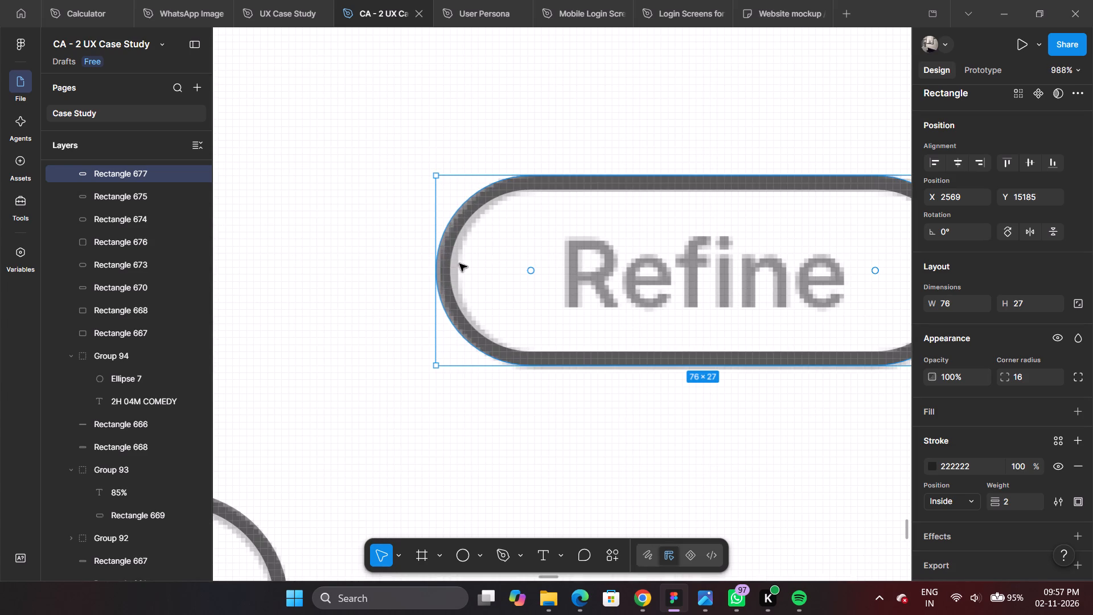
pyautogui.moveTo(438, 266); pyautogui.dragTo(445, 266)
pyautogui.keyDown('ctrl'); pyautogui.scroll(-2, 650, 254); pyautogui.keyUp('ctrl')
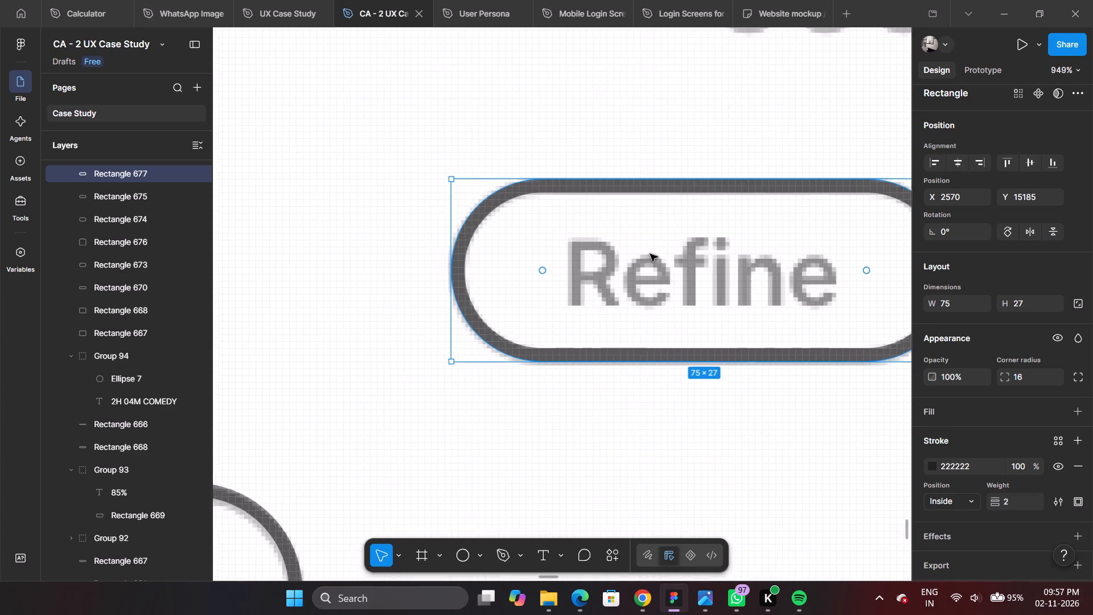
# Set the fill of the square beside "Your matches" to CFCFCF, sampled from the matching square in the reference wireframe.
pyautogui.keyDown('ctrl'); pyautogui.scroll(-8, 650, 254); pyautogui.keyUp('ctrl')
pyautogui.keyDown('ctrl'); pyautogui.scroll(-6, 524, 274); pyautogui.keyUp('ctrl')
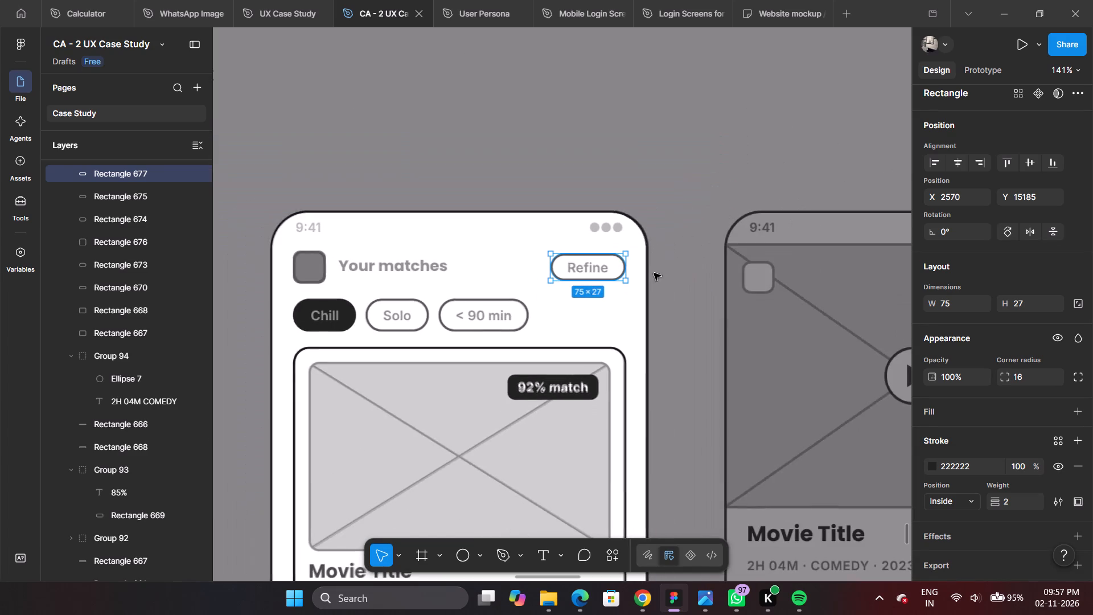
pyautogui.keyDown('ctrl'); pyautogui.scroll(6, 417, 310); pyautogui.keyUp('ctrl')
pyautogui.keyDown('ctrl'); pyautogui.scroll(-5, 540, 287); pyautogui.keyUp('ctrl')
pyautogui.keyDown('ctrl'); pyautogui.scroll(5, 336, 306); pyautogui.keyUp('ctrl')
pyautogui.keyDown('ctrl'); pyautogui.scroll(-5, 438, 301); pyautogui.keyUp('ctrl')
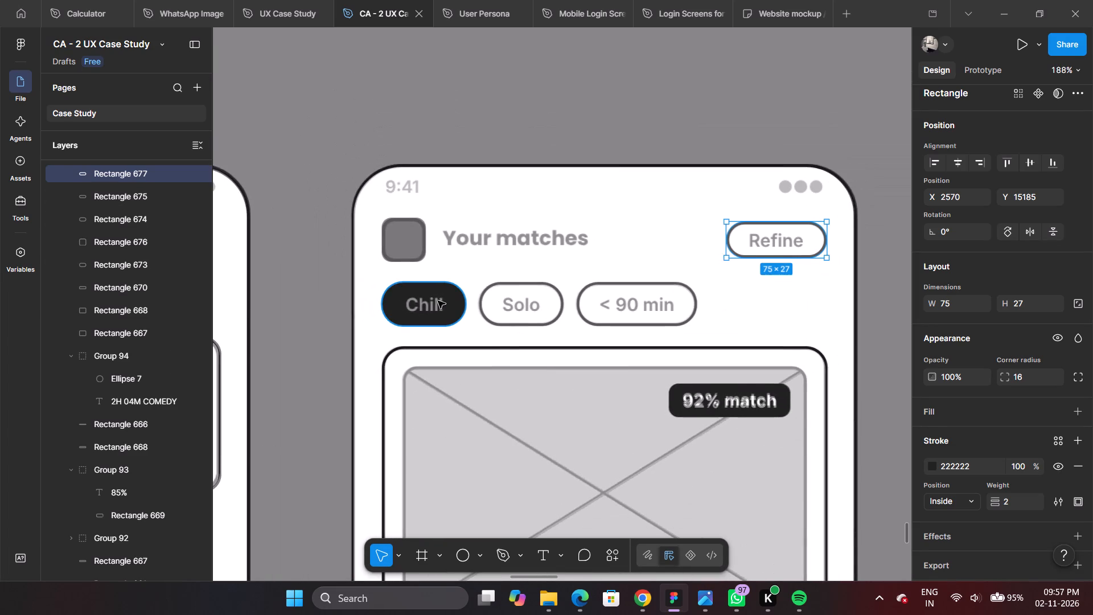
pyautogui.keyDown('ctrl'); pyautogui.scroll(-4, 426, 248); pyautogui.keyUp('ctrl')
pyautogui.keyDown('ctrl'); pyautogui.scroll(5, 395, 236); pyautogui.keyUp('ctrl')
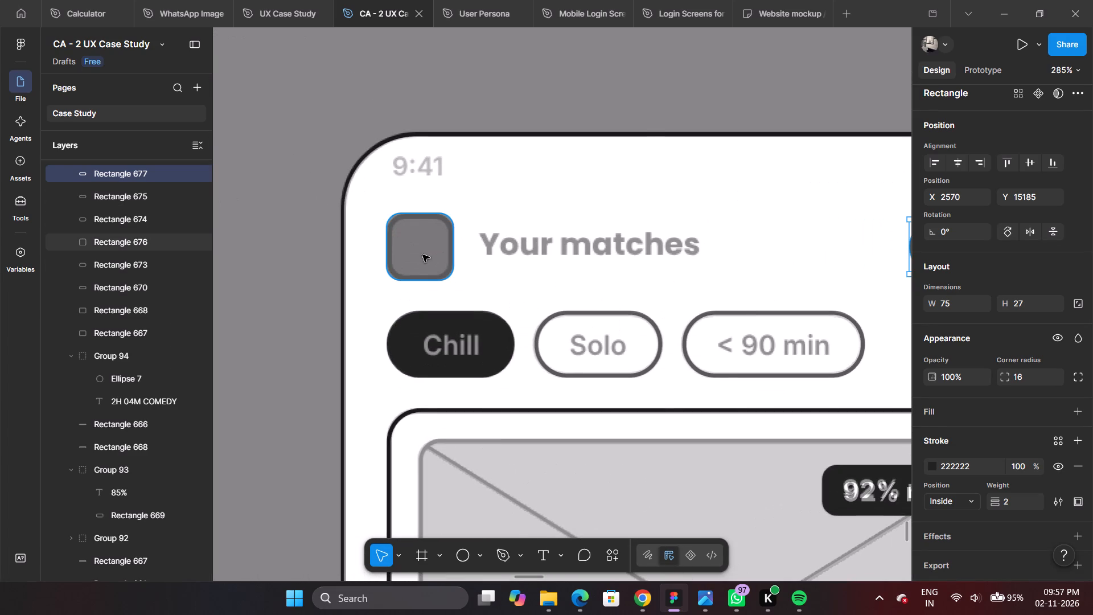
pyautogui.click(422, 255)
pyautogui.keyDown('ctrl'); pyautogui.scroll(-12, 422, 255); pyautogui.keyUp('ctrl')
pyautogui.keyDown('ctrl'); pyautogui.scroll(-6, 377, 292); pyautogui.keyUp('ctrl')
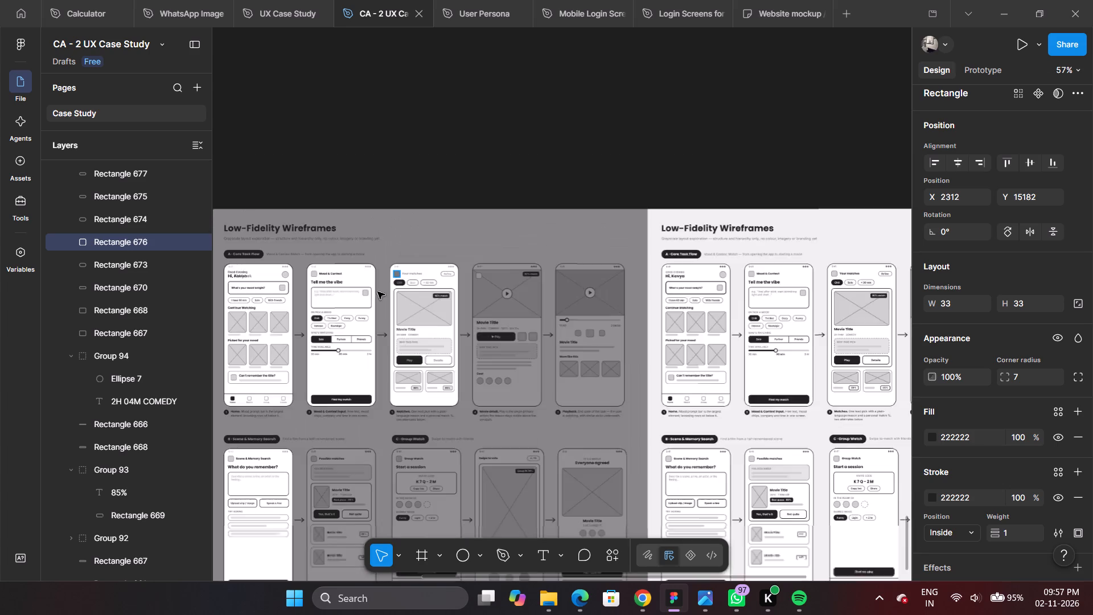
pyautogui.keyDown('ctrl'); pyautogui.scroll(-6, 375, 293); pyautogui.keyUp('ctrl')
pyautogui.keyDown('ctrl'); pyautogui.scroll(11, 536, 306); pyautogui.keyUp('ctrl')
pyautogui.keyDown('ctrl'); pyautogui.scroll(7, 626, 263); pyautogui.keyUp('ctrl')
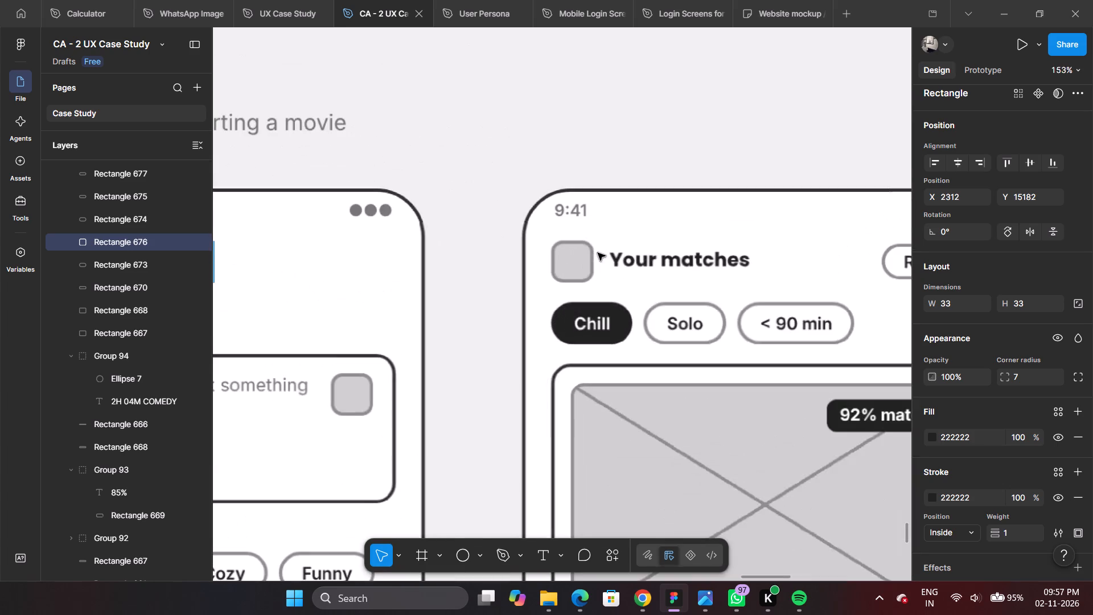
pyautogui.keyDown('ctrl'); pyautogui.scroll(7, 598, 253); pyautogui.keyUp('ctrl')
pyautogui.keyDown('ctrl'); pyautogui.scroll(-9, 596, 253); pyautogui.keyUp('ctrl')
pyautogui.keyDown('ctrl'); pyautogui.scroll(5, 596, 261); pyautogui.keyUp('ctrl')
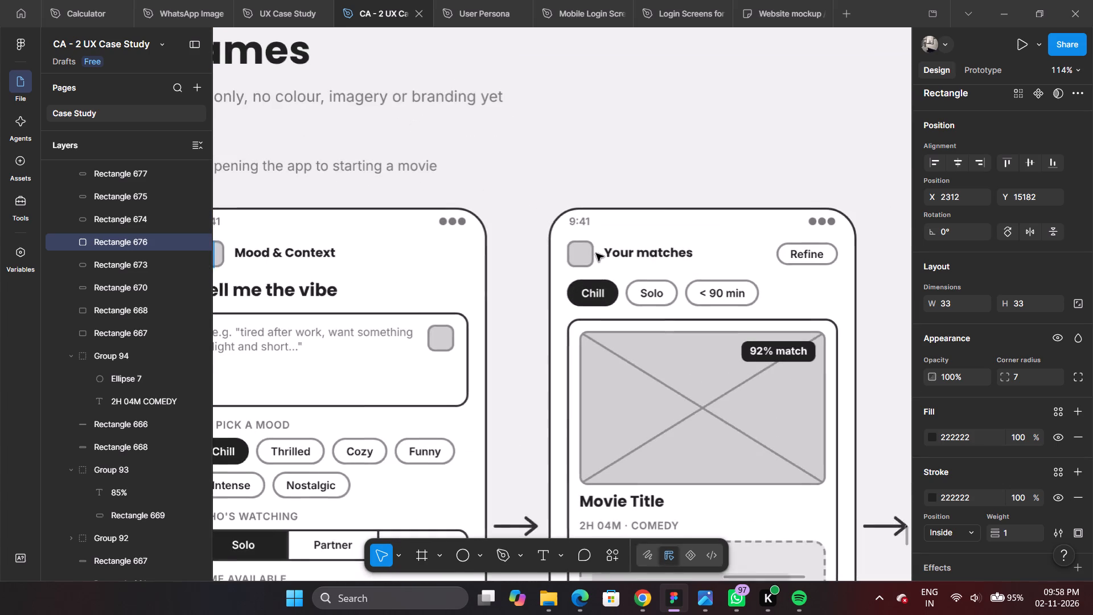
pyautogui.keyDown('ctrl'); pyautogui.scroll(14, 595, 254); pyautogui.keyUp('ctrl')
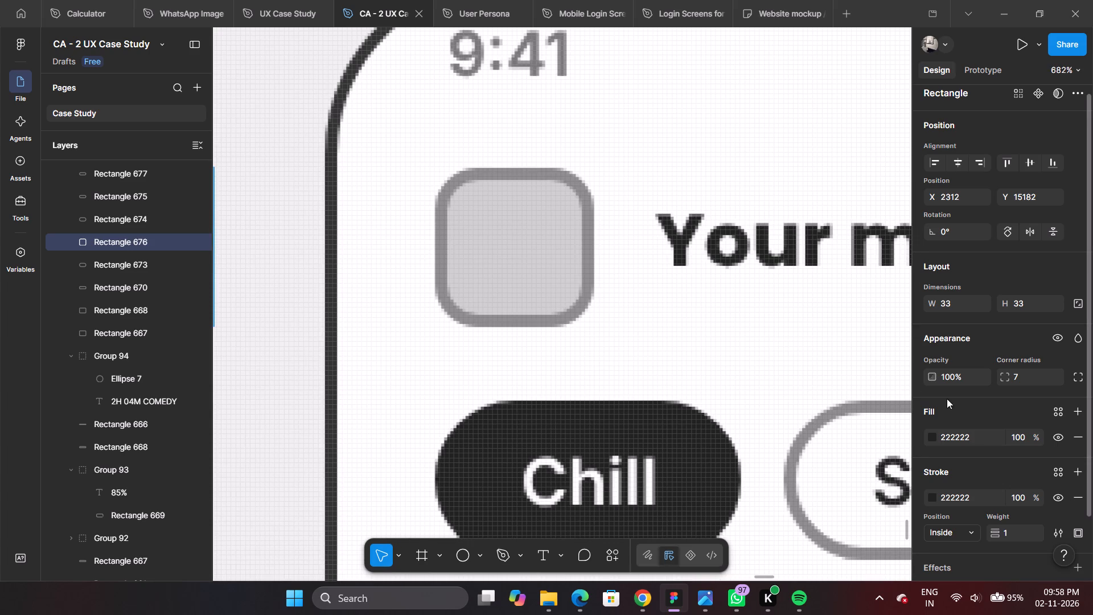
pyautogui.click(949, 434)
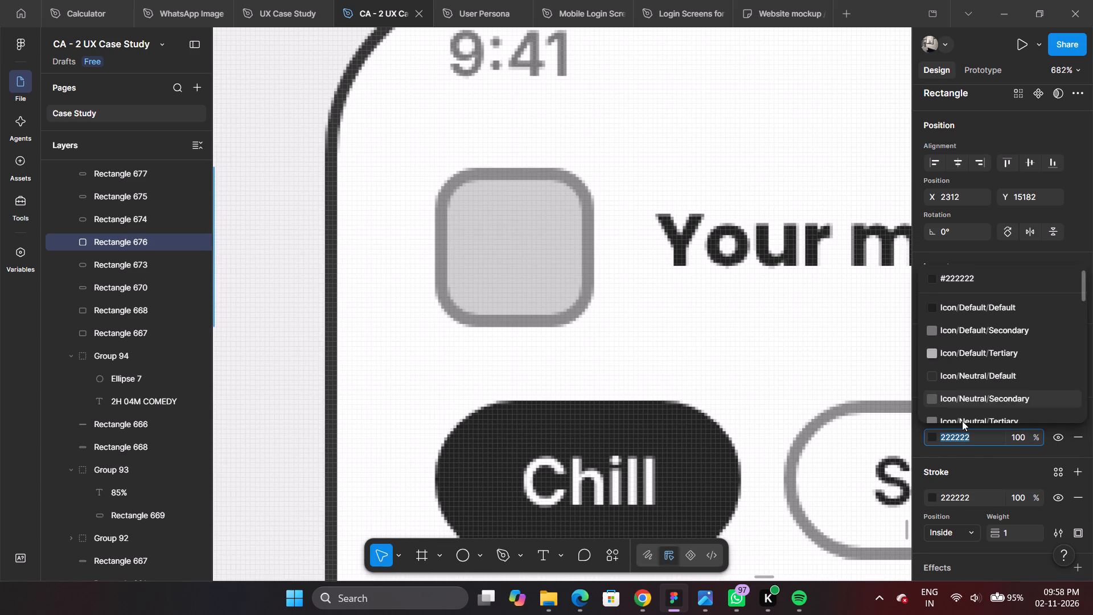
pyautogui.click(928, 440)
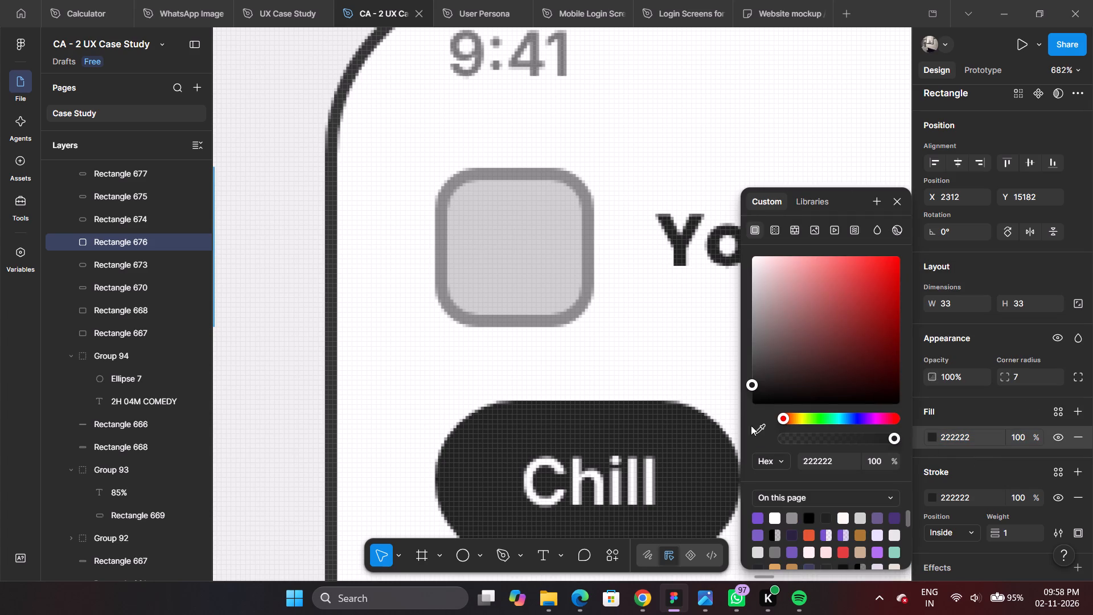
pyautogui.click(759, 433)
pyautogui.click(497, 272)
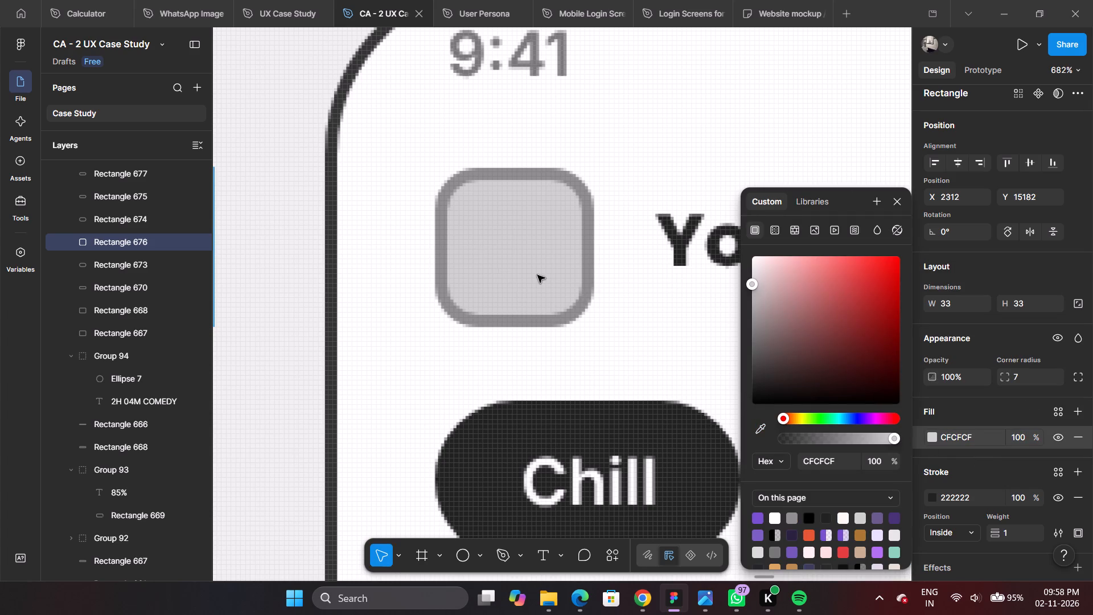
# Set the stroke of the square beside "Your matches" to 8E8E8E, sampled from the reference square's border.
pyautogui.keyDown('ctrl'); pyautogui.scroll(5, 539, 276); pyautogui.keyUp('ctrl')
pyautogui.click(930, 493)
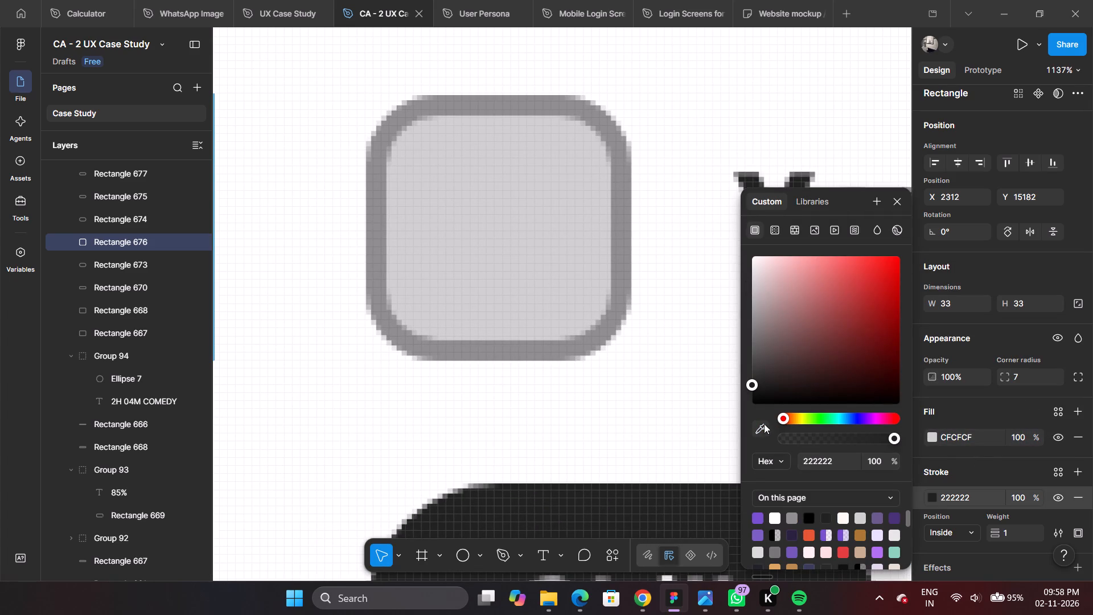
pyautogui.click(762, 425)
pyautogui.keyDown('ctrl'); pyautogui.scroll(10, 607, 290); pyautogui.keyUp('ctrl')
pyautogui.click(626, 251)
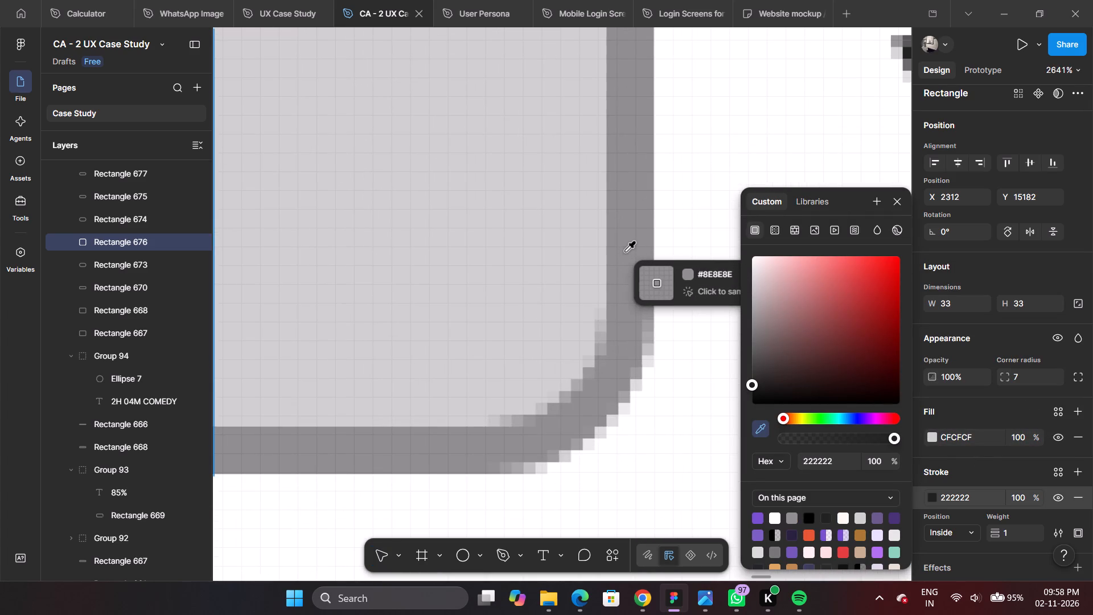
# Select the Solo chip's outline and examine the border of the Solo chip in the reference Matches wireframe.
pyautogui.keyDown('ctrl'); pyautogui.scroll(-20, 626, 251); pyautogui.keyUp('ctrl')
pyautogui.keyDown('ctrl'); pyautogui.scroll(-3, 626, 251); pyautogui.keyUp('ctrl')
pyautogui.keyDown('ctrl'); pyautogui.scroll(-4, 465, 293); pyautogui.keyUp('ctrl')
pyautogui.keyDown('ctrl'); pyautogui.scroll(-14, 611, 291); pyautogui.keyUp('ctrl')
pyautogui.keyDown('ctrl'); pyautogui.scroll(2, 352, 301); pyautogui.keyUp('ctrl')
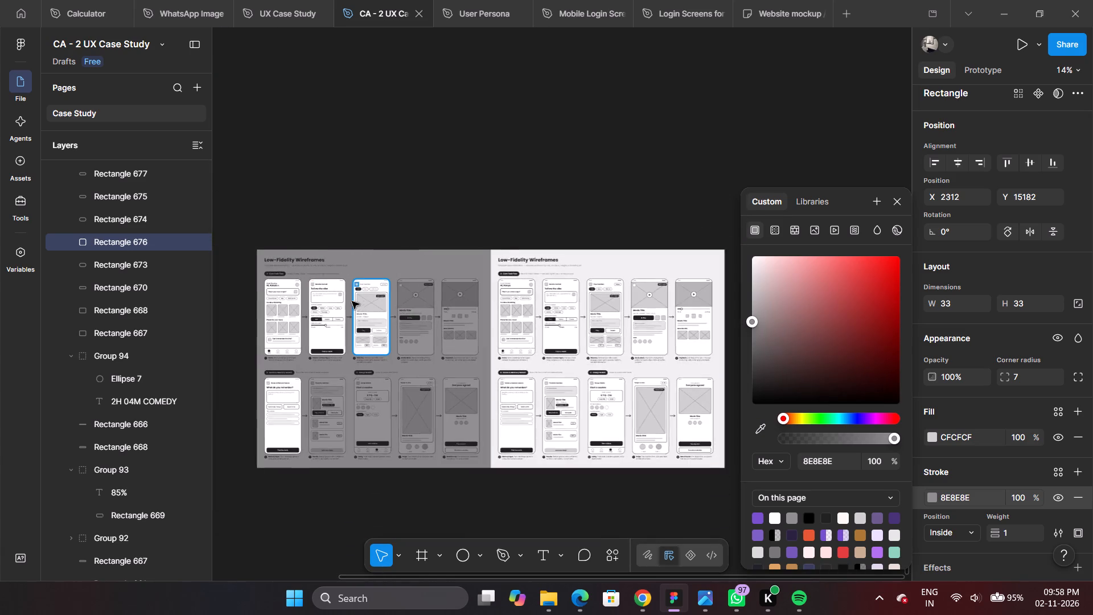
pyautogui.keyDown('ctrl'); pyautogui.scroll(19, 352, 301); pyautogui.keyUp('ctrl')
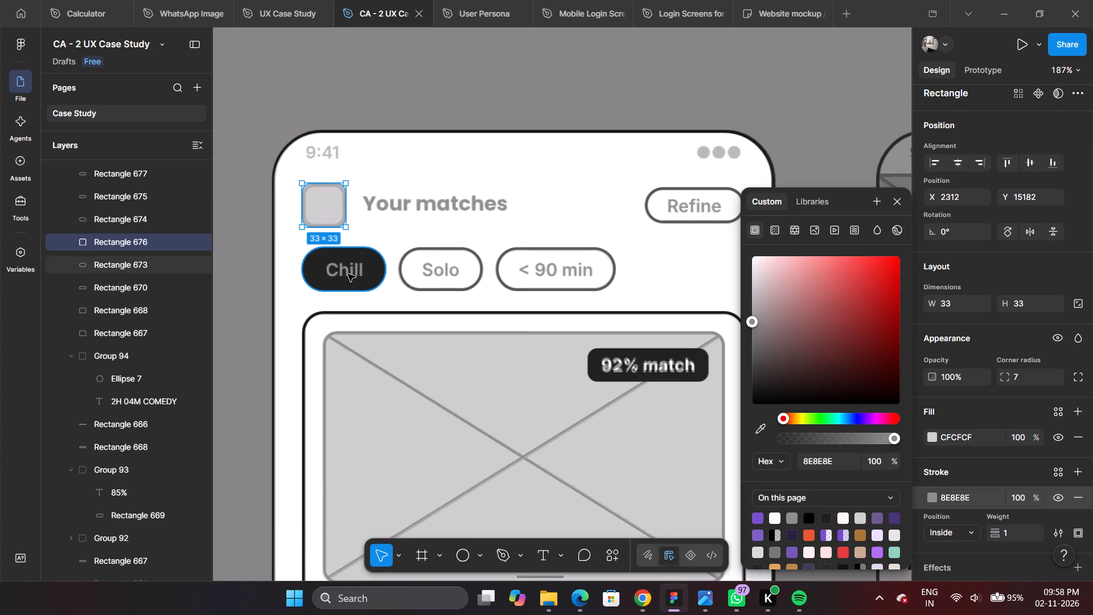
pyautogui.click(435, 286)
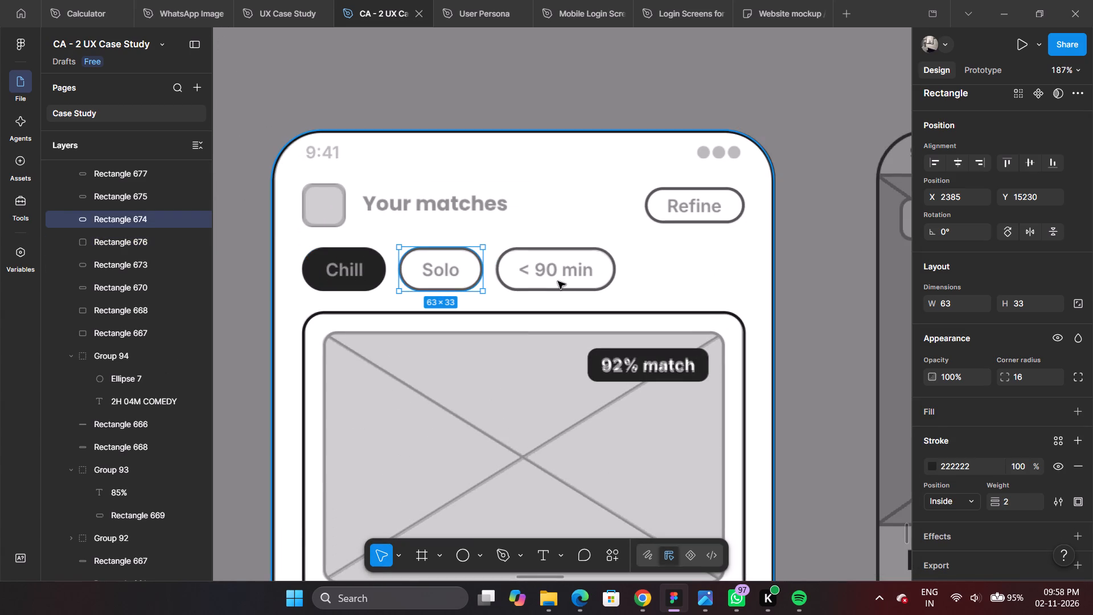
pyautogui.keyDown('ctrl'); pyautogui.scroll(-5, 425, 236); pyautogui.keyUp('ctrl')
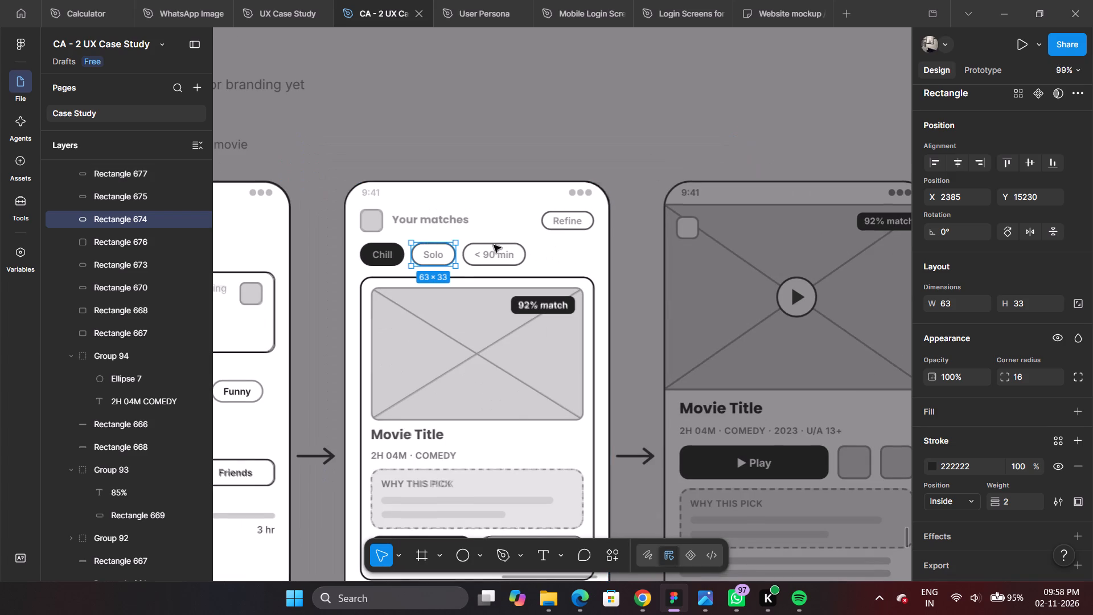
pyautogui.press('space')
pyautogui.press('space')
pyautogui.press('space')
pyautogui.press('space')
pyautogui.press('space')
pyautogui.press('space')
pyautogui.press('space')
pyautogui.press('space')
pyautogui.press('space')
pyautogui.press('space')
pyautogui.press('space')
pyautogui.press('space')
pyautogui.press('space')
pyautogui.press('space')
pyautogui.press('space')
pyautogui.press('space')
pyautogui.press('space')
pyautogui.press('space')
pyautogui.press('space')
pyautogui.press('space')
pyautogui.moveTo(663, 229); pyautogui.dragTo(252, 232)
pyautogui.moveTo(707, 206); pyautogui.dragTo(327, 237)
pyautogui.moveTo(752, 233); pyautogui.dragTo(420, 238)
pyautogui.moveTo(750, 248); pyautogui.dragTo(619, 188)
pyautogui.keyDown('ctrl'); pyautogui.scroll(-11, 616, 191); pyautogui.keyUp('ctrl')
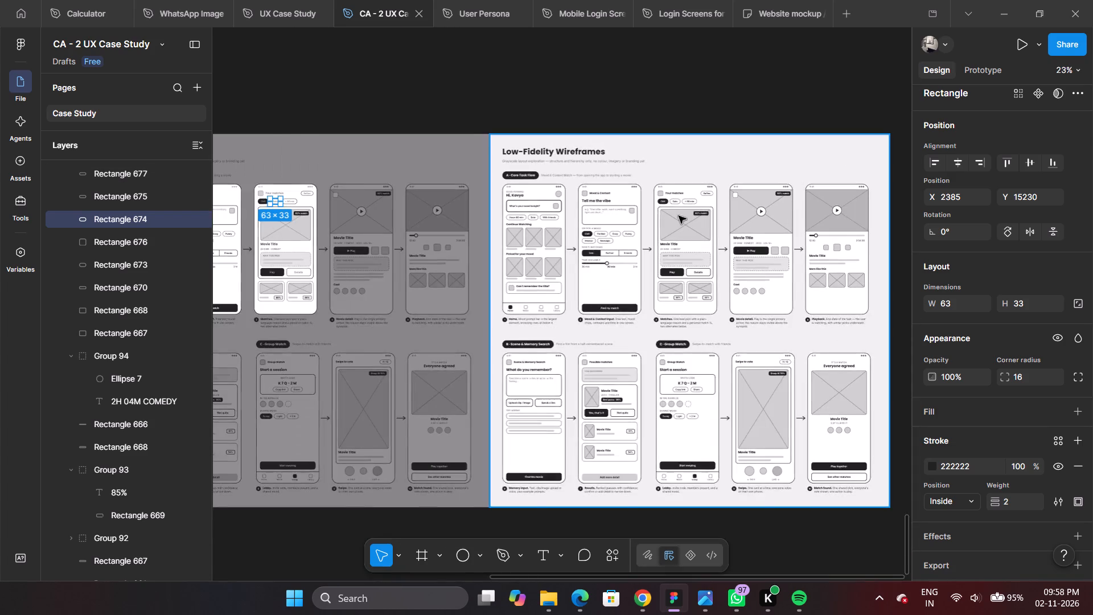
pyautogui.keyDown('ctrl'); pyautogui.scroll(8, 679, 216); pyautogui.keyUp('ctrl')
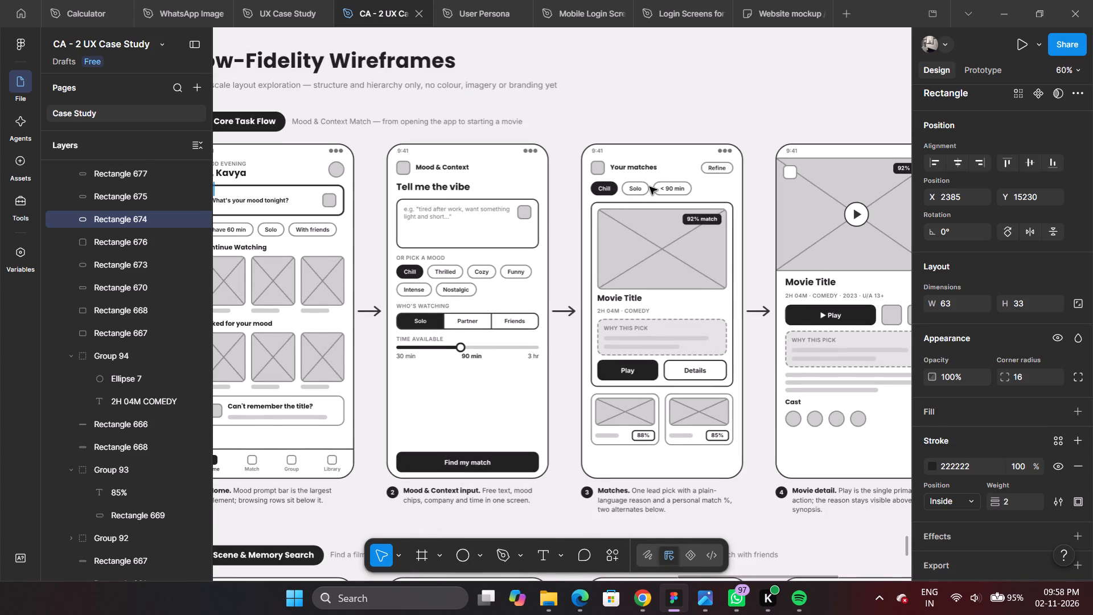
pyautogui.keyDown('ctrl'); pyautogui.scroll(10, 650, 187); pyautogui.keyUp('ctrl')
pyautogui.keyDown('ctrl'); pyautogui.scroll(-5, 647, 185); pyautogui.keyUp('ctrl')
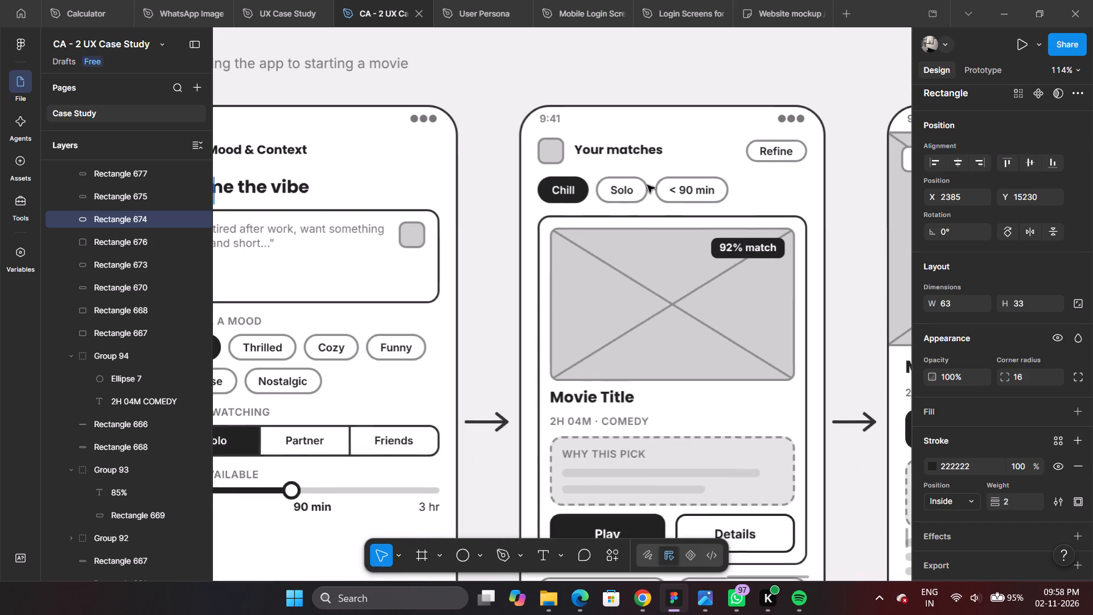
pyautogui.scroll(-3, 647, 185)
pyautogui.keyDown('ctrl'); pyautogui.scroll(9, 632, 130); pyautogui.keyUp('ctrl')
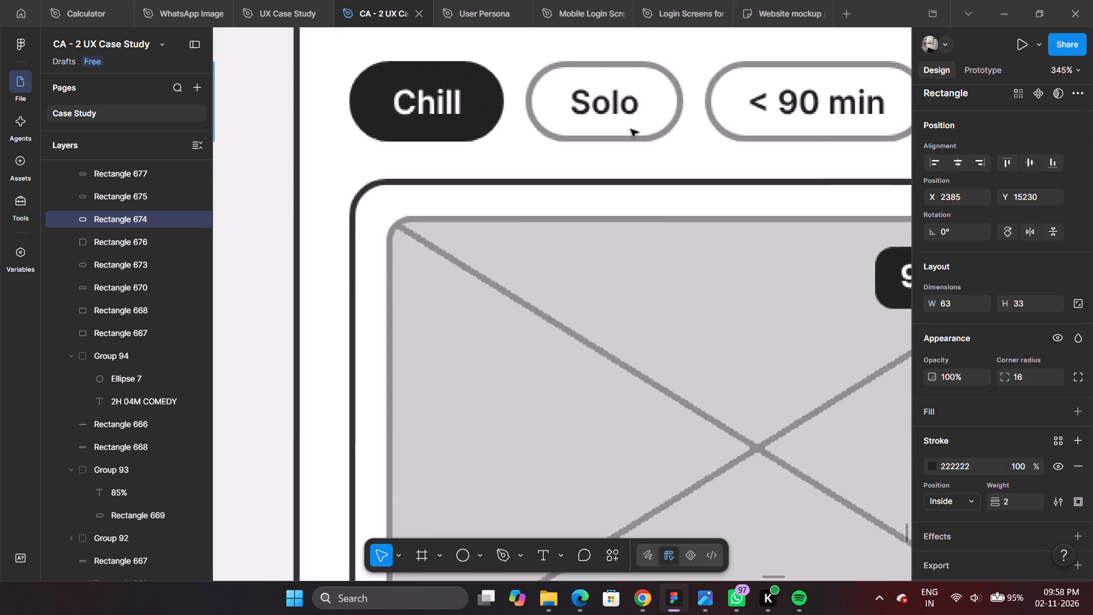
# Set the stroke of the Solo, < 90 min and Refine outlines to 8E8E8E, sampled from the reference chip's border.
pyautogui.keyDown('ctrl'); pyautogui.scroll(-9, 640, 143); pyautogui.keyUp('ctrl')
pyautogui.keyDown('ctrl'); pyautogui.scroll(-15, 640, 143); pyautogui.keyUp('ctrl')
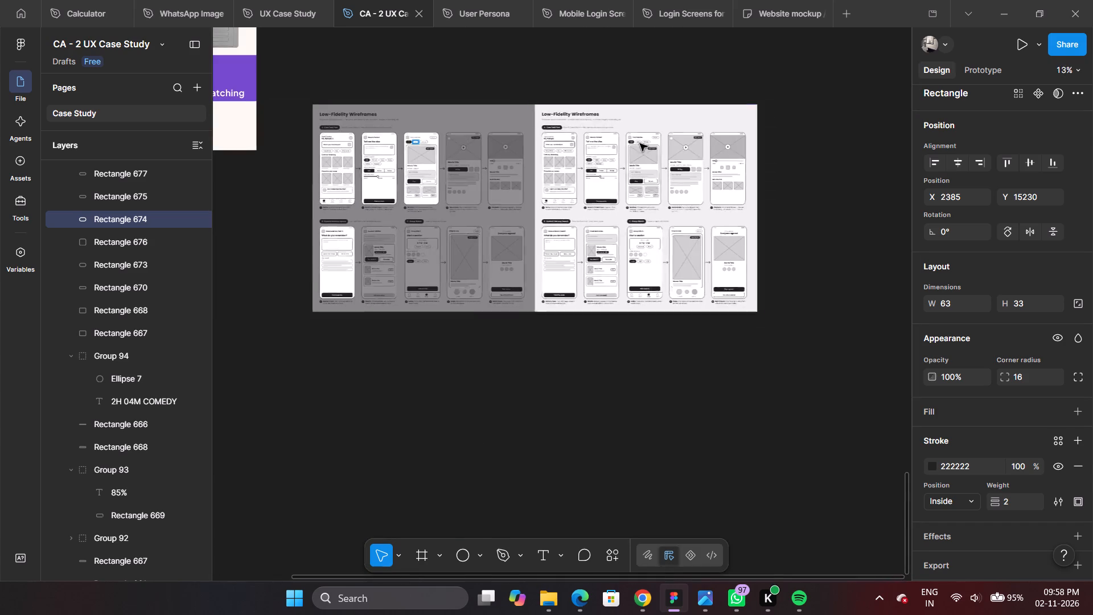
pyautogui.keyDown('ctrl'); pyautogui.scroll(20, 355, 150); pyautogui.keyUp('ctrl')
pyautogui.keyDown('ctrl'); pyautogui.scroll(10, 355, 150); pyautogui.keyUp('ctrl')
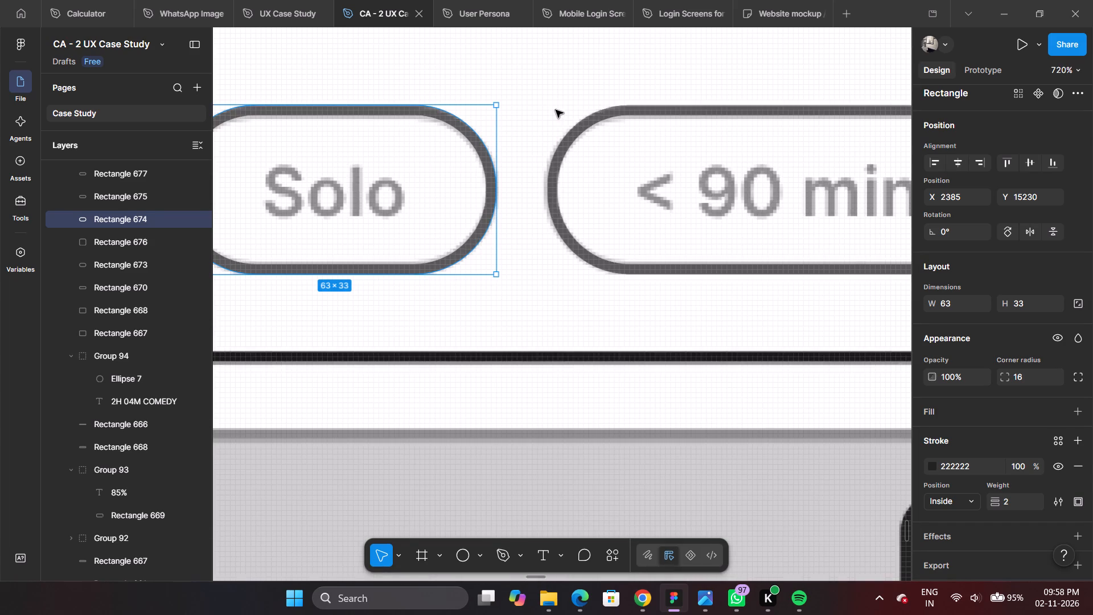
pyautogui.keyDown('ctrl'); pyautogui.keyDown('shift'); pyautogui.click(578, 130); pyautogui.keyUp('shift'); pyautogui.keyUp('ctrl')
pyautogui.keyDown('ctrl'); pyautogui.scroll(-9, 424, 188); pyautogui.keyUp('ctrl')
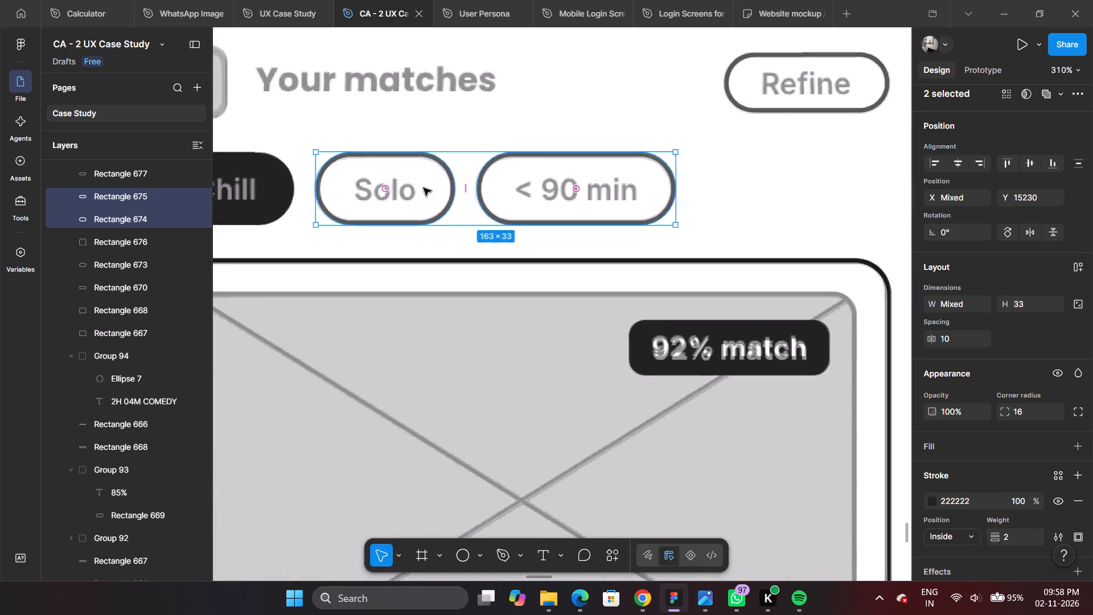
pyautogui.keyDown('ctrl'); pyautogui.scroll(-2, 424, 188); pyautogui.keyUp('ctrl')
pyautogui.keyDown('ctrl'); pyautogui.keyDown('shift'); pyautogui.click(621, 147); pyautogui.keyUp('shift'); pyautogui.keyUp('ctrl')
pyautogui.keyDown('ctrl'); pyautogui.scroll(-12, 467, 286); pyautogui.keyUp('ctrl')
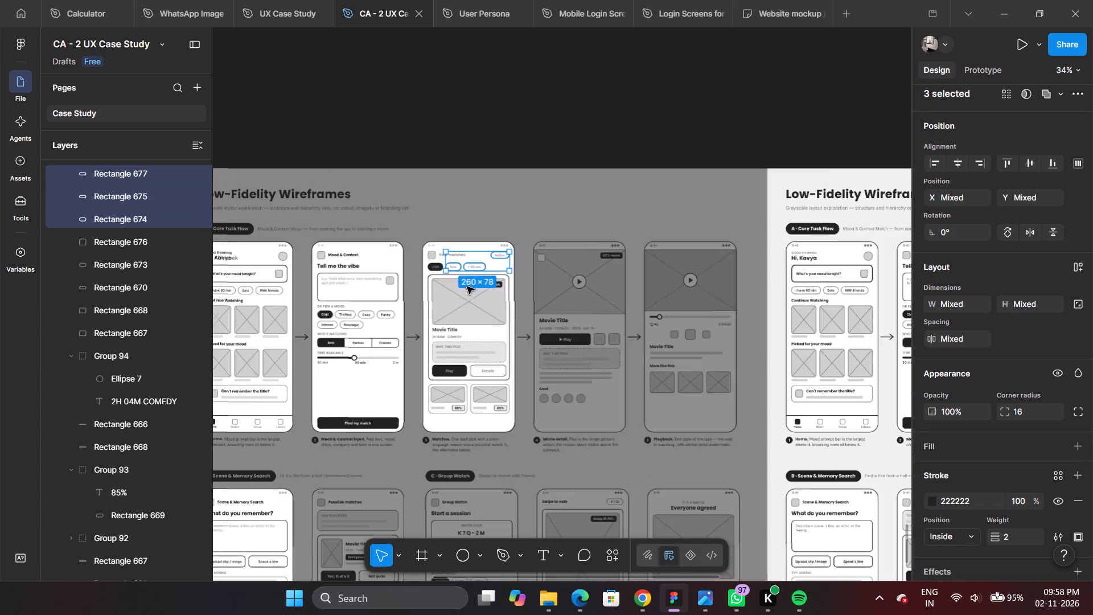
pyautogui.keyDown('ctrl'); pyautogui.scroll(-6, 537, 252); pyautogui.keyUp('ctrl')
pyautogui.keyDown('ctrl'); pyautogui.scroll(14, 809, 261); pyautogui.keyUp('ctrl')
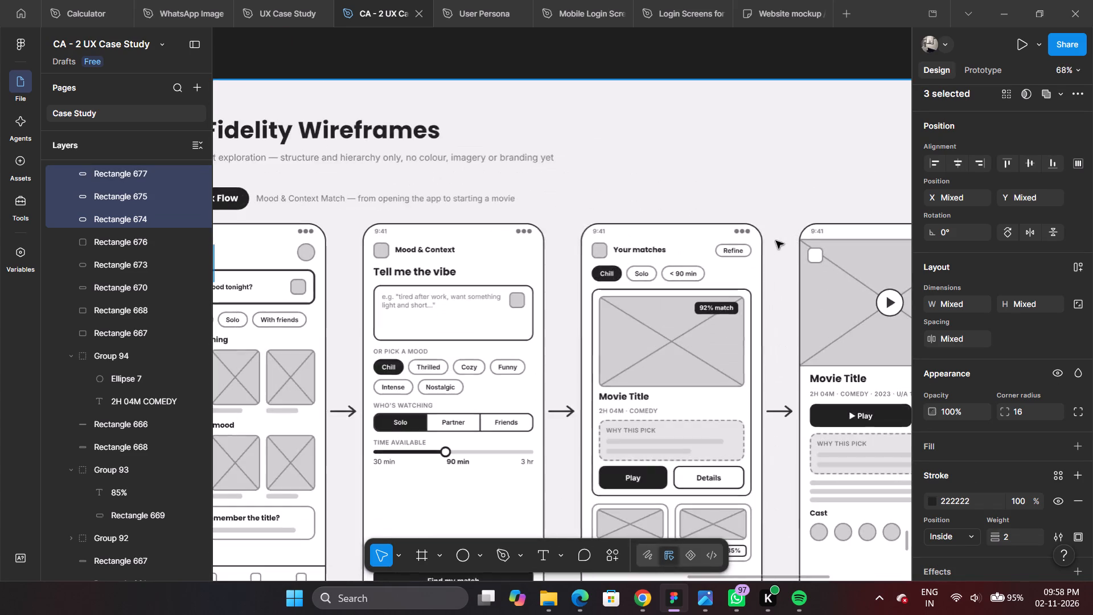
pyautogui.keyDown('ctrl'); pyautogui.scroll(4, 776, 241); pyautogui.keyUp('ctrl')
pyautogui.keyDown('ctrl'); pyautogui.scroll(11, 614, 304); pyautogui.keyUp('ctrl')
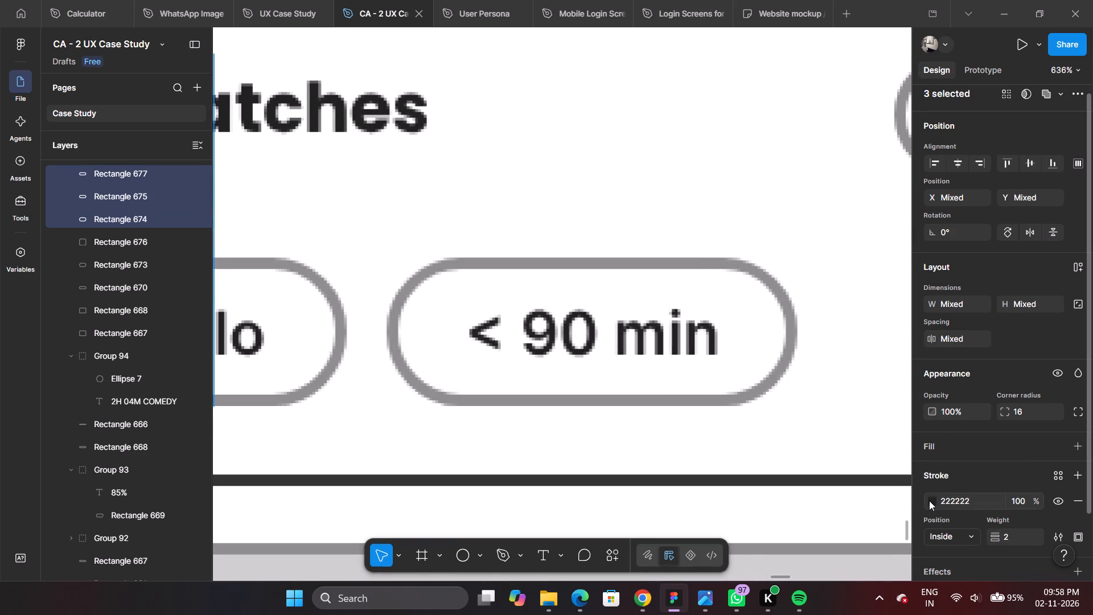
pyautogui.click(929, 501)
pyautogui.click(763, 427)
pyautogui.keyDown('ctrl'); pyautogui.scroll(11, 600, 297); pyautogui.keyUp('ctrl')
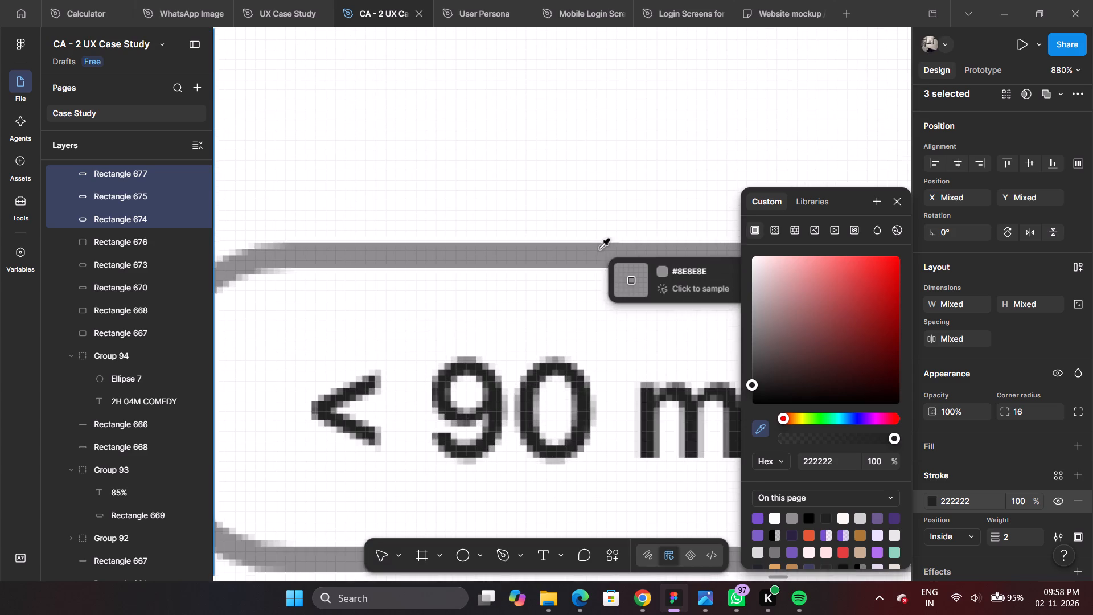
pyautogui.click(599, 255)
# Compare the Matches screen's Refine button and chip outlines with those in the reference wireframe.
pyautogui.keyDown('ctrl'); pyautogui.scroll(-14, 599, 254); pyautogui.keyUp('ctrl')
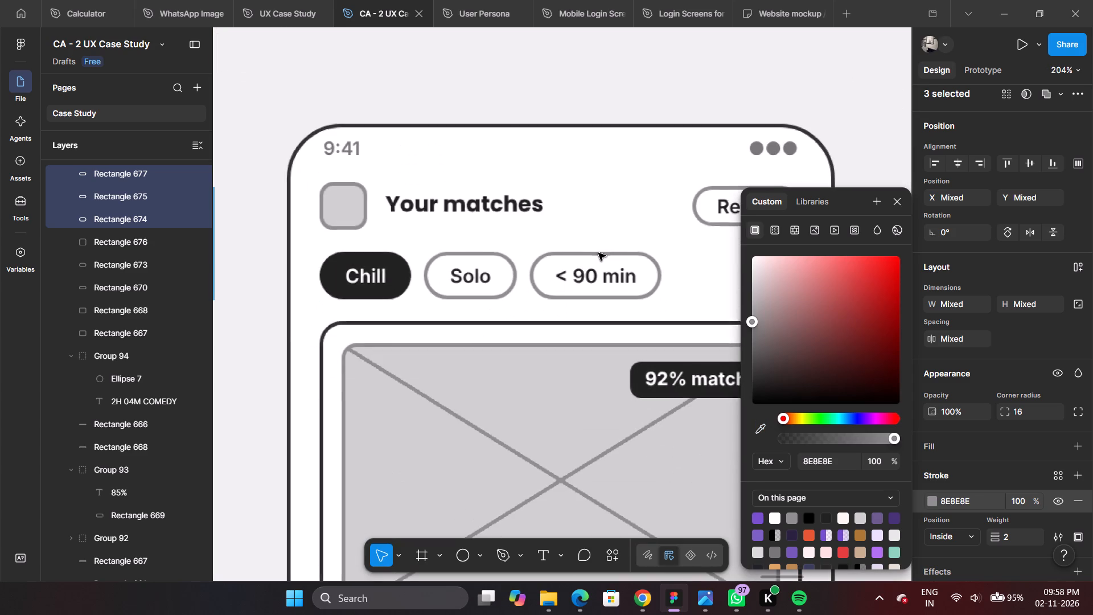
pyautogui.keyDown('ctrl'); pyautogui.scroll(-6, 641, 260); pyautogui.keyUp('ctrl')
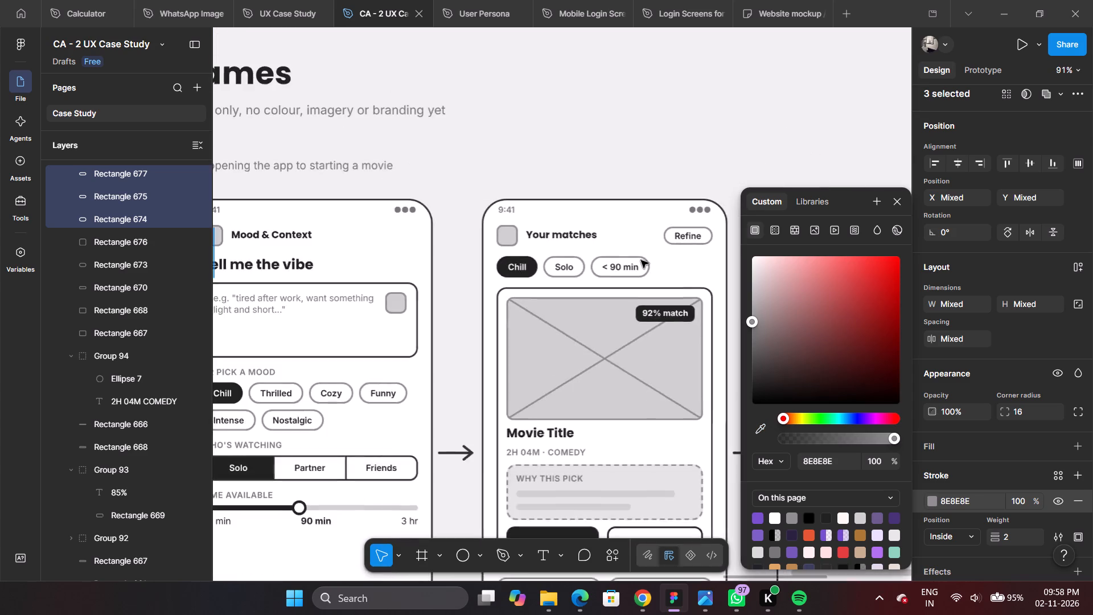
pyautogui.keyDown('ctrl'); pyautogui.scroll(-7, 641, 260); pyautogui.keyUp('ctrl')
pyautogui.keyDown('ctrl'); pyautogui.scroll(12, 651, 252); pyautogui.keyUp('ctrl')
pyautogui.keyDown('ctrl'); pyautogui.scroll(-6, 651, 252); pyautogui.keyUp('ctrl')
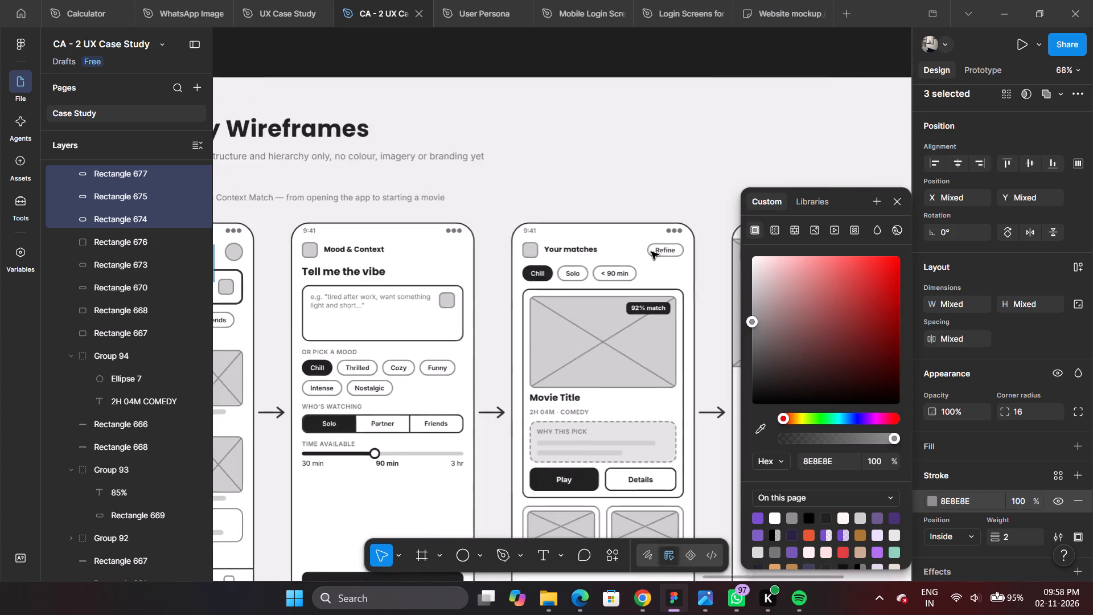
pyautogui.keyDown('ctrl'); pyautogui.scroll(-9, 651, 252); pyautogui.keyUp('ctrl')
pyautogui.keyDown('ctrl'); pyautogui.scroll(-4, 483, 279); pyautogui.keyUp('ctrl')
pyautogui.keyDown('ctrl'); pyautogui.scroll(5, 352, 279); pyautogui.keyUp('ctrl')
pyautogui.keyDown('ctrl'); pyautogui.scroll(5, 298, 270); pyautogui.keyUp('ctrl')
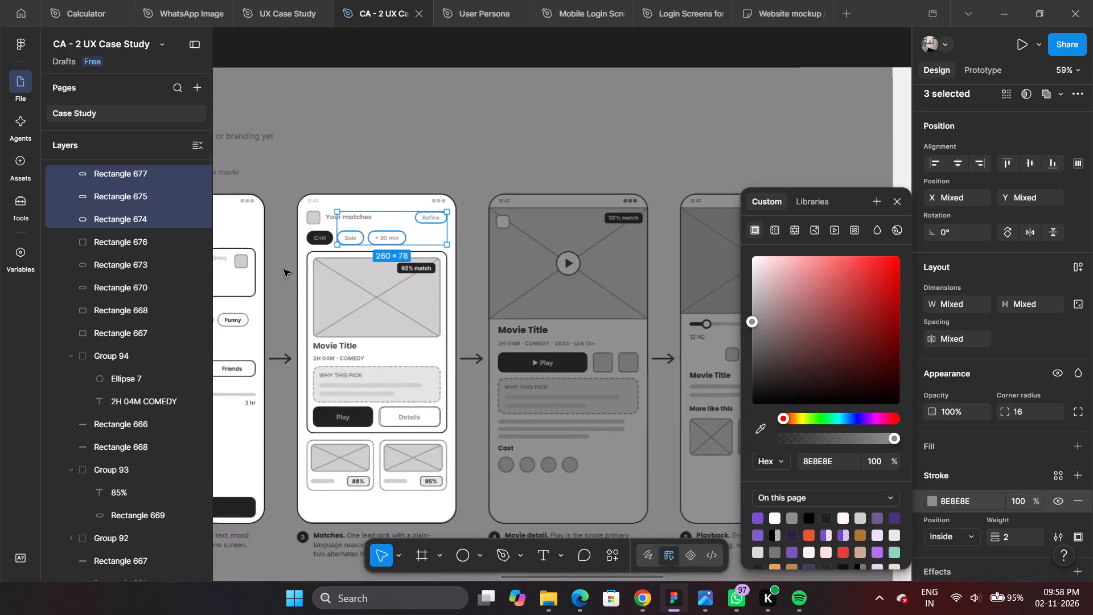
pyautogui.keyDown('ctrl'); pyautogui.scroll(10, 283, 269); pyautogui.keyUp('ctrl')
pyautogui.keyDown('ctrl'); pyautogui.scroll(-3, 503, 226); pyautogui.keyUp('ctrl')
pyautogui.keyDown('ctrl'); pyautogui.scroll(5, 360, 223); pyautogui.keyUp('ctrl')
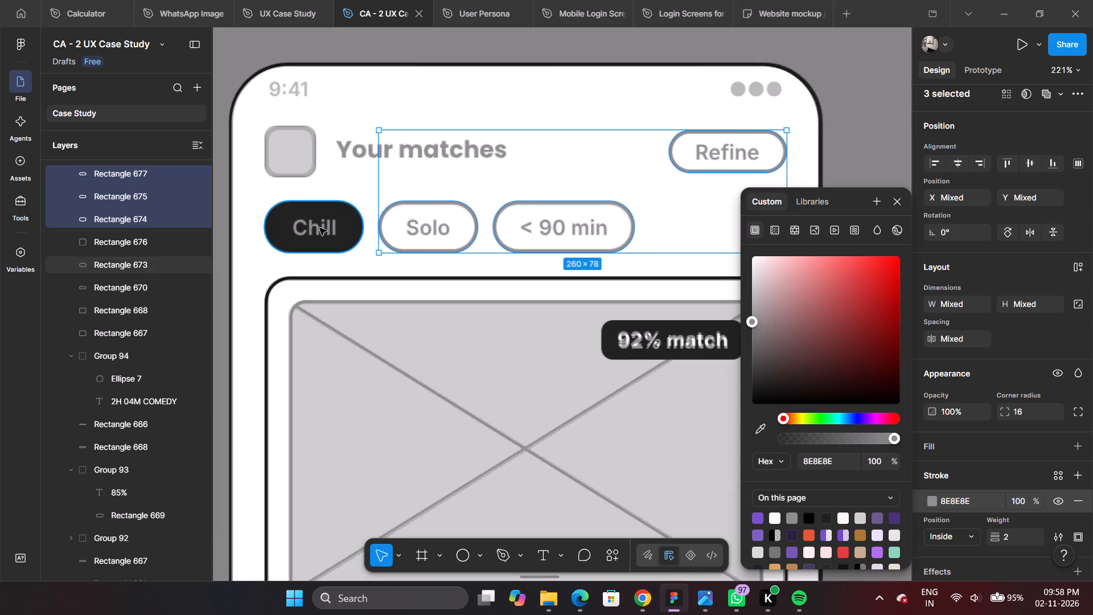
pyautogui.keyDown('ctrl'); pyautogui.scroll(6, 425, 227); pyautogui.keyUp('ctrl')
pyautogui.keyDown('ctrl'); pyautogui.scroll(-5, 426, 227); pyautogui.keyUp('ctrl')
pyautogui.keyDown('ctrl'); pyautogui.scroll(3, 458, 225); pyautogui.keyUp('ctrl')
pyautogui.scroll(2, 458, 225)
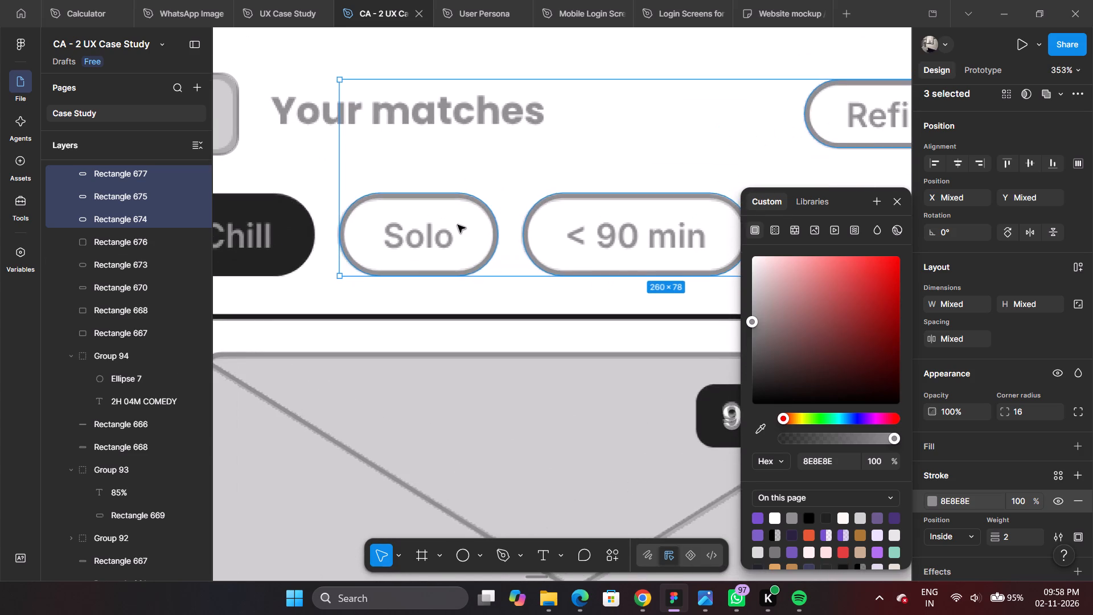
pyautogui.scroll(3, 458, 225)
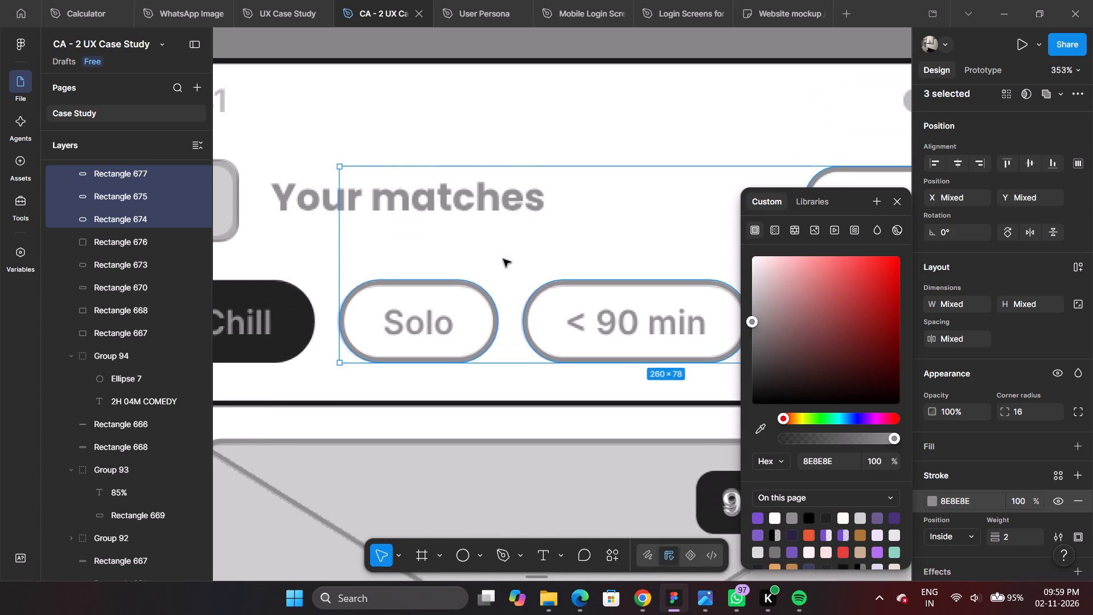
# Duplicate the "92% match" label onto the dark chip below "Your matches" and change the copy's text to Chill.
pyautogui.keyDown('ctrl'); pyautogui.scroll(-12, 552, 315); pyautogui.keyUp('ctrl')
pyautogui.keyDown('ctrl'); pyautogui.scroll(3, 552, 416); pyautogui.keyUp('ctrl')
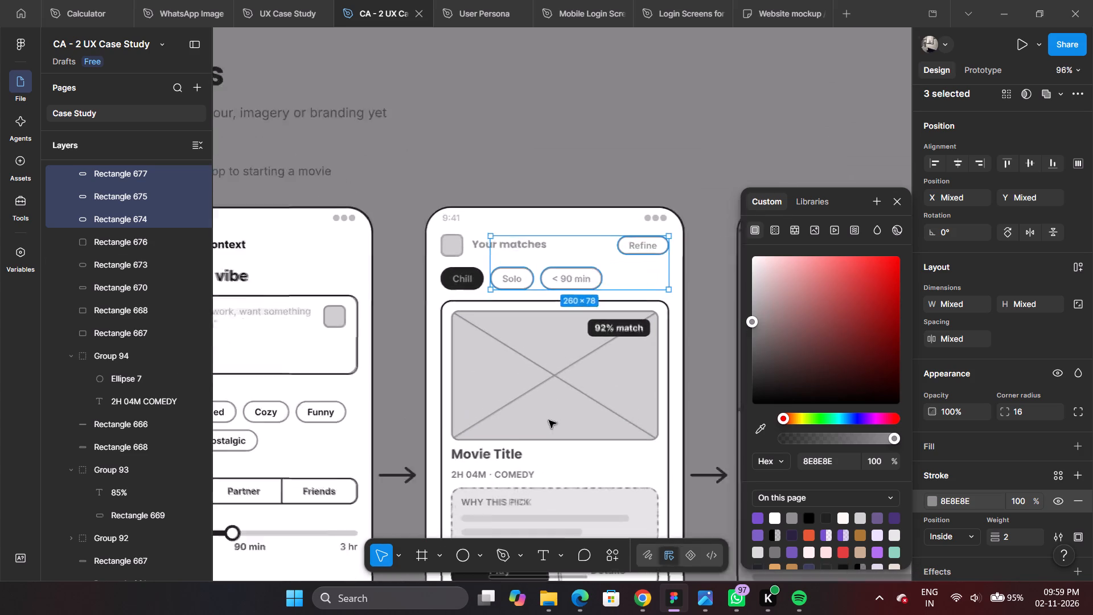
pyautogui.keyDown('ctrl'); pyautogui.scroll(2, 549, 420); pyautogui.keyUp('ctrl')
pyautogui.click(650, 292)
pyautogui.keyDown('ctrl'); pyautogui.scroll(5, 585, 260); pyautogui.keyUp('ctrl')
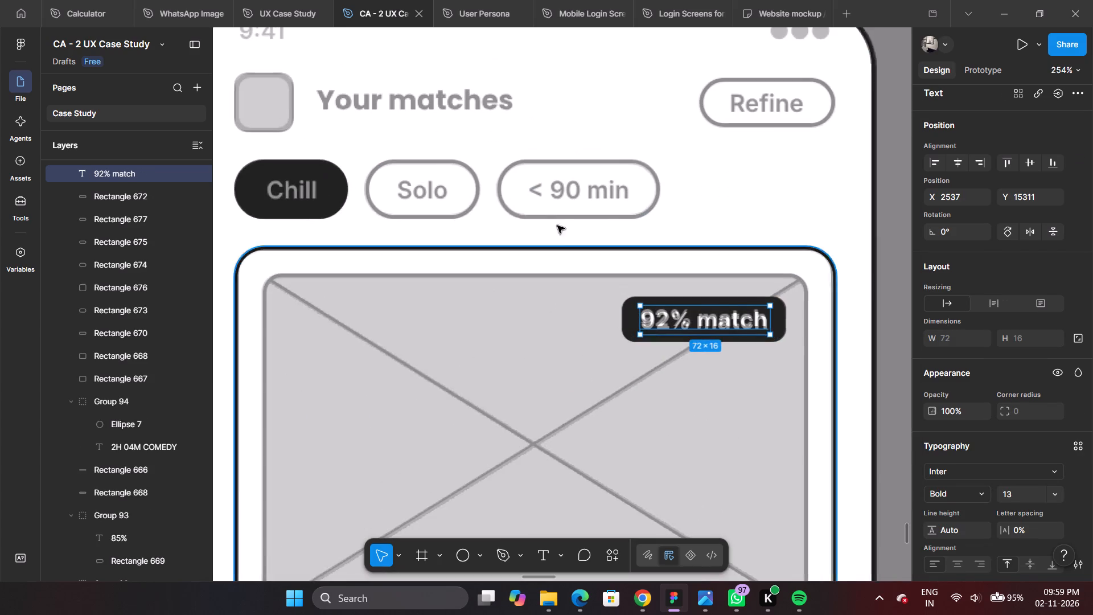
pyautogui.keyDown('ctrl'); pyautogui.scroll(3, 470, 212); pyautogui.keyUp('ctrl')
pyautogui.press('space')
pyautogui.press('space')
pyautogui.press('space')
pyautogui.press('space')
pyautogui.press('space')
pyautogui.moveTo(468, 235); pyautogui.dragTo(585, 325)
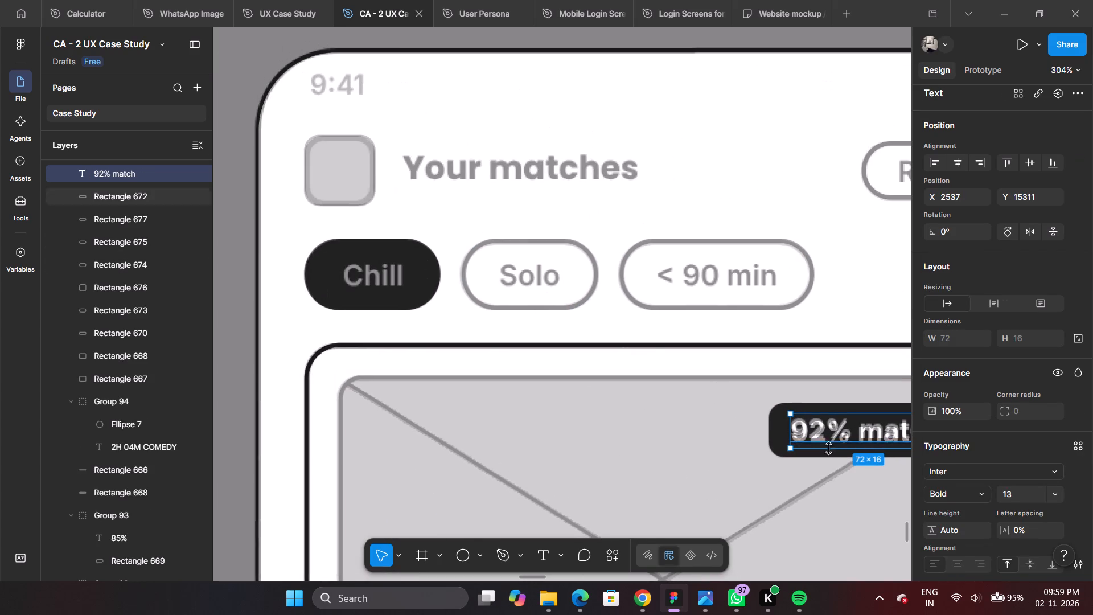
pyautogui.keyDown('alt'); pyautogui.moveTo(867, 434); pyautogui.dragTo(550, 281); pyautogui.keyUp('alt')
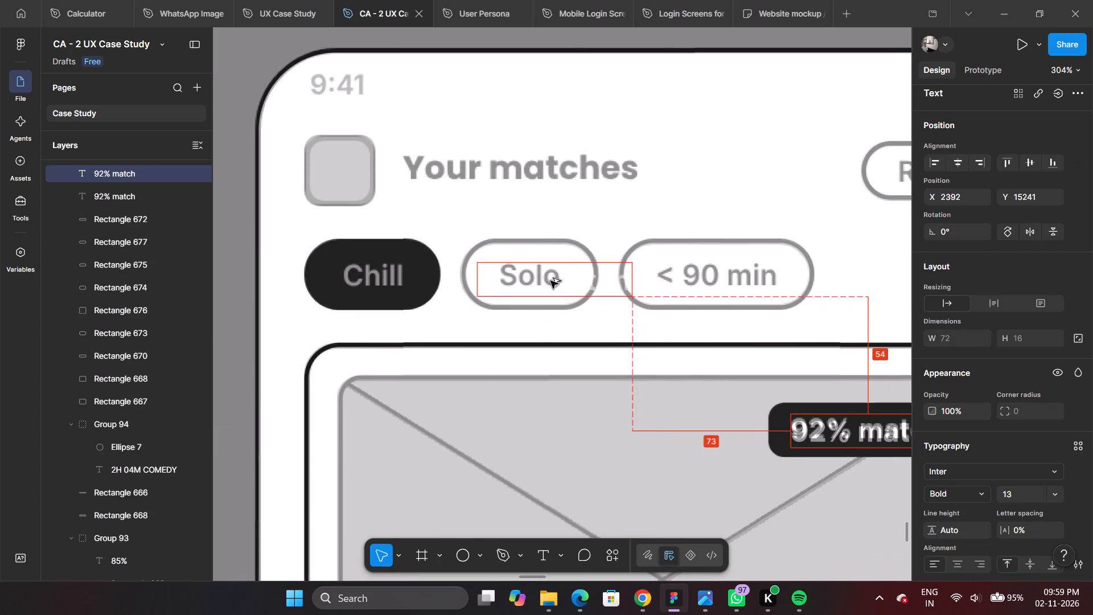
pyautogui.keyDown('alt'); pyautogui.moveTo(550, 281); pyautogui.dragTo(550, 281); pyautogui.keyUp('alt')
pyautogui.keyDown('ctrl'); pyautogui.scroll(9, 540, 277); pyautogui.keyUp('ctrl')
pyautogui.keyDown('ctrl'); pyautogui.scroll(-3, 537, 258); pyautogui.keyUp('ctrl')
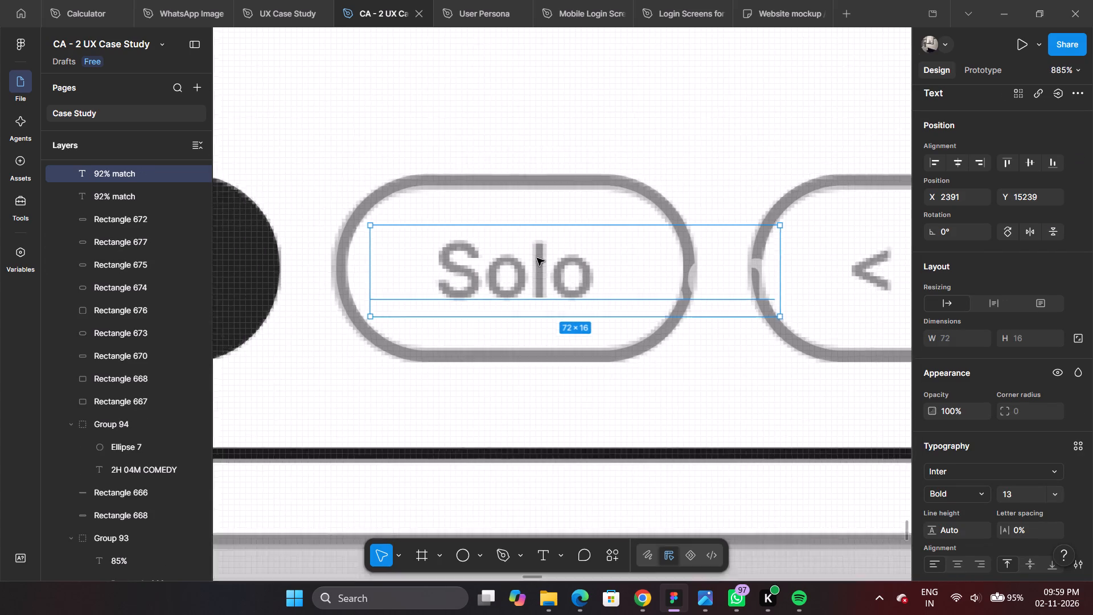
pyautogui.keyDown('ctrl'); pyautogui.scroll(-3, 537, 258); pyautogui.keyUp('ctrl')
pyautogui.doubleClick(561, 266)
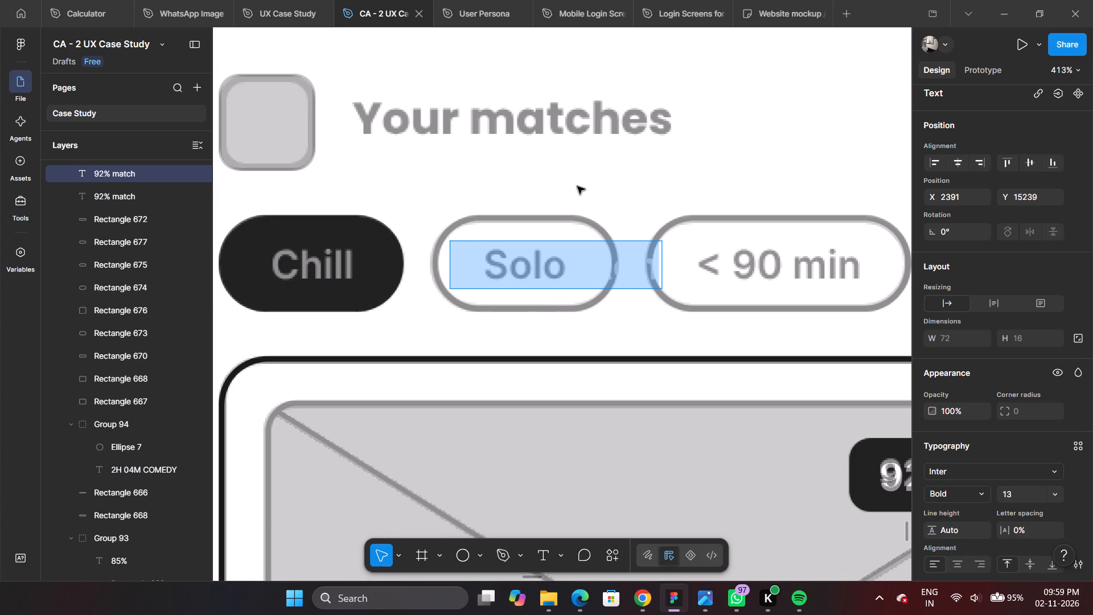
pyautogui.click(577, 186)
pyautogui.moveTo(596, 266); pyautogui.dragTo(388, 264)
pyautogui.doubleClick(330, 276)
pyautogui.write('Chill')
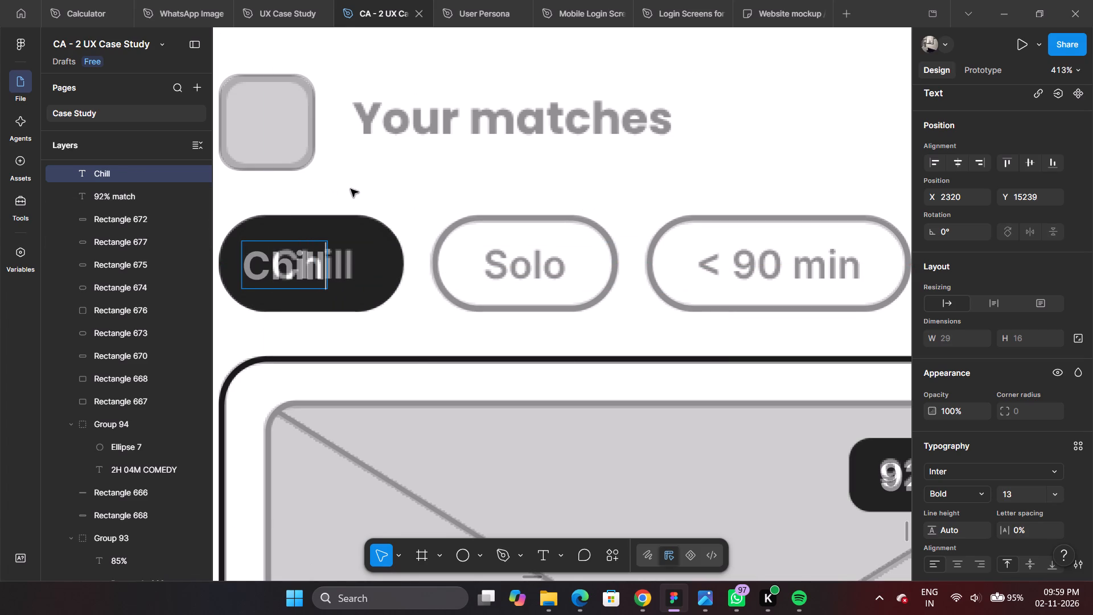
# Move the Chill label to X 2329, Y 15239 so it covers the traced text in the dark chip.
pyautogui.keyDown('ctrl'); pyautogui.scroll(-5, 359, 191); pyautogui.keyUp('ctrl')
pyautogui.keyDown('ctrl'); pyautogui.scroll(9, 299, 181); pyautogui.keyUp('ctrl')
pyautogui.click(376, 252)
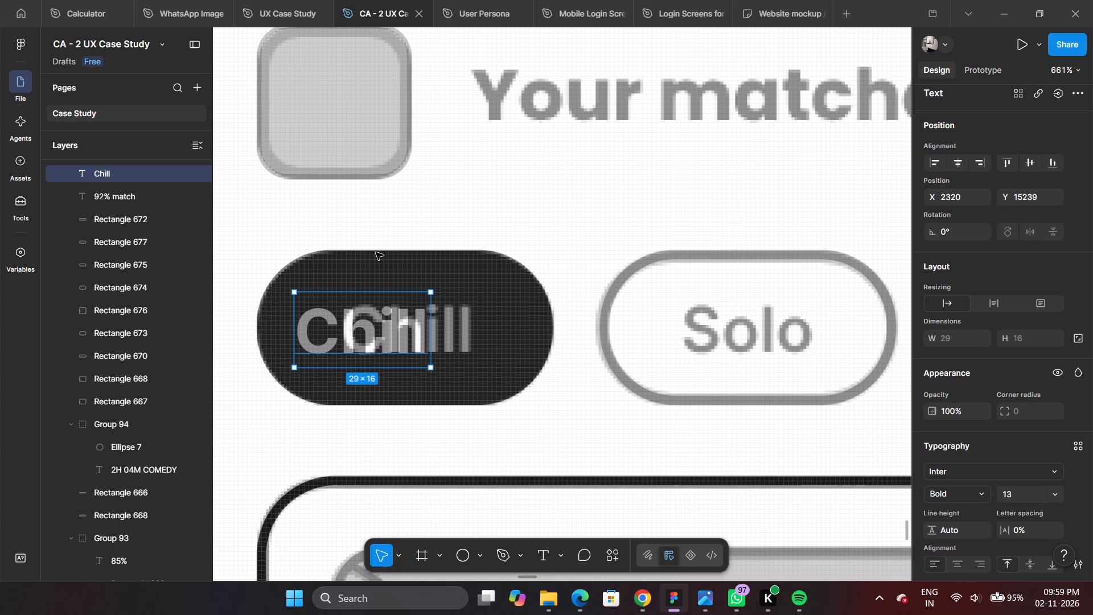
pyautogui.moveTo(378, 334); pyautogui.dragTo(424, 333)
pyautogui.keyDown('ctrl'); pyautogui.scroll(5, 415, 333); pyautogui.keyUp('ctrl')
pyautogui.keyDown('ctrl'); pyautogui.scroll(-4, 445, 322); pyautogui.keyUp('ctrl')
pyautogui.click(436, 326)
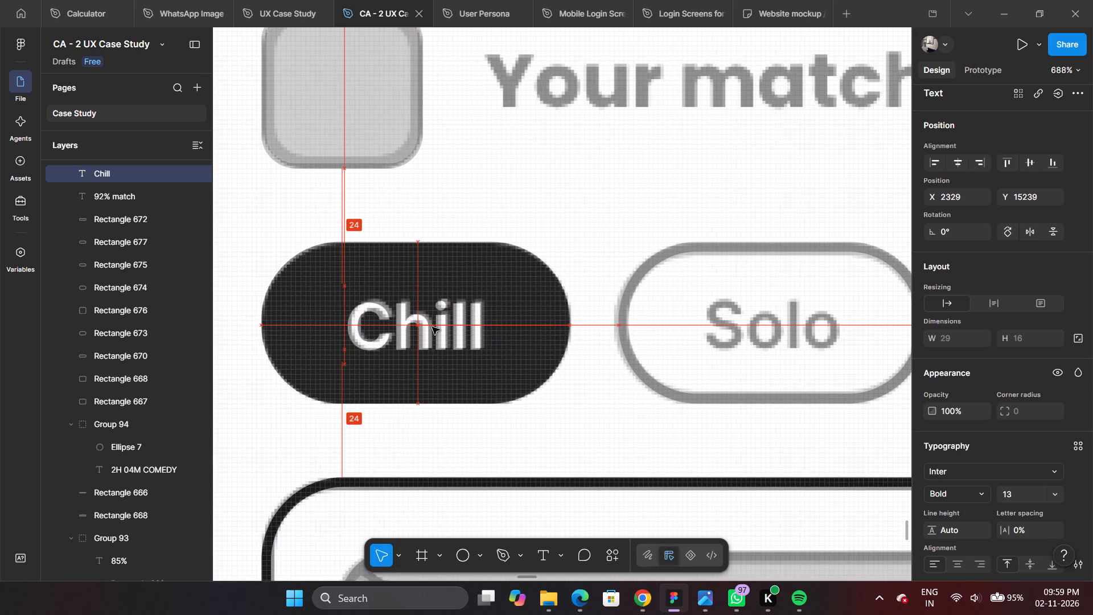
# Duplicate the Chill label into the Solo chip at X 2402, Y 15239 and change the copy's text to Solo.
pyautogui.keyDown('ctrl'); pyautogui.scroll(-4, 432, 327); pyautogui.keyUp('ctrl')
pyautogui.keyDown('ctrl'); pyautogui.scroll(-5, 381, 328); pyautogui.keyUp('ctrl')
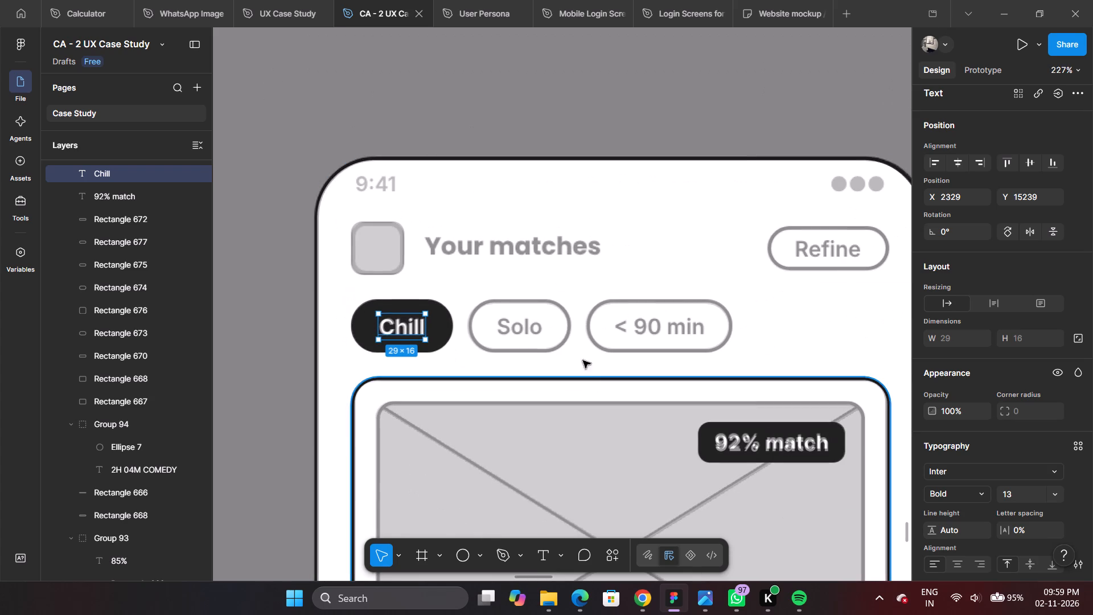
pyautogui.keyDown('ctrl'); pyautogui.scroll(4, 492, 320); pyautogui.keyUp('ctrl')
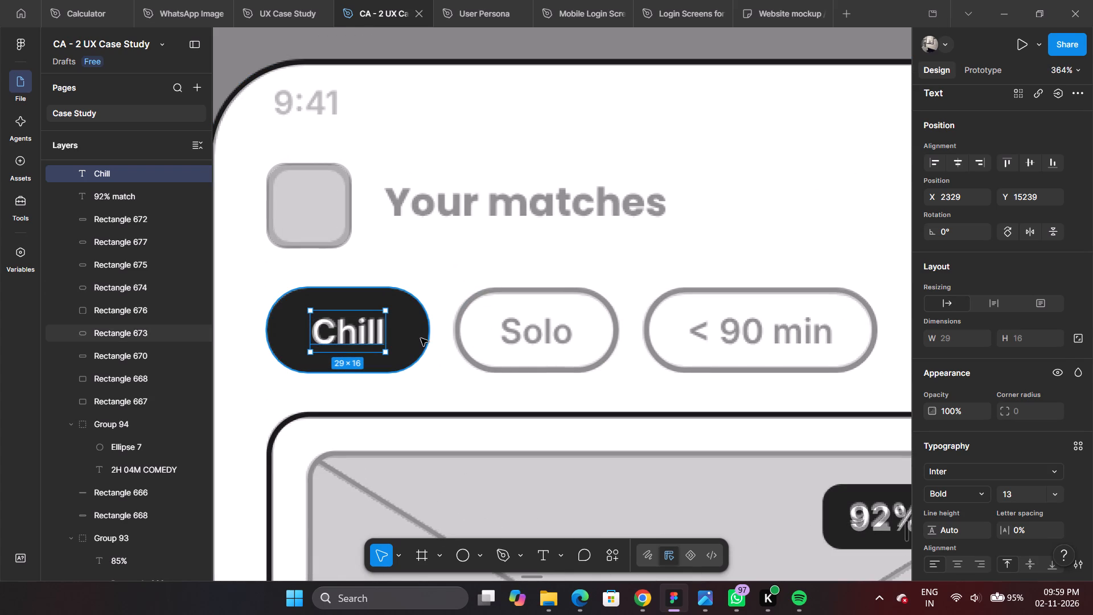
pyautogui.click(421, 338)
pyautogui.click(443, 359)
pyautogui.keyDown('ctrl'); pyautogui.scroll(5, 360, 334); pyautogui.keyUp('ctrl')
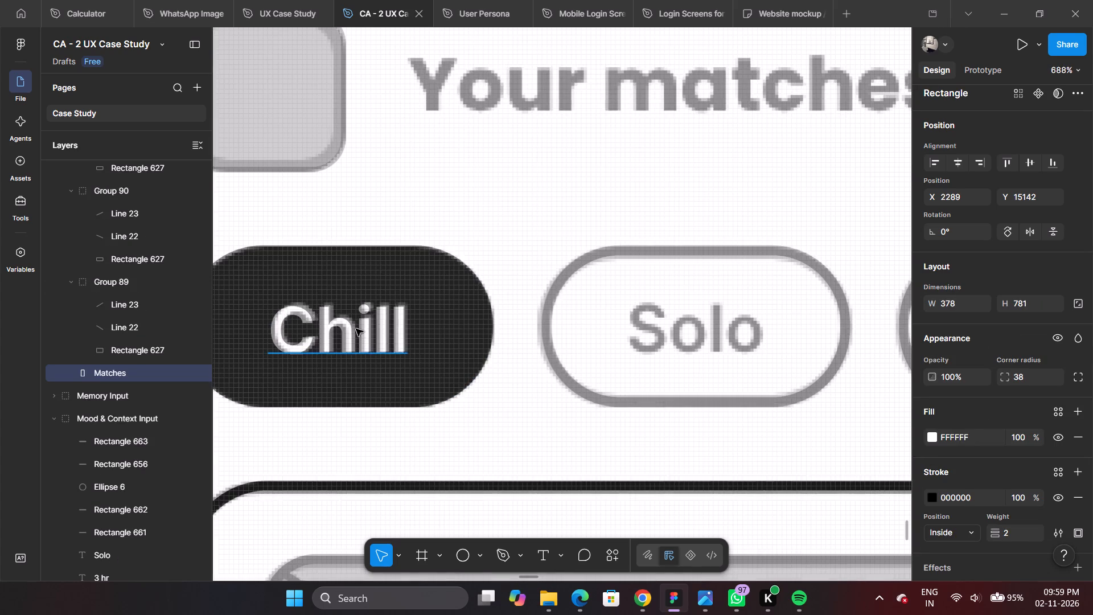
pyautogui.keyDown('ctrl'); pyautogui.scroll(-4, 356, 329); pyautogui.keyUp('ctrl')
pyautogui.keyDown('ctrl'); pyautogui.scroll(-4, 612, 346); pyautogui.keyUp('ctrl')
pyautogui.keyDown('ctrl'); pyautogui.scroll(4, 702, 338); pyautogui.keyUp('ctrl')
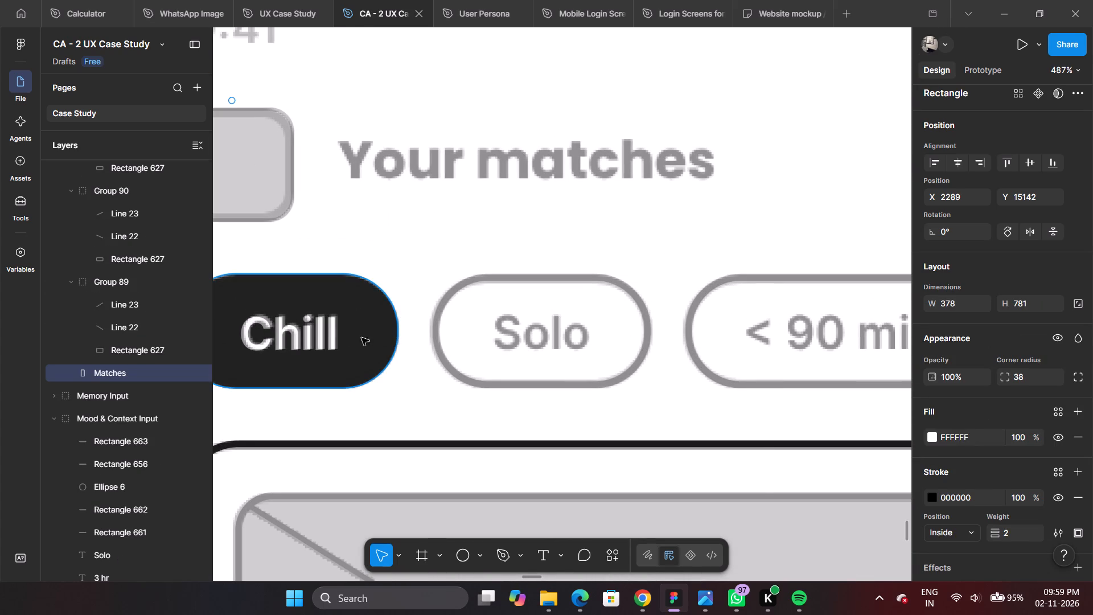
pyautogui.click(314, 342)
pyautogui.keyDown('alt'); pyautogui.keyDown('shift'); pyautogui.moveTo(308, 342); pyautogui.dragTo(556, 348); pyautogui.keyUp('shift'); pyautogui.keyUp('alt')
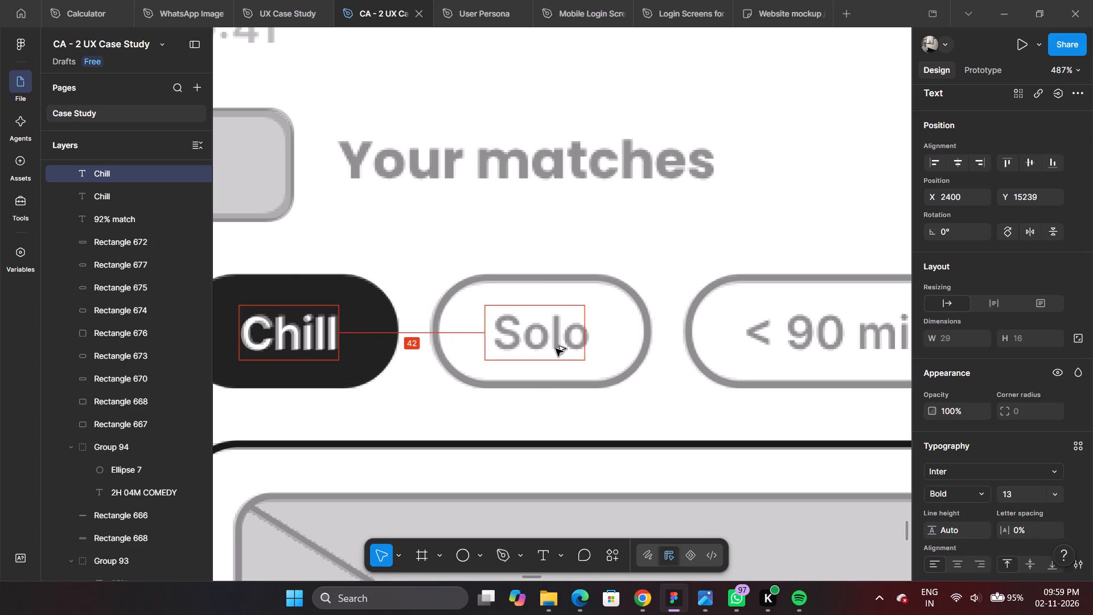
pyautogui.keyDown('alt'); pyautogui.keyDown('shift'); pyautogui.moveTo(556, 348); pyautogui.dragTo(560, 348); pyautogui.keyUp('shift'); pyautogui.keyUp('alt')
pyautogui.keyDown('ctrl'); pyautogui.scroll(5, 542, 337); pyautogui.keyUp('ctrl')
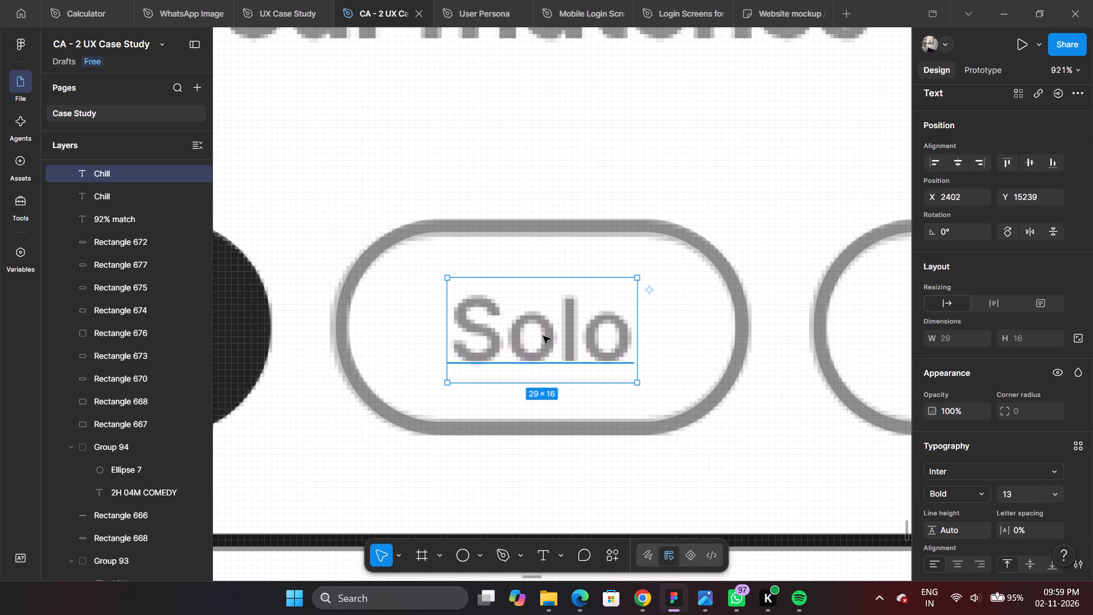
pyautogui.doubleClick(543, 336)
pyautogui.write('Solo')
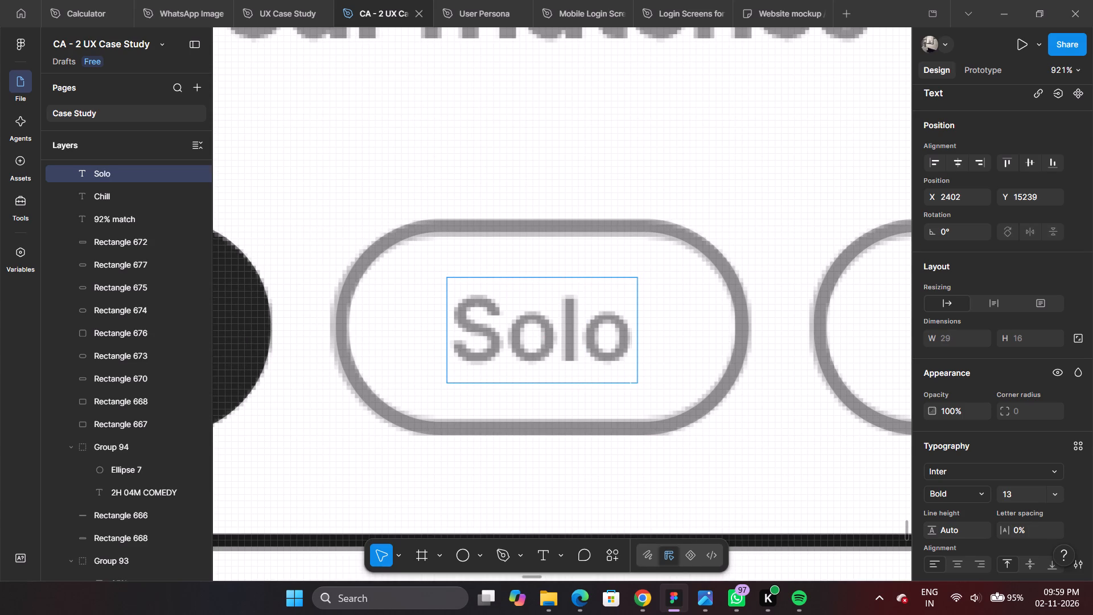
# Recolour the Solo chip label to 222222, sampled from the dark Solo text in the reference wireframe.
pyautogui.keyDown('ctrl'); pyautogui.scroll(-4, 543, 338); pyautogui.keyUp('ctrl')
pyautogui.keyDown('ctrl'); pyautogui.scroll(3, 545, 347); pyautogui.keyUp('ctrl')
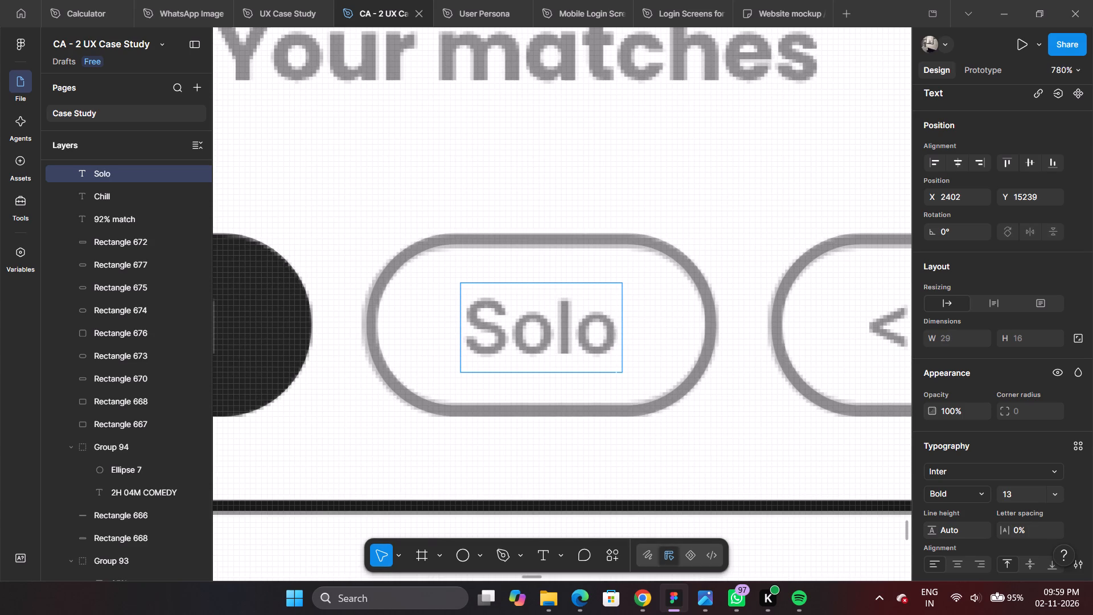
pyautogui.keyDown('ctrl'); pyautogui.scroll(-9, 529, 326); pyautogui.keyUp('ctrl')
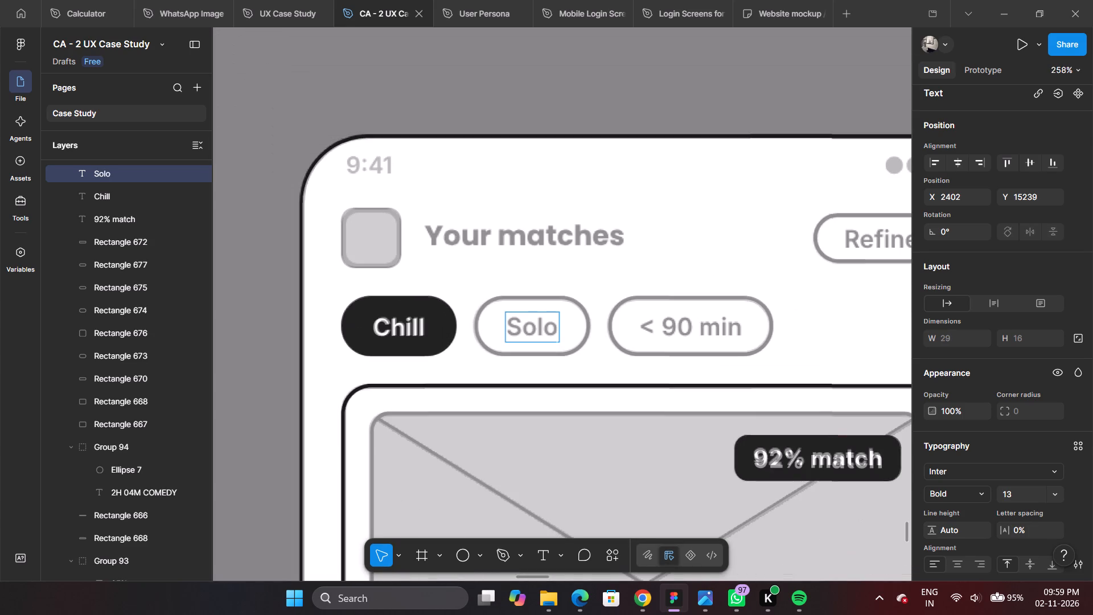
pyautogui.keyDown('ctrl'); pyautogui.doubleClick(532, 326); pyautogui.keyUp('ctrl')
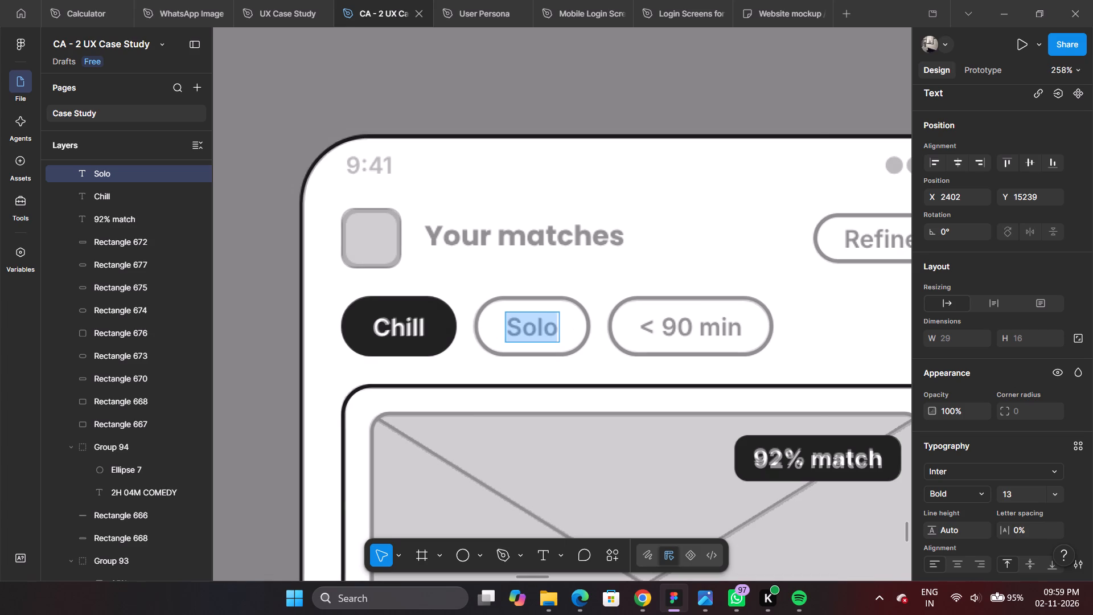
pyautogui.keyDown('ctrl'); pyautogui.scroll(-20, 532, 326); pyautogui.keyUp('ctrl')
pyautogui.keyDown('ctrl'); pyautogui.scroll(-1, 532, 326); pyautogui.keyUp('ctrl')
pyautogui.keyDown('ctrl'); pyautogui.scroll(7, 850, 335); pyautogui.keyUp('ctrl')
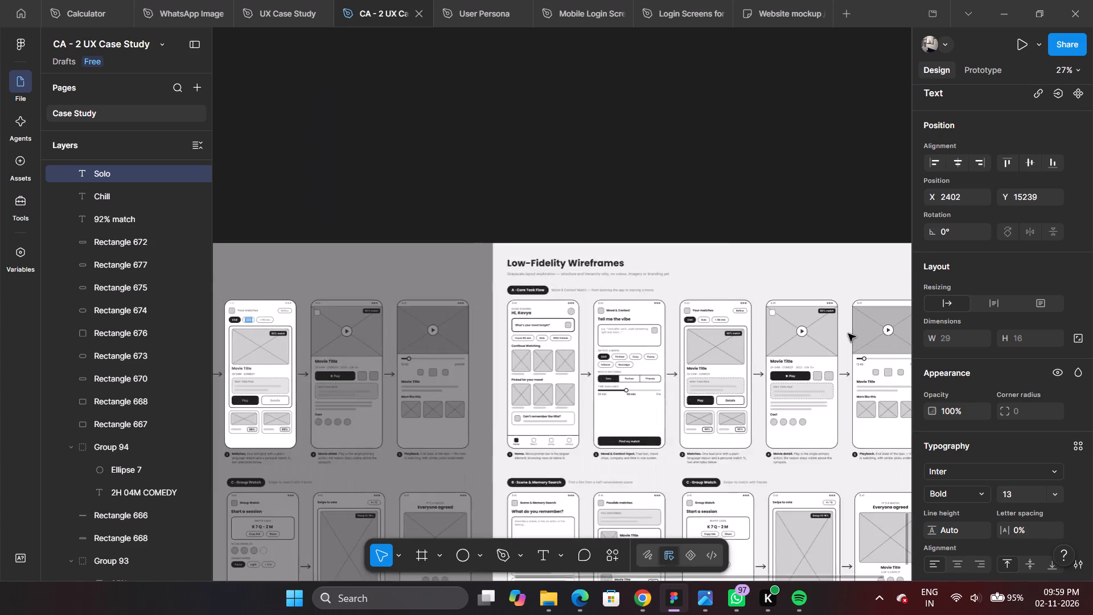
pyautogui.keyDown('ctrl'); pyautogui.scroll(4, 848, 334); pyautogui.keyUp('ctrl')
pyautogui.keyDown('ctrl'); pyautogui.scroll(-5, 641, 386); pyautogui.keyUp('ctrl')
pyautogui.keyDown('ctrl'); pyautogui.scroll(5, 761, 384); pyautogui.keyUp('ctrl')
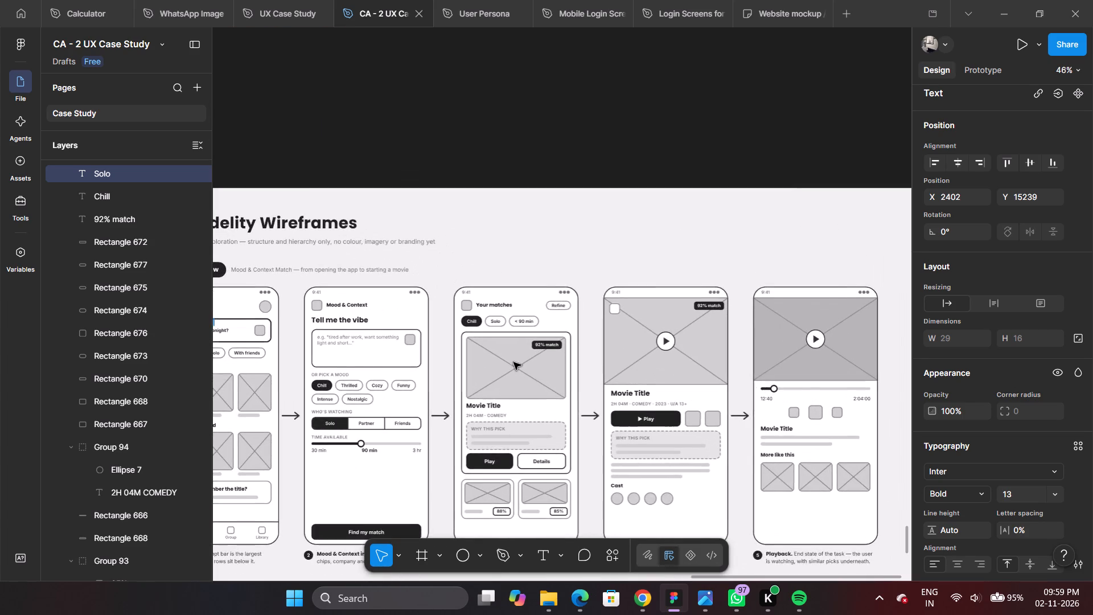
pyautogui.keyDown('ctrl'); pyautogui.scroll(3, 513, 362); pyautogui.keyUp('ctrl')
pyautogui.keyDown('ctrl'); pyautogui.scroll(20, 469, 286); pyautogui.keyUp('ctrl')
pyautogui.keyDown('ctrl'); pyautogui.scroll(1, 469, 286); pyautogui.keyUp('ctrl')
pyautogui.keyDown('ctrl'); pyautogui.scroll(2, 628, 383); pyautogui.keyUp('ctrl')
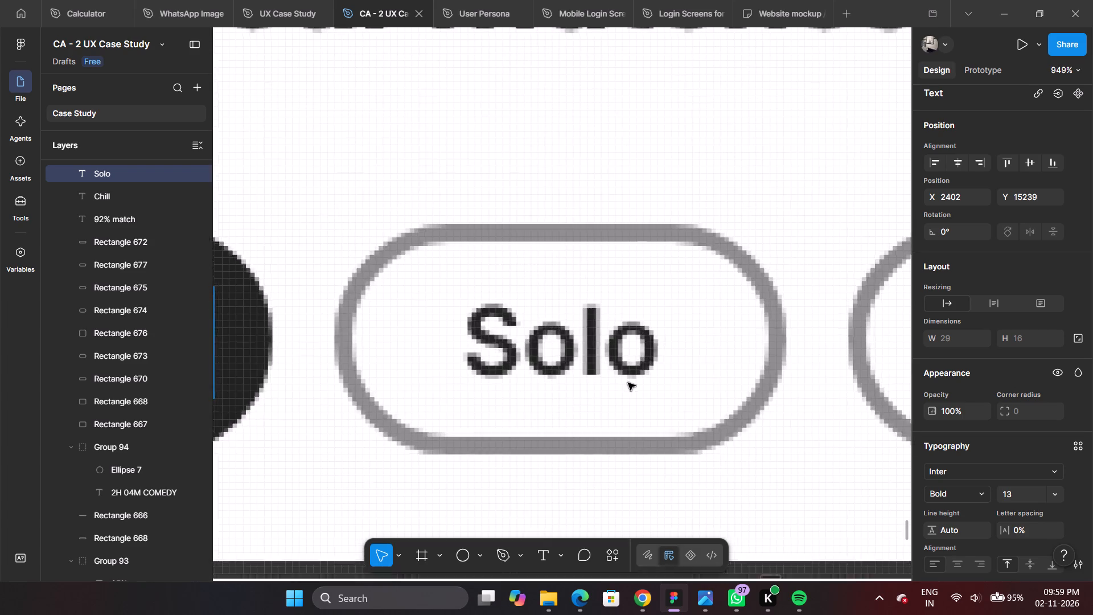
pyautogui.keyDown('ctrl'); pyautogui.scroll(2, 628, 383); pyautogui.keyUp('ctrl')
pyautogui.scroll(-4, 946, 469)
pyautogui.click(932, 439)
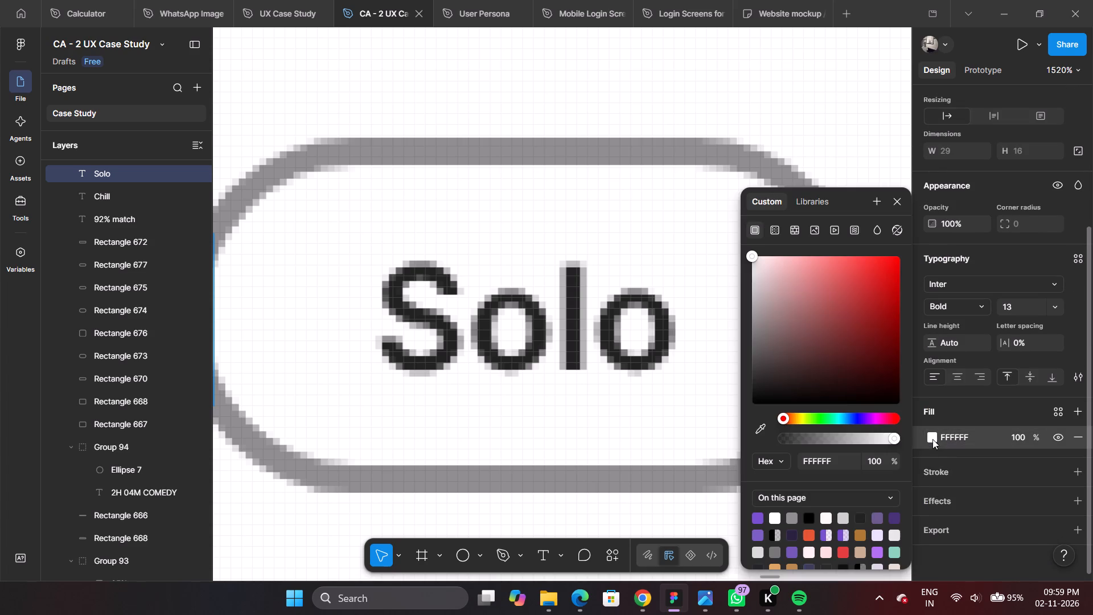
pyautogui.click(765, 429)
pyautogui.keyDown('ctrl'); pyautogui.scroll(9, 644, 372); pyautogui.keyUp('ctrl')
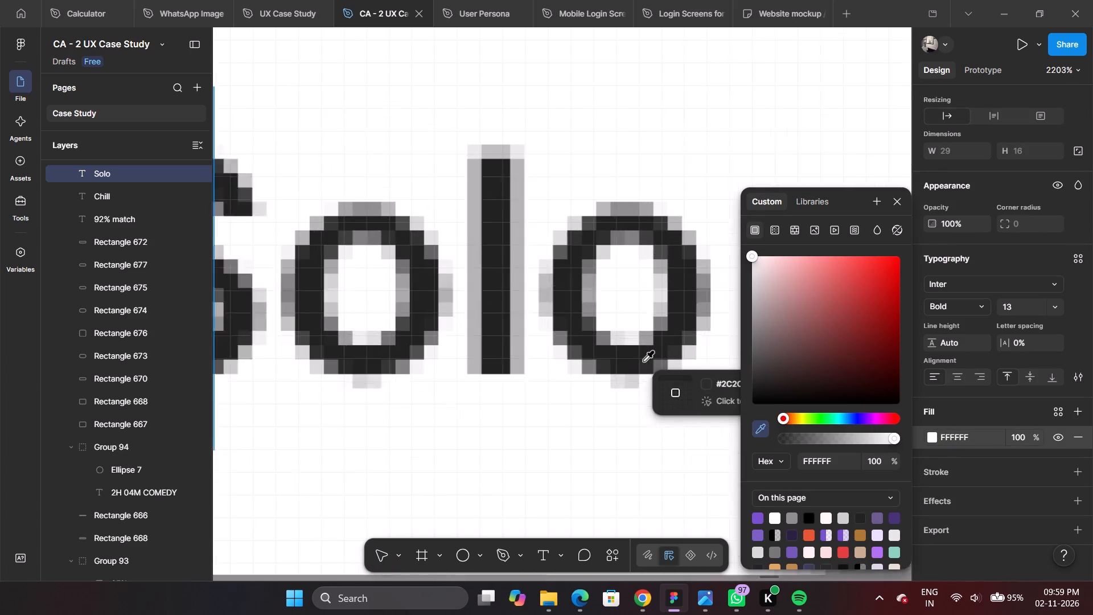
pyautogui.click(617, 363)
pyautogui.keyDown('ctrl'); pyautogui.scroll(-17, 620, 357); pyautogui.keyUp('ctrl')
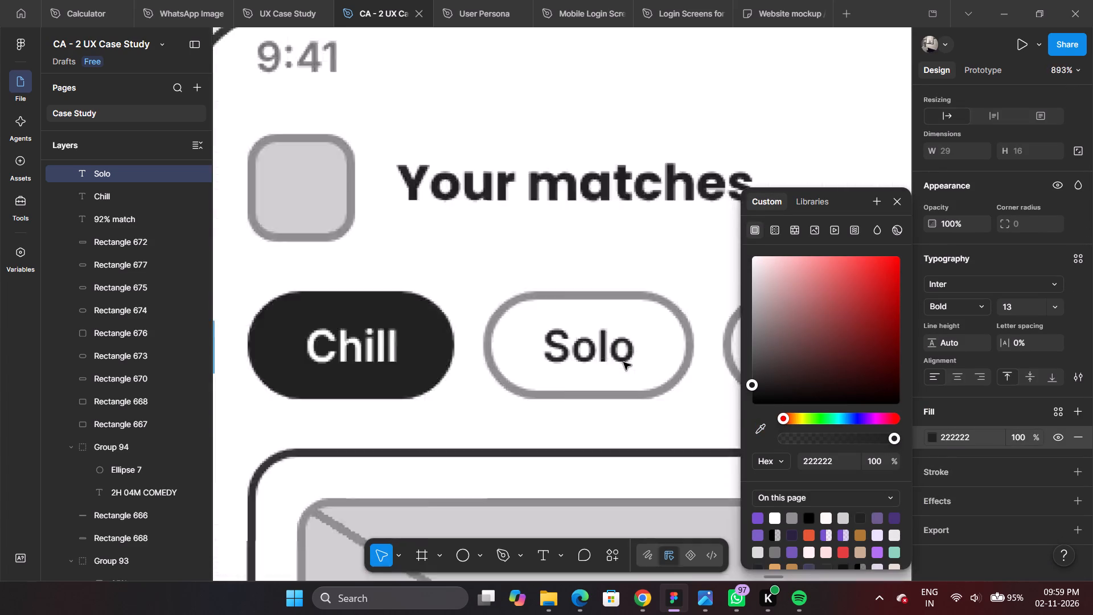
pyautogui.keyDown('ctrl'); pyautogui.scroll(-17, 623, 362); pyautogui.keyUp('ctrl')
pyautogui.keyDown('ctrl'); pyautogui.scroll(-4, 624, 364); pyautogui.keyUp('ctrl')
pyautogui.keyDown('ctrl'); pyautogui.scroll(-3, 452, 380); pyautogui.keyUp('ctrl')
pyautogui.keyDown('ctrl'); pyautogui.scroll(20, 343, 370); pyautogui.keyUp('ctrl')
pyautogui.keyDown('ctrl'); pyautogui.scroll(9, 343, 370); pyautogui.keyUp('ctrl')
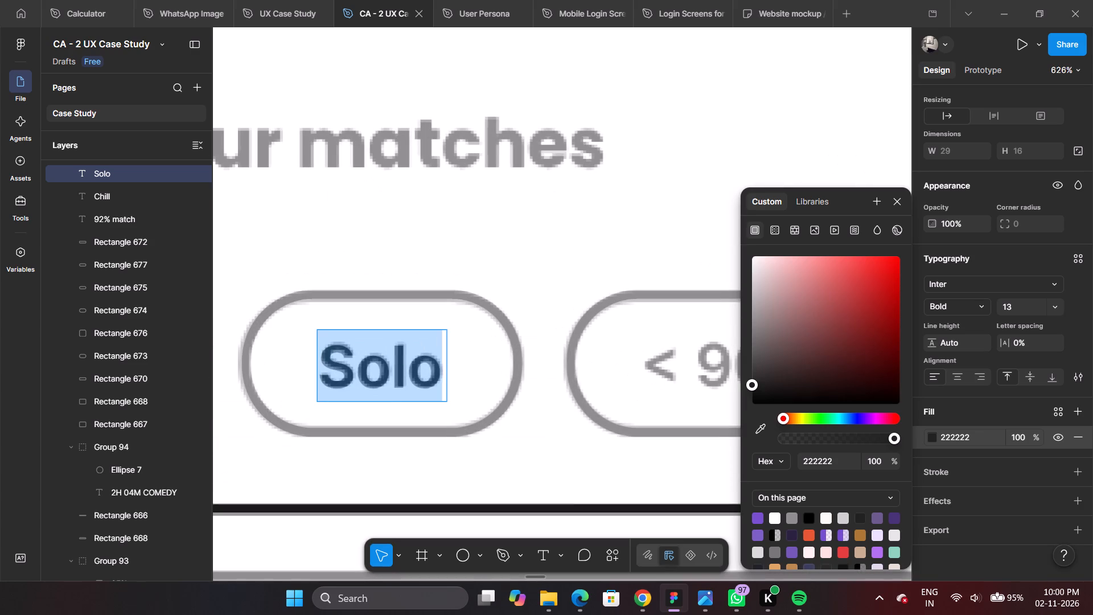
pyautogui.keyDown('ctrl'); pyautogui.scroll(5, 407, 377); pyautogui.keyUp('ctrl')
pyautogui.keyDown('ctrl'); pyautogui.scroll(-3, 480, 339); pyautogui.keyUp('ctrl')
pyautogui.keyDown('ctrl'); pyautogui.scroll(3, 339, 363); pyautogui.keyUp('ctrl')
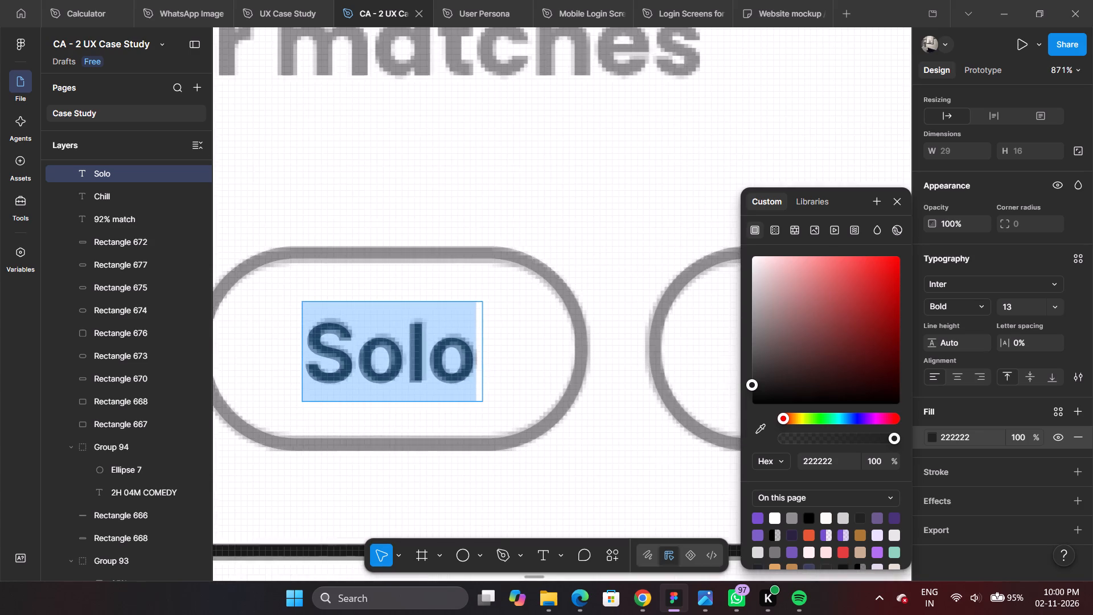
pyautogui.keyDown('ctrl'); pyautogui.scroll(1, 339, 363); pyautogui.keyUp('ctrl')
pyautogui.keyDown('ctrl'); pyautogui.click(621, 350); pyautogui.keyUp('ctrl')
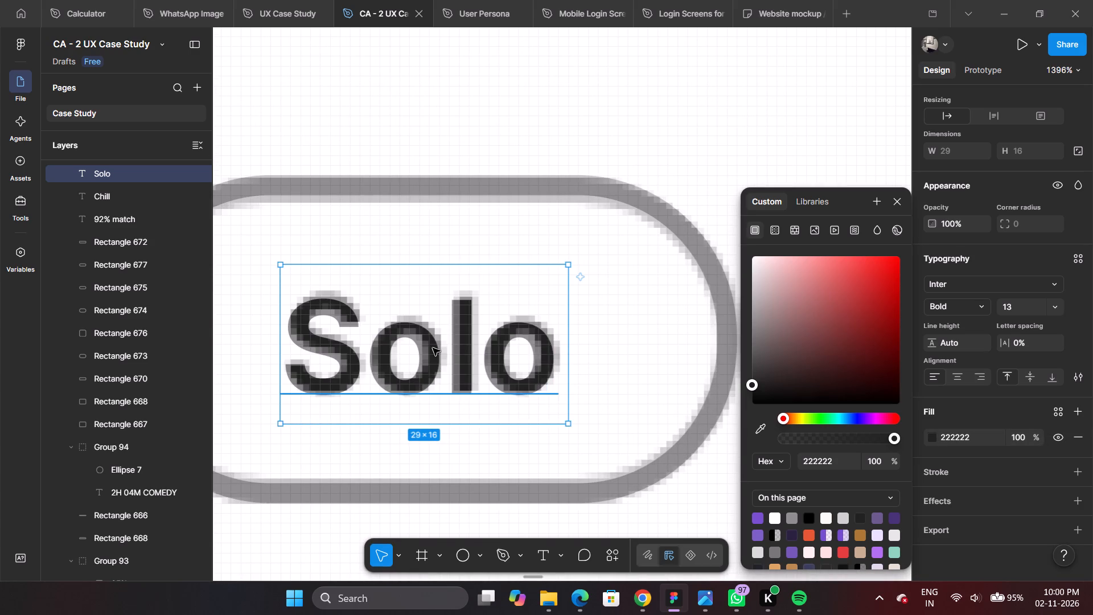
# Duplicate the Solo label into the third chip, over its traced "< 90 min" text.
pyautogui.keyDown('ctrl'); pyautogui.scroll(-13, 433, 348); pyautogui.keyUp('ctrl')
pyautogui.keyDown('ctrl'); pyautogui.scroll(1, 502, 343); pyautogui.keyUp('ctrl')
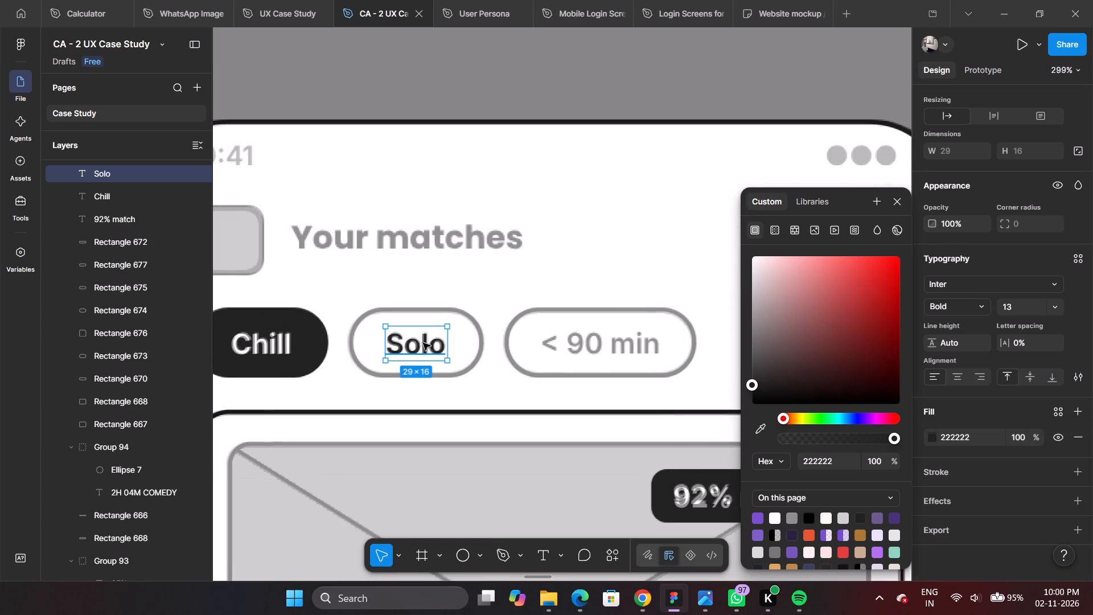
pyautogui.keyDown('alt'); pyautogui.moveTo(418, 346); pyautogui.dragTo(605, 350); pyautogui.keyUp('alt')
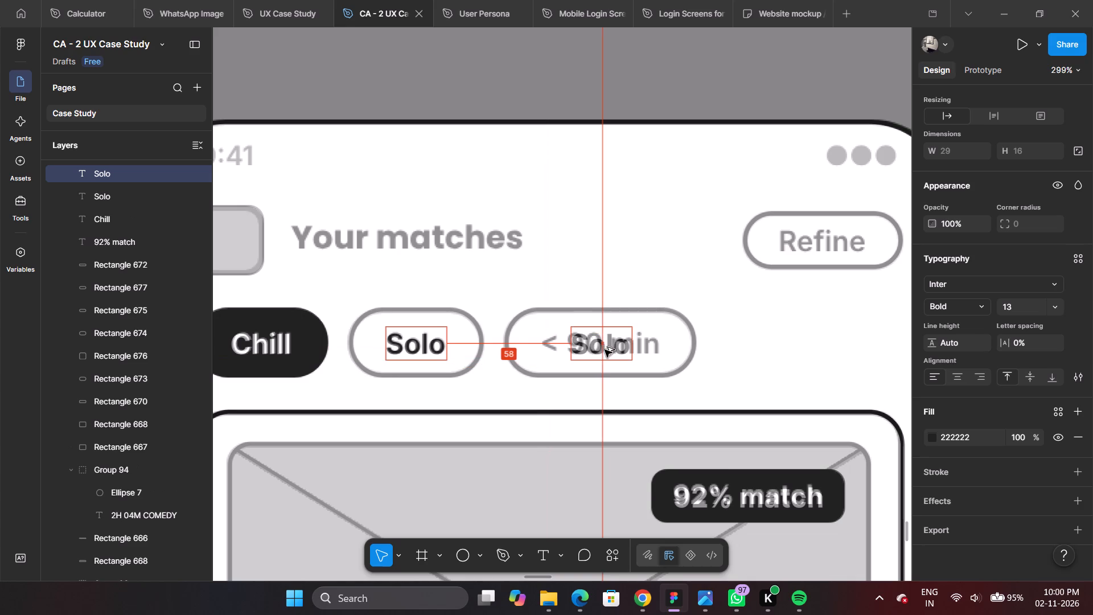
pyautogui.keyDown('alt'); pyautogui.moveTo(605, 350); pyautogui.dragTo(602, 351); pyautogui.keyUp('alt')
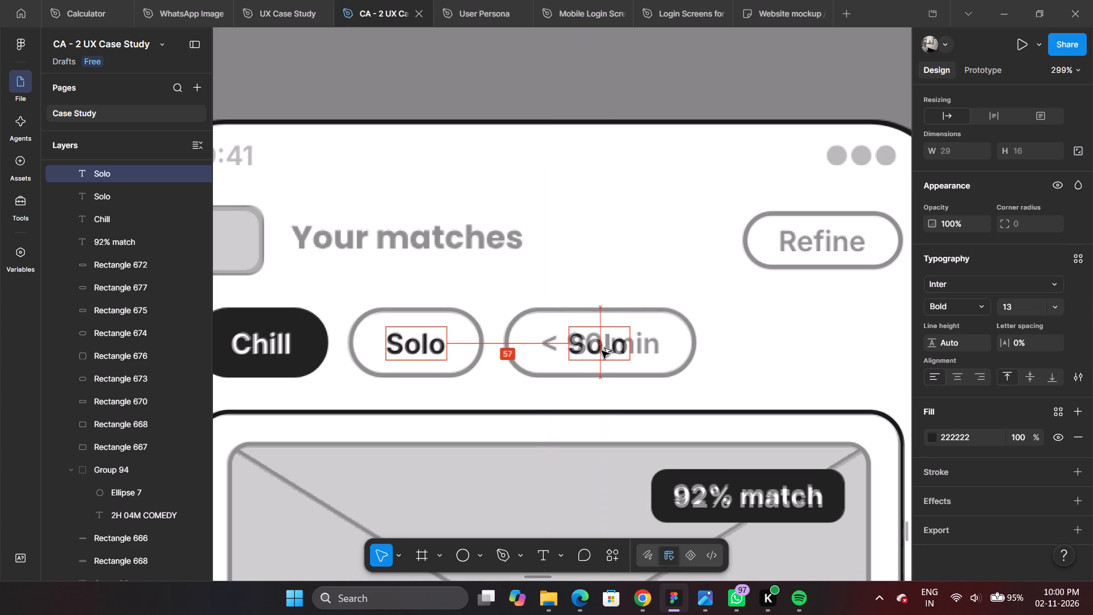
pyautogui.keyDown('alt'); pyautogui.moveTo(602, 351); pyautogui.dragTo(603, 351); pyautogui.keyUp('alt')
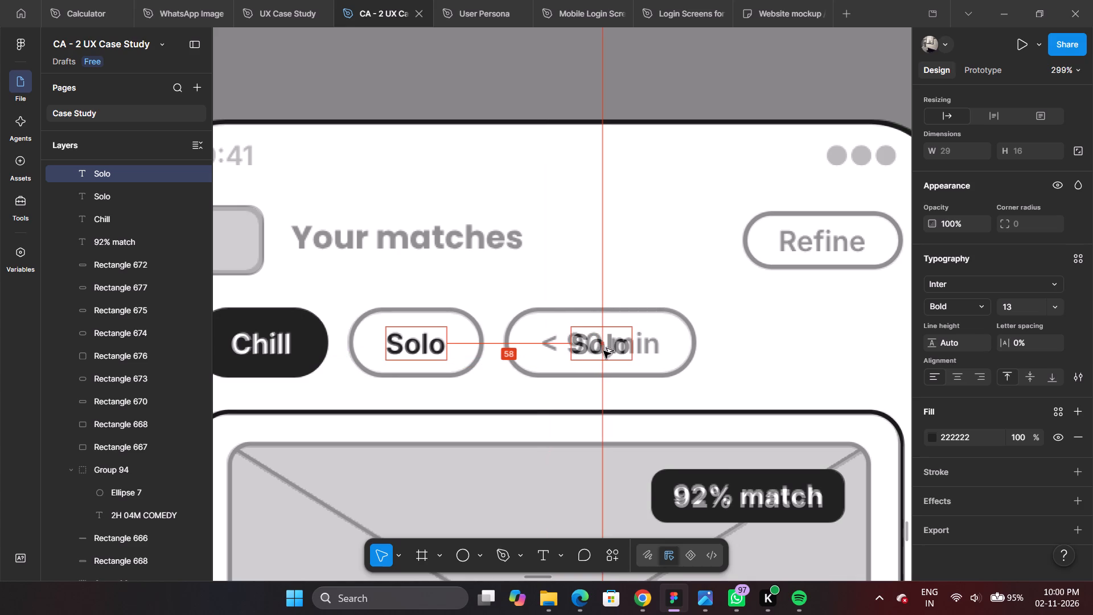
pyautogui.keyDown('alt'); pyautogui.moveTo(603, 351); pyautogui.dragTo(600, 351); pyautogui.keyUp('alt')
pyautogui.keyDown('ctrl'); pyautogui.scroll(6, 600, 351); pyautogui.keyUp('ctrl')
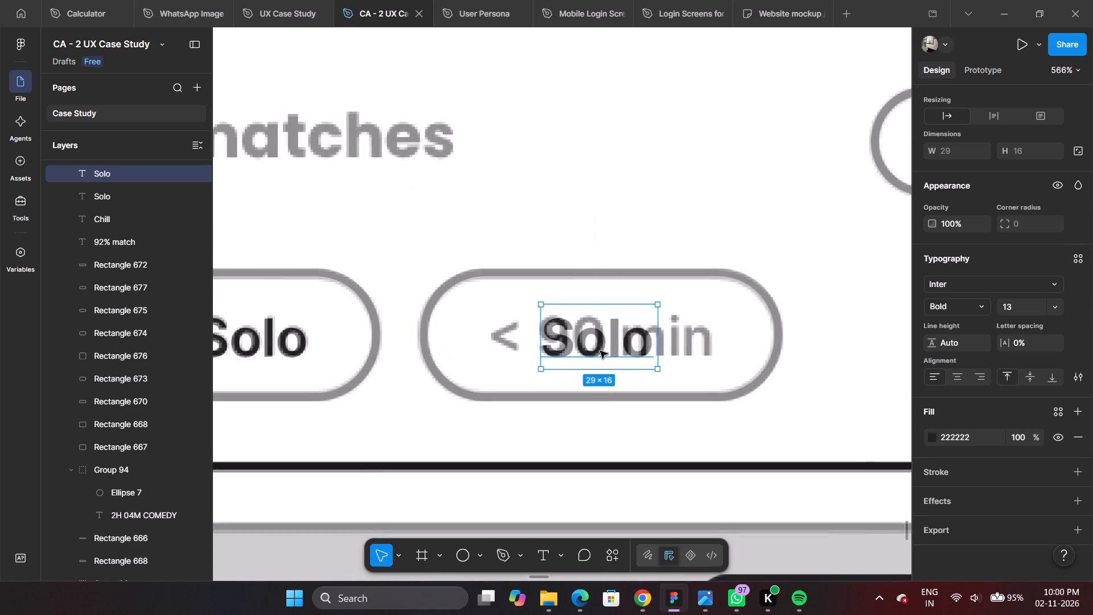
pyautogui.keyDown('ctrl'); pyautogui.scroll(3, 600, 351); pyautogui.keyUp('ctrl')
pyautogui.moveTo(596, 344); pyautogui.dragTo(603, 343)
pyautogui.keyDown('ctrl'); pyautogui.scroll(-3, 603, 343); pyautogui.keyUp('ctrl')
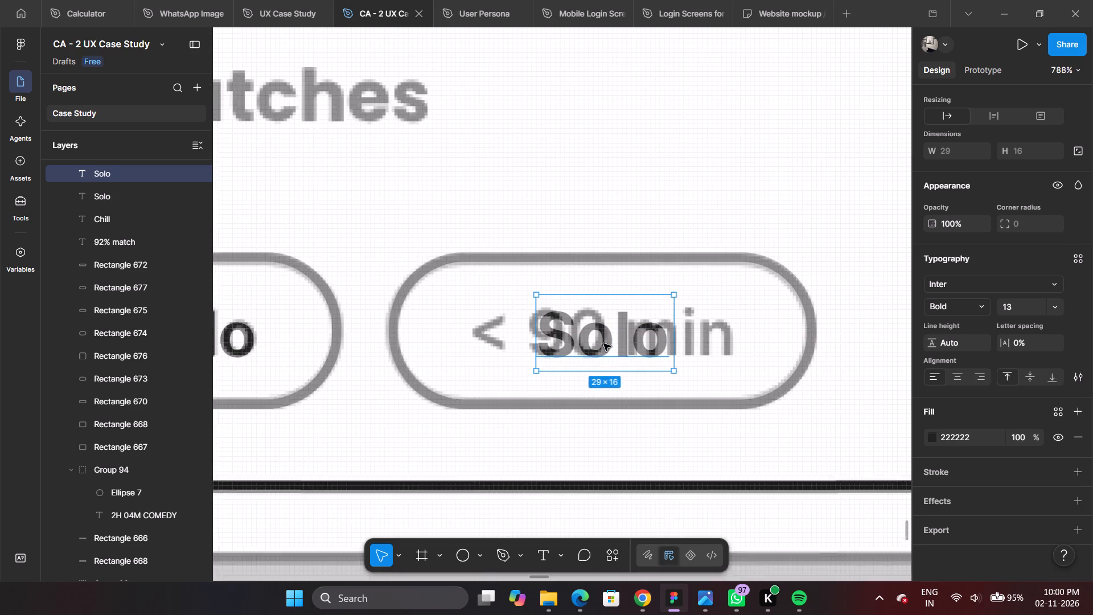
pyautogui.keyDown('ctrl'); pyautogui.scroll(-1, 603, 343); pyautogui.keyUp('ctrl')
pyautogui.keyDown('ctrl'); pyautogui.scroll(4, 611, 339); pyautogui.keyUp('ctrl')
# Replace the third chip's copied label text with "< 90 min", copied from the reference image in Photos.
pyautogui.doubleClick(607, 338)
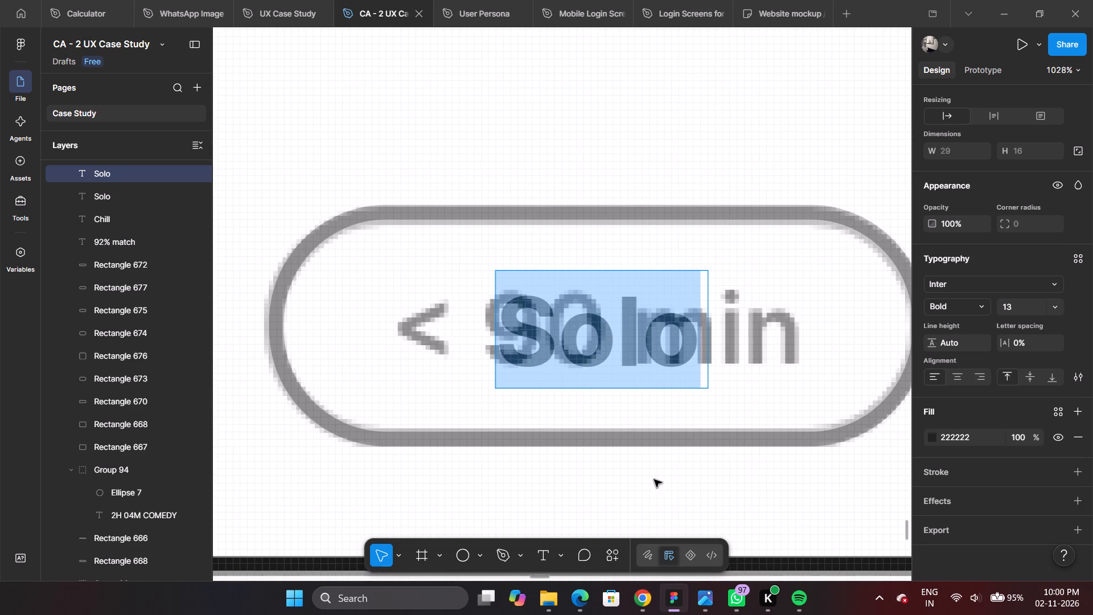
pyautogui.click(699, 600)
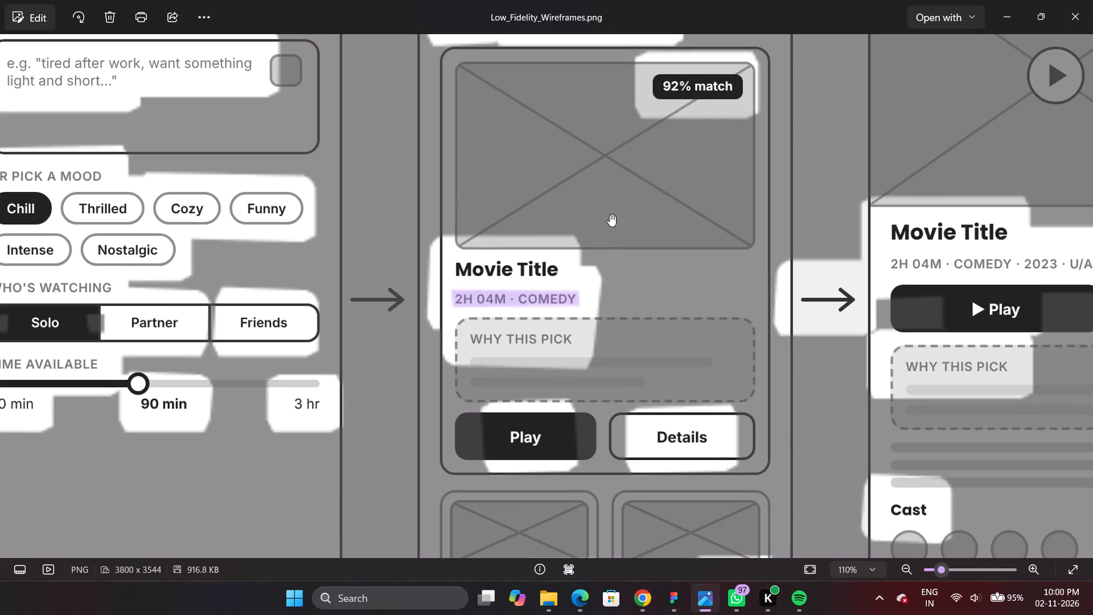
pyautogui.moveTo(597, 217); pyautogui.dragTo(584, 435)
pyautogui.keyDown('ctrl'); pyautogui.scroll(9, 606, 250); pyautogui.keyUp('ctrl')
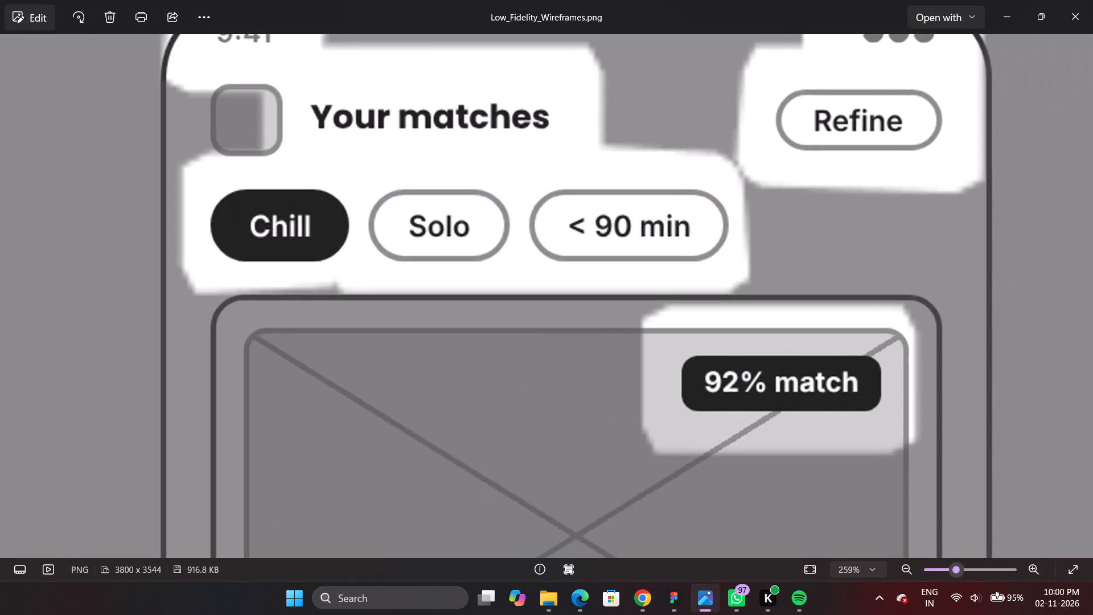
pyautogui.moveTo(568, 224); pyautogui.dragTo(673, 237)
pyautogui.hotkey('ctrl', 'c')
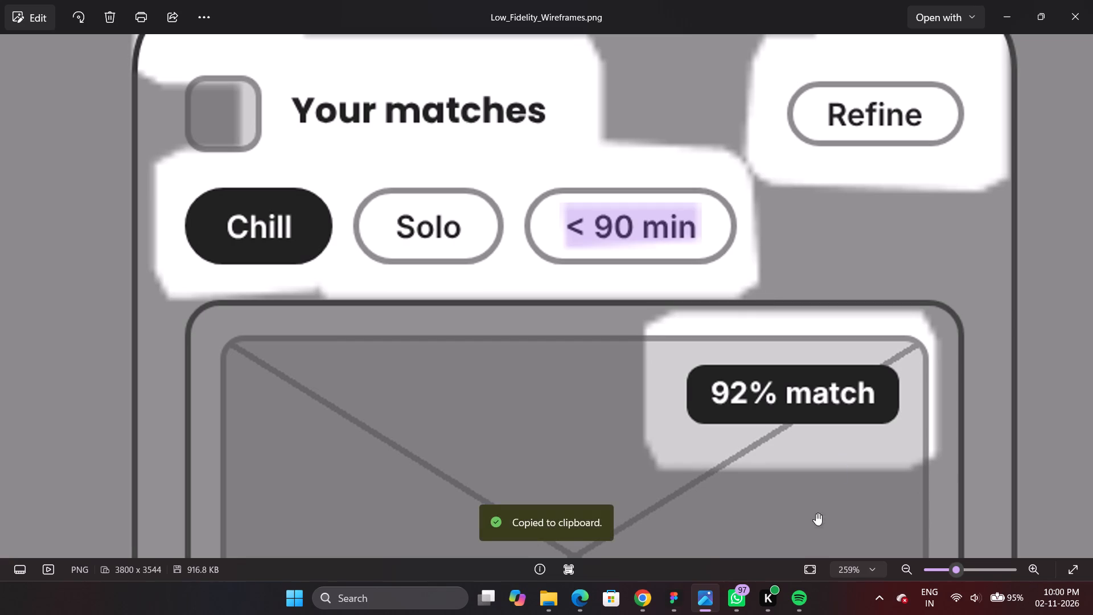
pyautogui.click(680, 590)
pyautogui.doubleClick(577, 346)
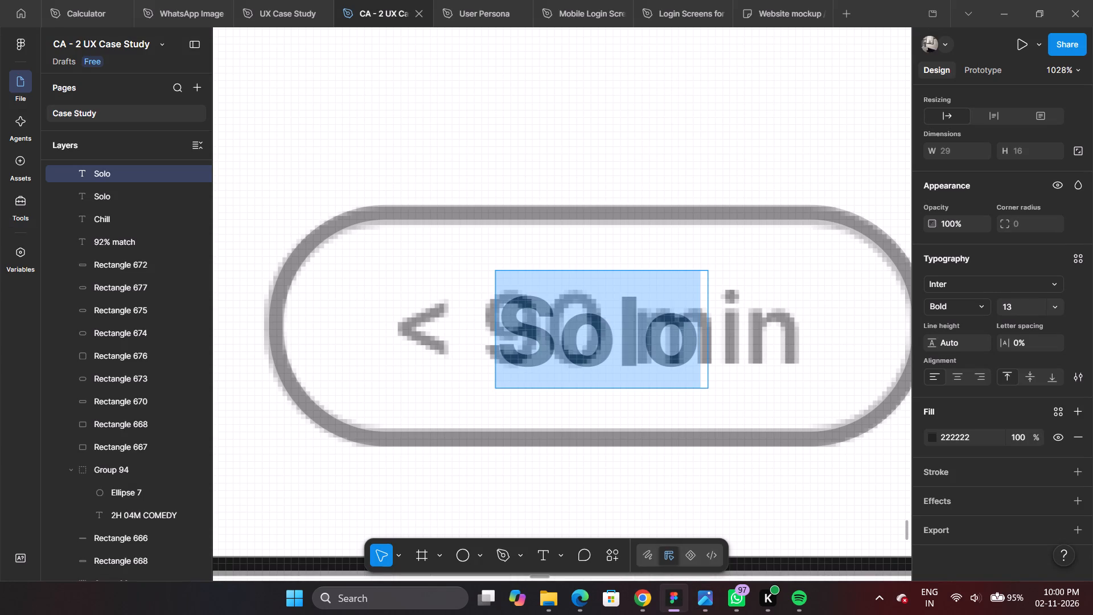
pyautogui.hotkey('ctrl', 'v')
pyautogui.keyDown('ctrl'); pyautogui.scroll(-6, 577, 345); pyautogui.keyUp('ctrl')
pyautogui.keyDown('ctrl'); pyautogui.scroll(5, 577, 345); pyautogui.keyUp('ctrl')
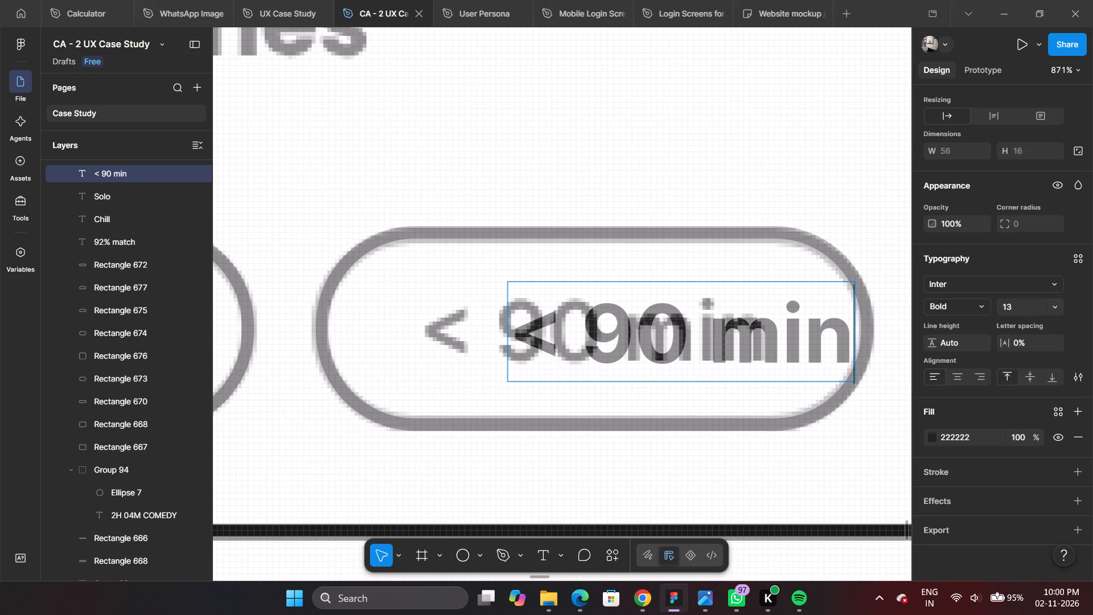
pyautogui.click(612, 243)
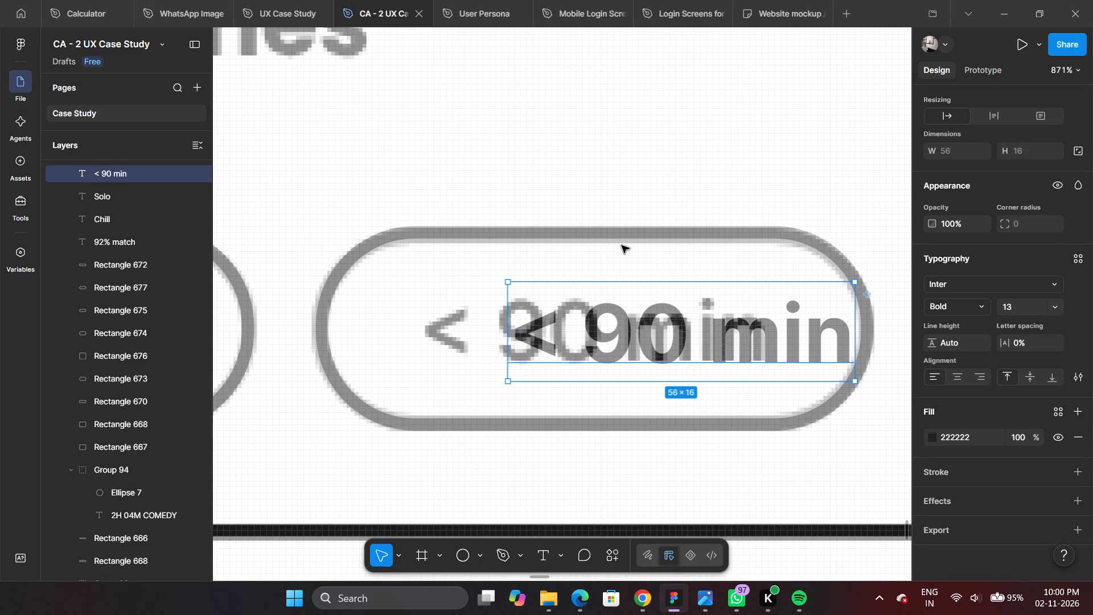
# Move the "< 90 min" label to X 2475, Y 15239 so it covers the traced text in its chip.
pyautogui.click(622, 245)
pyautogui.click(689, 341)
pyautogui.moveTo(689, 346); pyautogui.dragTo(634, 349)
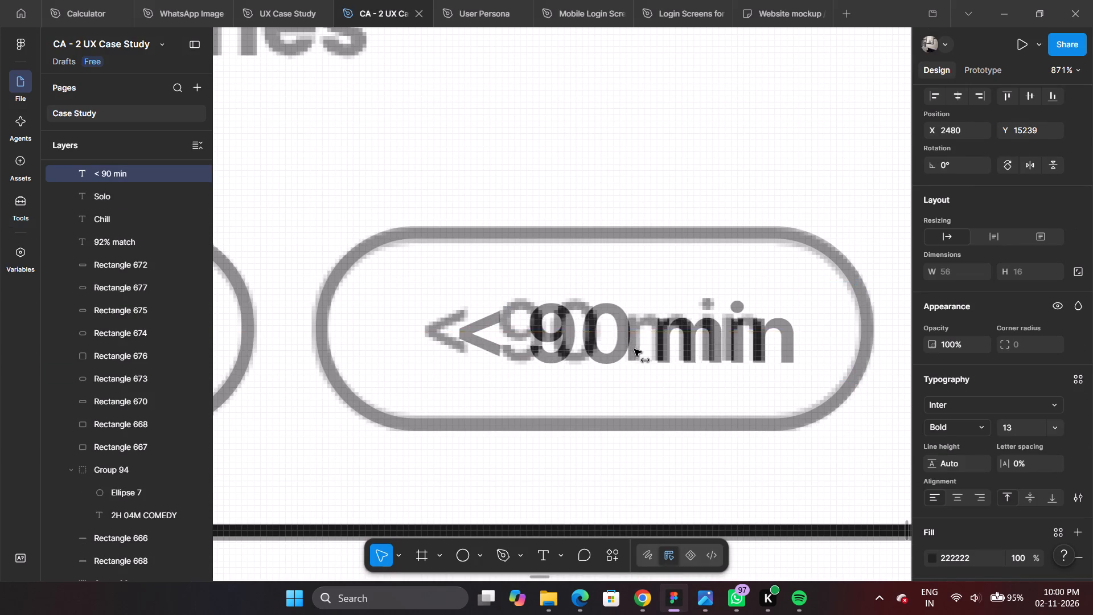
pyautogui.moveTo(634, 349); pyautogui.dragTo(598, 349)
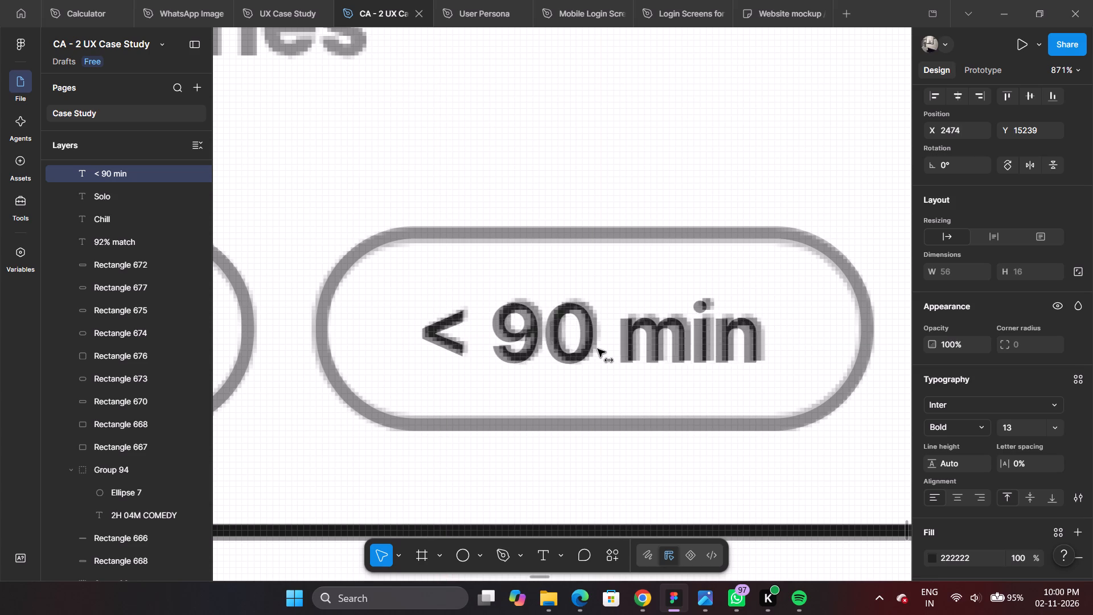
pyautogui.moveTo(598, 349); pyautogui.dragTo(609, 347)
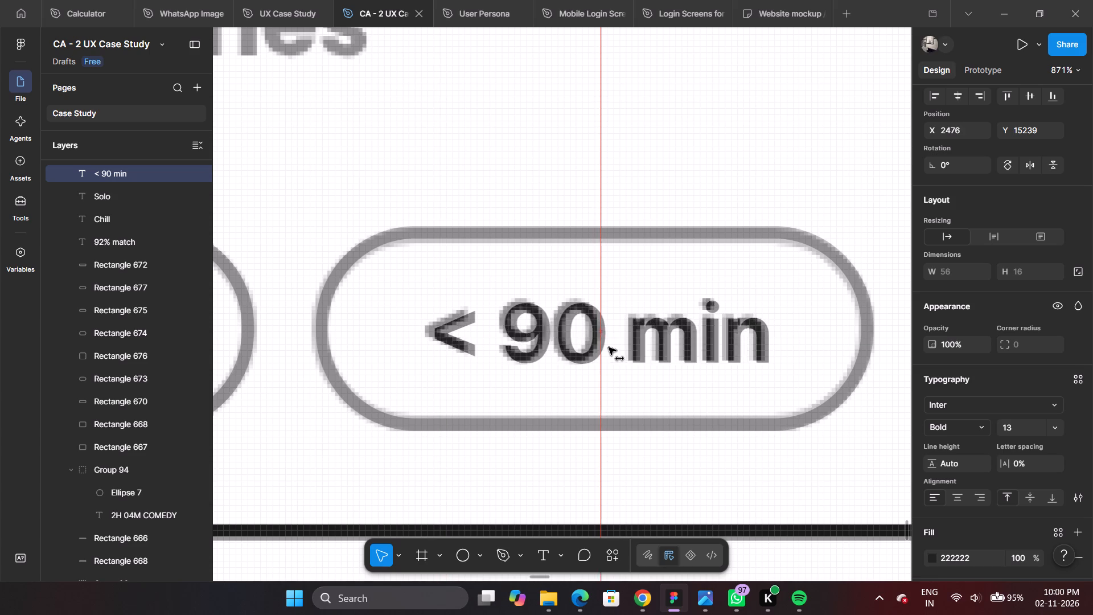
pyautogui.moveTo(609, 347); pyautogui.dragTo(601, 347)
pyautogui.click(601, 347)
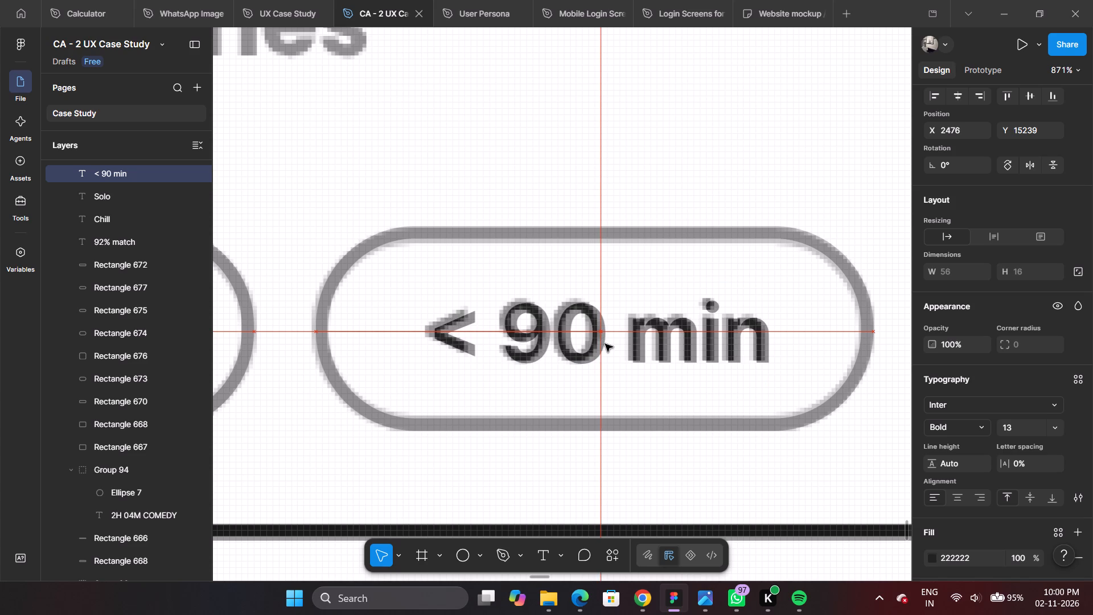
pyautogui.click(629, 393)
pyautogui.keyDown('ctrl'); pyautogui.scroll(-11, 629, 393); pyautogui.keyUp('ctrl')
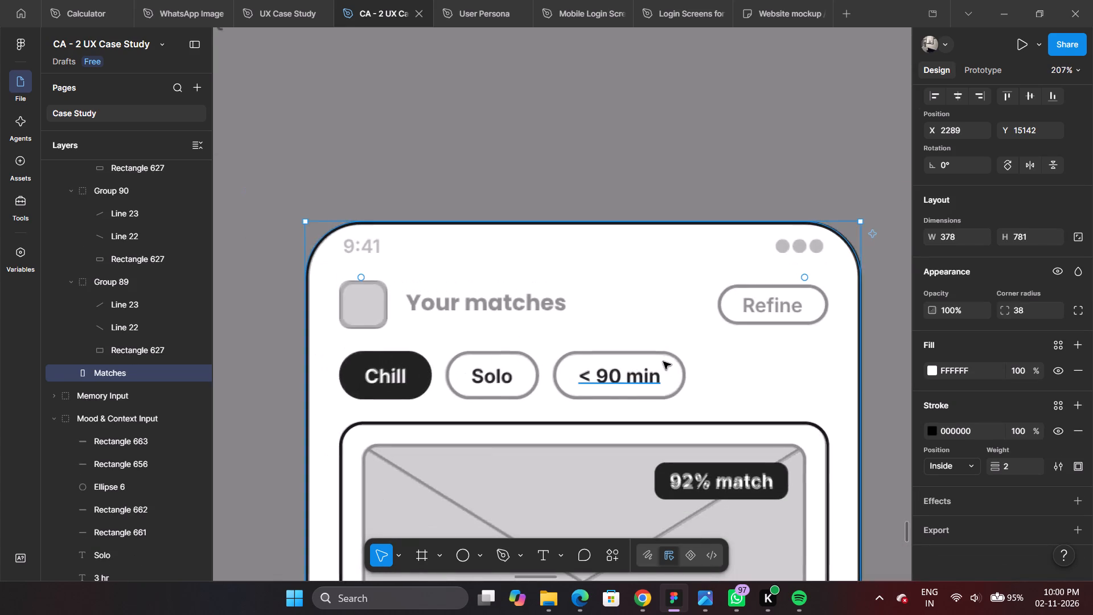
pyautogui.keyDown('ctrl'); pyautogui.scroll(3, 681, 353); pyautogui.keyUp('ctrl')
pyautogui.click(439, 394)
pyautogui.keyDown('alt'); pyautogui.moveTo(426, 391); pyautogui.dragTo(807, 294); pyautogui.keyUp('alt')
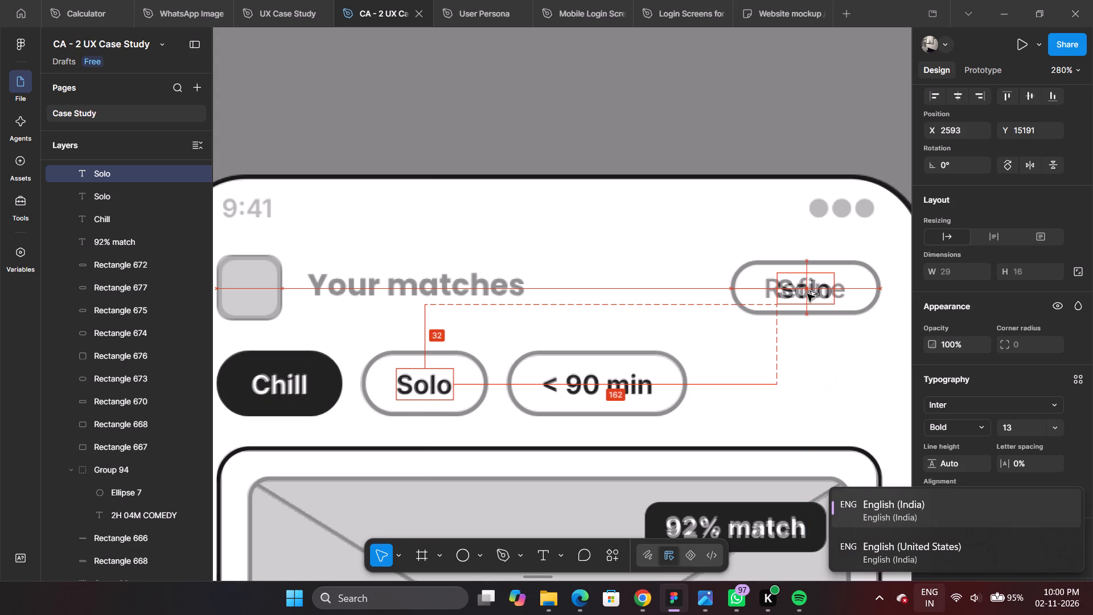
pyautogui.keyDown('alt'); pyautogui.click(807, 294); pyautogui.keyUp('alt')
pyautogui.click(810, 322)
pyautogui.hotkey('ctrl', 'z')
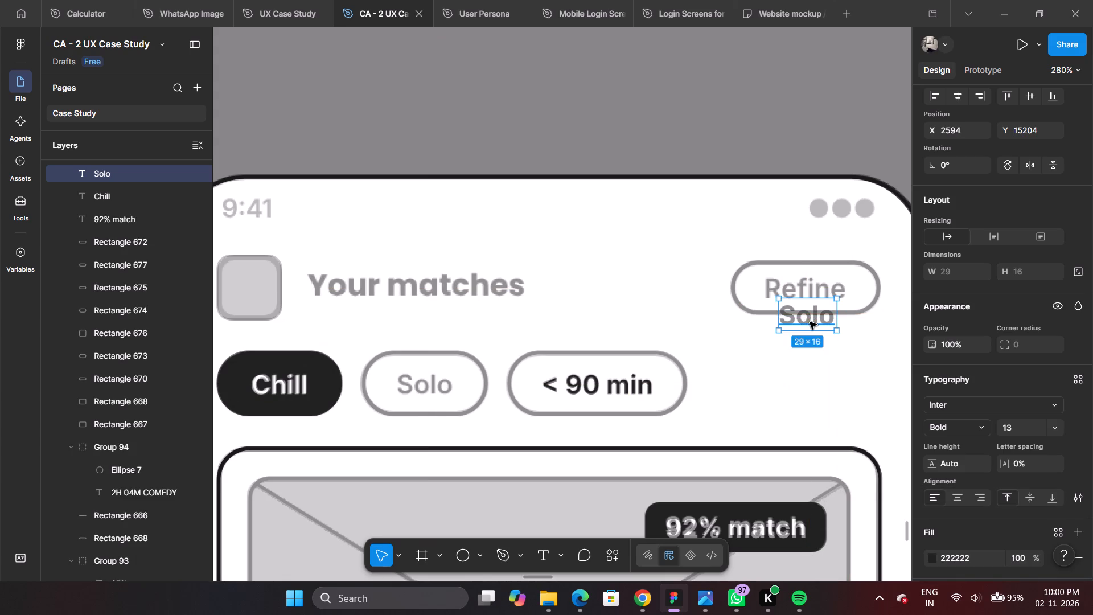
# Duplicate the Solo label into the Refine button at Y 15191, over its traced text.
pyautogui.keyDown('alt'); pyautogui.moveTo(430, 389); pyautogui.dragTo(812, 294); pyautogui.keyUp('alt')
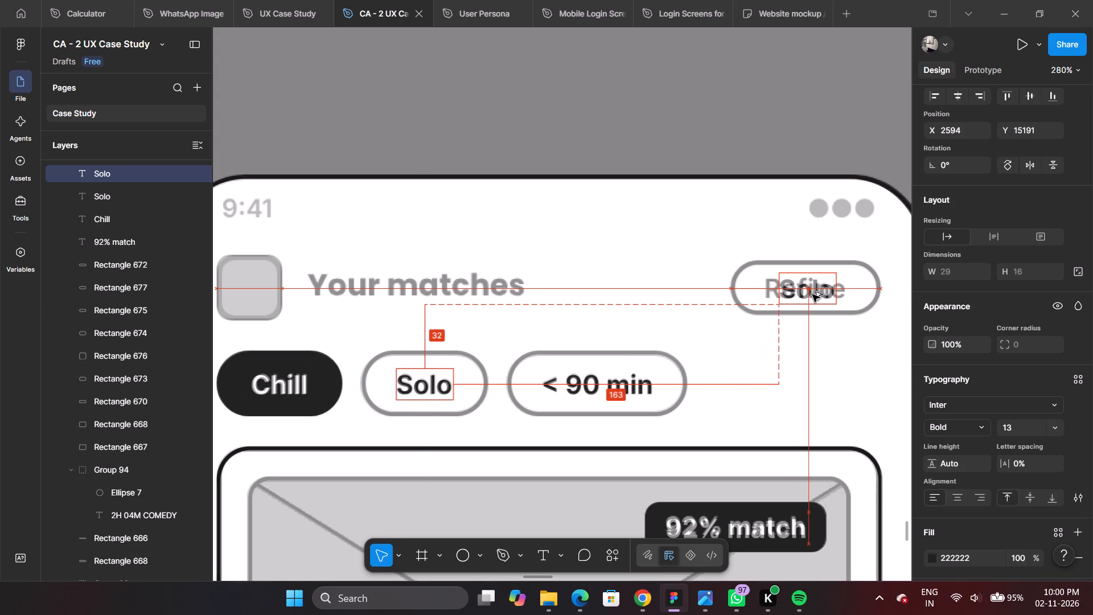
pyautogui.keyDown('alt'); pyautogui.moveTo(812, 294); pyautogui.dragTo(812, 293); pyautogui.keyUp('alt')
pyautogui.keyDown('ctrl'); pyautogui.scroll(7, 812, 293); pyautogui.keyUp('ctrl')
pyautogui.keyDown('ctrl'); pyautogui.scroll(-6, 555, 299); pyautogui.keyUp('ctrl')
pyautogui.keyDown('ctrl'); pyautogui.scroll(5, 756, 306); pyautogui.keyUp('ctrl')
pyautogui.keyDown('ctrl'); pyautogui.scroll(9, 543, 285); pyautogui.keyUp('ctrl')
pyautogui.moveTo(618, 297); pyautogui.dragTo(610, 297)
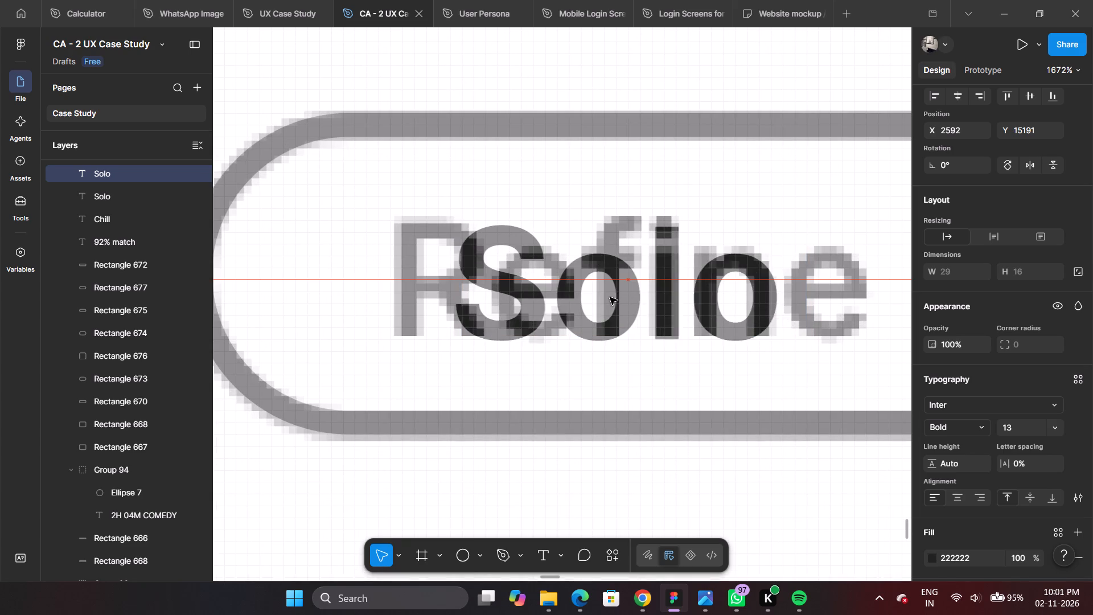
pyautogui.moveTo(610, 297); pyautogui.dragTo(623, 297)
# Replace the Refine button's copied label text with "Refine", copied from the reference image in Photos.
pyautogui.doubleClick(623, 297)
pyautogui.click(710, 599)
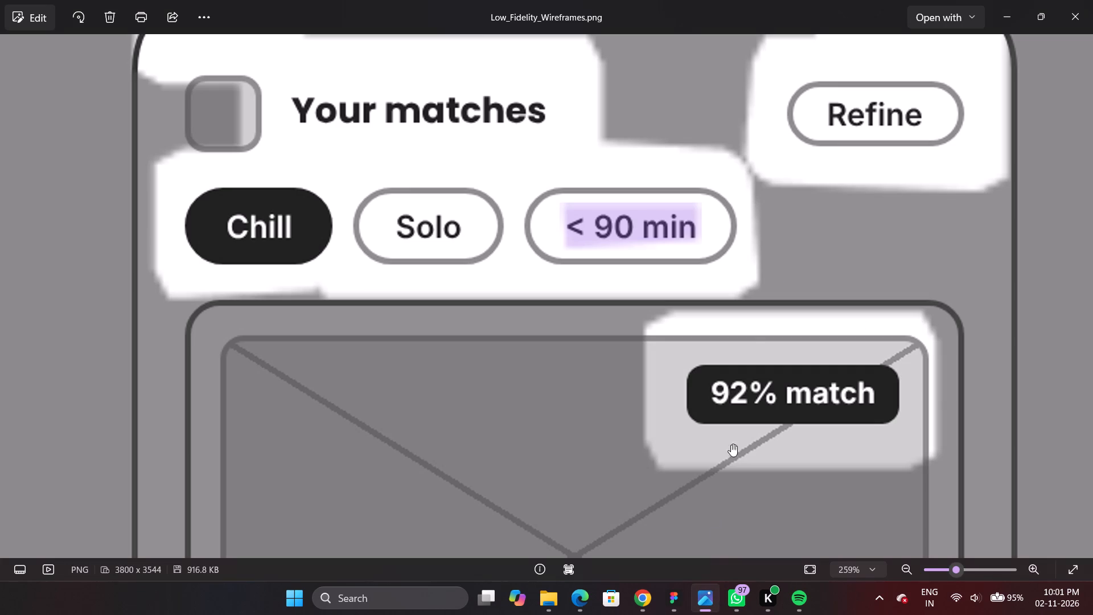
pyautogui.doubleClick(858, 114)
pyautogui.hotkey('ctrl', 'c')
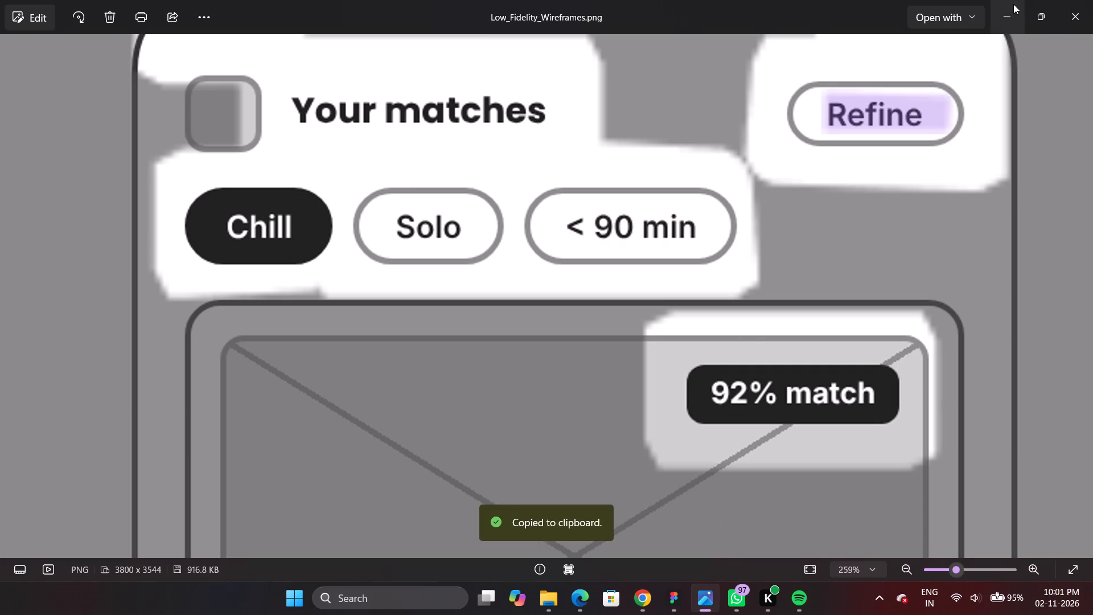
pyautogui.click(1012, 3)
pyautogui.keyDown('ctrl'); pyautogui.doubleClick(683, 289); pyautogui.keyUp('ctrl')
pyautogui.hotkey('ctrl', 'v')
# Move the "Refine" label so it covers the traced text inside its button.
pyautogui.keyDown('ctrl'); pyautogui.scroll(-3, 641, 297); pyautogui.keyUp('ctrl')
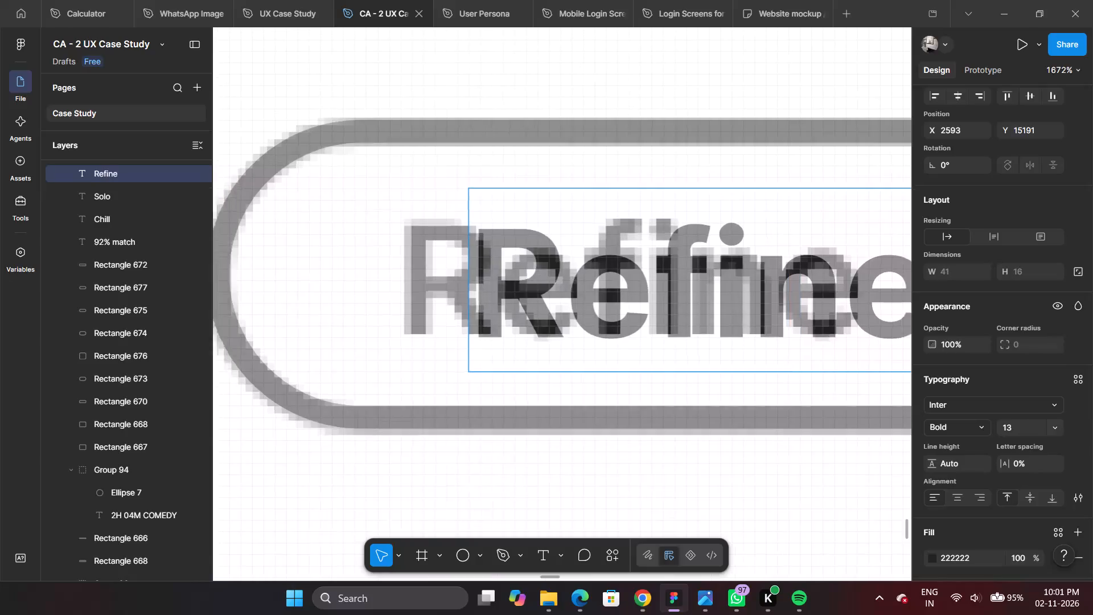
pyautogui.keyDown('ctrl'); pyautogui.scroll(-2, 641, 297); pyautogui.keyUp('ctrl')
pyautogui.keyDown('ctrl'); pyautogui.scroll(3, 640, 297); pyautogui.keyUp('ctrl')
pyautogui.moveTo(713, 307); pyautogui.dragTo(667, 307)
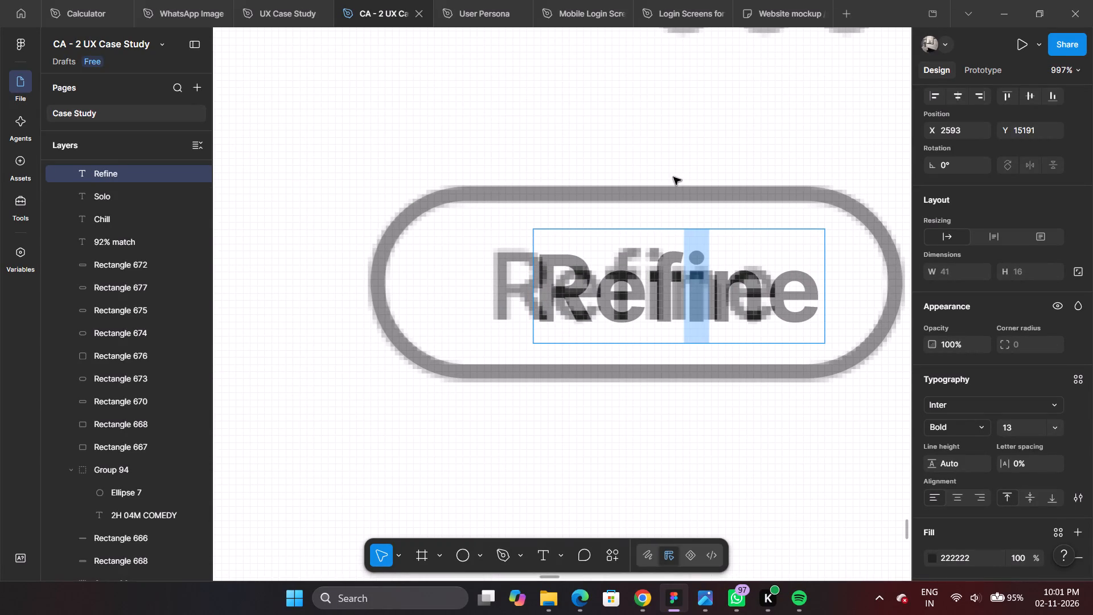
pyautogui.click(669, 174)
pyautogui.moveTo(705, 290); pyautogui.dragTo(664, 290)
pyautogui.keyDown('ctrl'); pyautogui.click(693, 411); pyautogui.keyUp('ctrl')
# Duplicate the Movie Title text to X 2358, Y 15184, over the Matches screen's traced "Your matches" heading.
pyautogui.keyDown('ctrl'); pyautogui.scroll(-3, 599, 313); pyautogui.keyUp('ctrl')
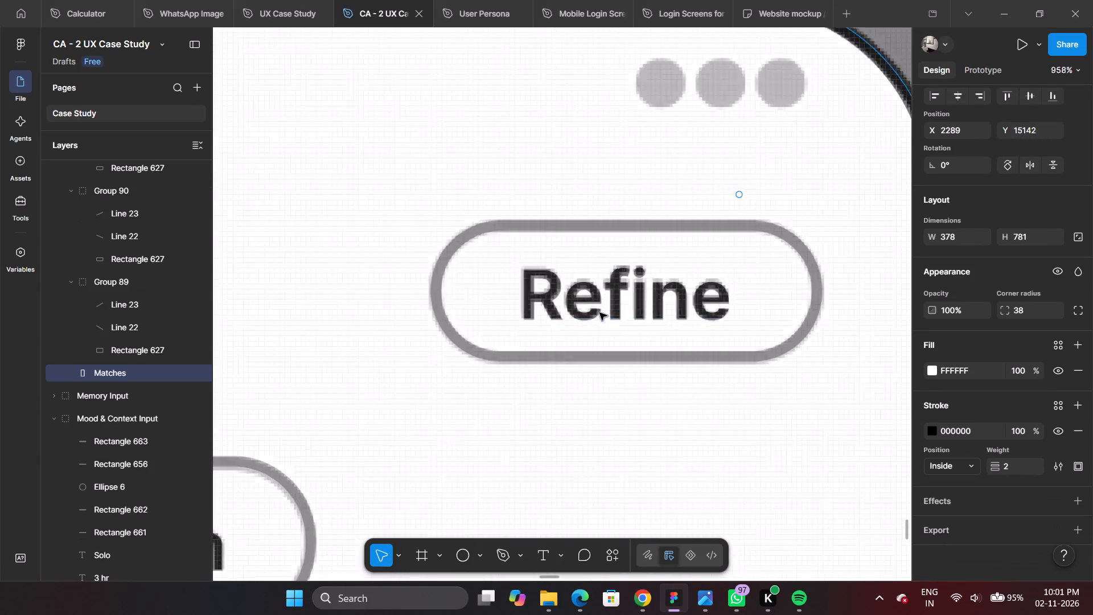
pyautogui.keyDown('ctrl'); pyautogui.scroll(-1, 599, 313); pyautogui.keyUp('ctrl')
pyautogui.keyDown('ctrl'); pyautogui.scroll(-8, 614, 389); pyautogui.keyUp('ctrl')
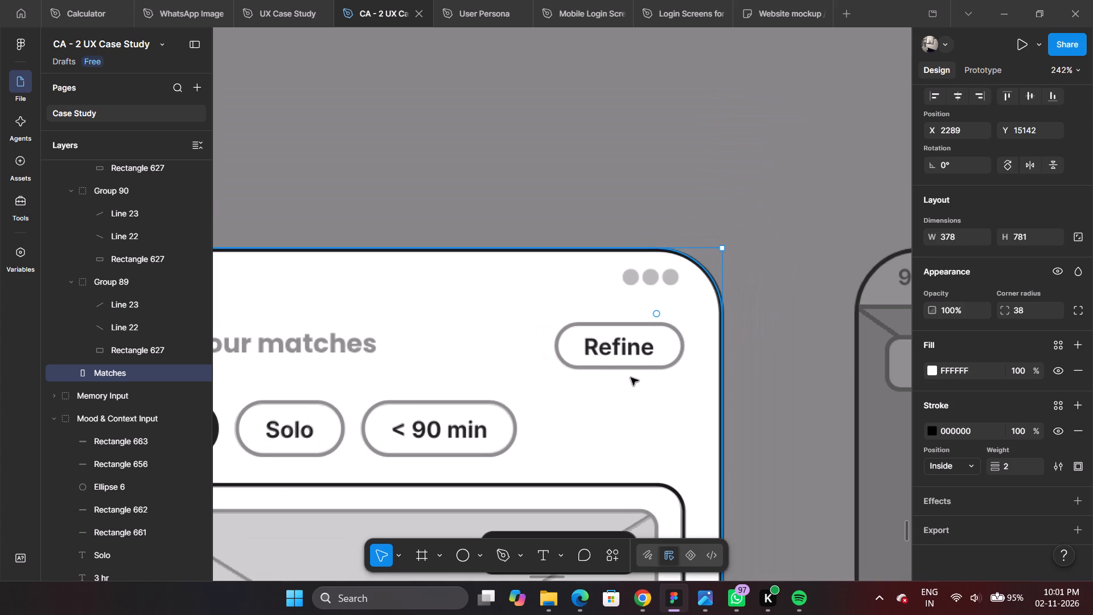
pyautogui.keyDown('ctrl'); pyautogui.scroll(-8, 620, 379); pyautogui.keyUp('ctrl')
pyautogui.scroll(-5, 463, 384)
pyautogui.scroll(2, 531, 135)
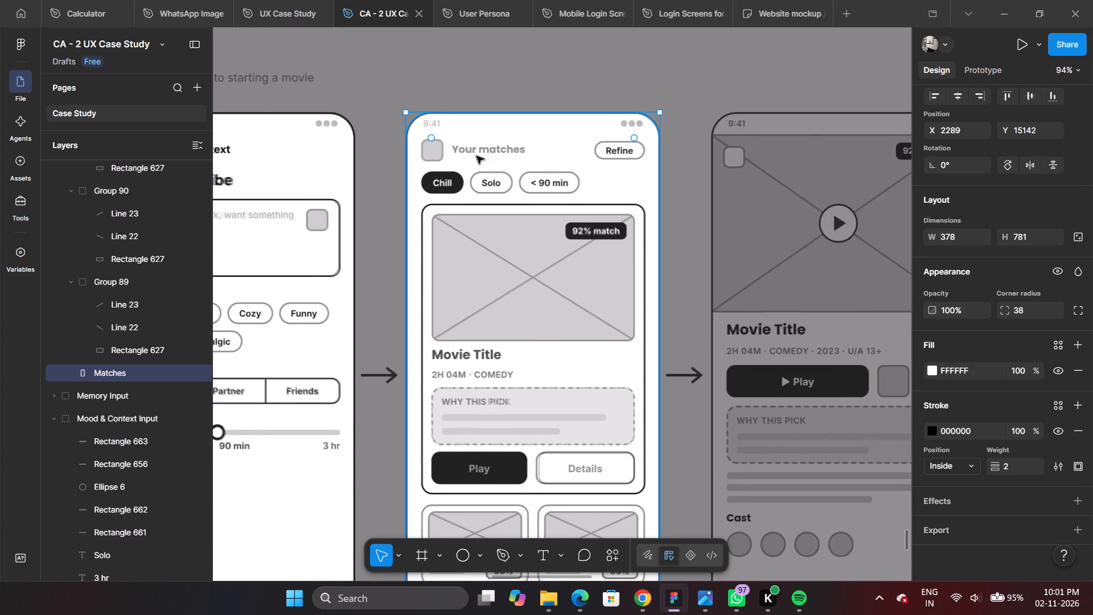
pyautogui.keyDown('ctrl'); pyautogui.scroll(3, 430, 145); pyautogui.keyUp('ctrl')
pyautogui.scroll(-4, 477, 166)
pyautogui.click(503, 274)
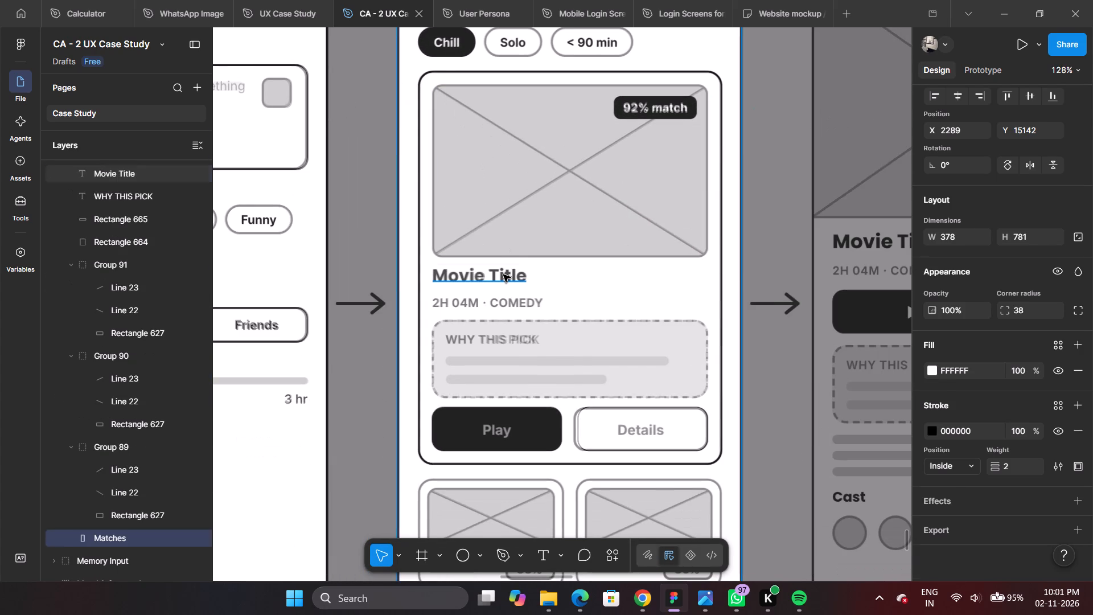
pyautogui.scroll(4, 503, 274)
pyautogui.keyDown('alt'); pyautogui.moveTo(495, 430); pyautogui.dragTo(520, 165); pyautogui.keyUp('alt')
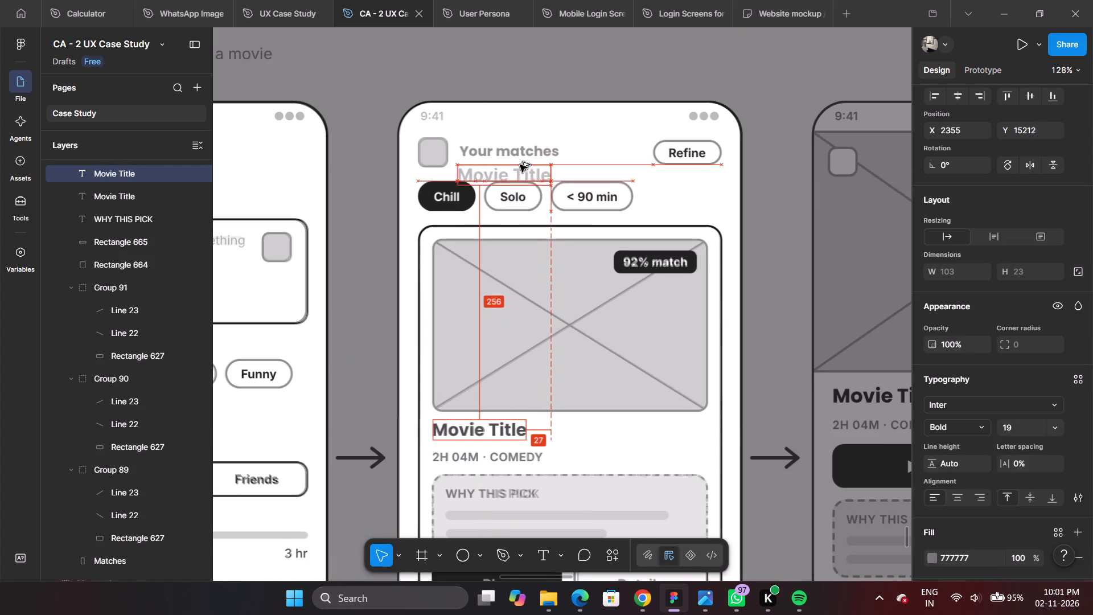
pyautogui.keyDown('alt'); pyautogui.moveTo(520, 165); pyautogui.dragTo(523, 150); pyautogui.keyUp('alt')
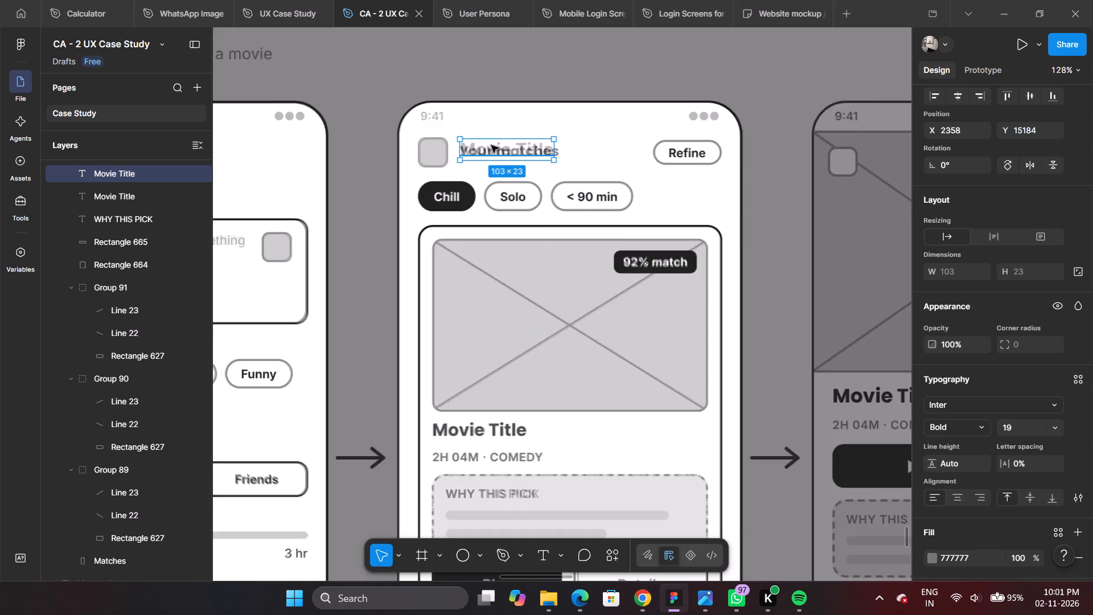
# Replace the duplicated heading's text with "Your matches", copied from the reference image in Photos.
pyautogui.keyDown('ctrl'); pyautogui.scroll(17, 476, 141); pyautogui.keyUp('ctrl')
pyautogui.scroll(3, 509, 174)
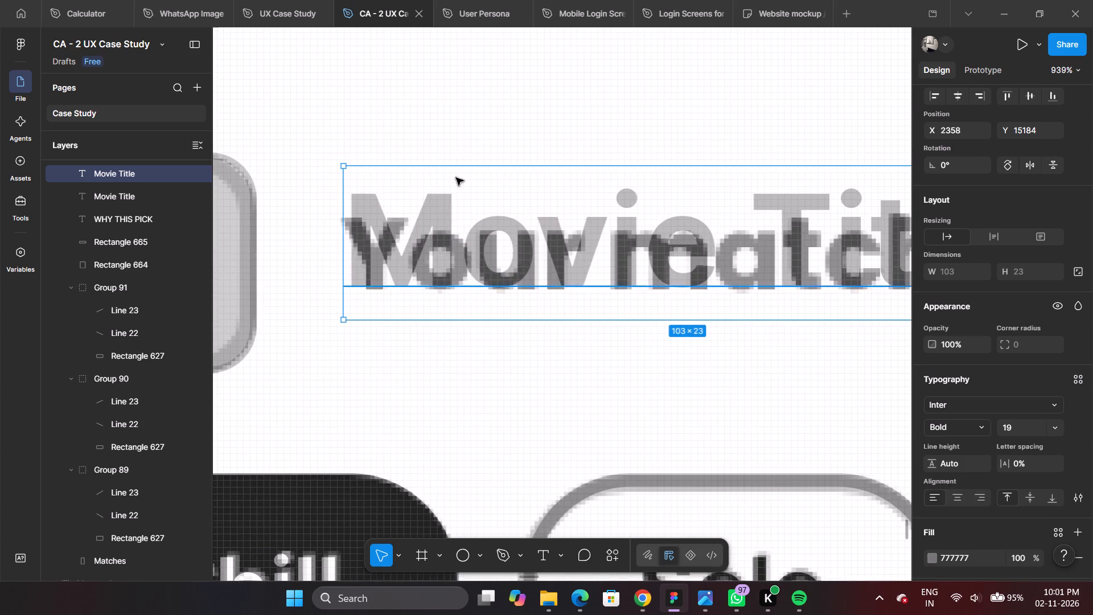
pyautogui.keyDown('ctrl'); pyautogui.scroll(-5, 428, 179); pyautogui.keyUp('ctrl')
pyautogui.keyDown('ctrl'); pyautogui.scroll(4, 537, 180); pyautogui.keyUp('ctrl')
pyautogui.doubleClick(444, 253)
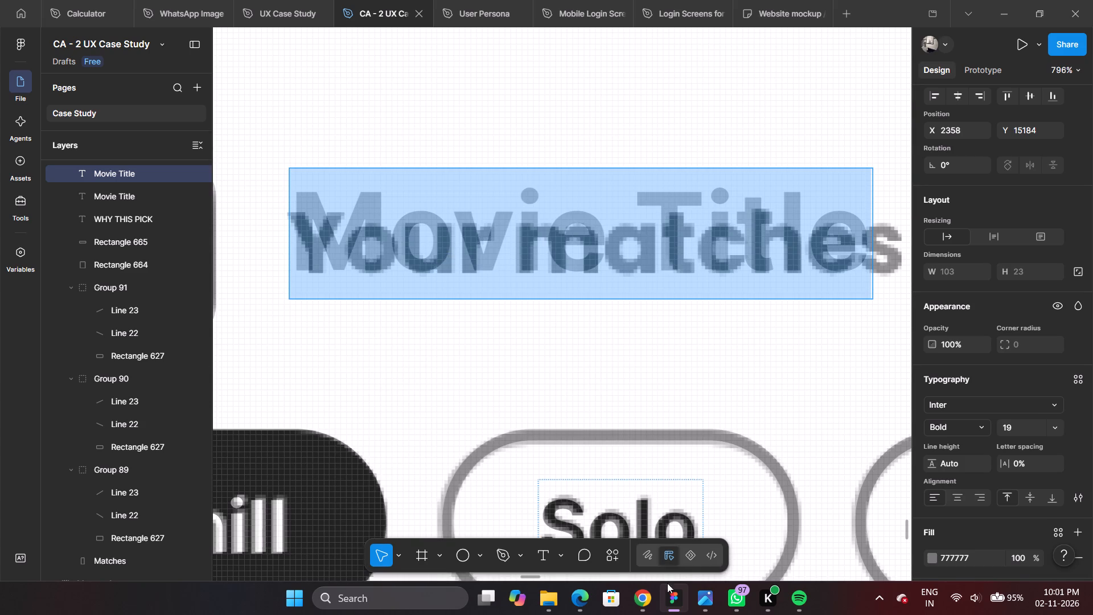
pyautogui.click(705, 600)
pyautogui.scroll(5, 417, 144)
pyautogui.keyDown('ctrl'); pyautogui.scroll(-6, 417, 144); pyautogui.keyUp('ctrl')
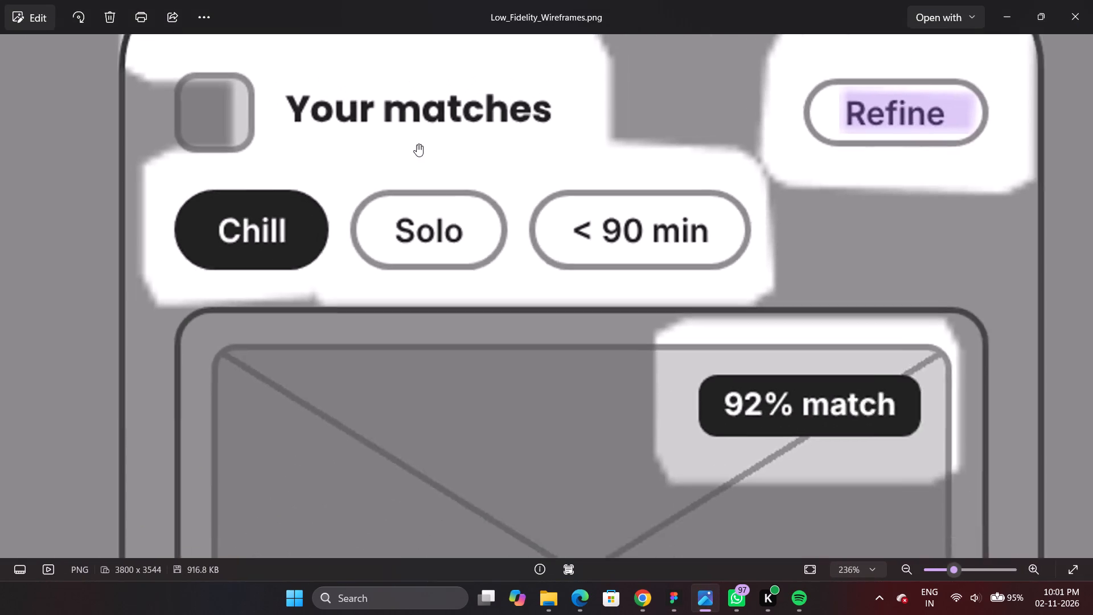
pyautogui.moveTo(398, 78); pyautogui.dragTo(419, 187)
pyautogui.doubleClick(375, 220)
pyautogui.click(338, 222)
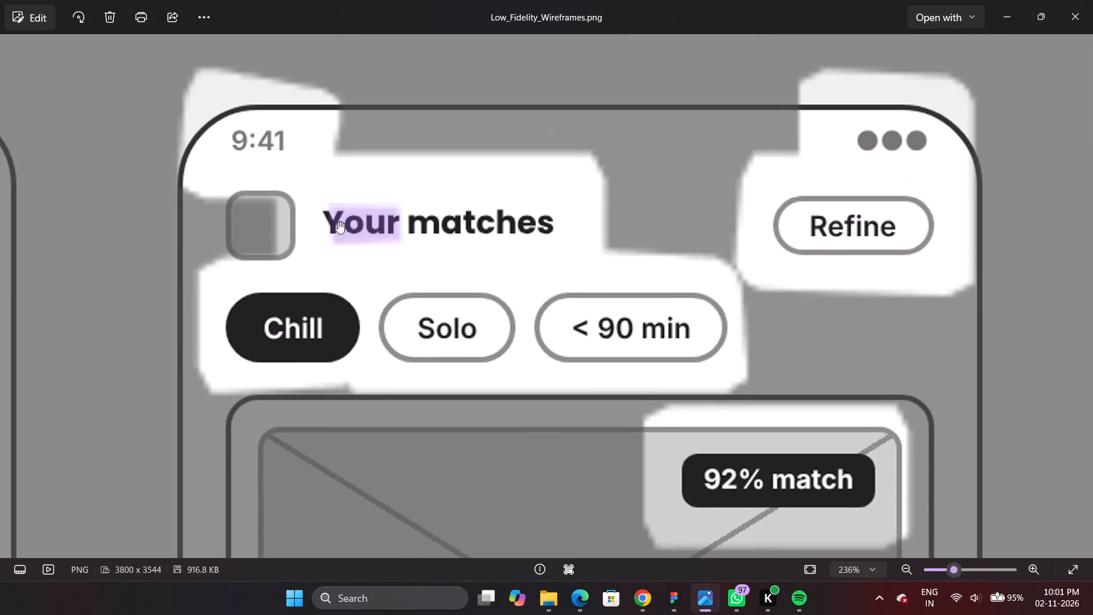
pyautogui.click(333, 222)
pyautogui.click(320, 214)
pyautogui.moveTo(328, 219); pyautogui.dragTo(379, 219)
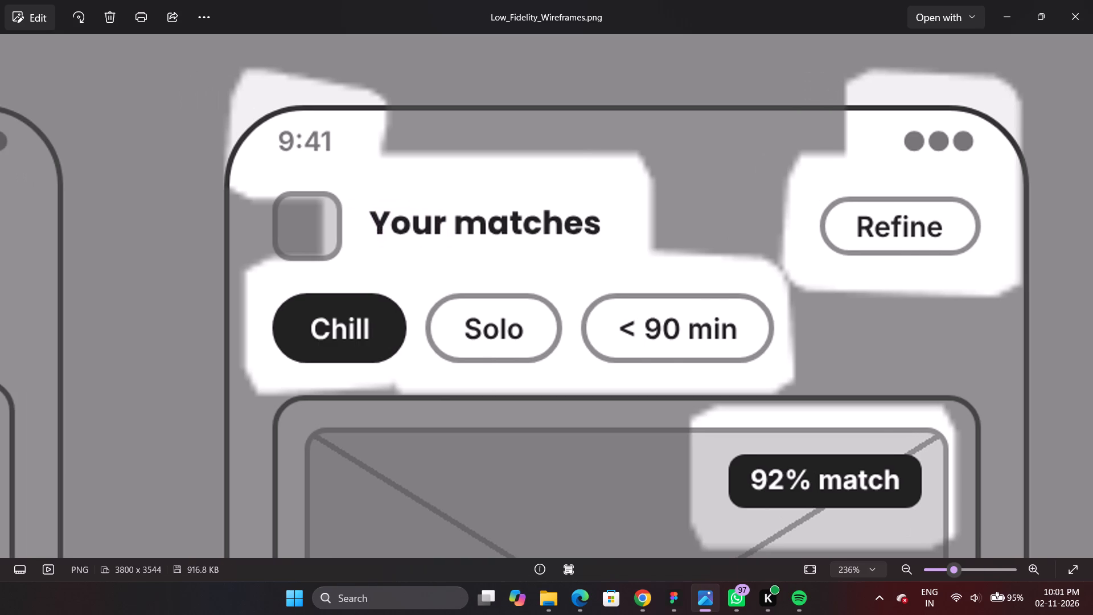
pyautogui.moveTo(379, 219); pyautogui.dragTo(379, 219)
pyautogui.moveTo(381, 226); pyautogui.dragTo(598, 225)
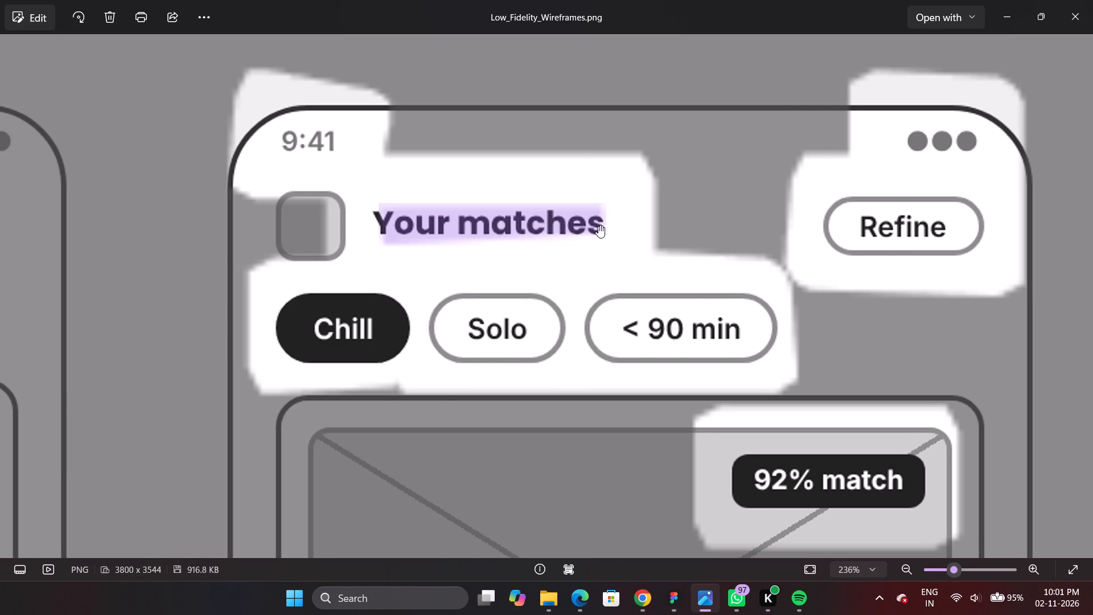
pyautogui.hotkey('ctrl', 'c')
pyautogui.click(1018, 0)
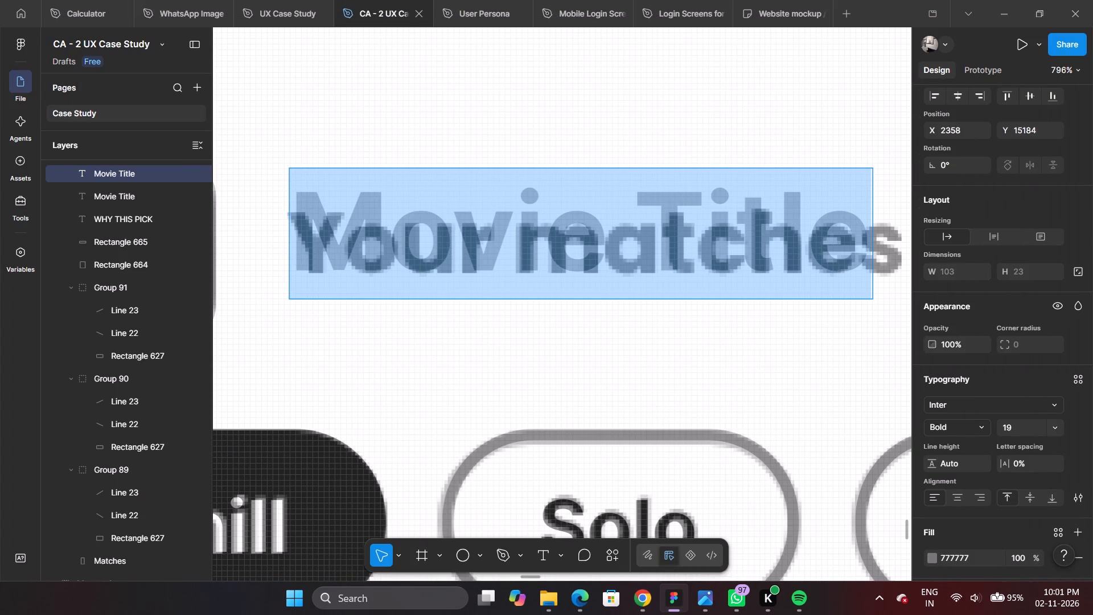
pyautogui.tripleClick(478, 248)
pyautogui.hotkey('ctrl', 'v')
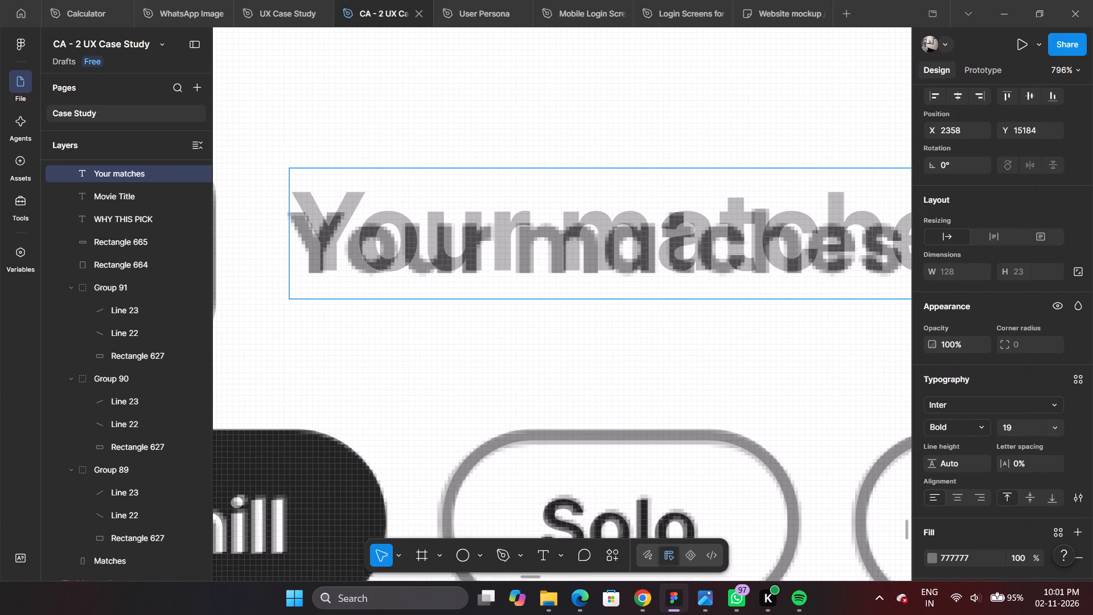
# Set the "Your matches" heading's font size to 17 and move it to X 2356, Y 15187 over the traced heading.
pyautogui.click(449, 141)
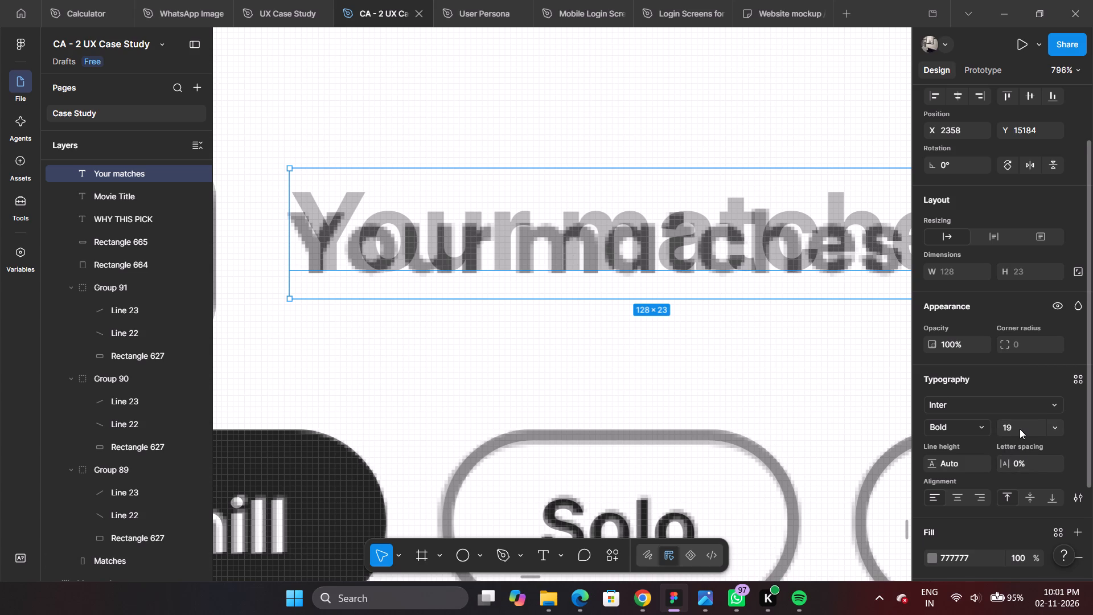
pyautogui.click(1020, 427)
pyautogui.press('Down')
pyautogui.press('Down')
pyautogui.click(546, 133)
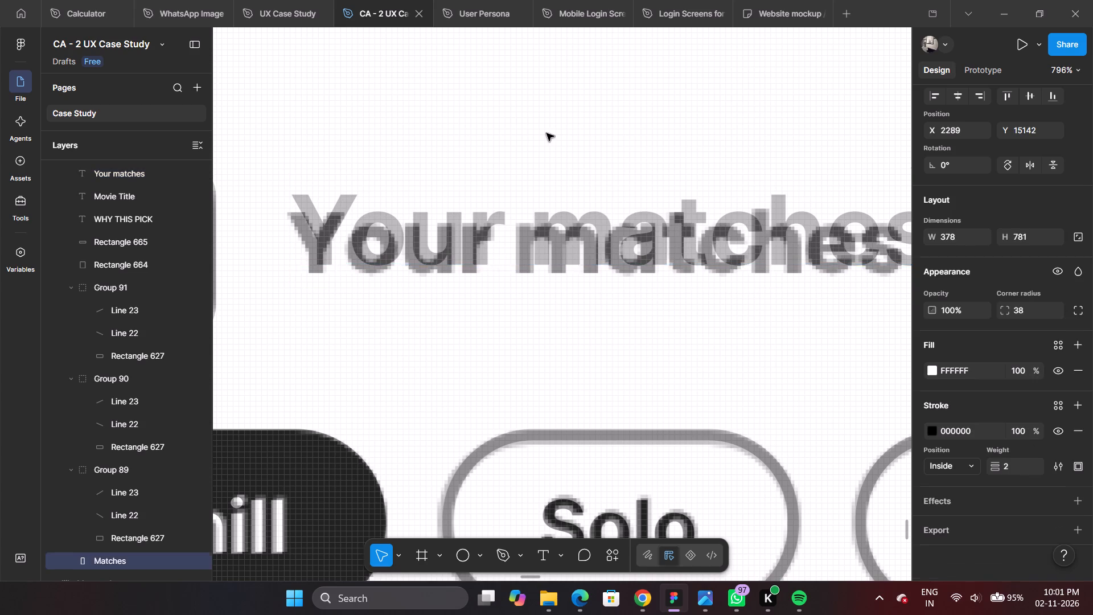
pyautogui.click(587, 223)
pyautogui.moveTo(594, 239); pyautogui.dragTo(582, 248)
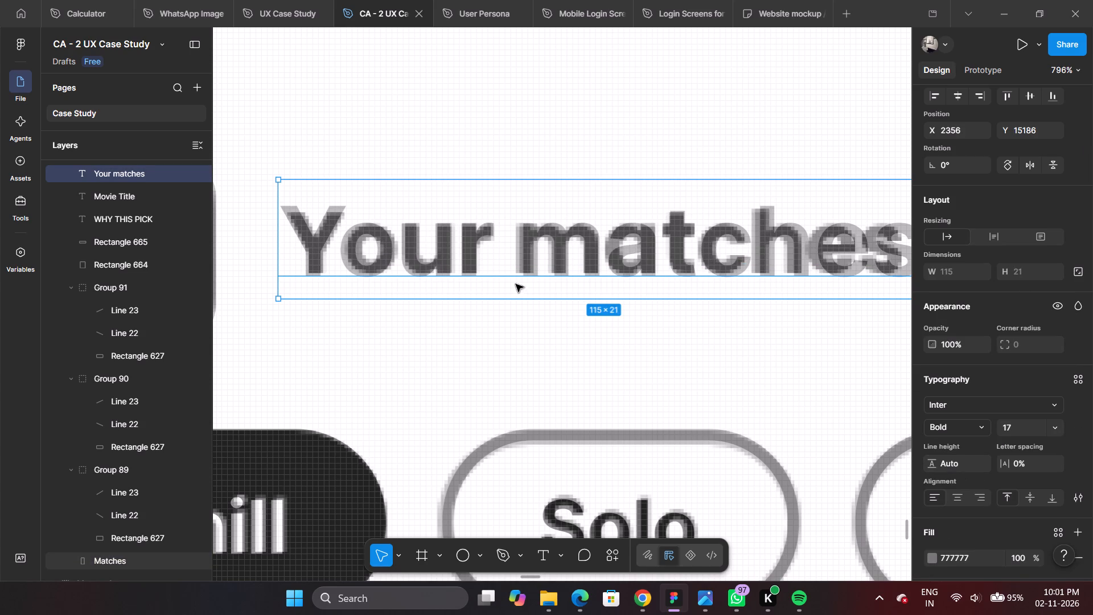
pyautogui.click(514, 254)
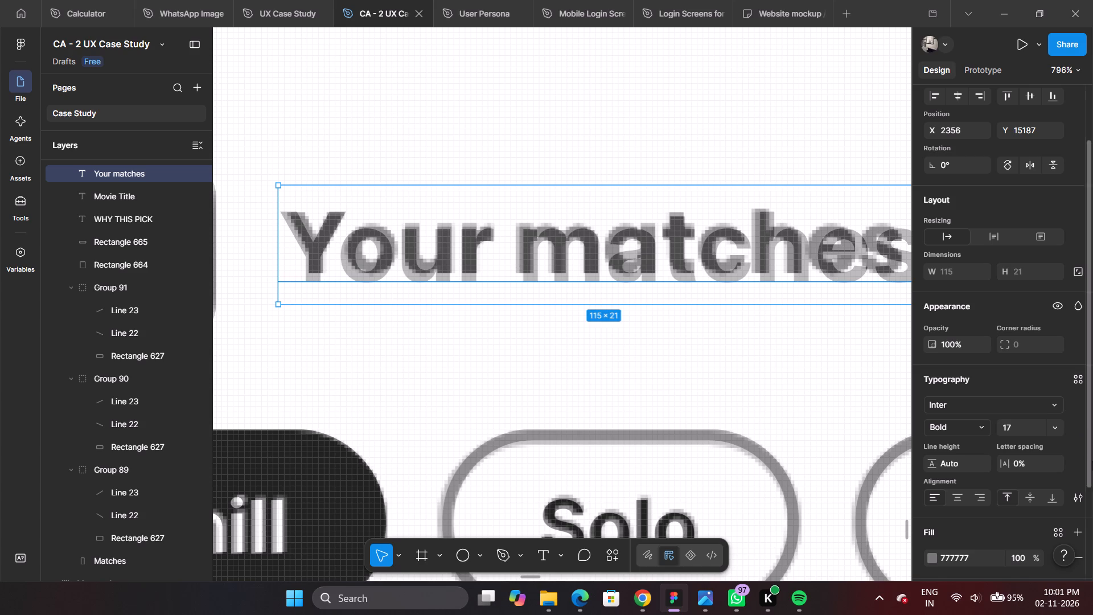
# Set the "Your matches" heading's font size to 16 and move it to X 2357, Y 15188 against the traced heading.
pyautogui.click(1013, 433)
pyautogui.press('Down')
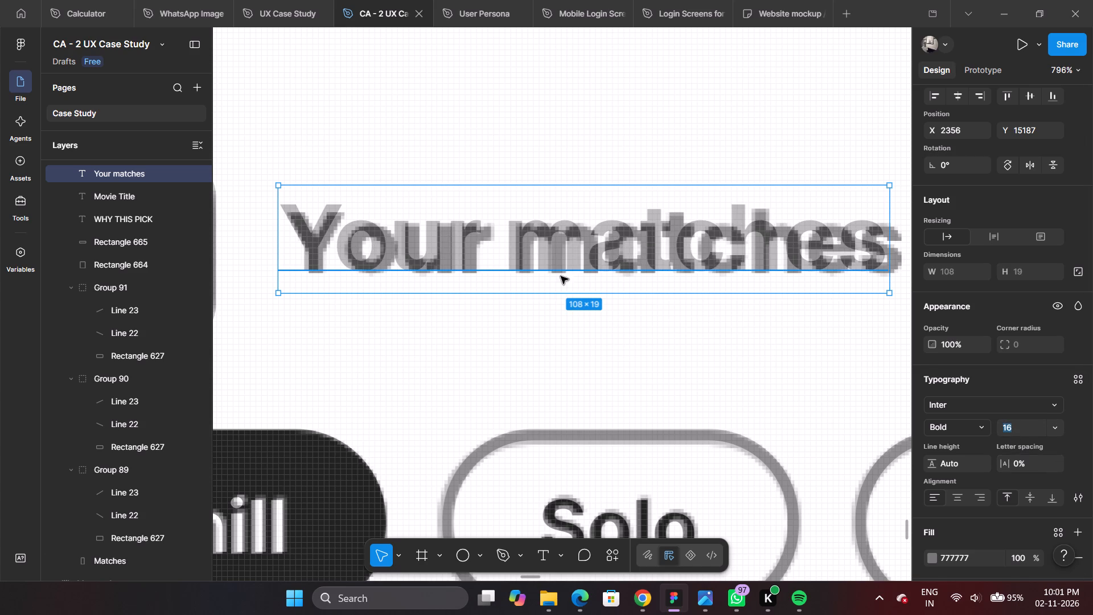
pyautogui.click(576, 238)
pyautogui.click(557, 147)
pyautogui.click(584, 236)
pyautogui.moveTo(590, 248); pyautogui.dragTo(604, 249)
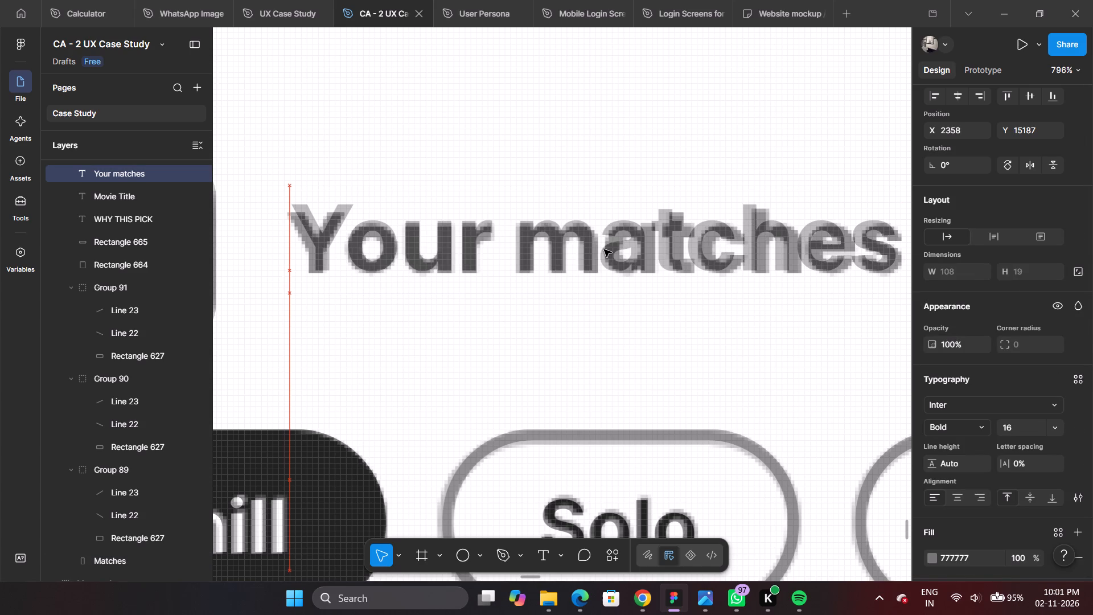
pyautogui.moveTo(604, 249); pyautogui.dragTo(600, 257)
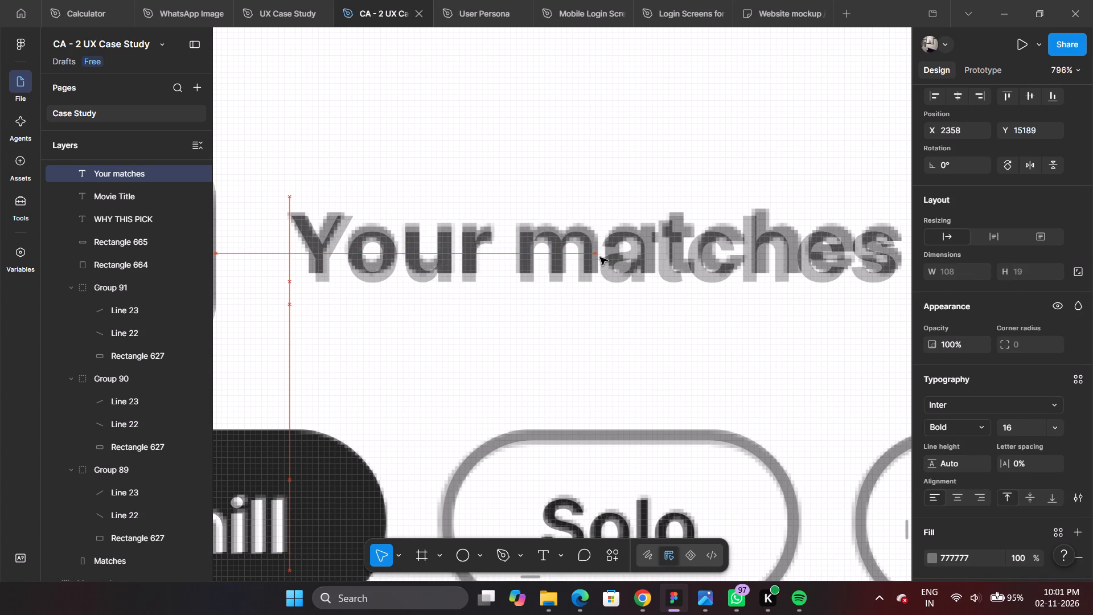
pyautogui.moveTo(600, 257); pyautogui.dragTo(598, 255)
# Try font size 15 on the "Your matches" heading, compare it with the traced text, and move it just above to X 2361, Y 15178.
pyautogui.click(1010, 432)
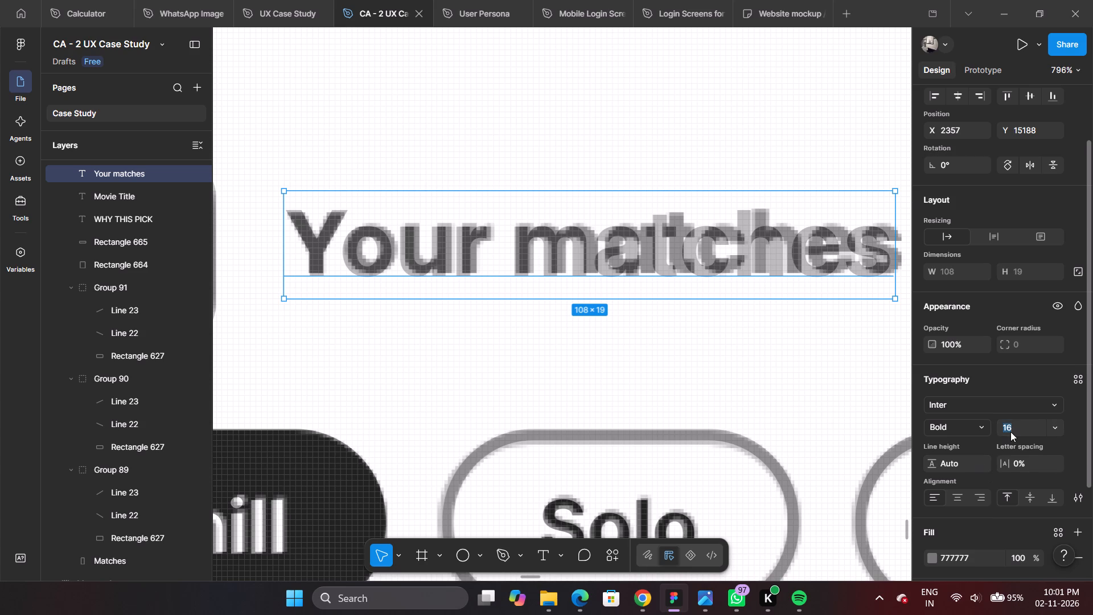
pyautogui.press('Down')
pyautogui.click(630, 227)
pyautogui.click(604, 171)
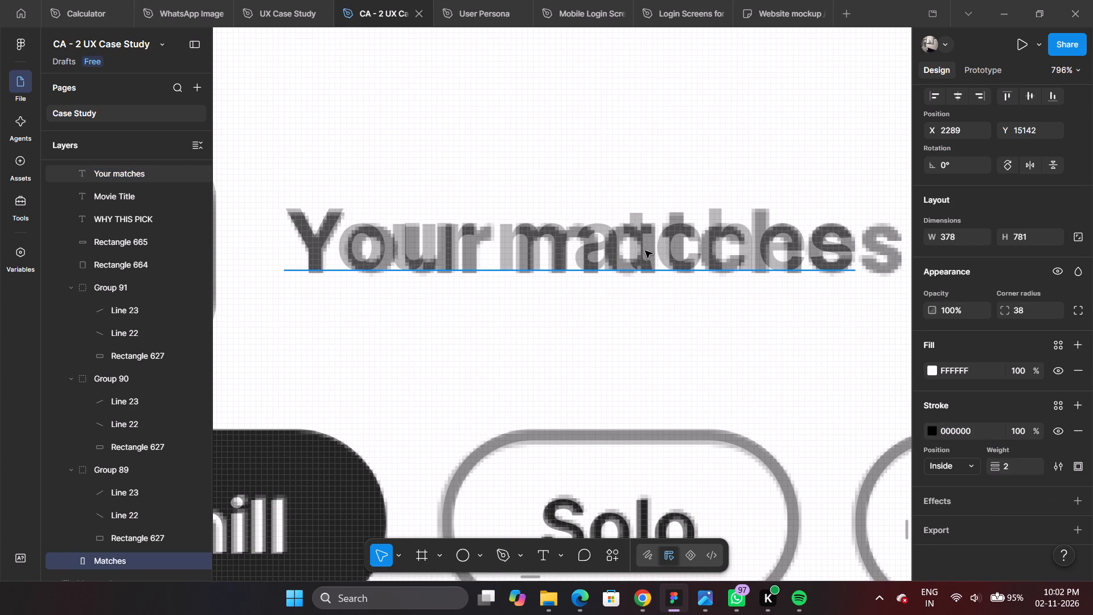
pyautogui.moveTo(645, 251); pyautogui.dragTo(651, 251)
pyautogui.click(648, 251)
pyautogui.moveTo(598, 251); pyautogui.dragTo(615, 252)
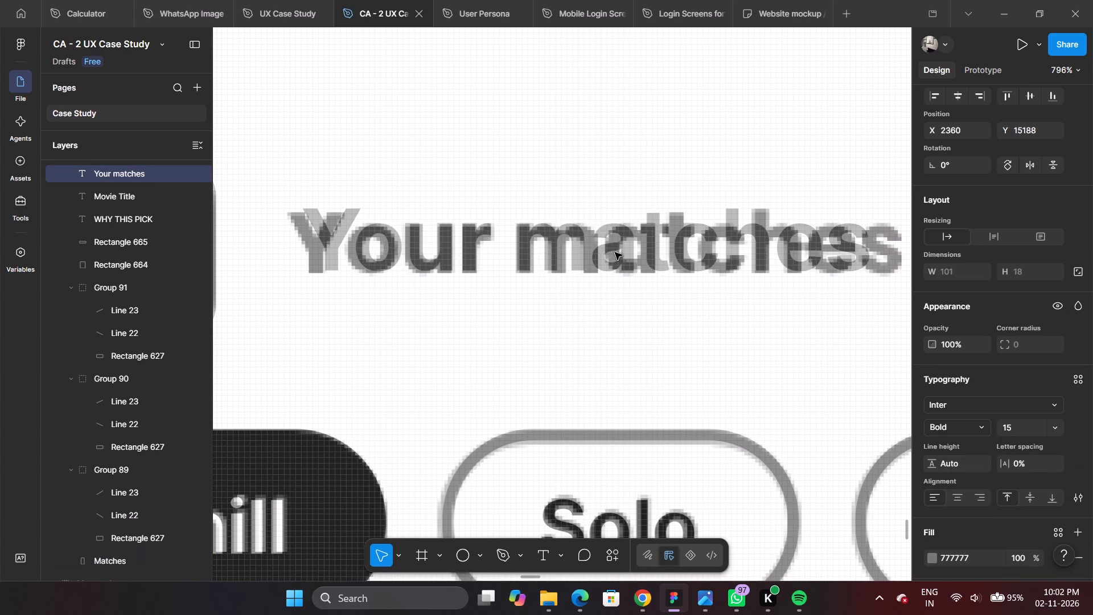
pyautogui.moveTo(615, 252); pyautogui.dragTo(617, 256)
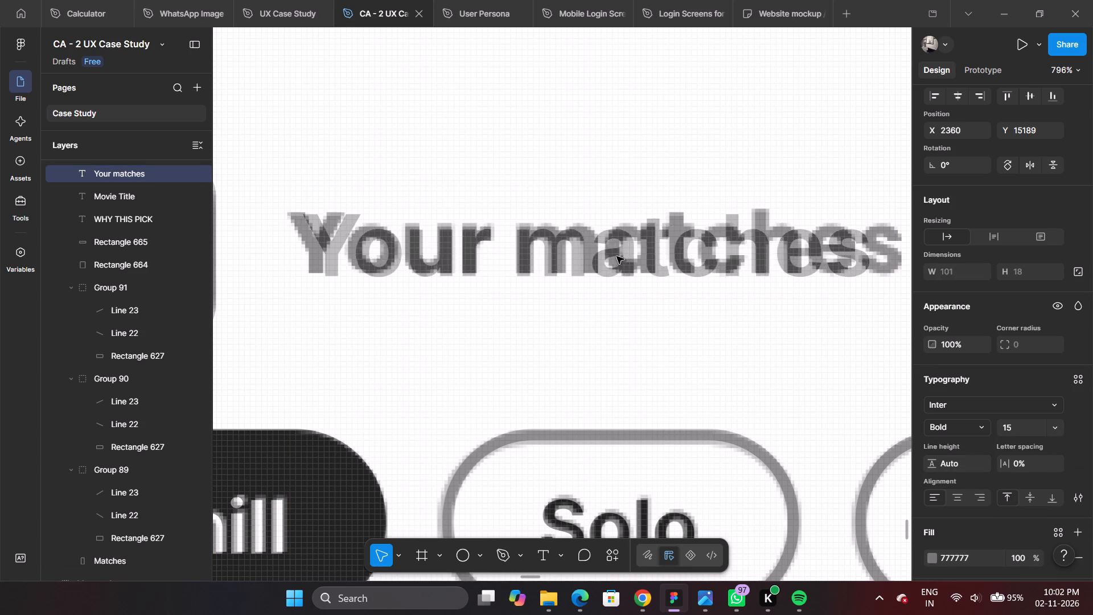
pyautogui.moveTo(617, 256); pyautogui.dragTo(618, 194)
# Set the "Your matches" heading's font size to 17 and move it to X 2356, Y 15186 over the traced heading.
pyautogui.click(1017, 430)
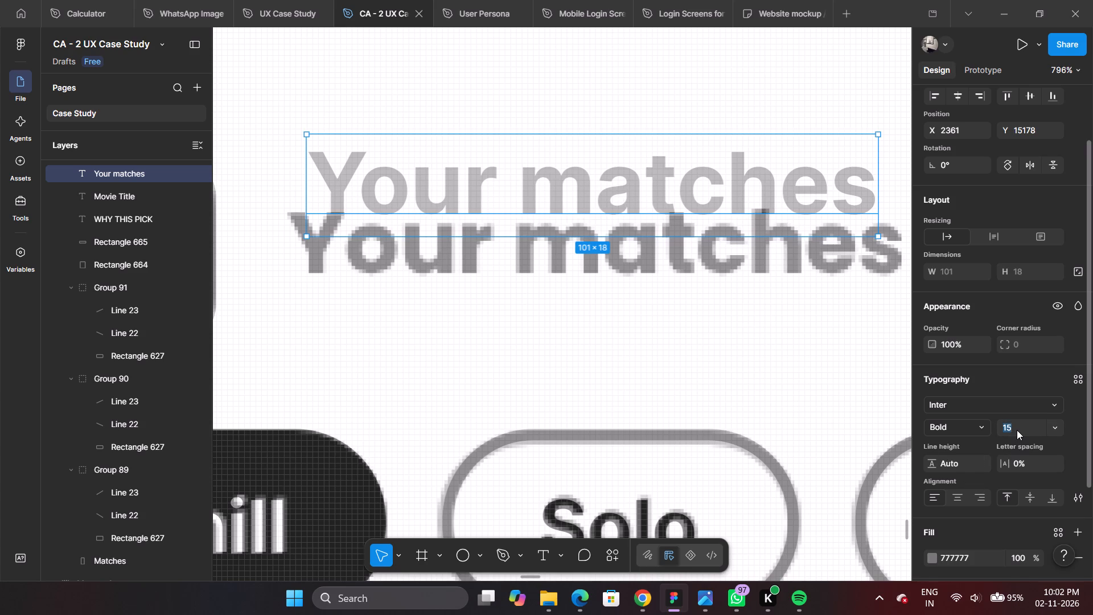
pyautogui.press('Up')
pyautogui.press('Up')
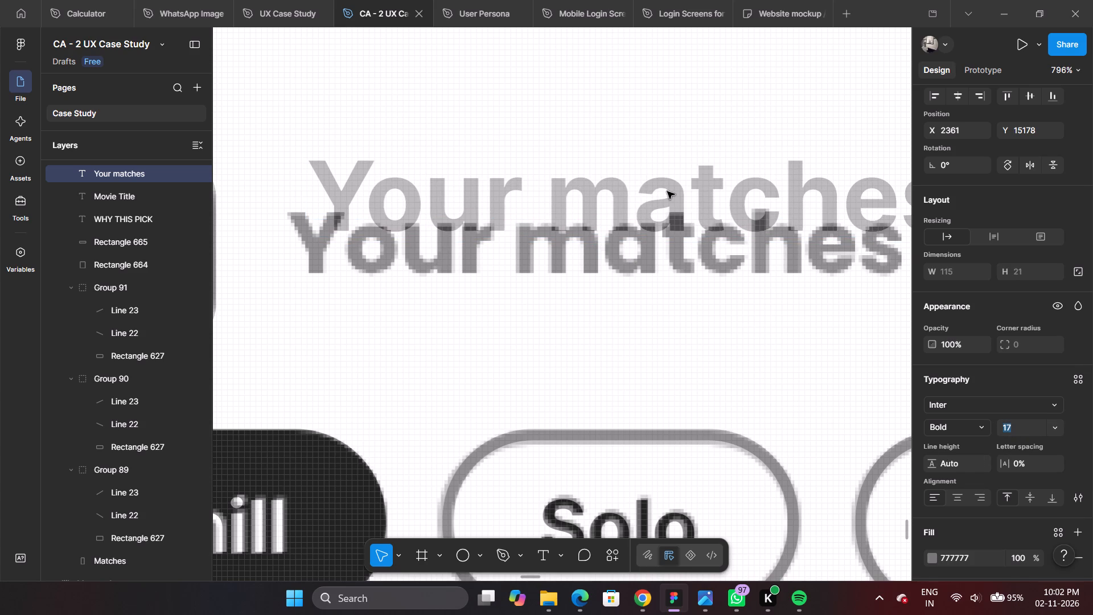
pyautogui.click(675, 202)
pyautogui.moveTo(676, 199); pyautogui.dragTo(652, 237)
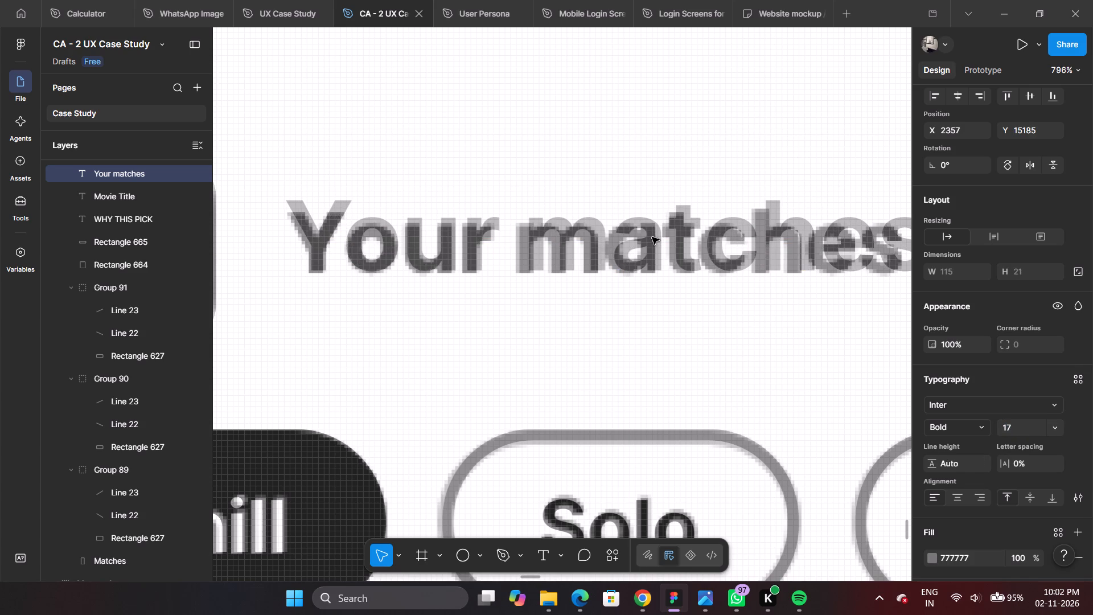
pyautogui.moveTo(652, 237); pyautogui.dragTo(652, 241)
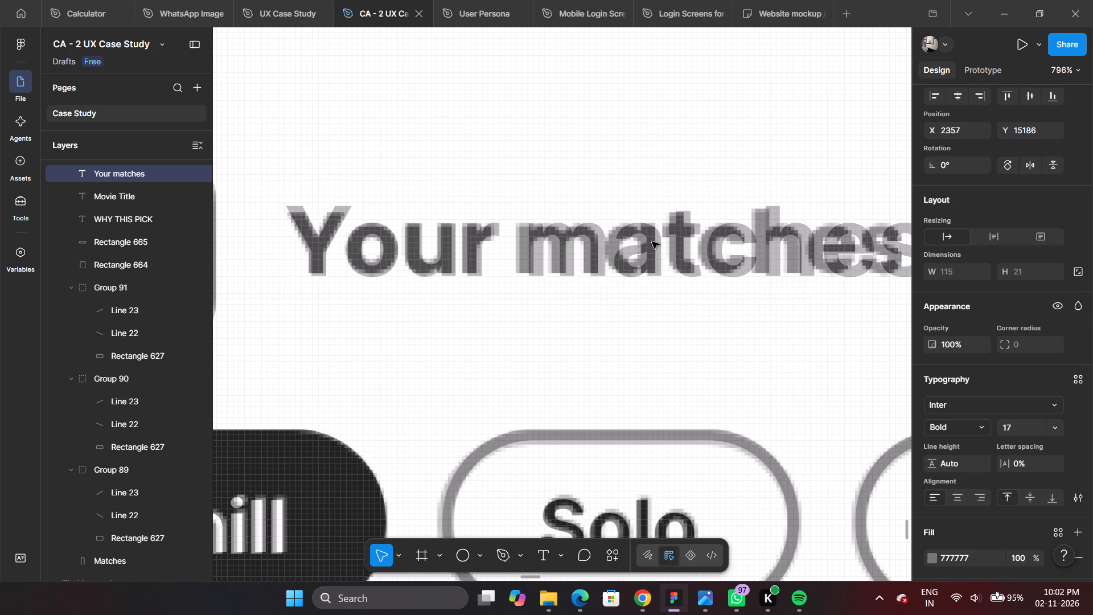
pyautogui.moveTo(652, 241); pyautogui.dragTo(651, 246)
pyautogui.keyDown('ctrl'); pyautogui.scroll(-5, 651, 246); pyautogui.keyUp('ctrl')
pyautogui.keyDown('ctrl'); pyautogui.scroll(4, 747, 233); pyautogui.keyUp('ctrl')
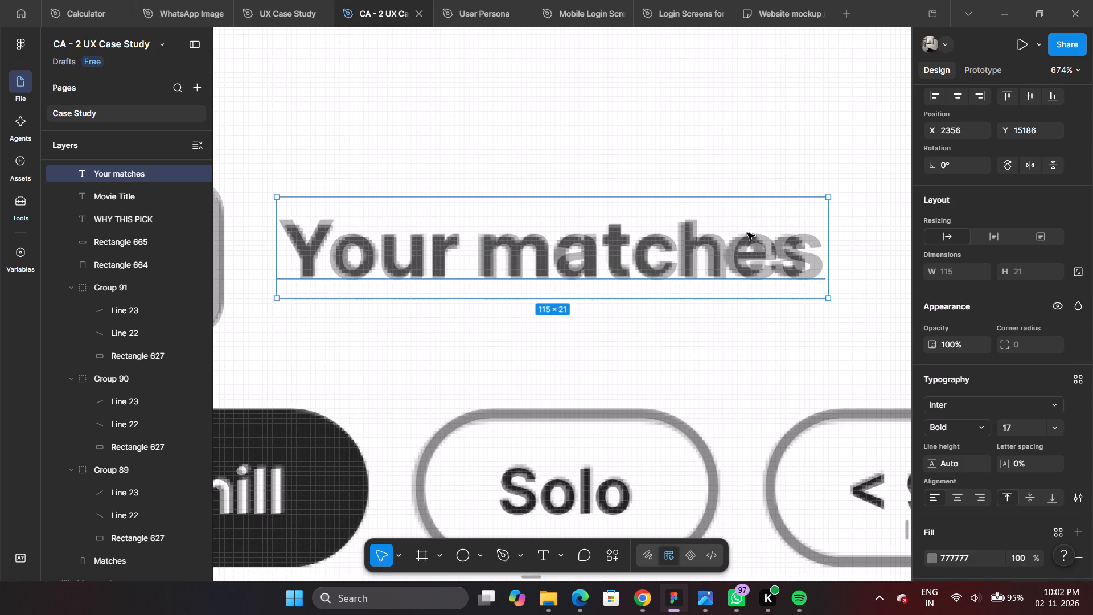
# Set the "Your matches" heading's font size to 16.
pyautogui.click(1021, 429)
pyautogui.press('Down')
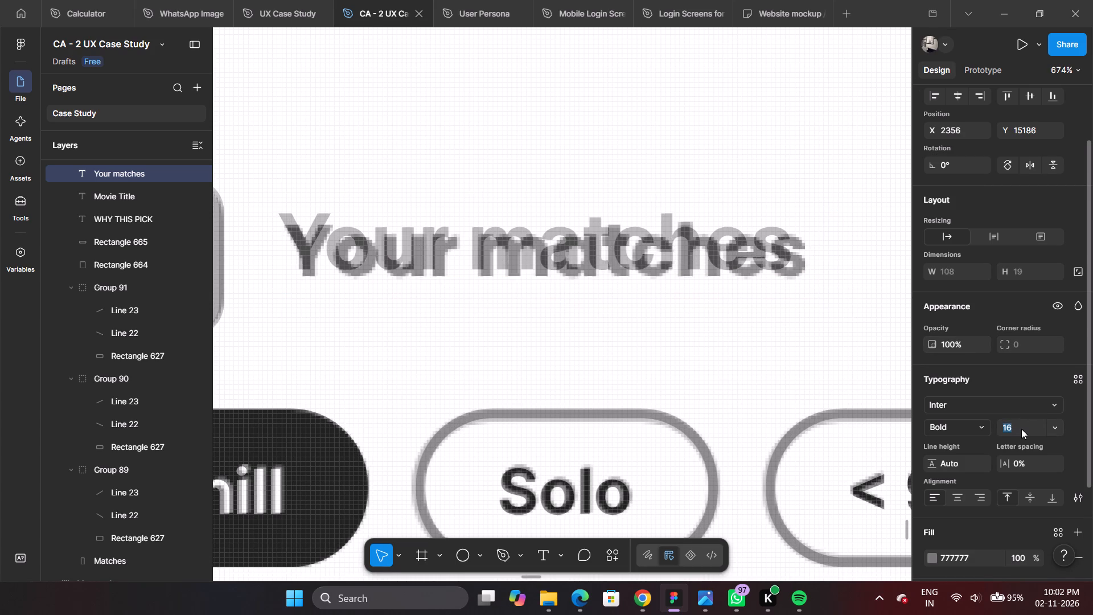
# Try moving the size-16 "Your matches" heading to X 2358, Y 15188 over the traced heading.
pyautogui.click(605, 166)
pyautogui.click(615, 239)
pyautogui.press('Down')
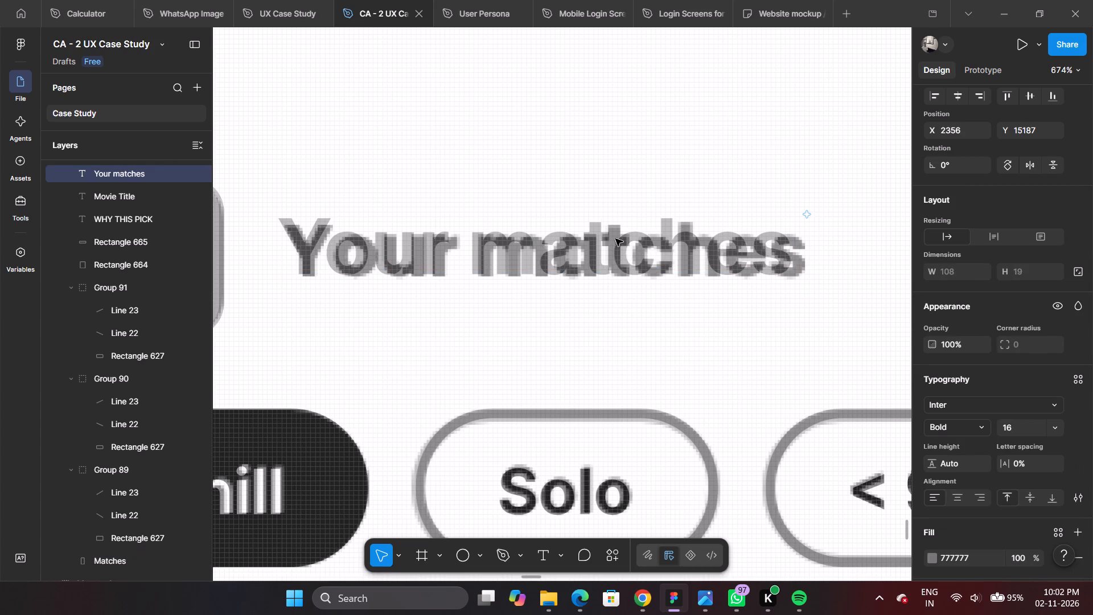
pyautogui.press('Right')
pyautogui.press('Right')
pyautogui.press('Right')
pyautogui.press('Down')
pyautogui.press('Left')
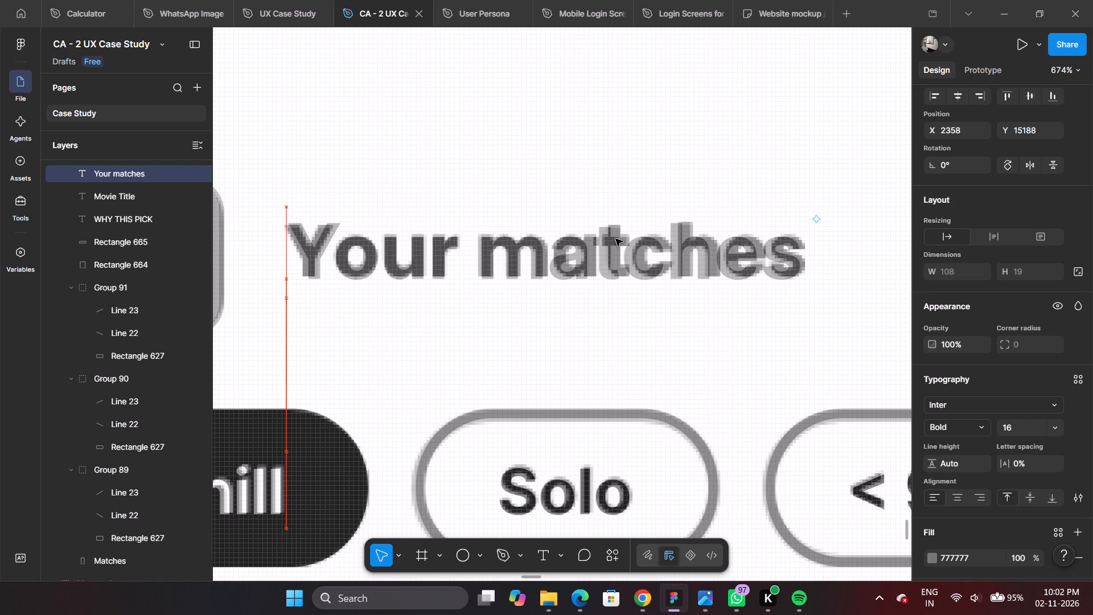
# Undo the "Your matches" heading's position nudges and its last font size change.
pyautogui.hotkey('ctrl', 'z')
pyautogui.hotkey('ctrl', 'z')
pyautogui.hotkey('ctrl', 'z')
pyautogui.hotkey('ctrl', 'z')
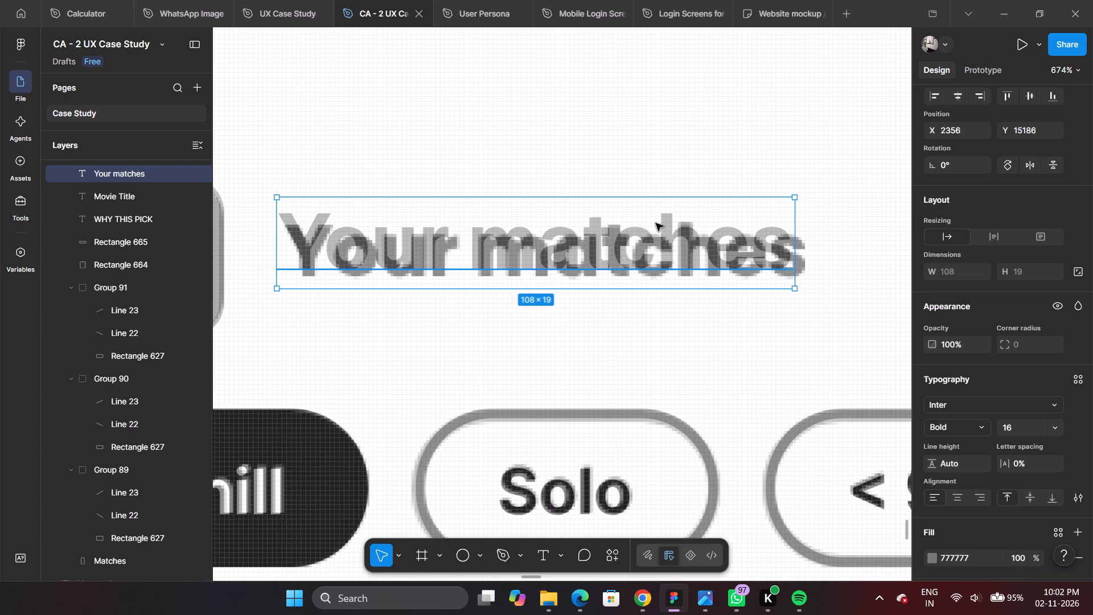
pyautogui.hotkey('ctrl', 'z')
pyautogui.hotkey('ctrl', 'z')
pyautogui.hotkey('ctrl', 'z')
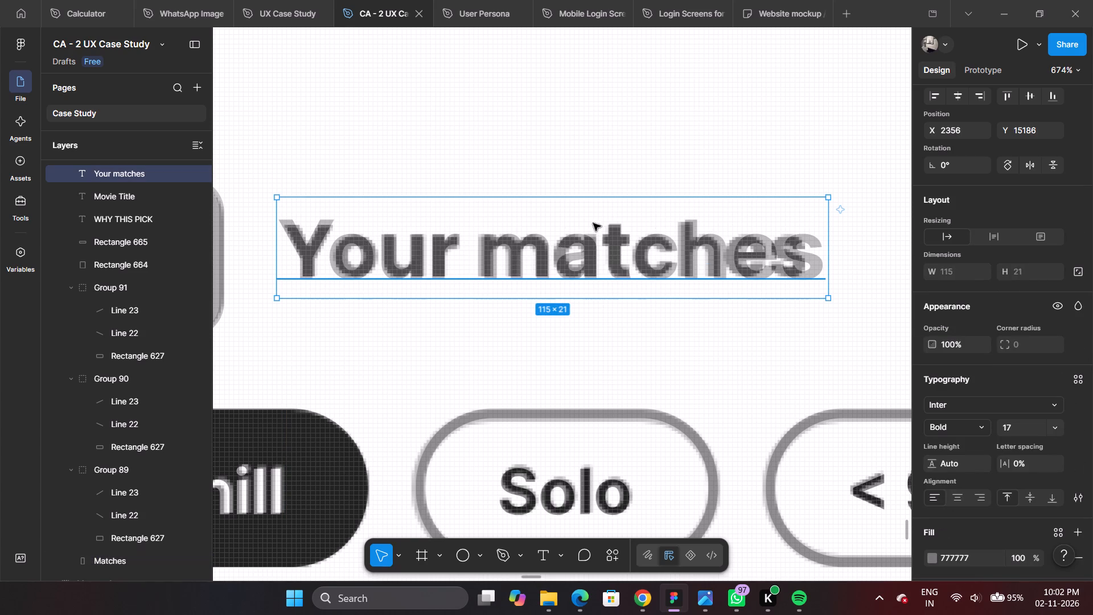
# Set the "Your matches" heading's fill to 222222 by sampling the matching heading in the unobscured reference wireframe.
pyautogui.keyDown('ctrl'); pyautogui.scroll(-11, 613, 191); pyautogui.keyUp('ctrl')
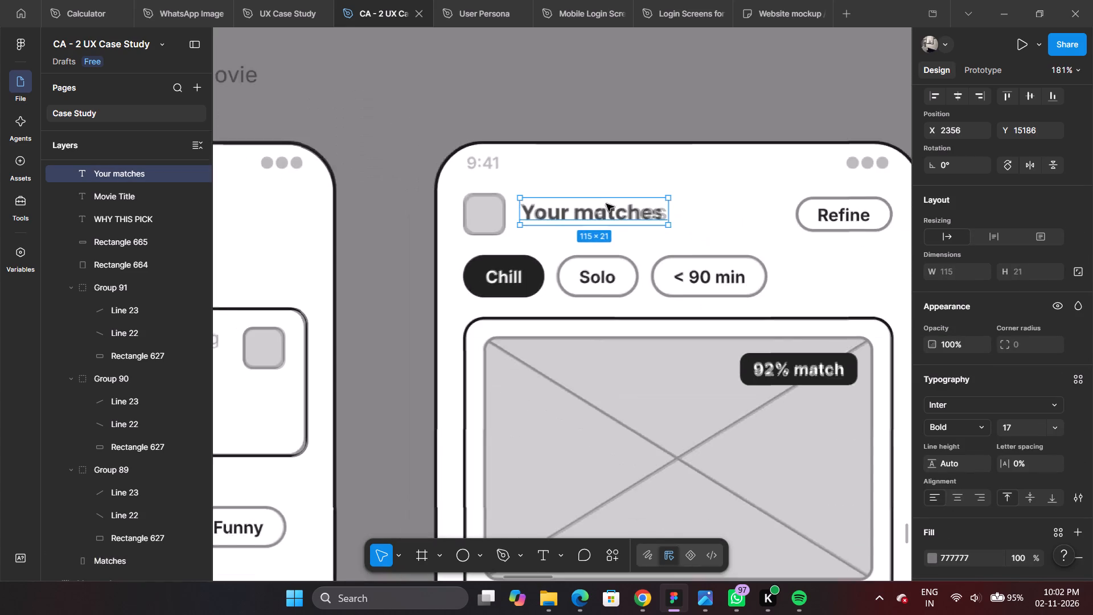
pyautogui.keyDown('ctrl'); pyautogui.scroll(5, 584, 215); pyautogui.keyUp('ctrl')
pyautogui.keyDown('ctrl'); pyautogui.scroll(-5, 581, 215); pyautogui.keyUp('ctrl')
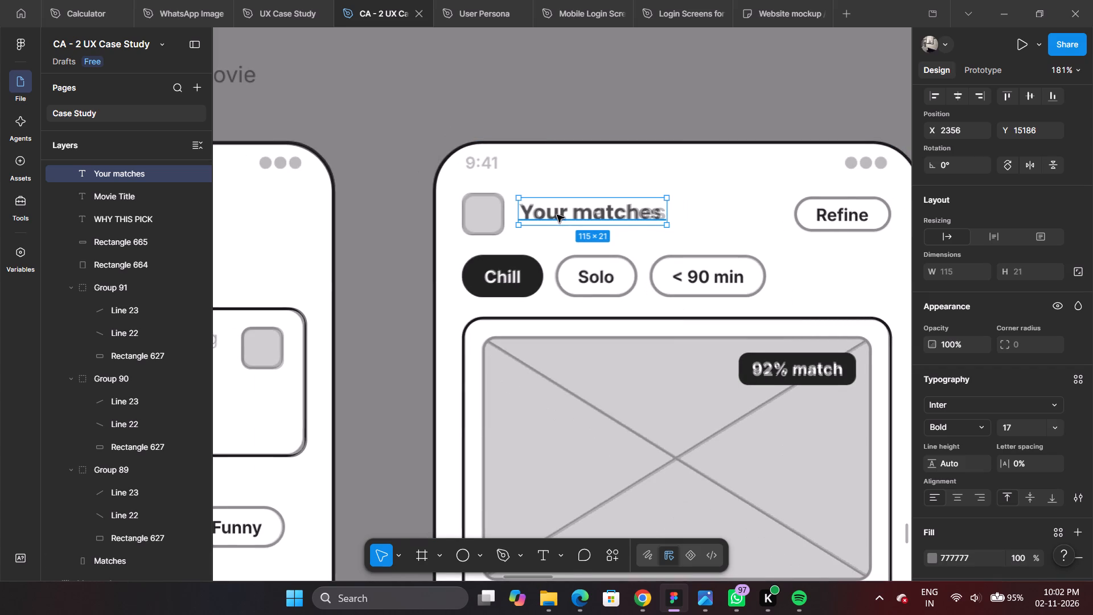
pyautogui.click(557, 215)
pyautogui.keyDown('ctrl'); pyautogui.scroll(-15, 532, 233); pyautogui.keyUp('ctrl')
pyautogui.keyDown('ctrl'); pyautogui.scroll(-5, 568, 268); pyautogui.keyUp('ctrl')
pyautogui.keyDown('ctrl'); pyautogui.scroll(4, 719, 249); pyautogui.keyUp('ctrl')
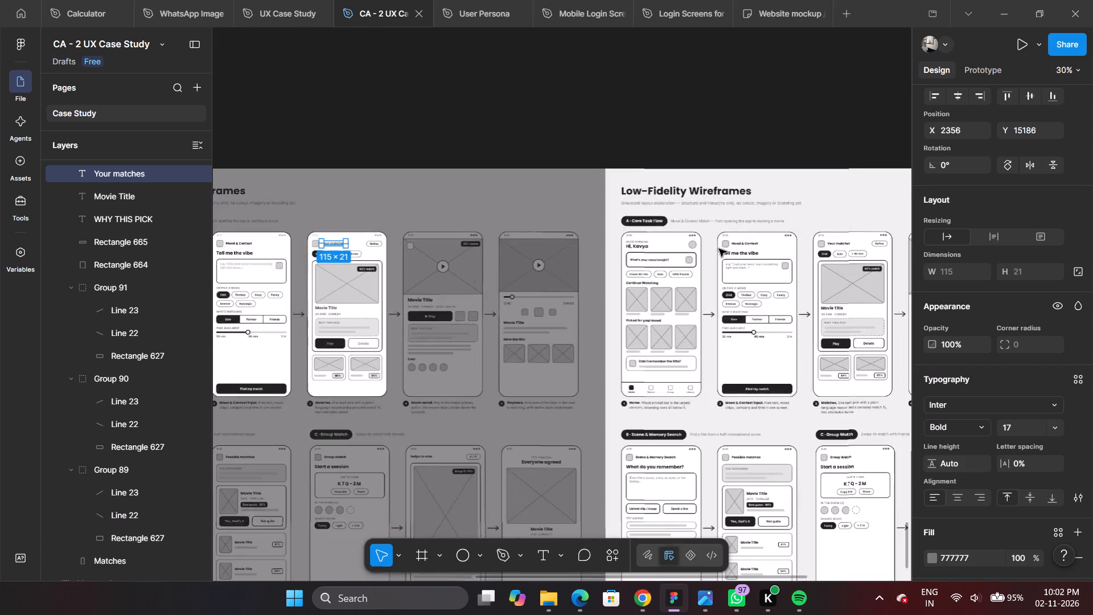
pyautogui.keyDown('ctrl'); pyautogui.scroll(13, 719, 249); pyautogui.keyUp('ctrl')
pyautogui.keyDown('ctrl'); pyautogui.scroll(1, 577, 225); pyautogui.keyUp('ctrl')
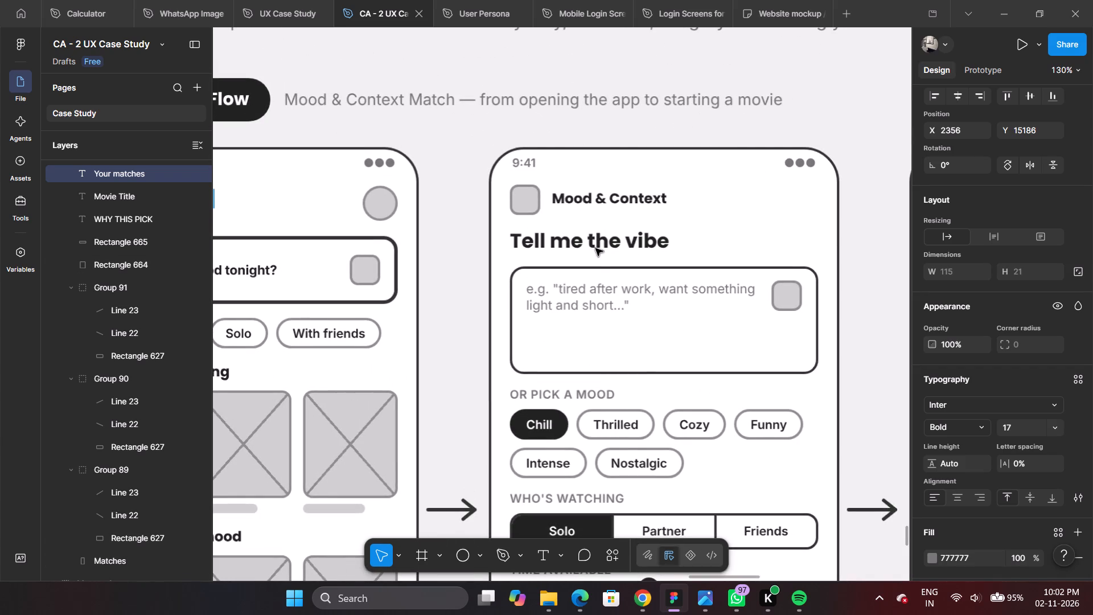
pyautogui.keyDown('ctrl'); pyautogui.scroll(-10, 595, 237); pyautogui.keyUp('ctrl')
pyautogui.keyDown('ctrl'); pyautogui.scroll(16, 739, 239); pyautogui.keyUp('ctrl')
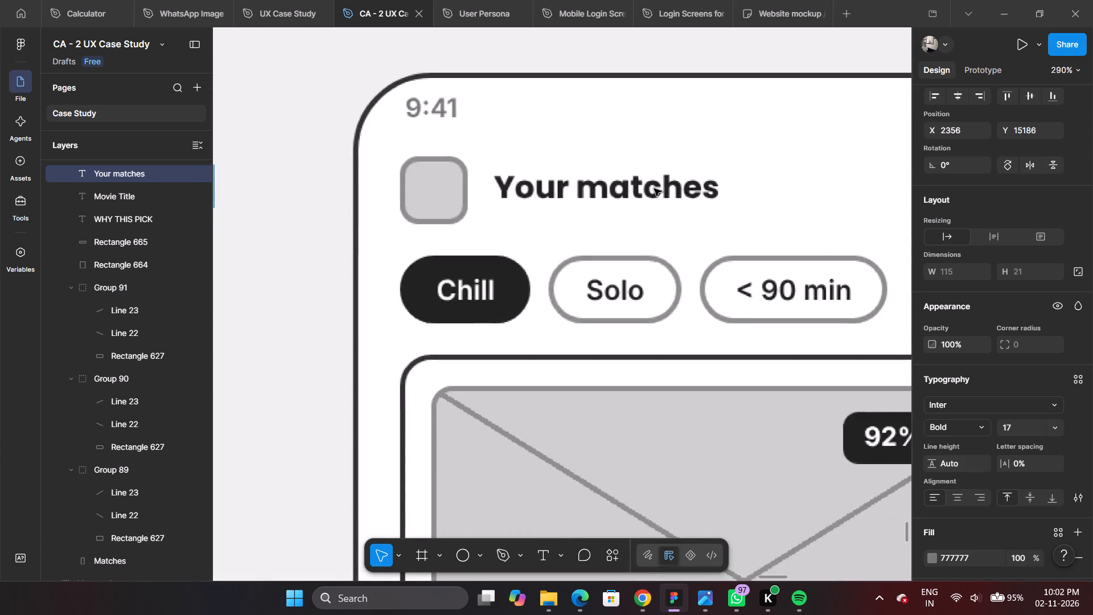
pyautogui.keyDown('ctrl'); pyautogui.scroll(19, 654, 188); pyautogui.keyUp('ctrl')
pyautogui.scroll(-2, 943, 455)
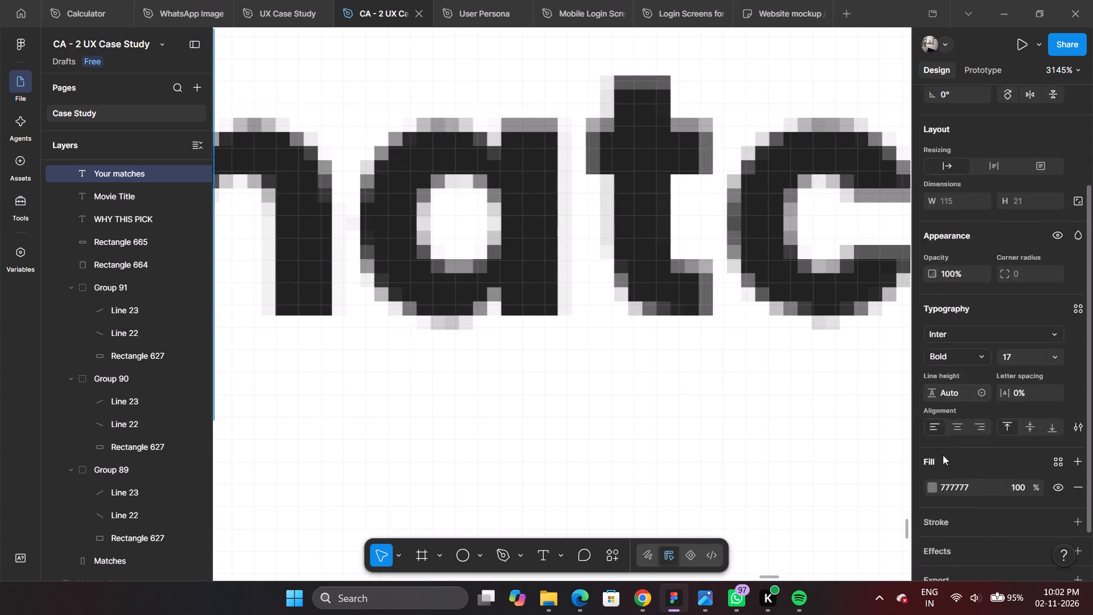
pyautogui.click(930, 439)
pyautogui.click(760, 429)
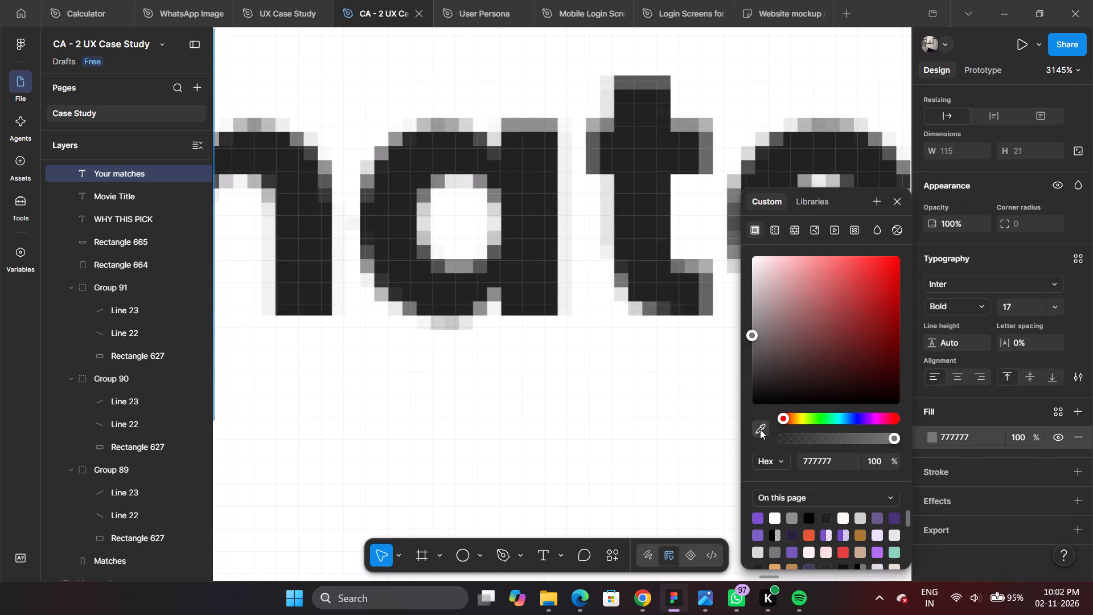
pyautogui.click(646, 223)
# Set the Matches screen's "Movie Title" text fill to 222222 by sampling the same title in the reference wireframe.
pyautogui.keyDown('ctrl'); pyautogui.scroll(-7, 646, 223); pyautogui.keyUp('ctrl')
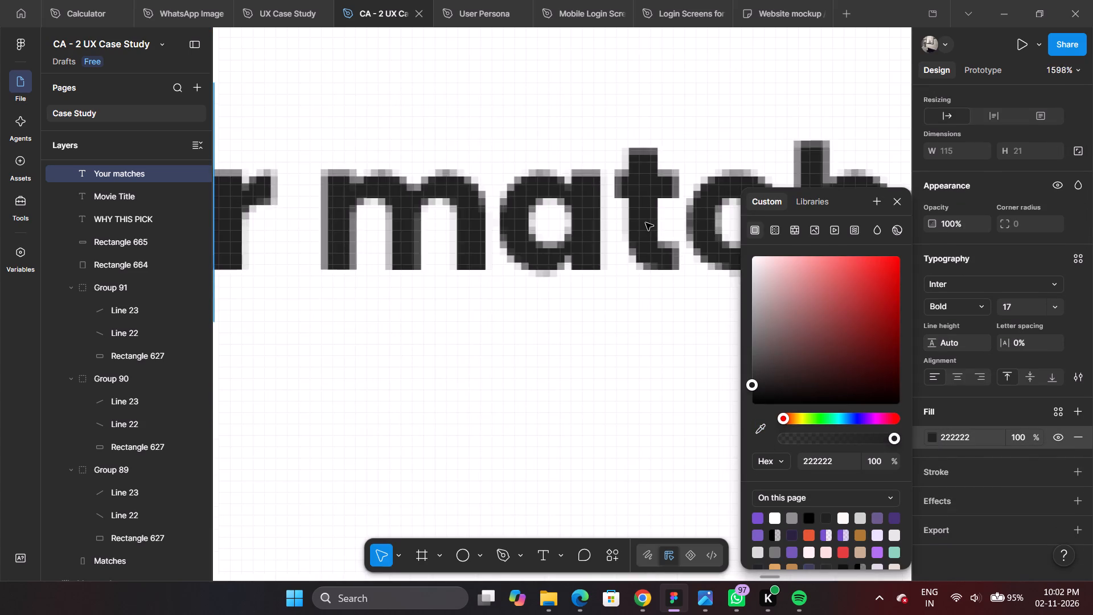
pyautogui.keyDown('ctrl'); pyautogui.scroll(-17, 646, 223); pyautogui.keyUp('ctrl')
pyautogui.scroll(-4, 643, 223)
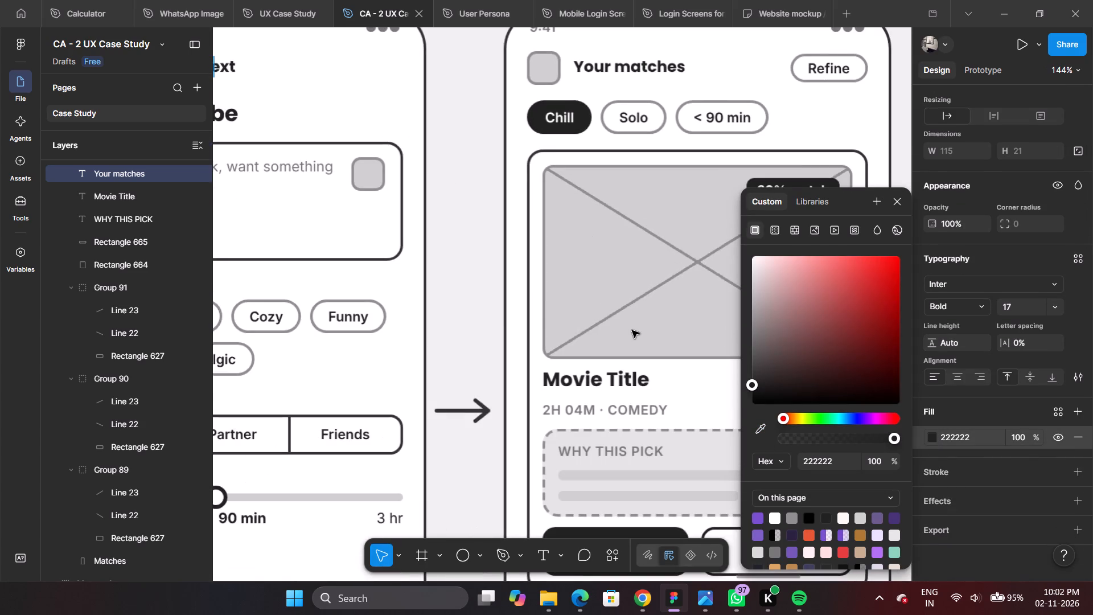
pyautogui.keyDown('ctrl'); pyautogui.scroll(-18, 632, 331); pyautogui.keyUp('ctrl')
pyautogui.keyDown('ctrl'); pyautogui.scroll(4, 419, 341); pyautogui.keyUp('ctrl')
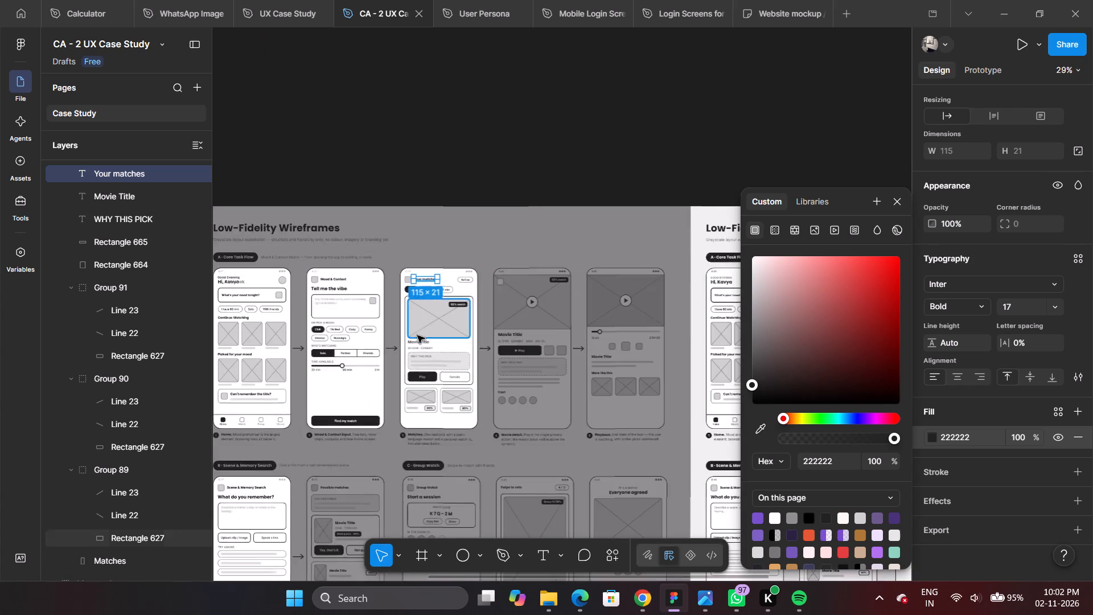
pyautogui.keyDown('ctrl'); pyautogui.scroll(19, 417, 335); pyautogui.keyUp('ctrl')
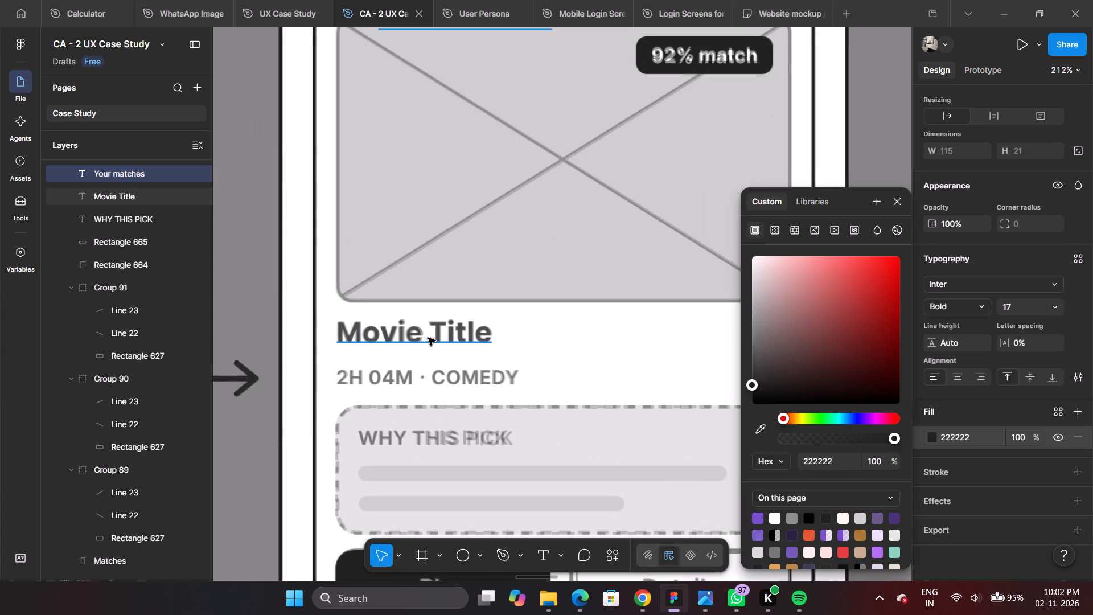
pyautogui.keyDown('ctrl'); pyautogui.click(428, 338); pyautogui.keyUp('ctrl')
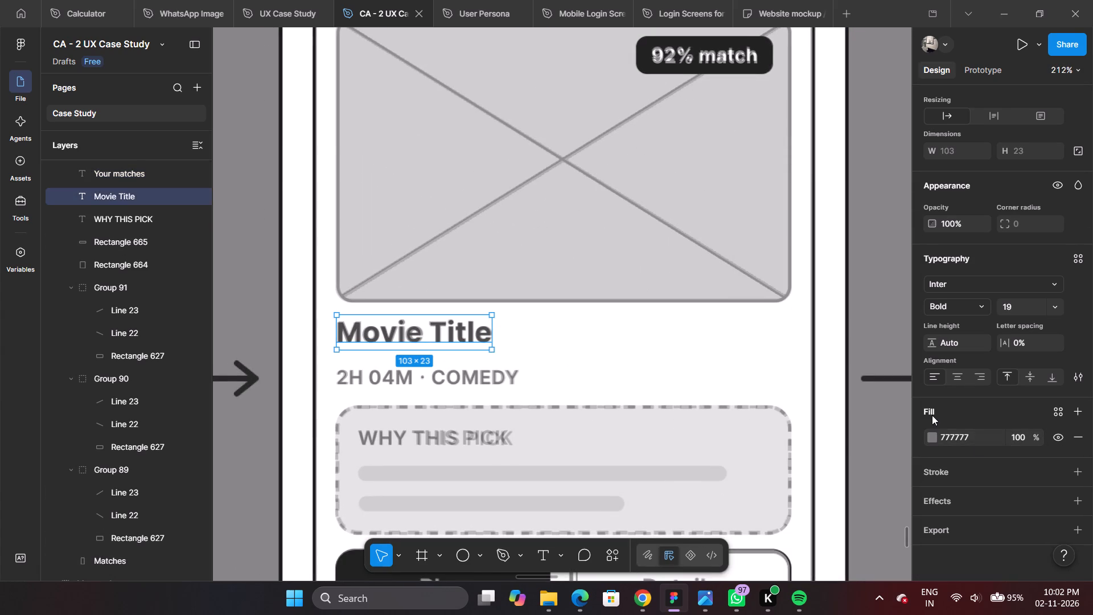
pyautogui.keyDown('ctrl'); pyautogui.scroll(-20, 430, 343); pyautogui.keyUp('ctrl')
pyautogui.keyDown('ctrl'); pyautogui.scroll(-3, 430, 343); pyautogui.keyUp('ctrl')
pyautogui.keyDown('ctrl'); pyautogui.scroll(3, 634, 345); pyautogui.keyUp('ctrl')
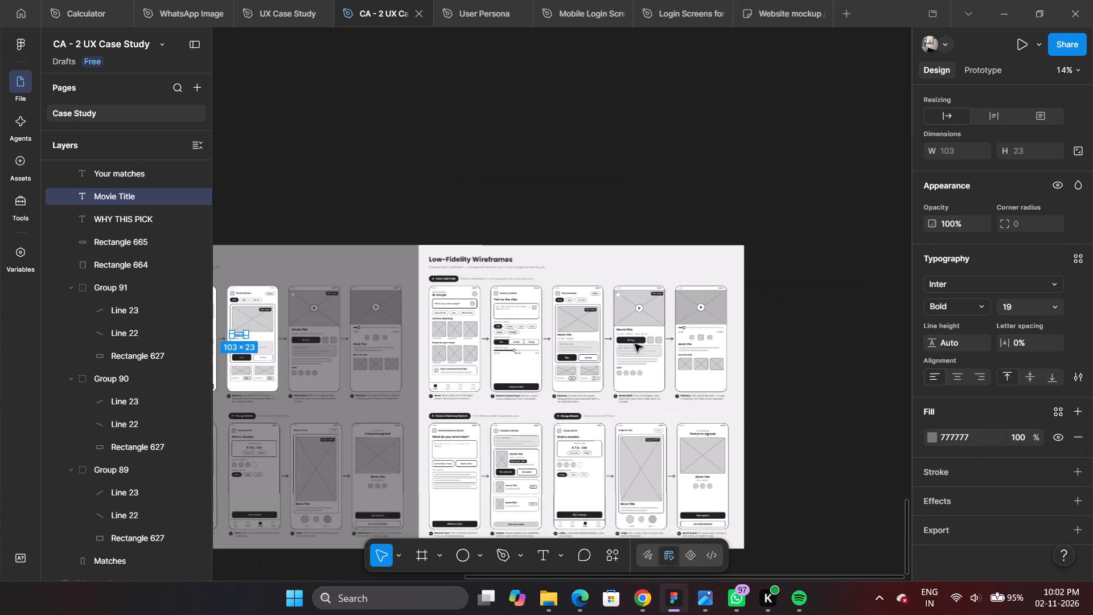
pyautogui.keyDown('ctrl'); pyautogui.scroll(20, 635, 344); pyautogui.keyUp('ctrl')
pyautogui.keyDown('ctrl'); pyautogui.scroll(5, 635, 344); pyautogui.keyUp('ctrl')
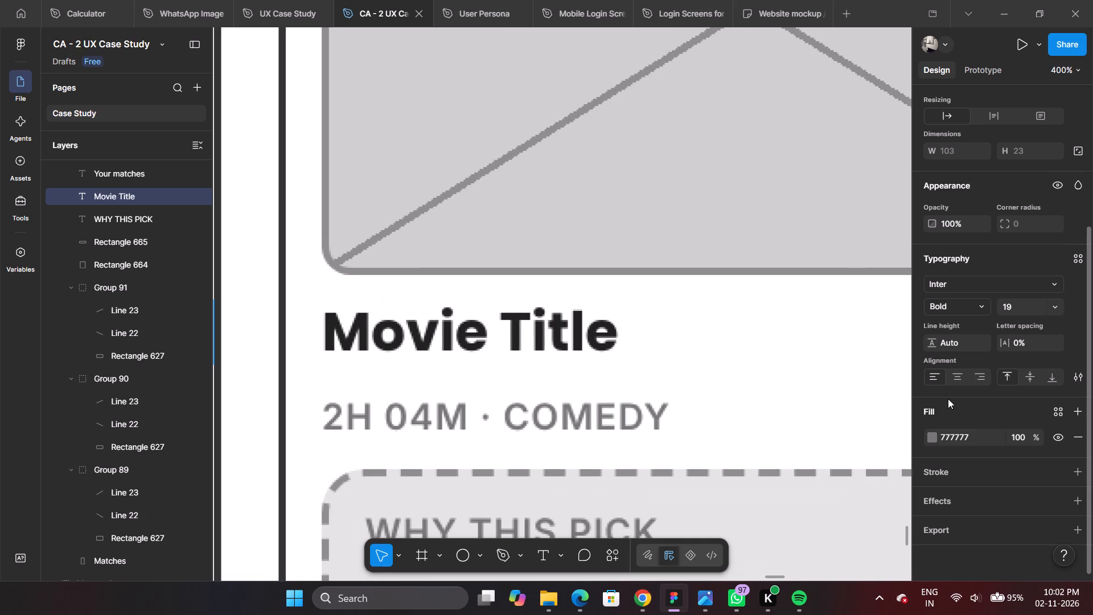
pyautogui.click(935, 437)
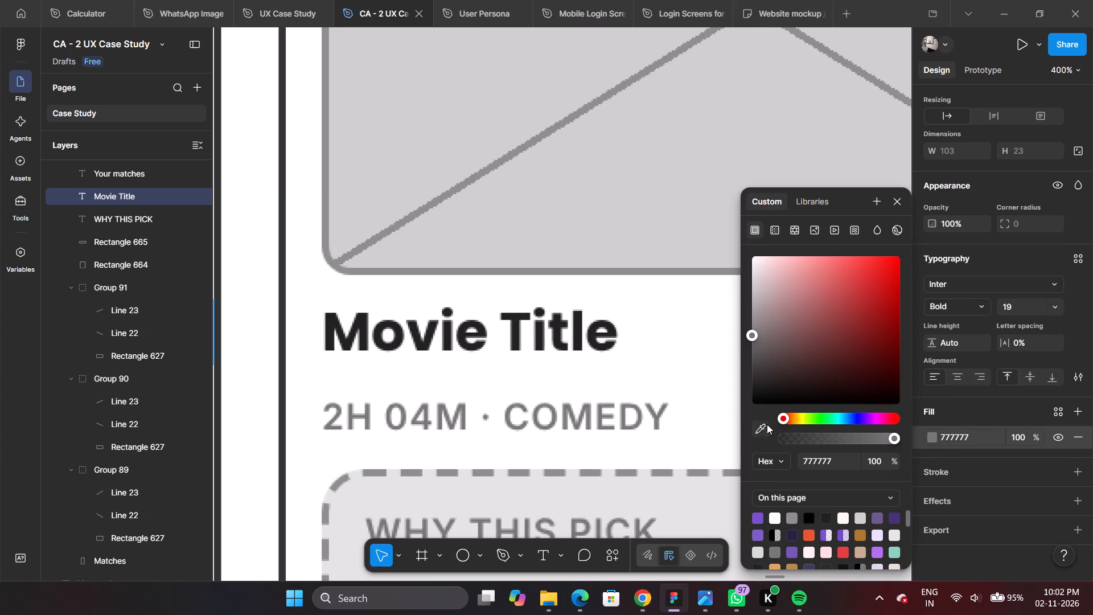
pyautogui.click(758, 427)
pyautogui.keyDown('ctrl'); pyautogui.scroll(10, 556, 323); pyautogui.keyUp('ctrl')
pyautogui.click(574, 313)
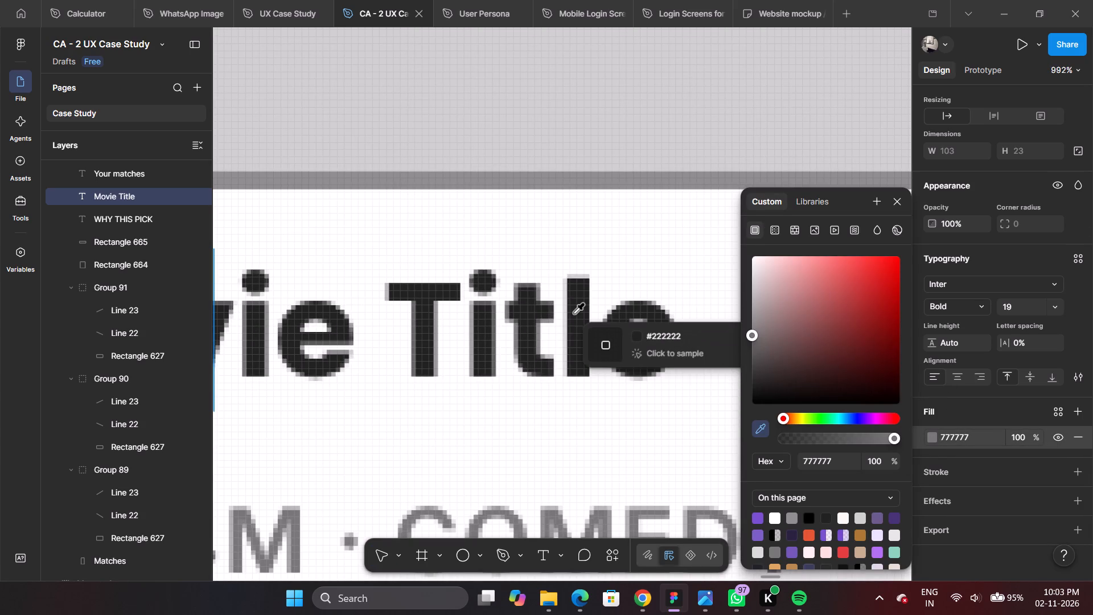
# Hide the locked Low_Fidelity_Wireframes trace layer to examine the rebuilt Matches screen on its own.
pyautogui.keyDown('ctrl'); pyautogui.scroll(-20, 574, 313); pyautogui.keyUp('ctrl')
pyautogui.keyDown('ctrl'); pyautogui.scroll(-8, 574, 313); pyautogui.keyUp('ctrl')
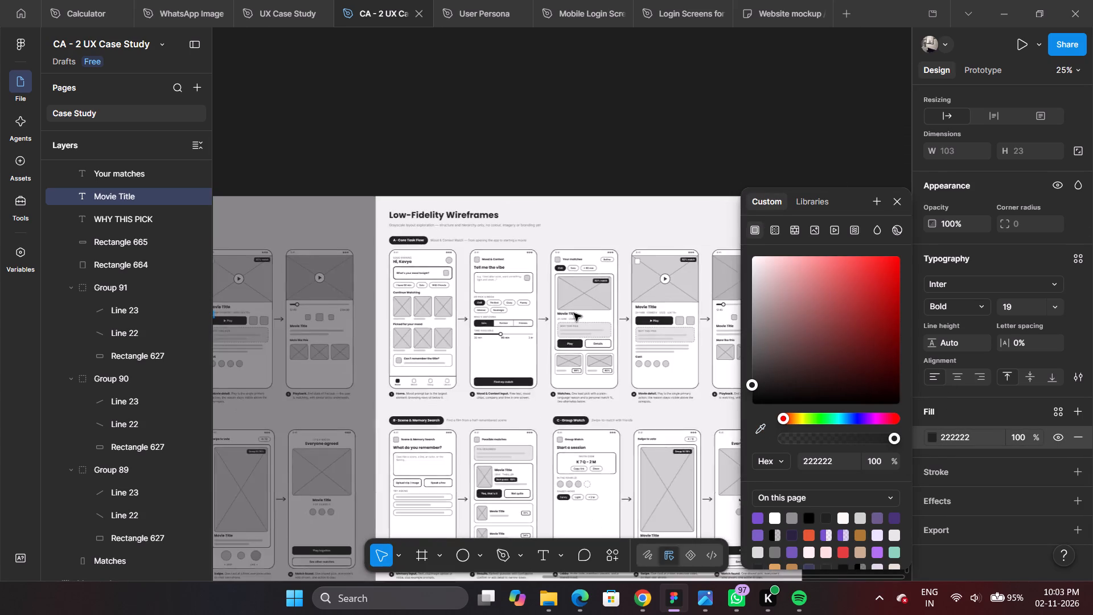
pyautogui.keyDown('ctrl'); pyautogui.scroll(-5, 574, 313); pyautogui.keyUp('ctrl')
pyautogui.keyDown('ctrl'); pyautogui.scroll(16, 346, 310); pyautogui.keyUp('ctrl')
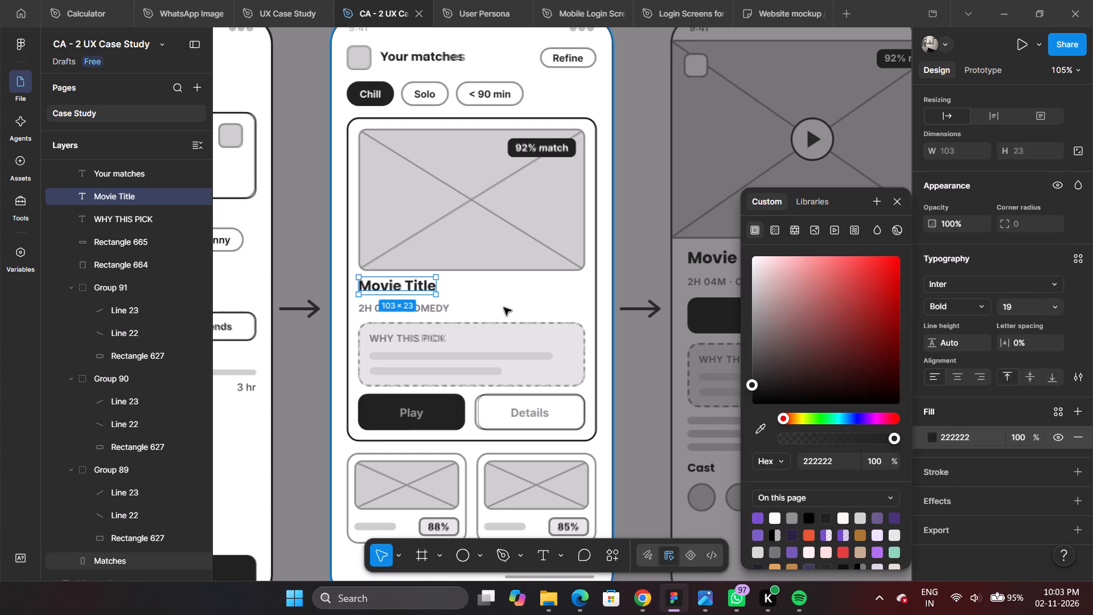
pyautogui.keyDown('ctrl'); pyautogui.click(504, 307); pyautogui.keyUp('ctrl')
pyautogui.keyDown('ctrl'); pyautogui.scroll(-4, 457, 181); pyautogui.keyUp('ctrl')
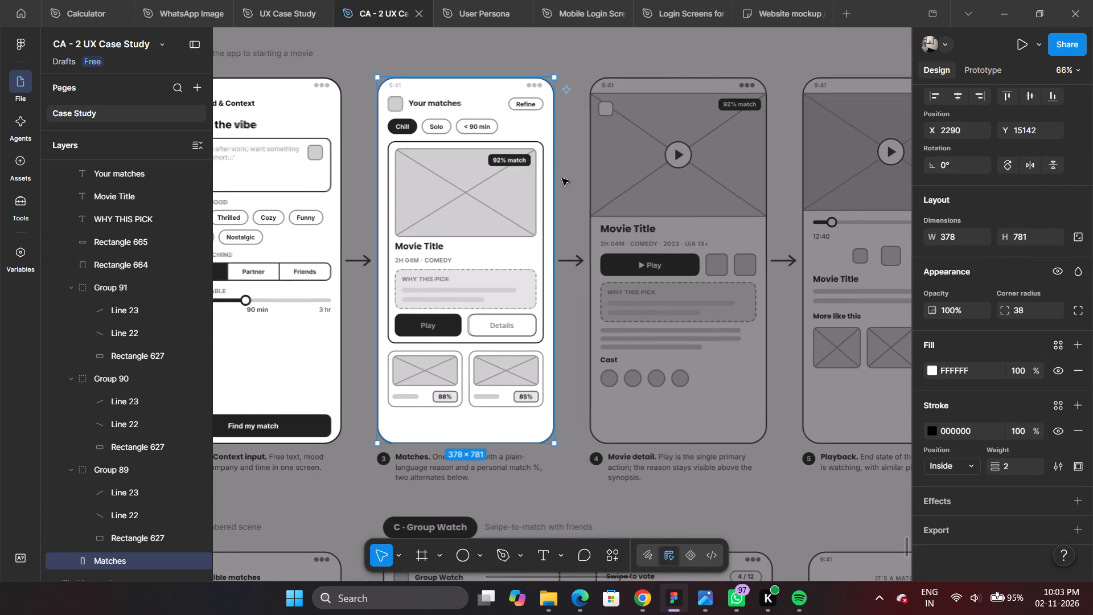
pyautogui.click(566, 179)
pyautogui.scroll(17, 147, 191)
pyautogui.scroll(3, 161, 235)
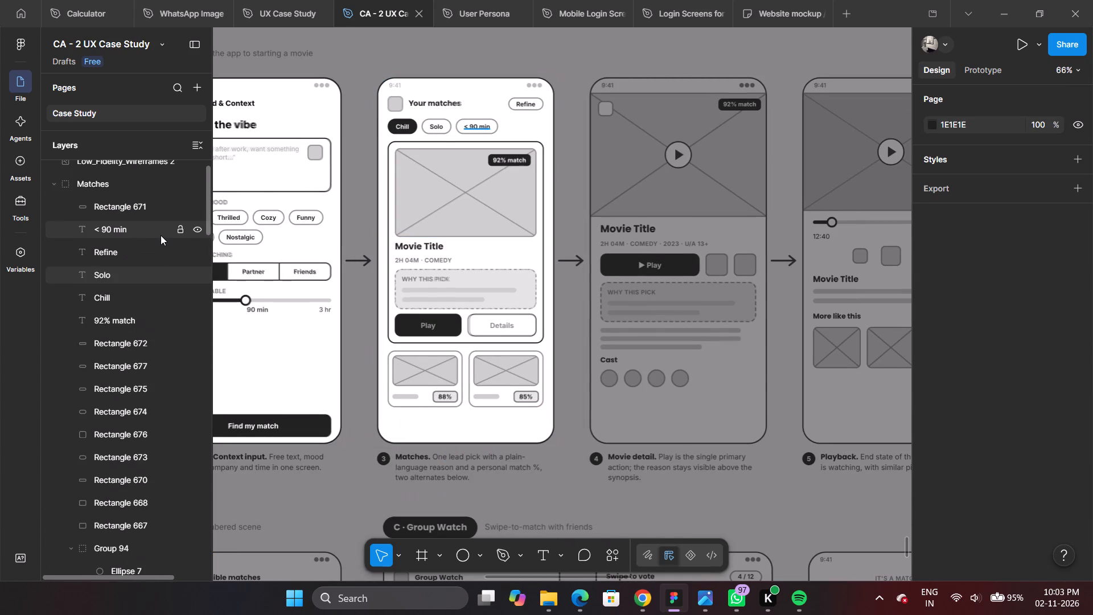
pyautogui.scroll(3, 161, 235)
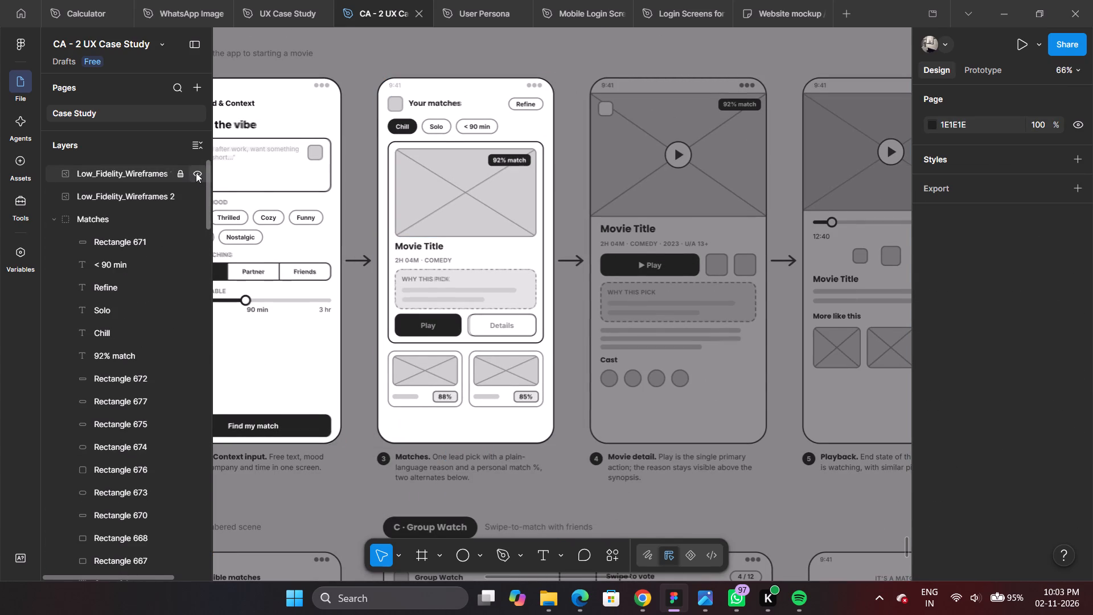
pyautogui.click(196, 173)
pyautogui.keyDown('ctrl'); pyautogui.scroll(-5, 564, 261); pyautogui.keyUp('ctrl')
pyautogui.keyDown('ctrl'); pyautogui.scroll(5, 532, 252); pyautogui.keyUp('ctrl')
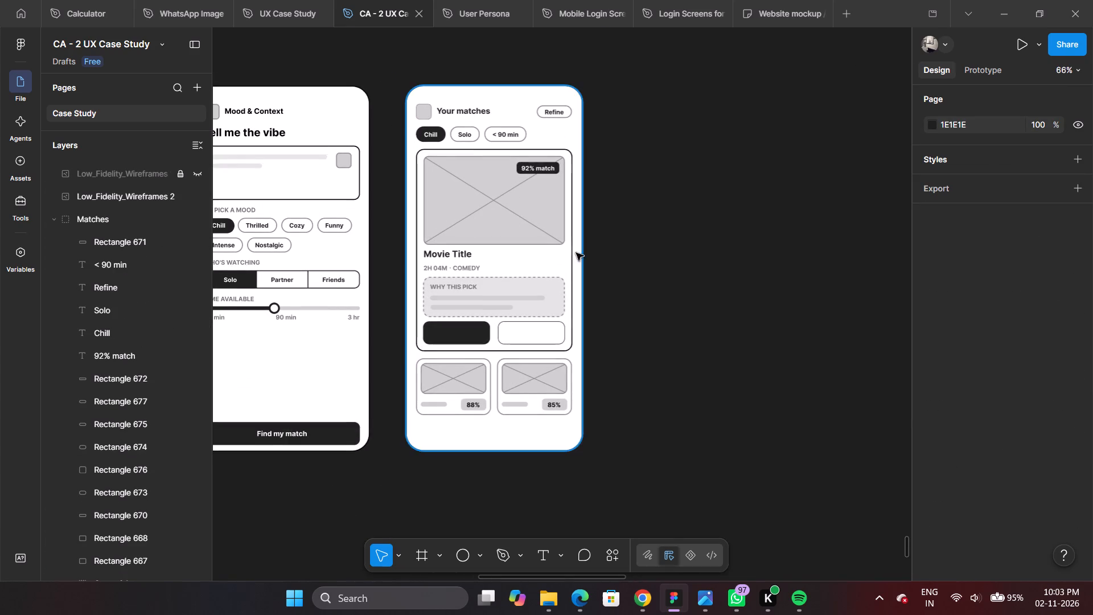
# Compare the rebuilt Matches screen's movie card with the trace by repeatedly showing and hiding the trace layer.
pyautogui.hotkey('ctrl', 'z')
pyautogui.hotkey('ctrl', 'shift', 'z')
pyautogui.hotkey('ctrl', 'z')
pyautogui.hotkey('ctrl', 'shift', 'z')
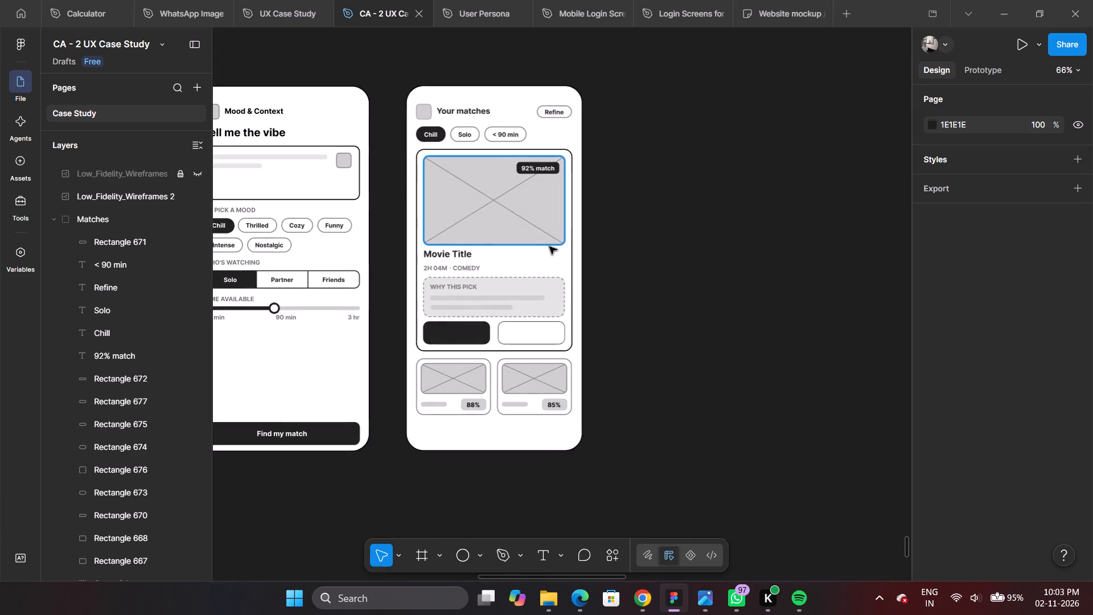
pyautogui.hotkey('ctrl', 'z')
pyautogui.hotkey('ctrl', 'shift', 'z')
pyautogui.keyDown('ctrl'); pyautogui.scroll(4, 548, 249); pyautogui.keyUp('ctrl')
pyautogui.hotkey('ctrl', 'z')
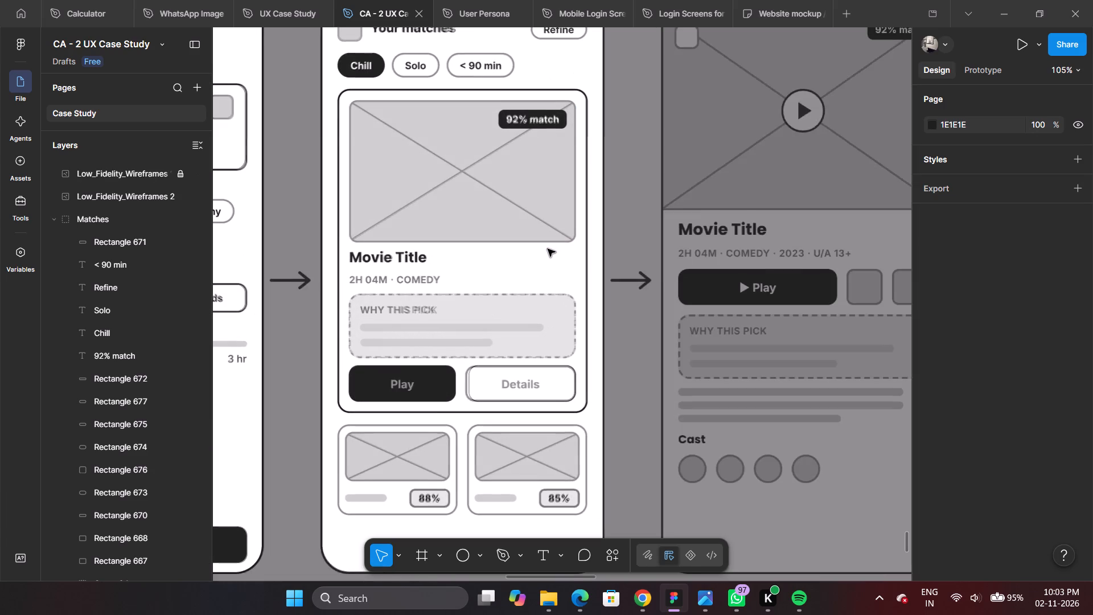
pyautogui.hotkey('ctrl', 'shift', 'z')
pyautogui.hotkey('ctrl', 'z')
pyautogui.hotkey('ctrl', 'shift', 'z')
pyautogui.hotkey('ctrl', 'z')
pyautogui.hotkey('ctrl', 'shift', 'z')
# Compare the rebuilt action buttons, alternate cards and header with the trace by toggling its visibility, leaving the trace layer shown.
pyautogui.scroll(-4, 491, 307)
pyautogui.scroll(2, 483, 305)
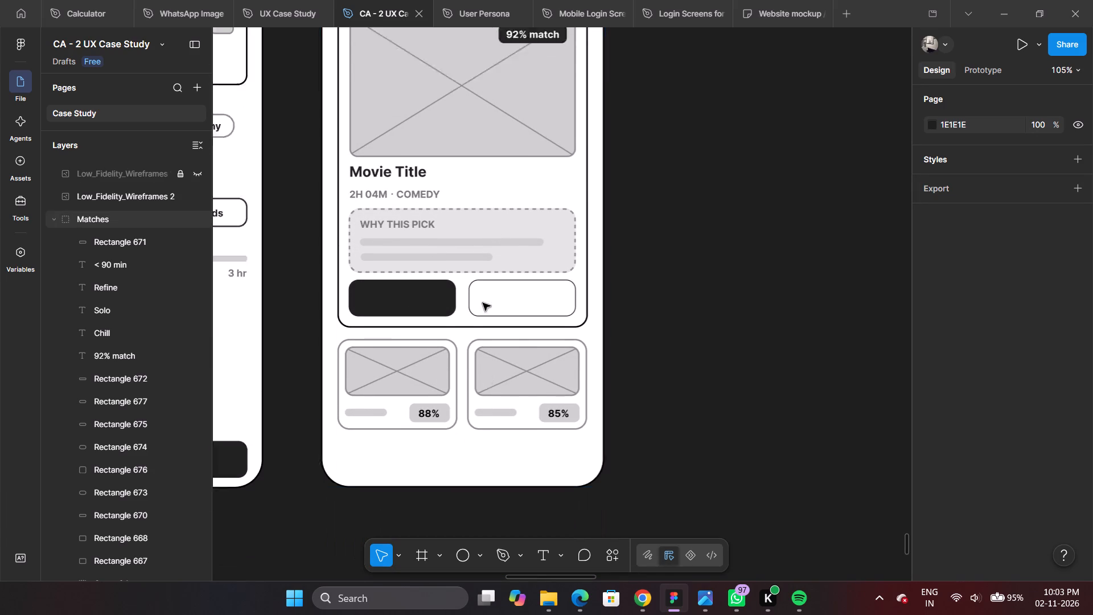
pyautogui.scroll(3, 483, 303)
pyautogui.hotkey('ctrl', 'shift', 'z')
pyautogui.hotkey('ctrl', 'shift', 'z')
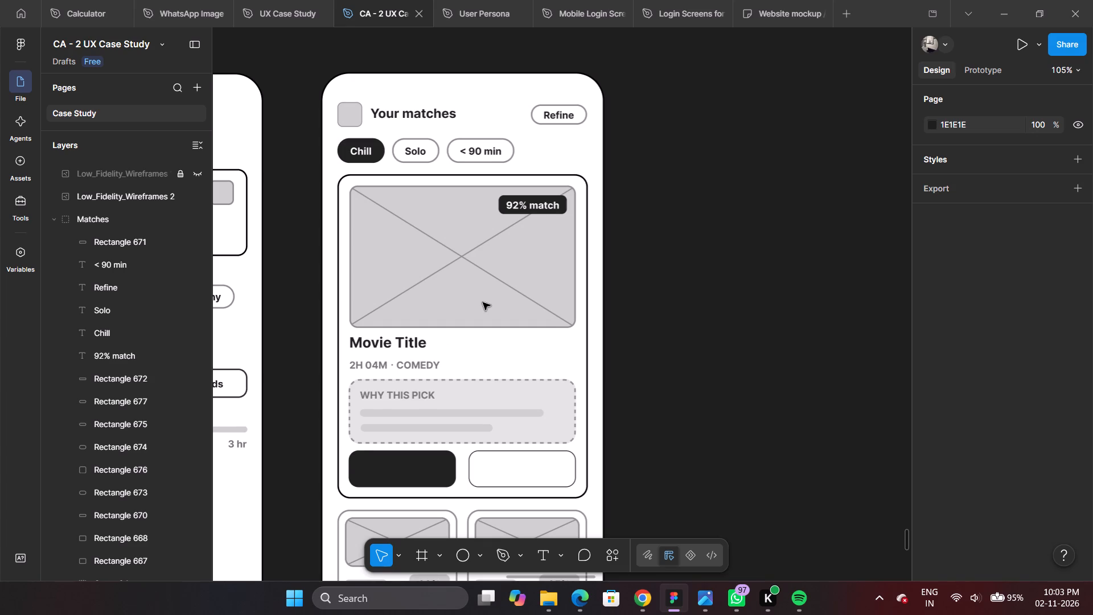
pyautogui.hotkey('ctrl', 'z')
pyautogui.hotkey('ctrl', 'shift', 'z')
pyautogui.scroll(-5, 483, 302)
pyautogui.hotkey('ctrl', 'z')
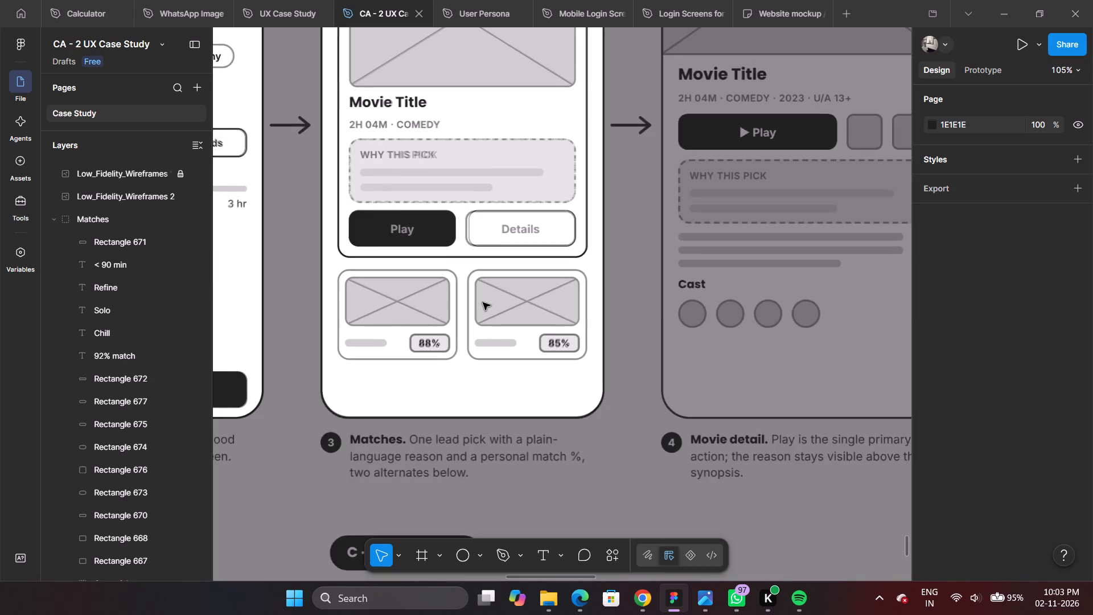
pyautogui.hotkey('ctrl', 'shift', 'z')
pyautogui.hotkey('ctrl', 'z')
pyautogui.hotkey('ctrl', 'shift', 'z')
pyautogui.keyDown('ctrl'); pyautogui.scroll(5, 483, 302); pyautogui.keyUp('ctrl')
pyautogui.keyDown('ctrl'); pyautogui.scroll(-10, 483, 302); pyautogui.keyUp('ctrl')
pyautogui.keyDown('ctrl'); pyautogui.scroll(3, 431, 257); pyautogui.keyUp('ctrl')
pyautogui.hotkey('ctrl', 'z')
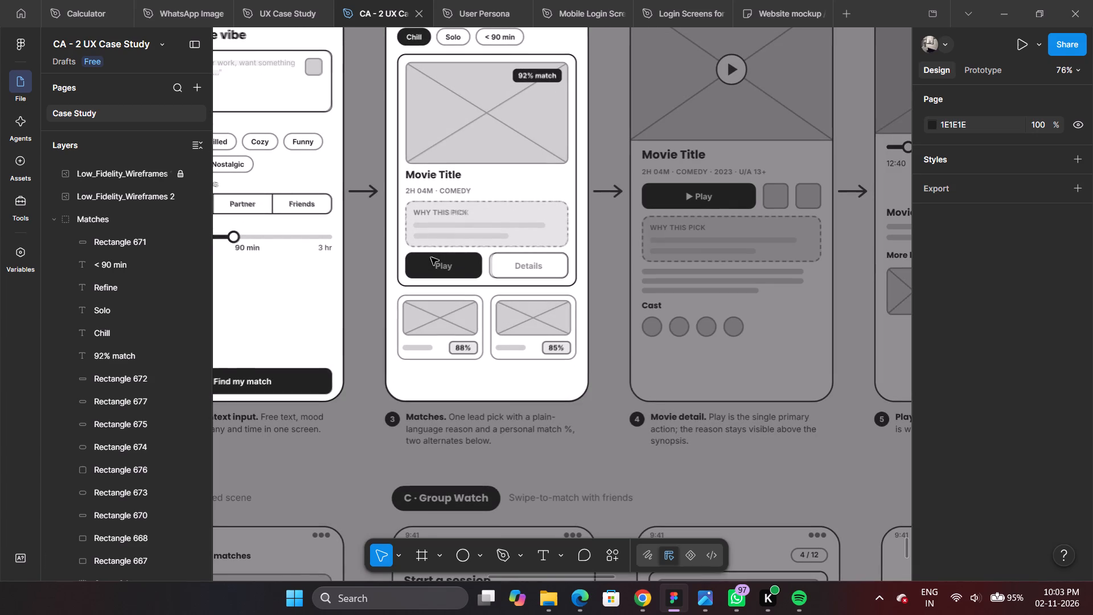
pyautogui.hotkey('ctrl', 'z')
pyautogui.hotkey('ctrl', 'shift', 'z')
pyautogui.hotkey('ctrl', 'shift', 'z')
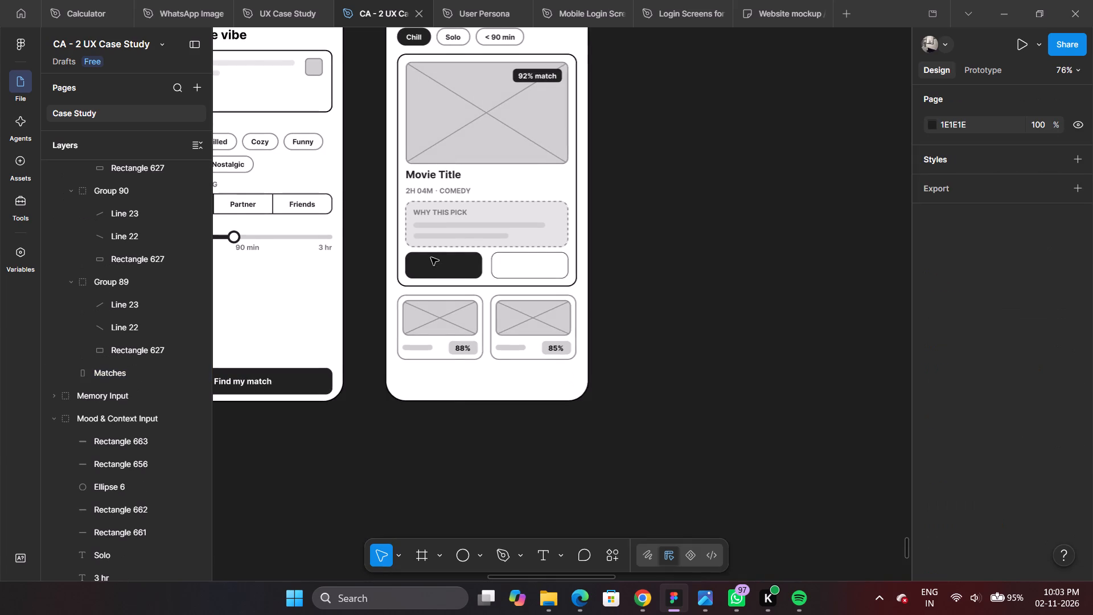
pyautogui.hotkey('ctrl', 'z')
pyautogui.hotkey('ctrl', 'shift', 'z')
pyautogui.hotkey('ctrl', 'z')
pyautogui.scroll(5, 431, 257)
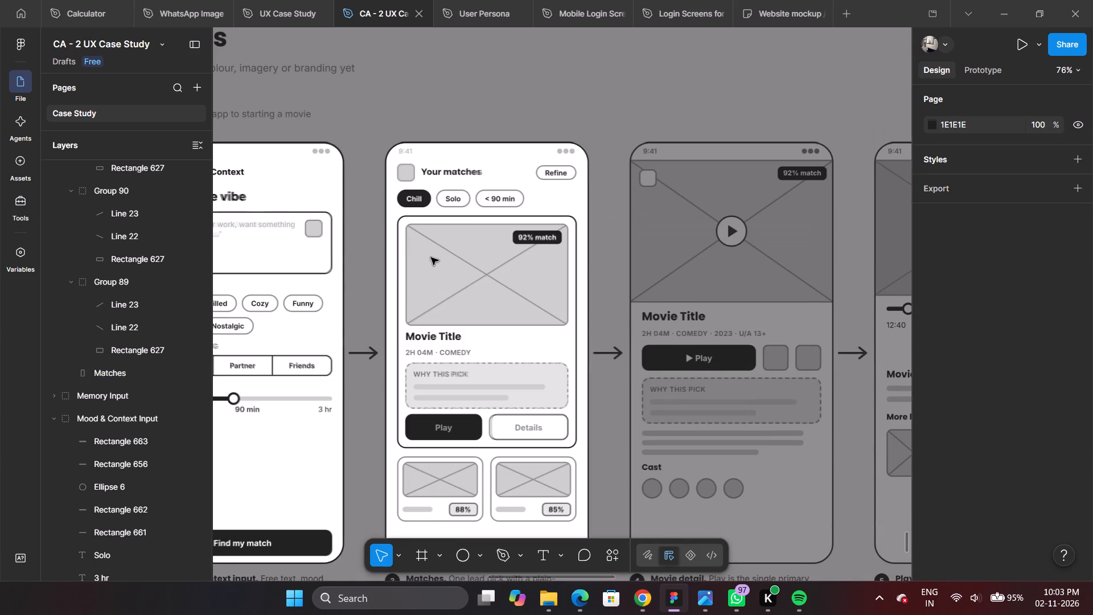
# Compare the rebuilt Matches screen with the trace again by repeatedly undoing and redoing the last visibility change.
pyautogui.hotkey('ctrl', 'z')
pyautogui.hotkey('ctrl', 'shift', 'z')
pyautogui.hotkey('ctrl', 'shift', 'z')
pyautogui.hotkey('ctrl', 'z')
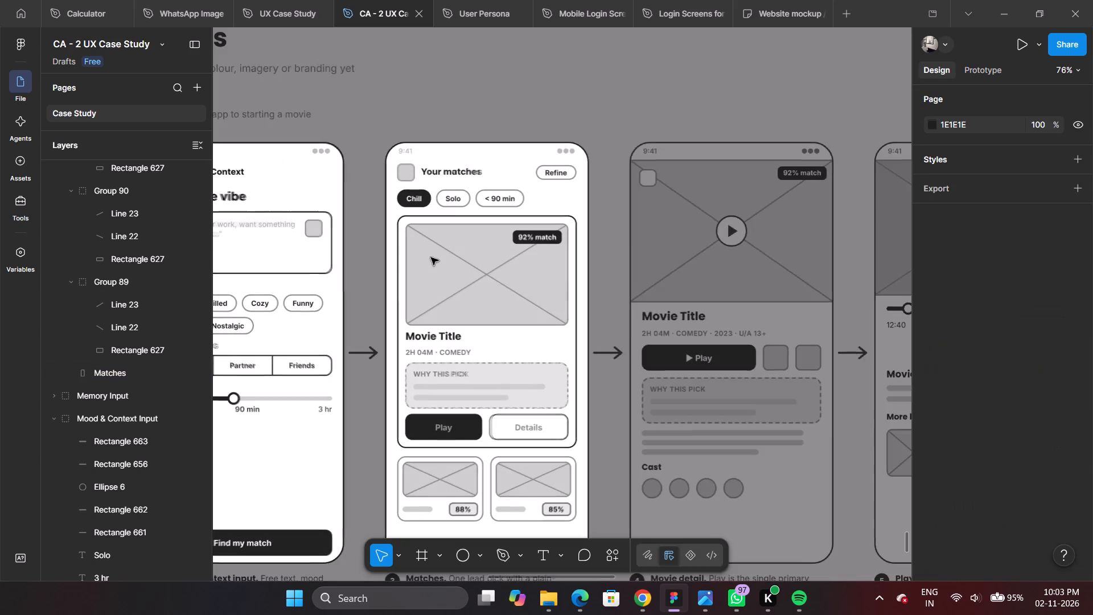
pyautogui.hotkey('ctrl', 'shift', 'z')
pyautogui.hotkey('ctrl', 'z')
pyautogui.hotkey('ctrl', 'shift', 'z')
pyautogui.hotkey('ctrl', 'z')
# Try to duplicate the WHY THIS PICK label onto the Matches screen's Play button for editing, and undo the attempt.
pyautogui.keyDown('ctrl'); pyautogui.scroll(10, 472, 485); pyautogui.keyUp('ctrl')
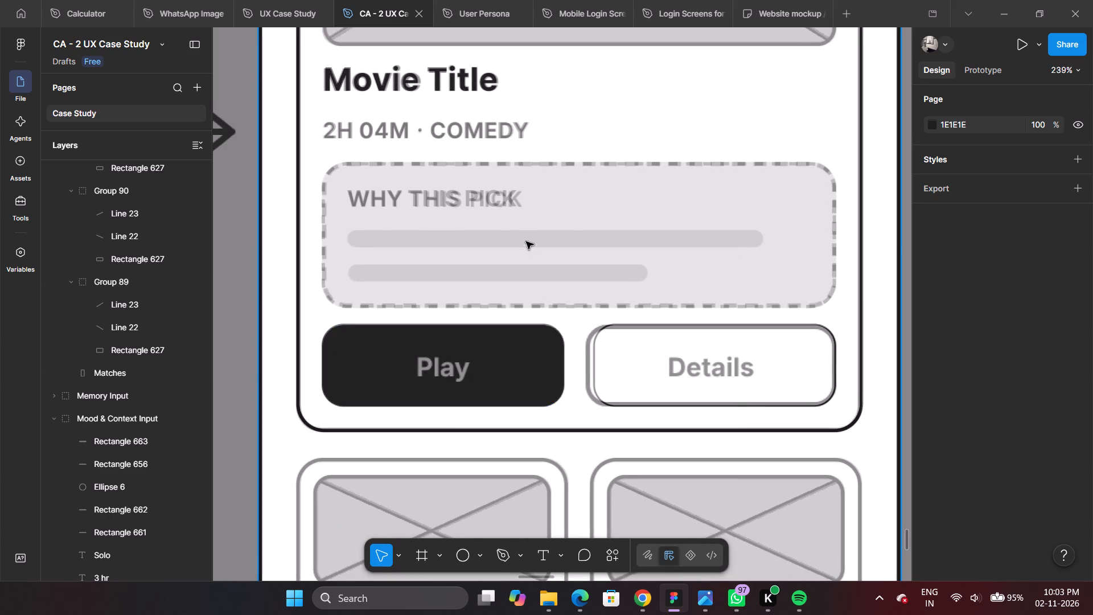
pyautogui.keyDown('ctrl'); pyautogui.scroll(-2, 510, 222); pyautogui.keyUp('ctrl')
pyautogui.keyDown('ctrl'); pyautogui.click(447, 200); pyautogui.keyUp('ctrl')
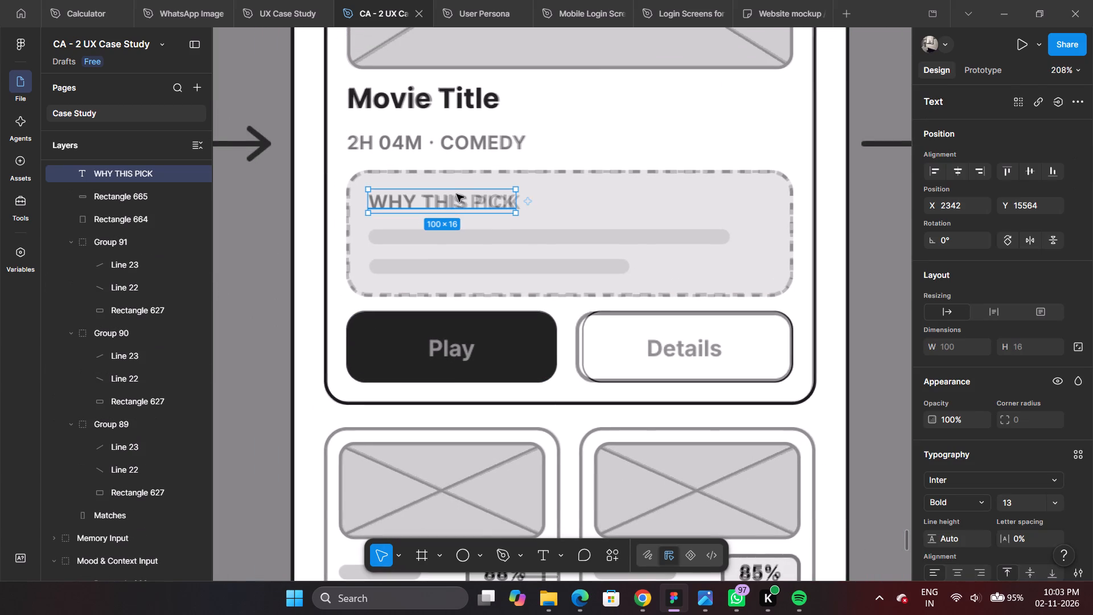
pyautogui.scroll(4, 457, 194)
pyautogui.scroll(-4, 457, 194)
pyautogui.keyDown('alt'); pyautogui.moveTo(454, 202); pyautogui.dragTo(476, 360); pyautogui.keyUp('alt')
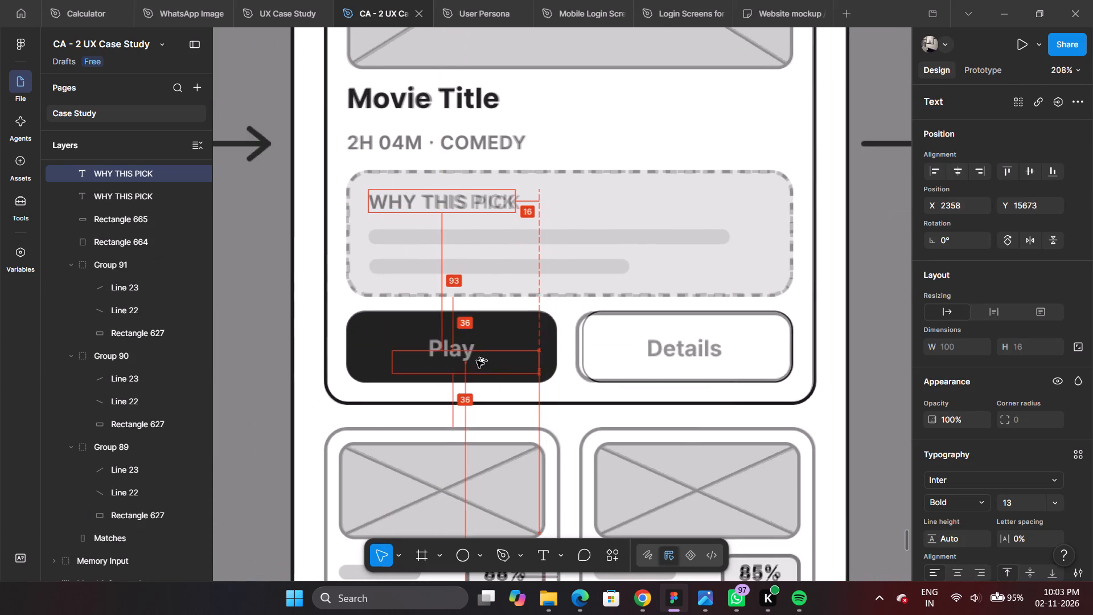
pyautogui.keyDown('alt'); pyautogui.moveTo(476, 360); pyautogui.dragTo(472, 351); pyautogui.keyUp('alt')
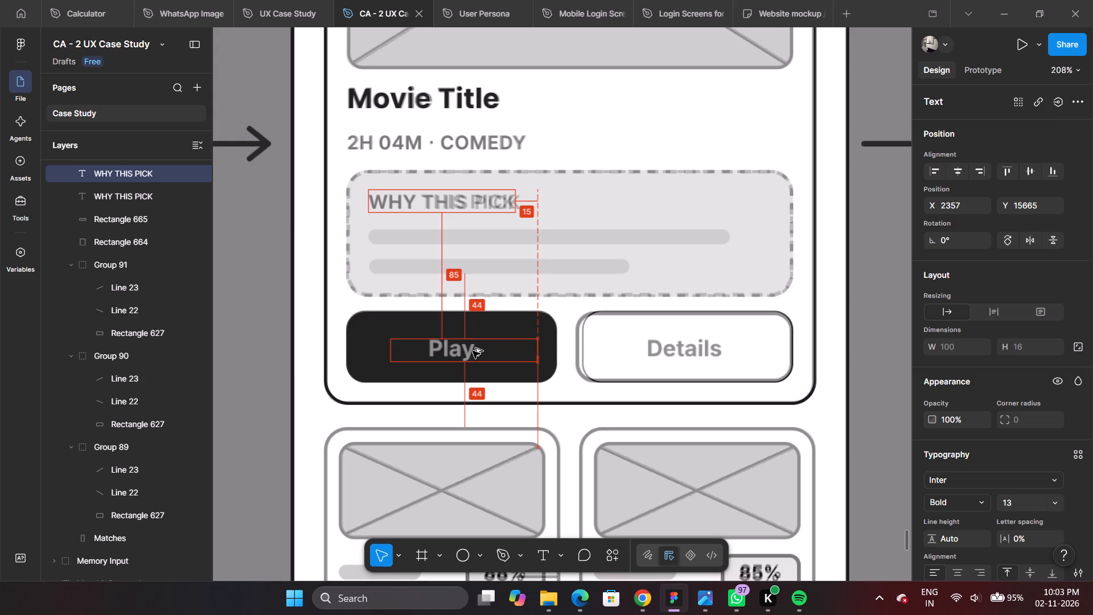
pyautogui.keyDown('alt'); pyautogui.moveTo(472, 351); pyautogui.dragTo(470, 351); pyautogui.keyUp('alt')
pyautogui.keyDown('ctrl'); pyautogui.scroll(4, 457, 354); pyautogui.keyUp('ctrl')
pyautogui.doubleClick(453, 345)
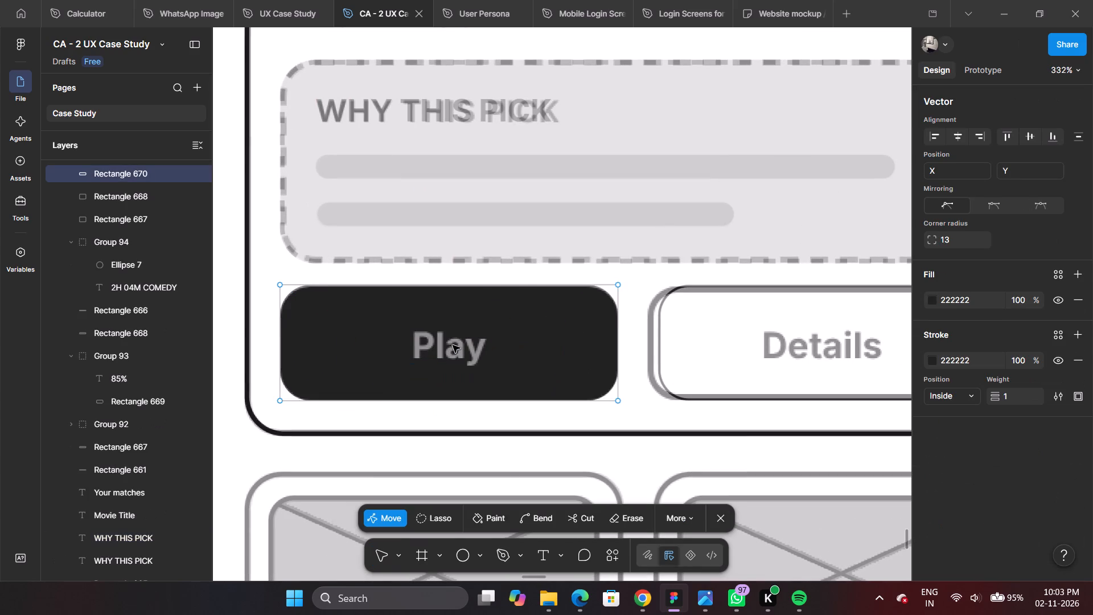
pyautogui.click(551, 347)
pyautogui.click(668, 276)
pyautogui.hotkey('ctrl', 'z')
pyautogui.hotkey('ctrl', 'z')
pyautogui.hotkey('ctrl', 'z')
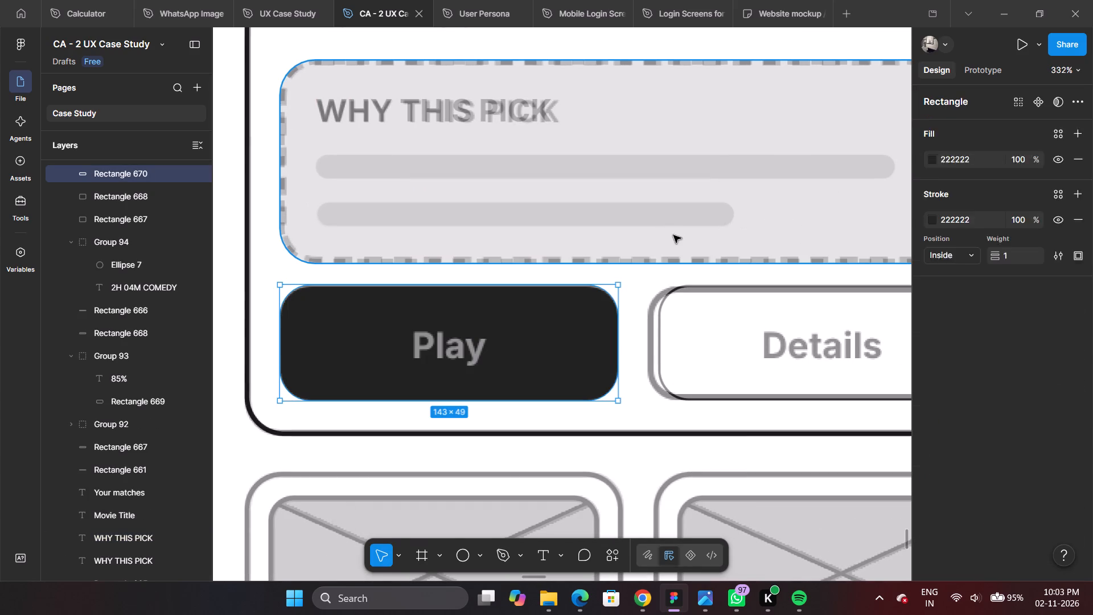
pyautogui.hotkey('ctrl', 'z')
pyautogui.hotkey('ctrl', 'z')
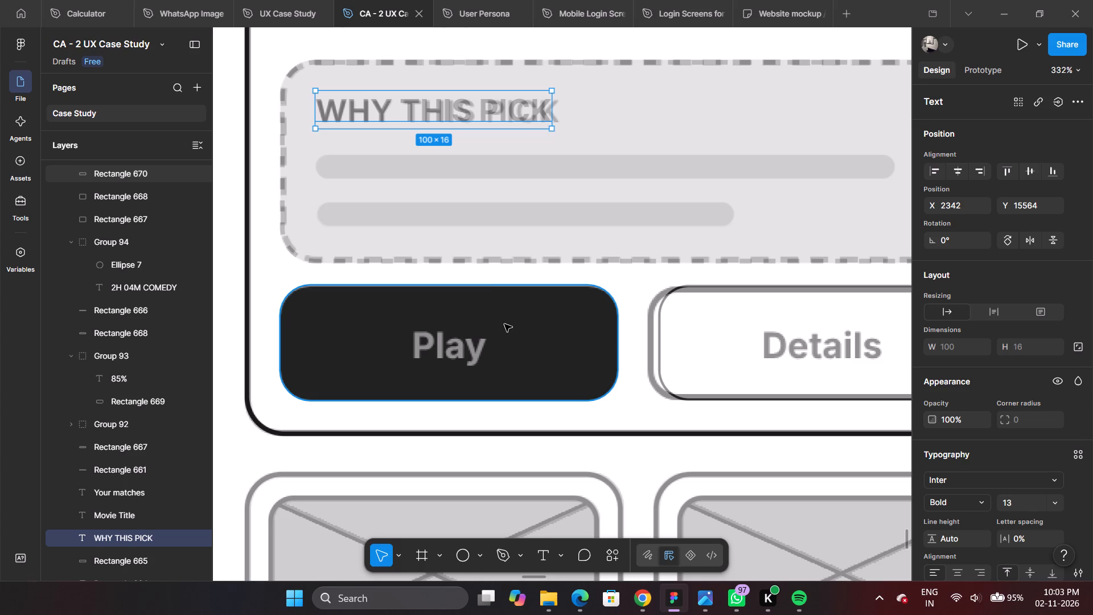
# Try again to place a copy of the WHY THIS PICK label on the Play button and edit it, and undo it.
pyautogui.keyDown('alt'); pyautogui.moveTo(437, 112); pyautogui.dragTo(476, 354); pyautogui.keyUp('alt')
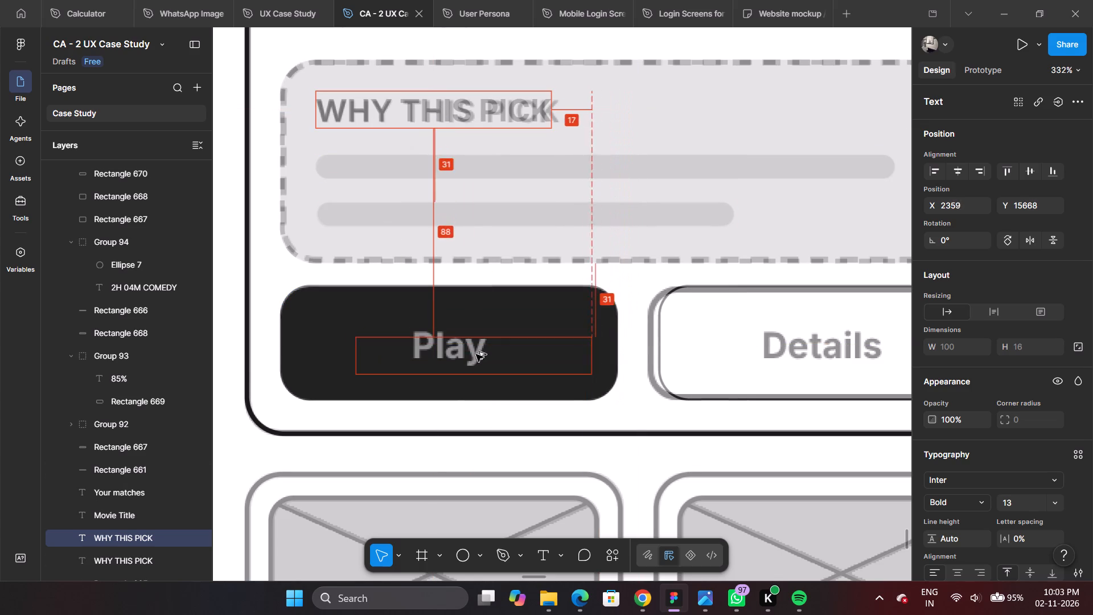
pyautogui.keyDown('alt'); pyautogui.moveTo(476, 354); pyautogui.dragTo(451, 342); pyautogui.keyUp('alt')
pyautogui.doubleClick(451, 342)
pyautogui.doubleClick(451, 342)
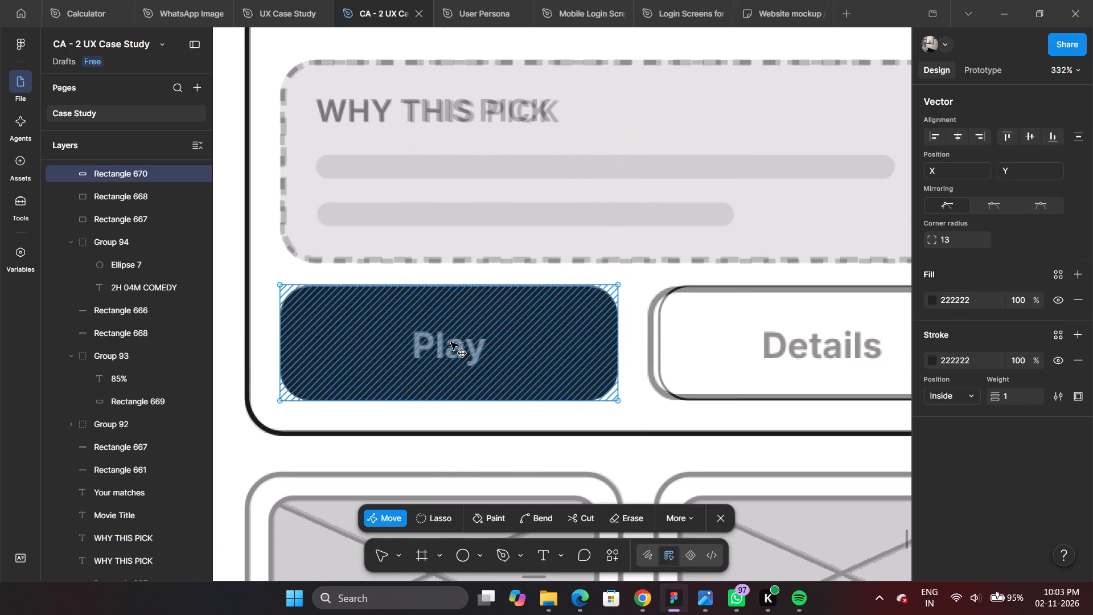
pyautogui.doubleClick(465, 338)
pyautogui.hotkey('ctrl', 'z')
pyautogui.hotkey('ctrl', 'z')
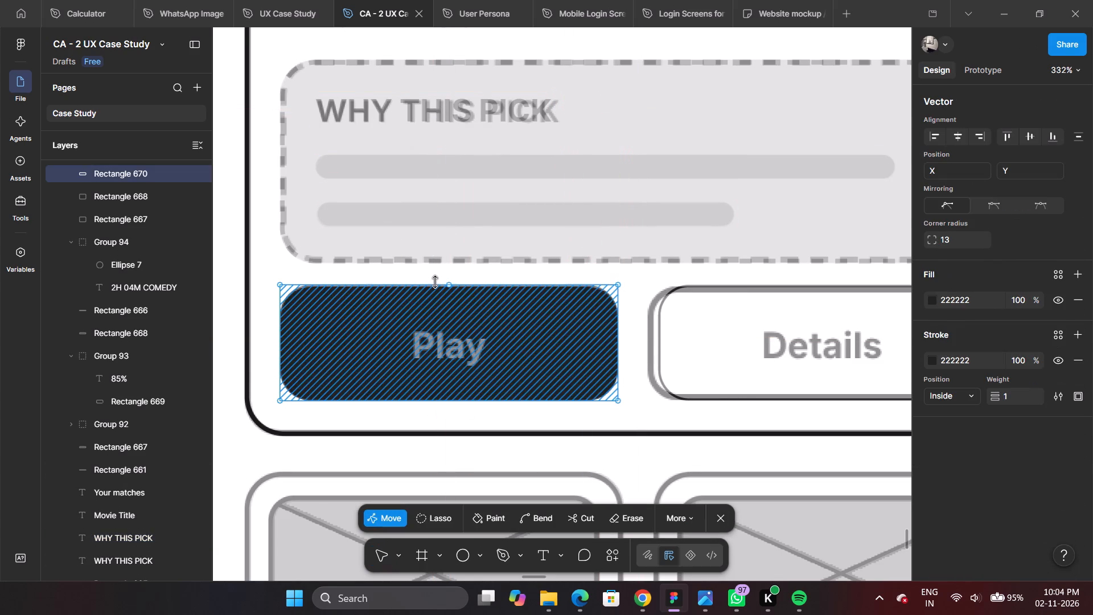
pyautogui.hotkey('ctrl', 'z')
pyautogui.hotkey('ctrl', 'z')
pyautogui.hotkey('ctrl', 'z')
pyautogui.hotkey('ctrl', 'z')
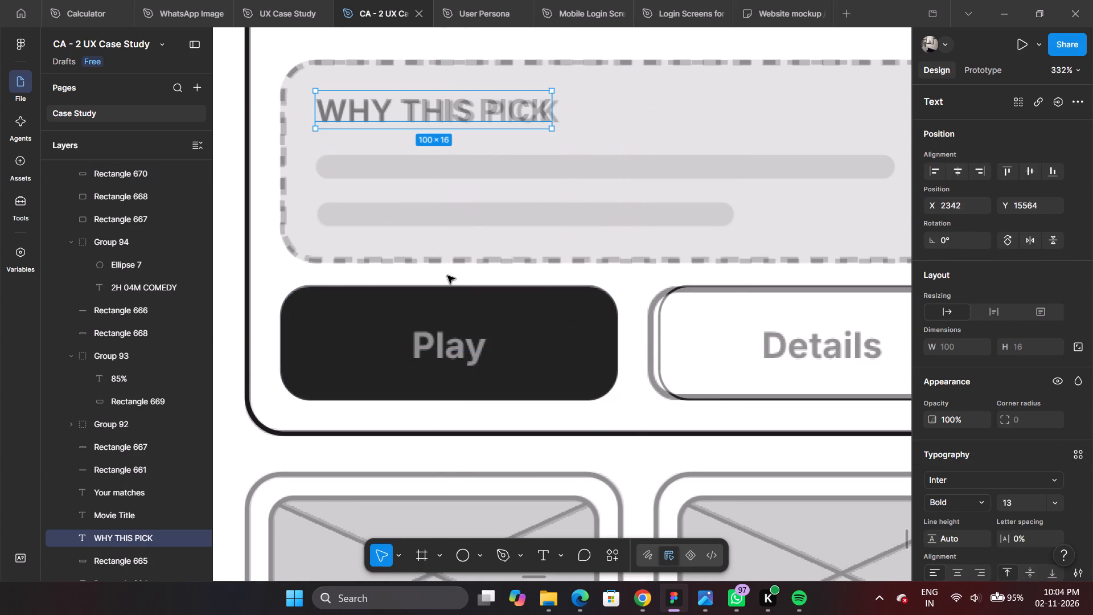
# Duplicate the WHY THIS PICK label just above the Play button and replace the copy's text with "Play".
pyautogui.keyDown('alt'); pyautogui.moveTo(461, 111); pyautogui.dragTo(553, 240); pyautogui.keyUp('alt')
pyautogui.doubleClick(553, 240)
pyautogui.click(553, 240)
pyautogui.click(553, 240)
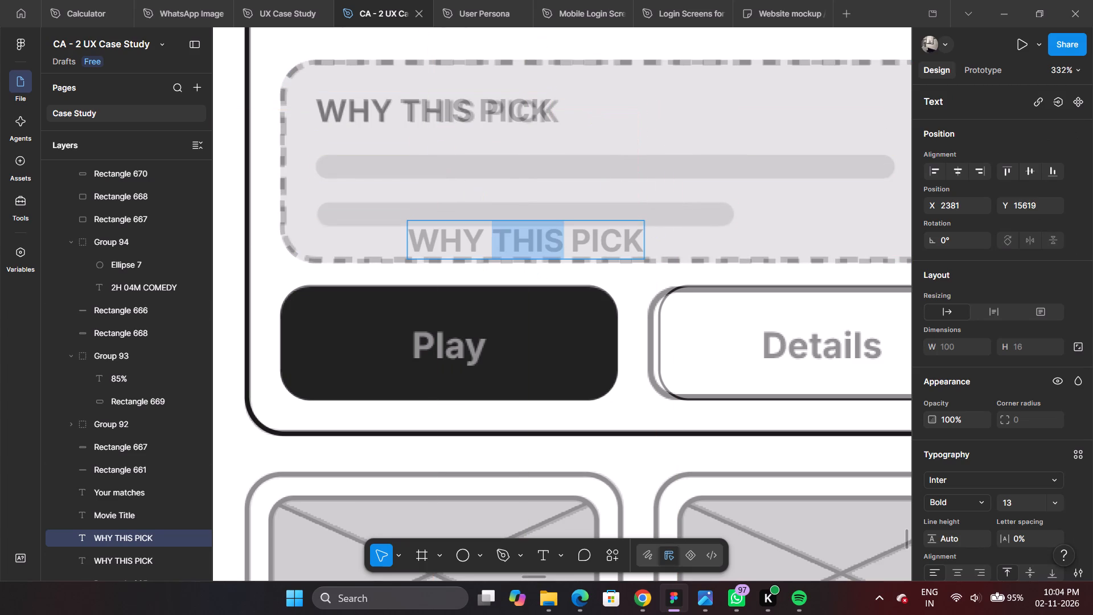
pyautogui.doubleClick(547, 245)
pyautogui.click(547, 245)
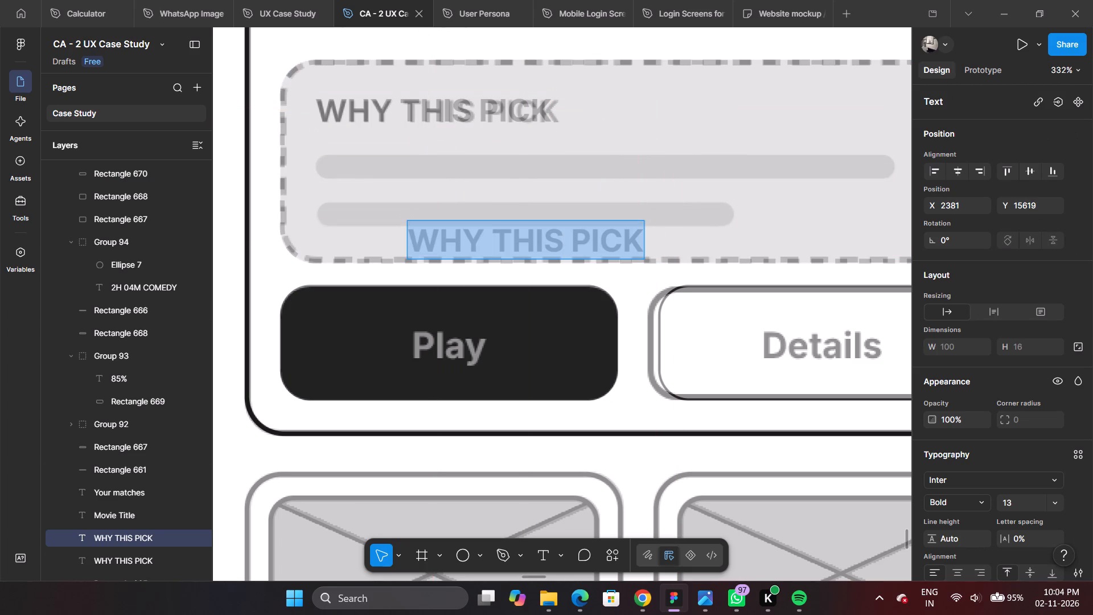
pyautogui.write('Play')
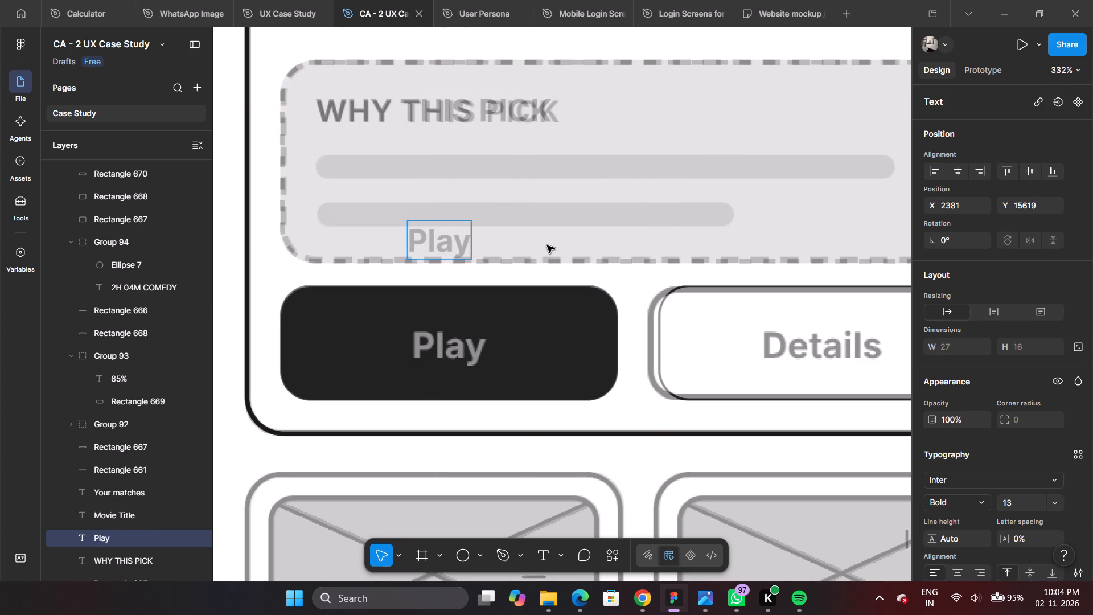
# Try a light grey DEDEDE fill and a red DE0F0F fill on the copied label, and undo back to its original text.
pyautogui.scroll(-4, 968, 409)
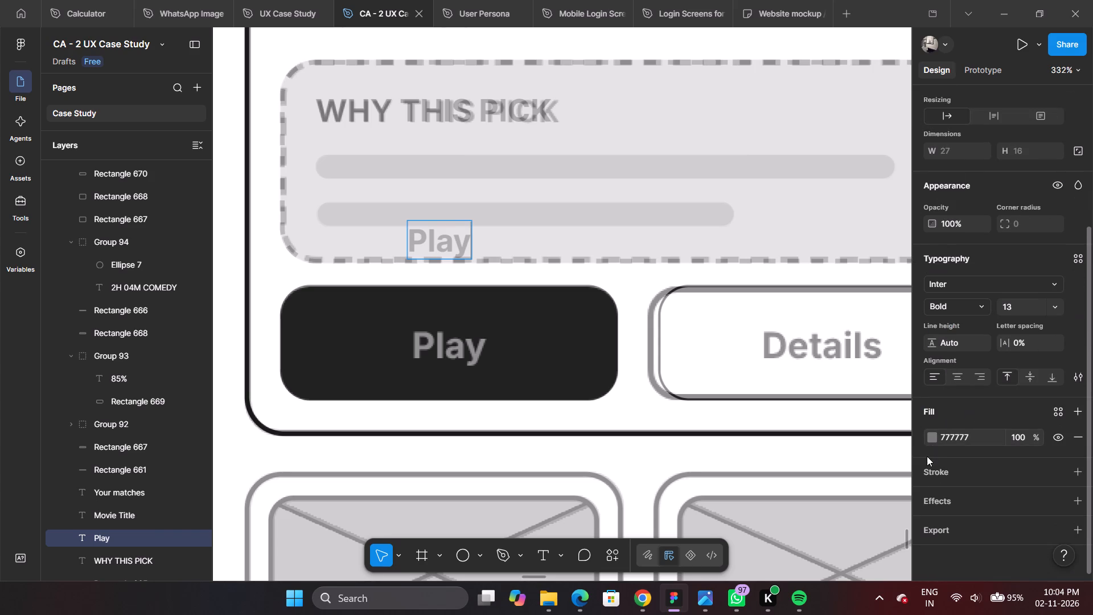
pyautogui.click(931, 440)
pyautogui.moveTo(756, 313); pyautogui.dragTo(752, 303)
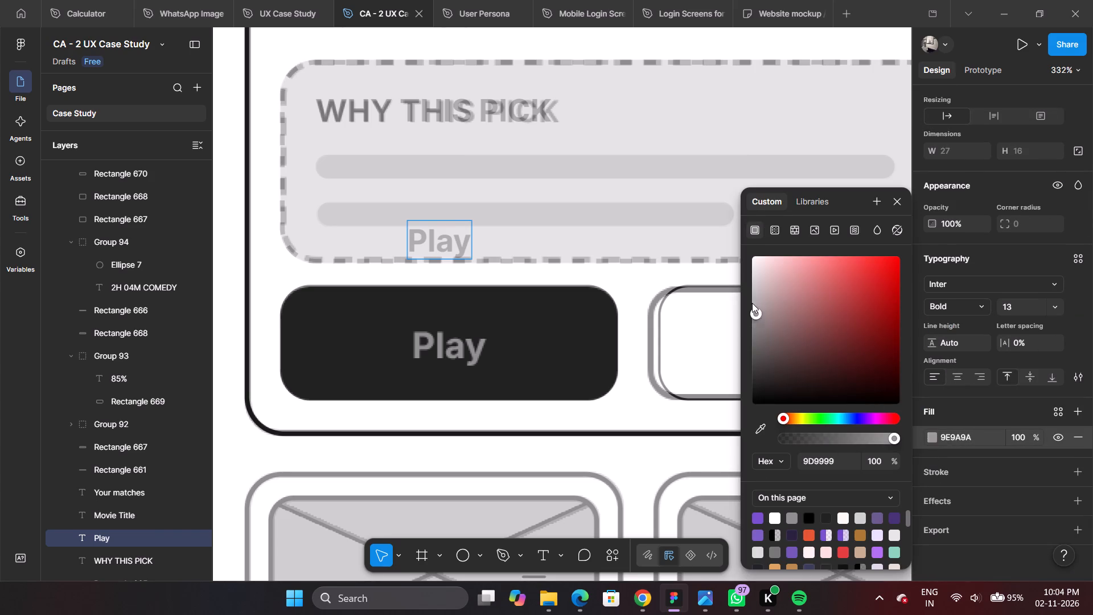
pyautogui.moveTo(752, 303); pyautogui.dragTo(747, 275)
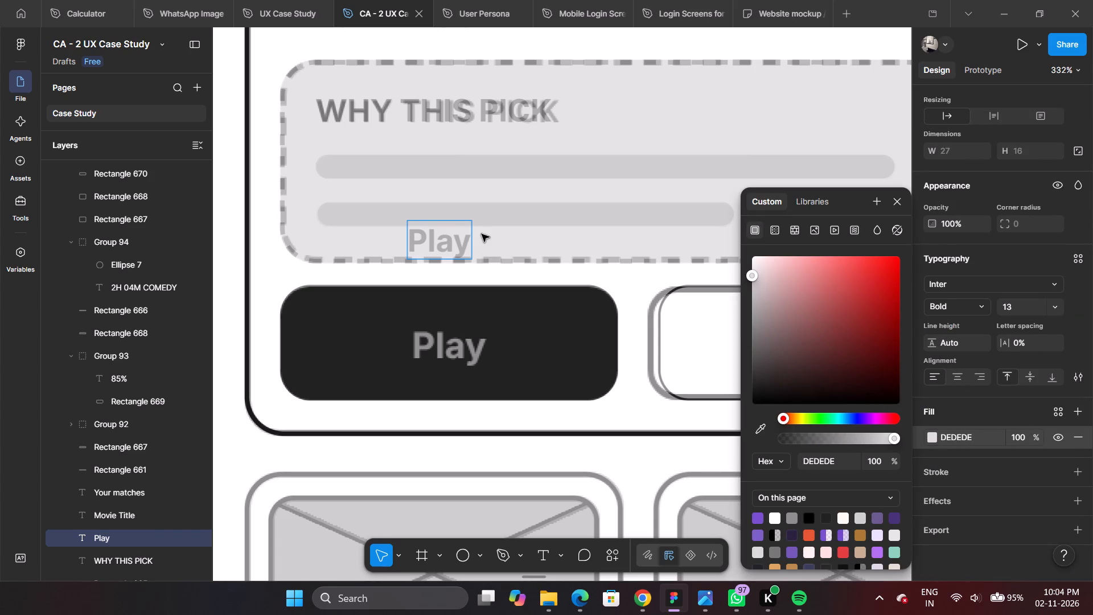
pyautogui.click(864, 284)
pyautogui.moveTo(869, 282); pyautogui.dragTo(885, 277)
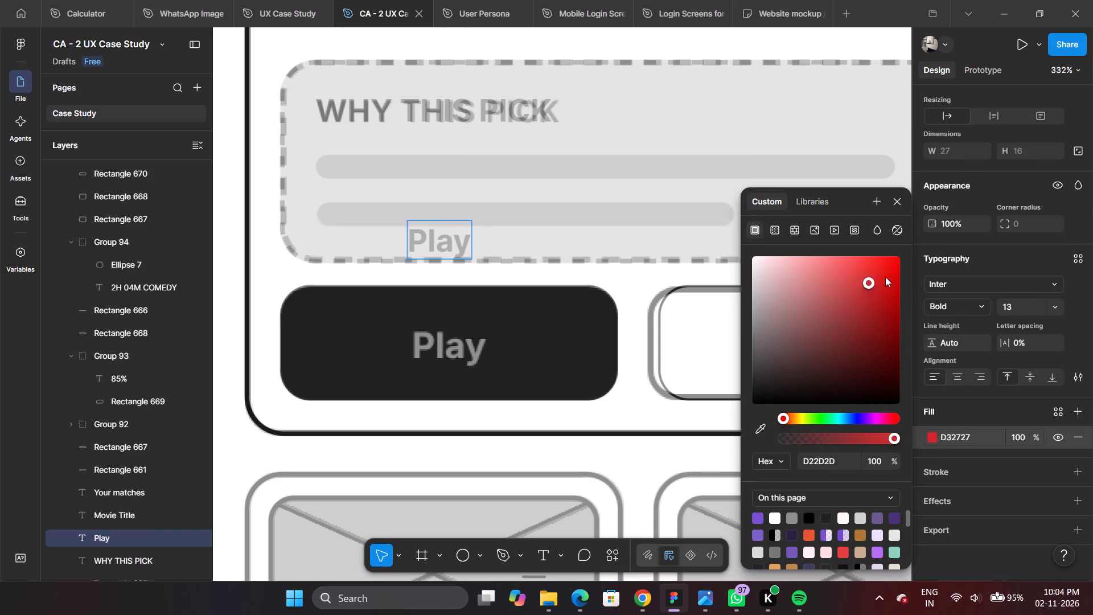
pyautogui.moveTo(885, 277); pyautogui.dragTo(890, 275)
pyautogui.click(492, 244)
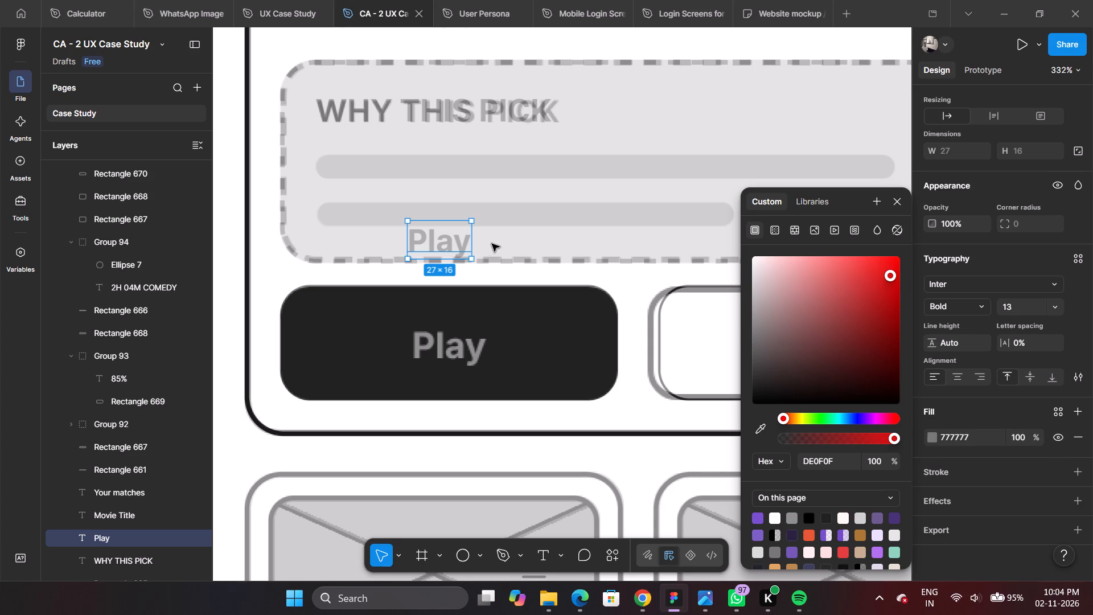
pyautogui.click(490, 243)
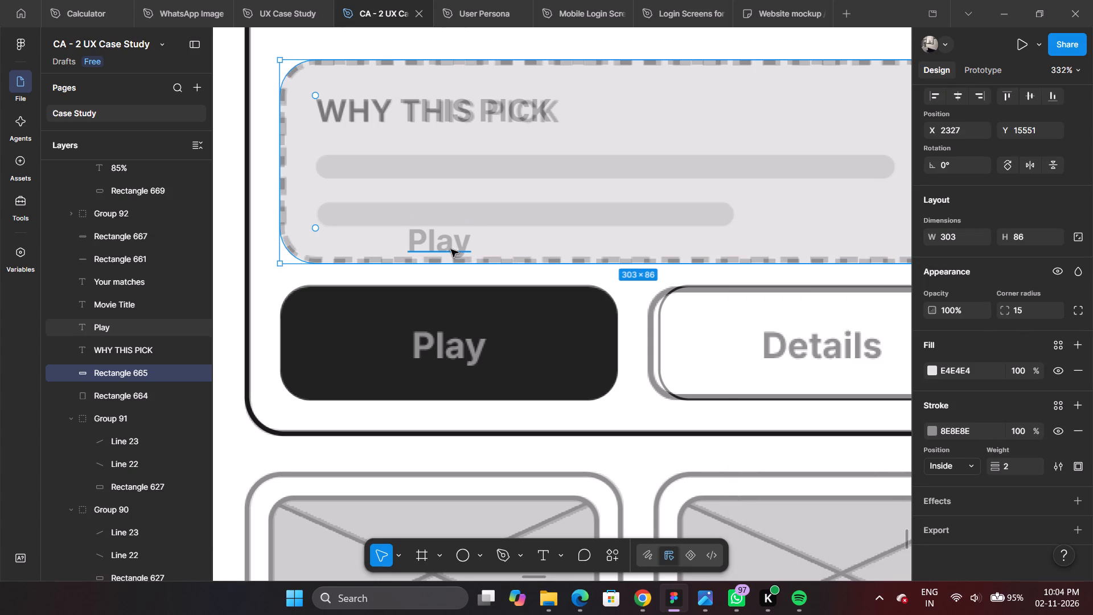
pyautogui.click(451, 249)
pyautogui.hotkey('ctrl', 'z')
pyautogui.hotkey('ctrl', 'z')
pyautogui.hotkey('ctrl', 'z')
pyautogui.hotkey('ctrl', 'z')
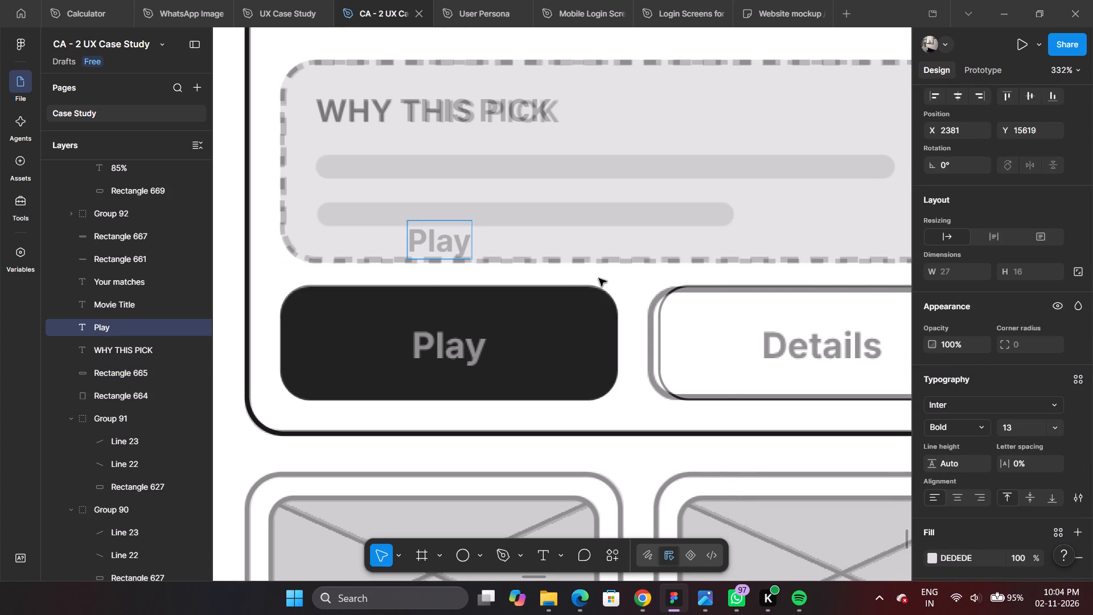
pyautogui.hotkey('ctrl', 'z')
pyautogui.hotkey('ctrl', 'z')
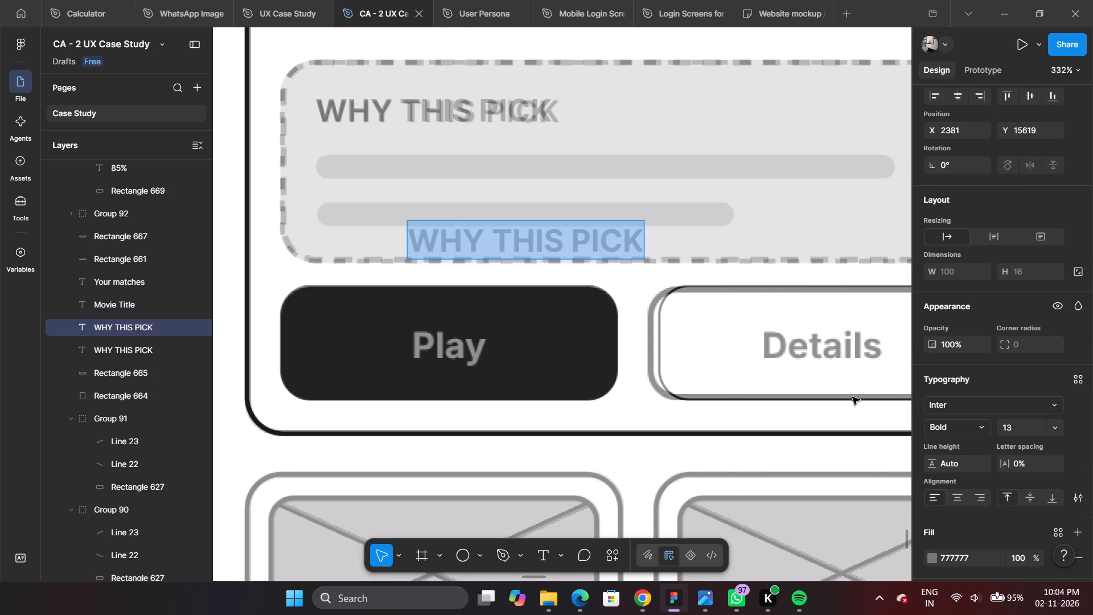
# Replace the copied label's text with "Play" and set its fill to red BD2727.
pyautogui.write('Play')
pyautogui.hotkey('ctrl', 'a')
pyautogui.scroll(-4, 960, 465)
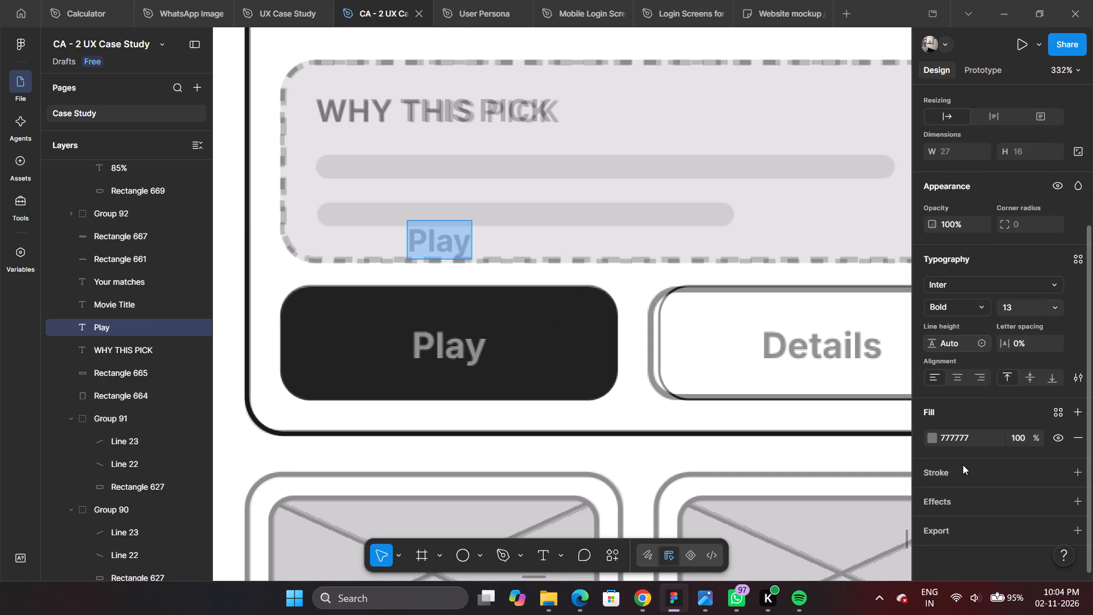
pyautogui.click(931, 436)
pyautogui.click(869, 296)
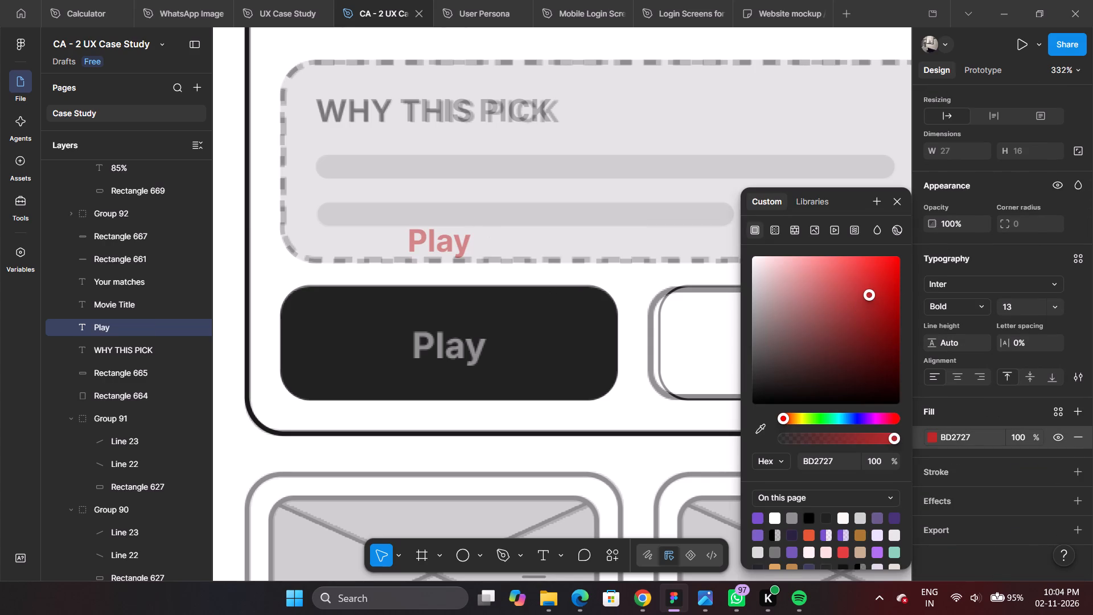
pyautogui.click(485, 214)
# Move the Play label onto the traced text in the dark button and bring it to the top of the Matches group.
pyautogui.moveTo(441, 239); pyautogui.dragTo(449, 348)
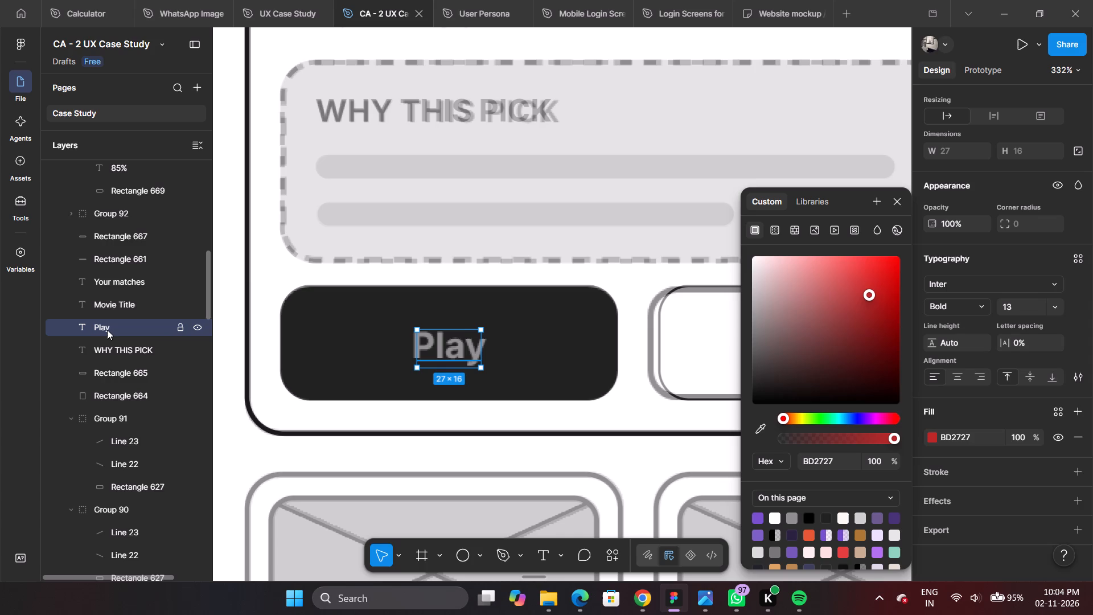
pyautogui.moveTo(107, 330); pyautogui.dragTo(150, 184)
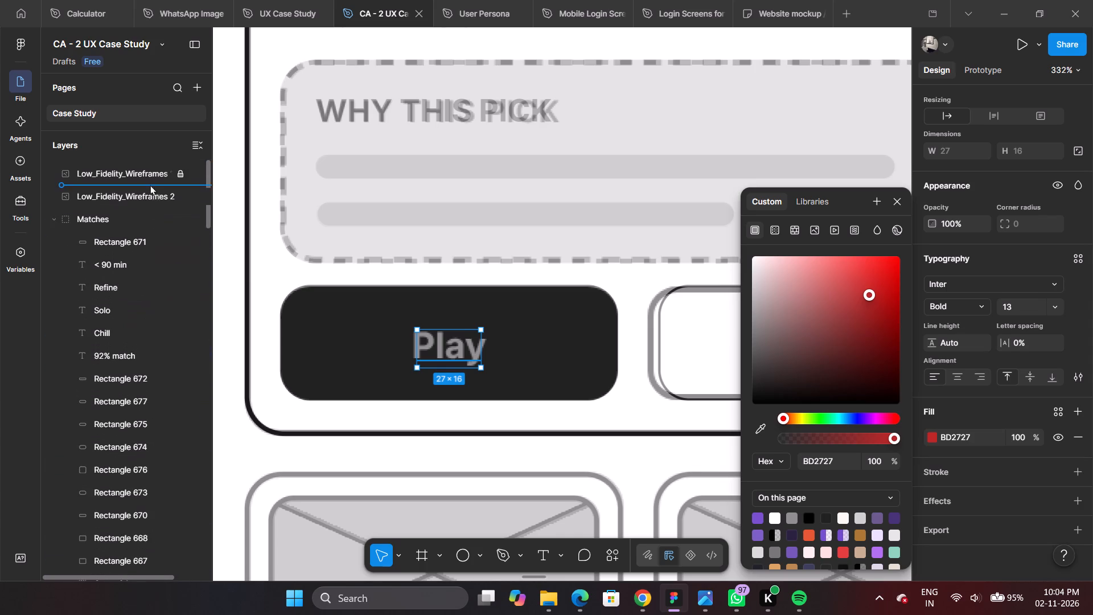
pyautogui.moveTo(150, 184); pyautogui.dragTo(143, 232)
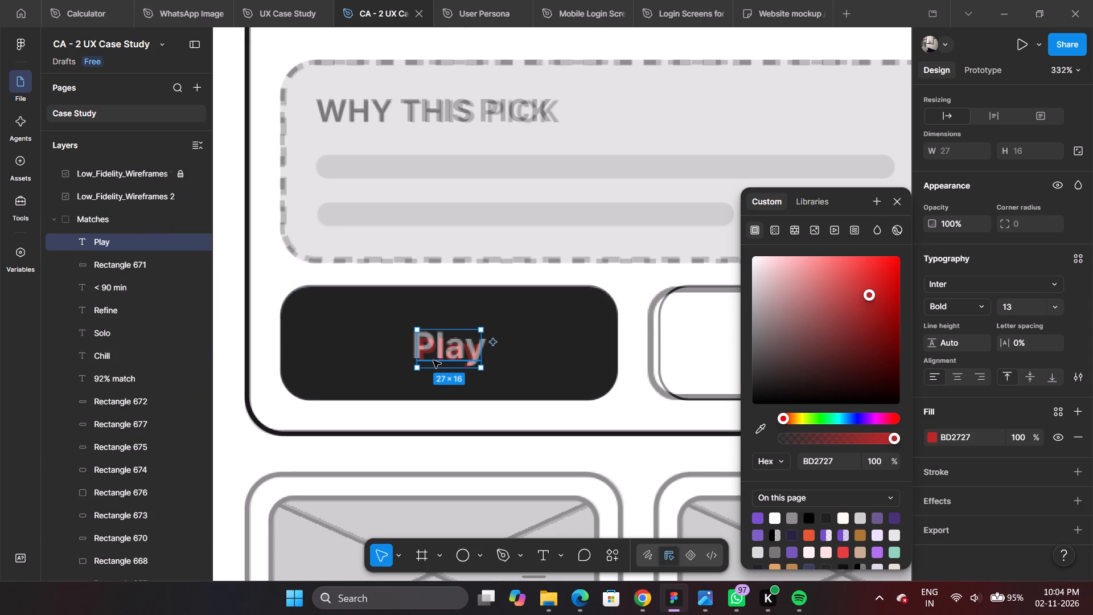
pyautogui.keyDown('ctrl'); pyautogui.scroll(5, 433, 356); pyautogui.keyUp('ctrl')
pyautogui.moveTo(473, 347); pyautogui.dragTo(469, 335)
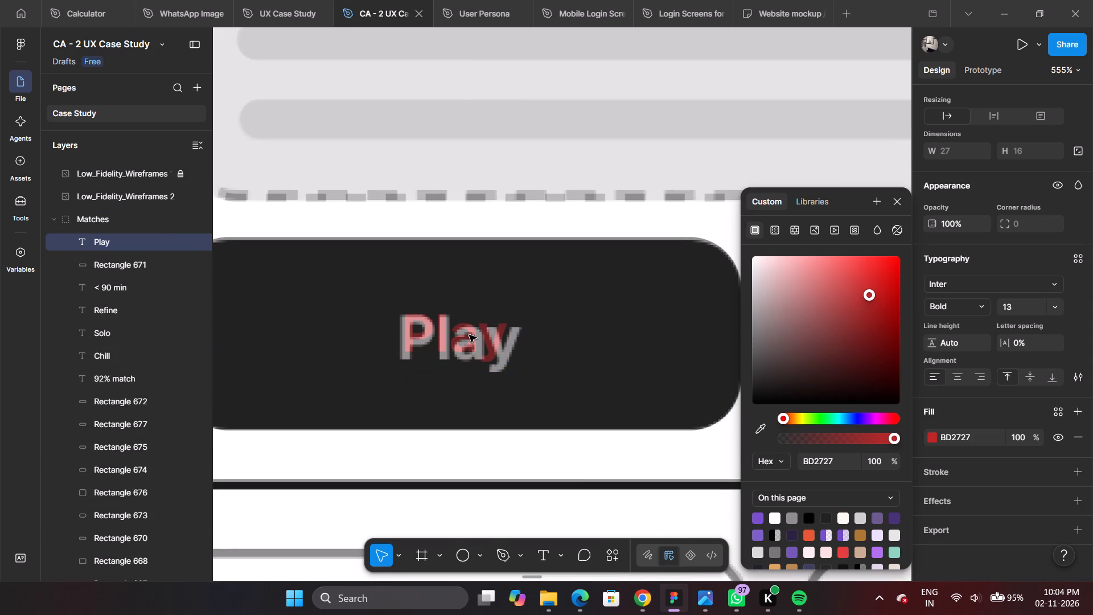
pyautogui.moveTo(469, 335); pyautogui.dragTo(466, 337)
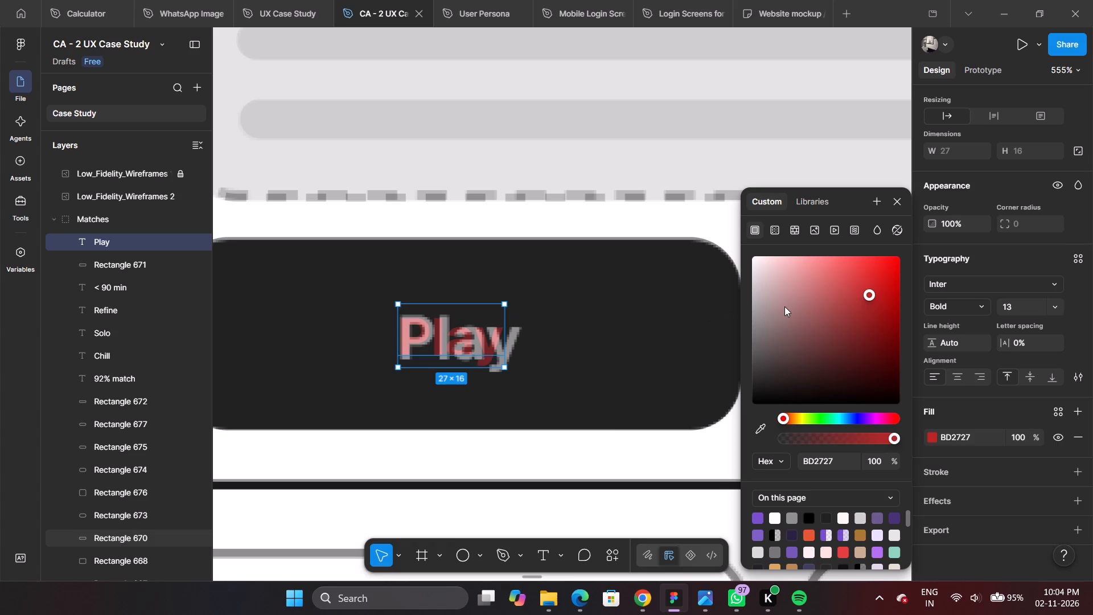
# Set the Play label's fill to FF0000 and its font size to 15 to match the traced text.
pyautogui.moveTo(784, 306); pyautogui.dragTo(924, 251)
pyautogui.doubleClick(466, 346)
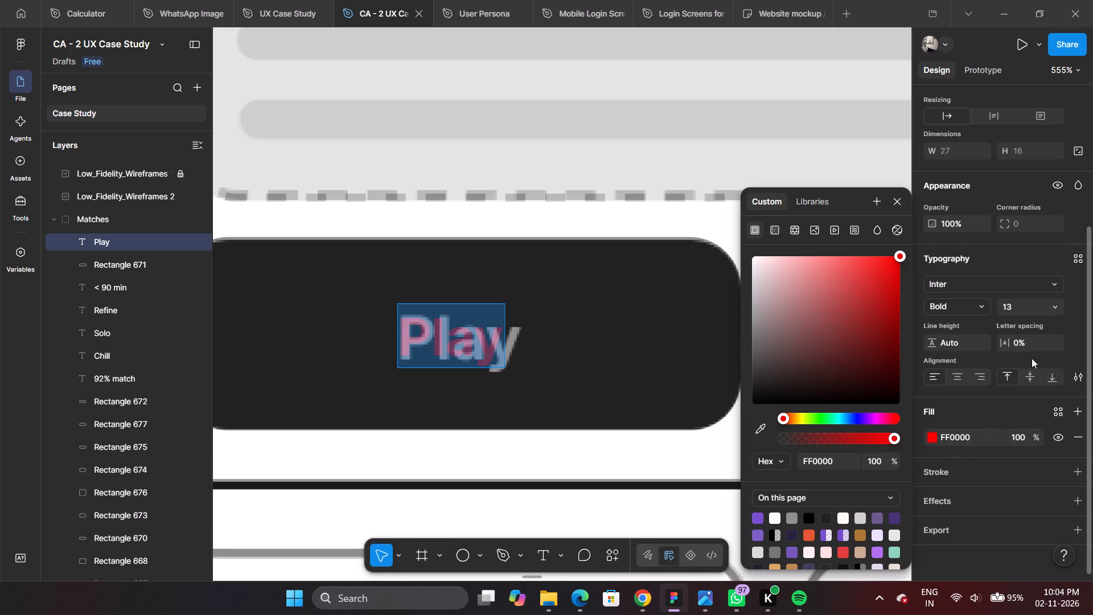
pyautogui.click(1027, 308)
pyautogui.press('Up')
pyautogui.press('Up')
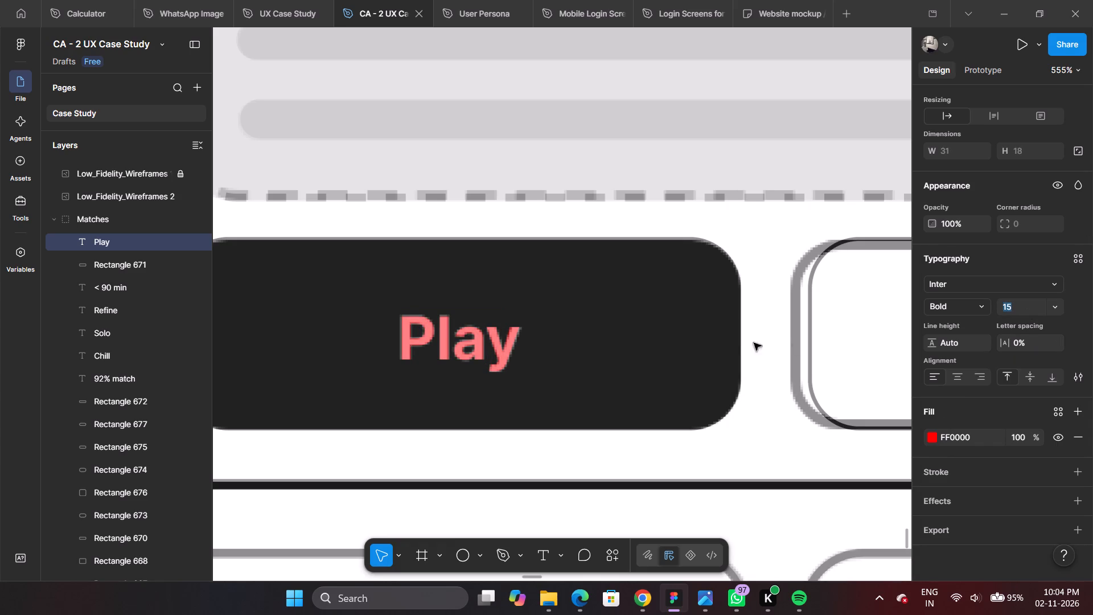
pyautogui.click(590, 366)
pyautogui.click(587, 348)
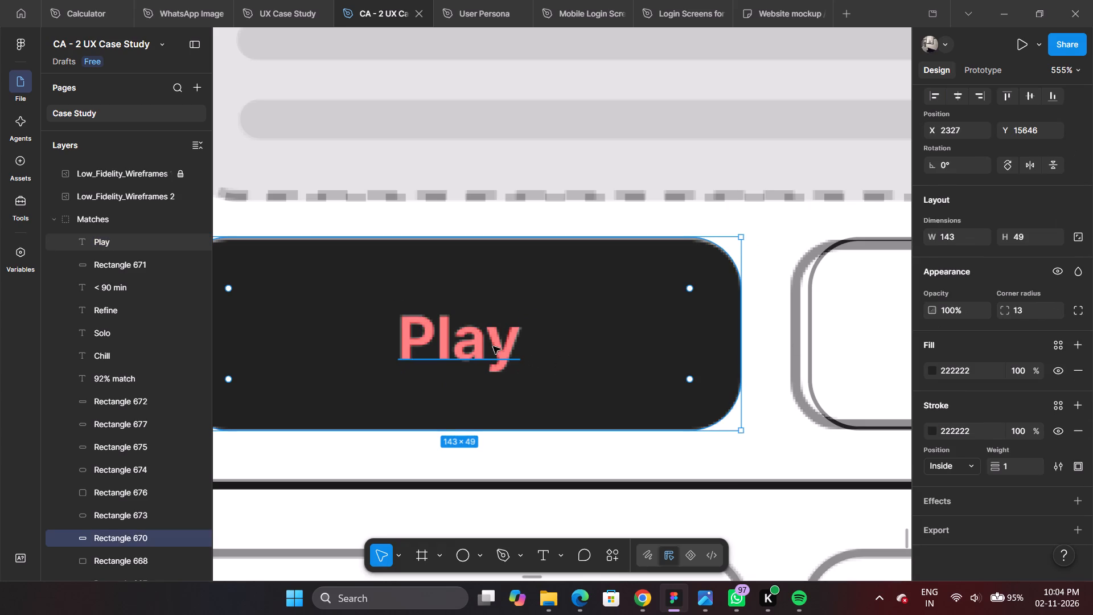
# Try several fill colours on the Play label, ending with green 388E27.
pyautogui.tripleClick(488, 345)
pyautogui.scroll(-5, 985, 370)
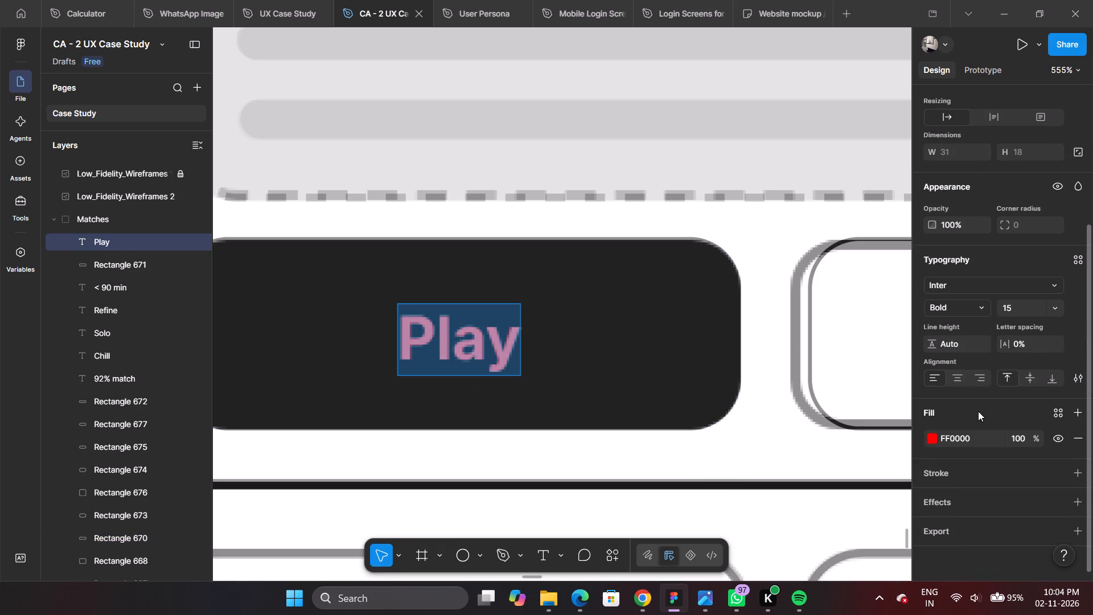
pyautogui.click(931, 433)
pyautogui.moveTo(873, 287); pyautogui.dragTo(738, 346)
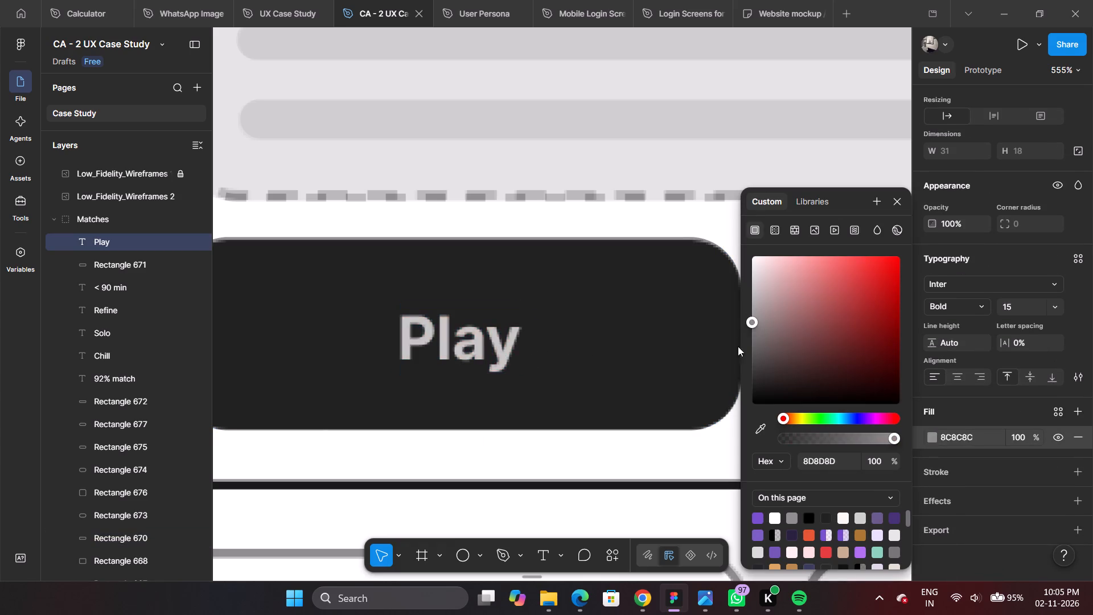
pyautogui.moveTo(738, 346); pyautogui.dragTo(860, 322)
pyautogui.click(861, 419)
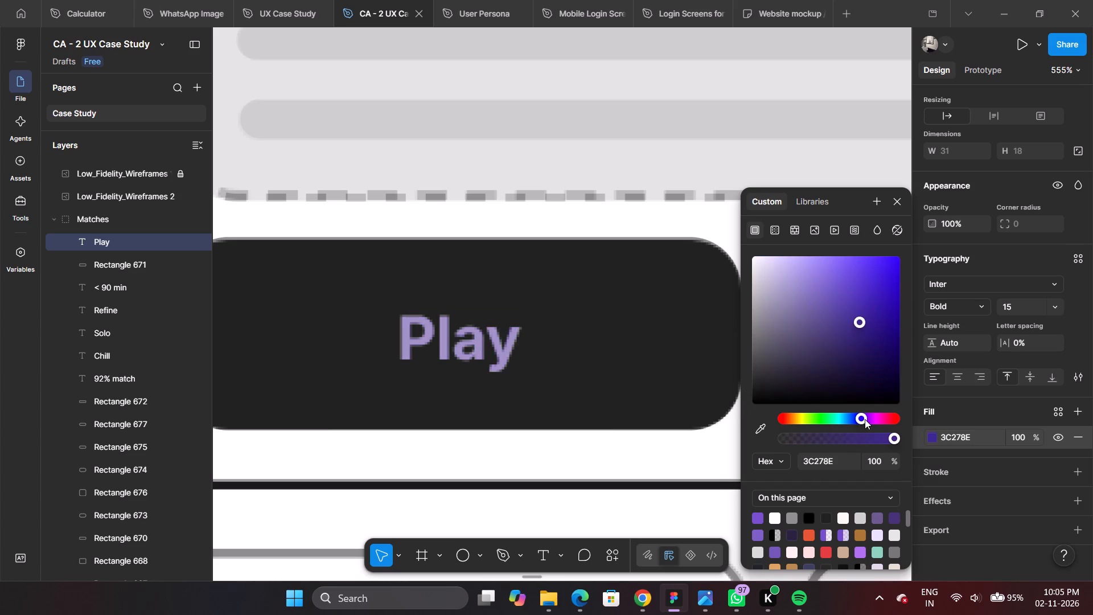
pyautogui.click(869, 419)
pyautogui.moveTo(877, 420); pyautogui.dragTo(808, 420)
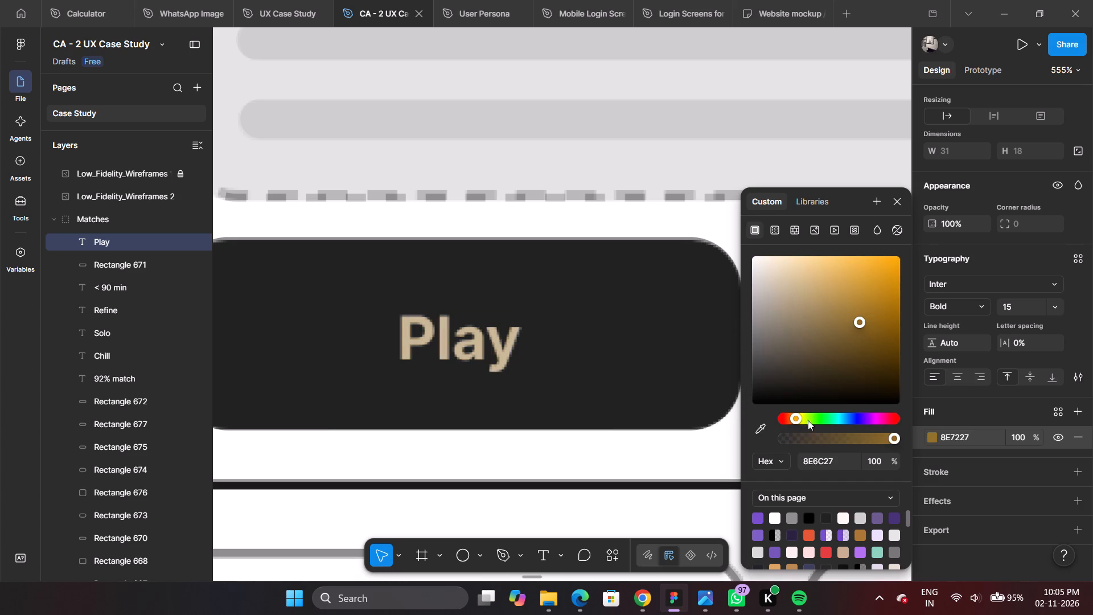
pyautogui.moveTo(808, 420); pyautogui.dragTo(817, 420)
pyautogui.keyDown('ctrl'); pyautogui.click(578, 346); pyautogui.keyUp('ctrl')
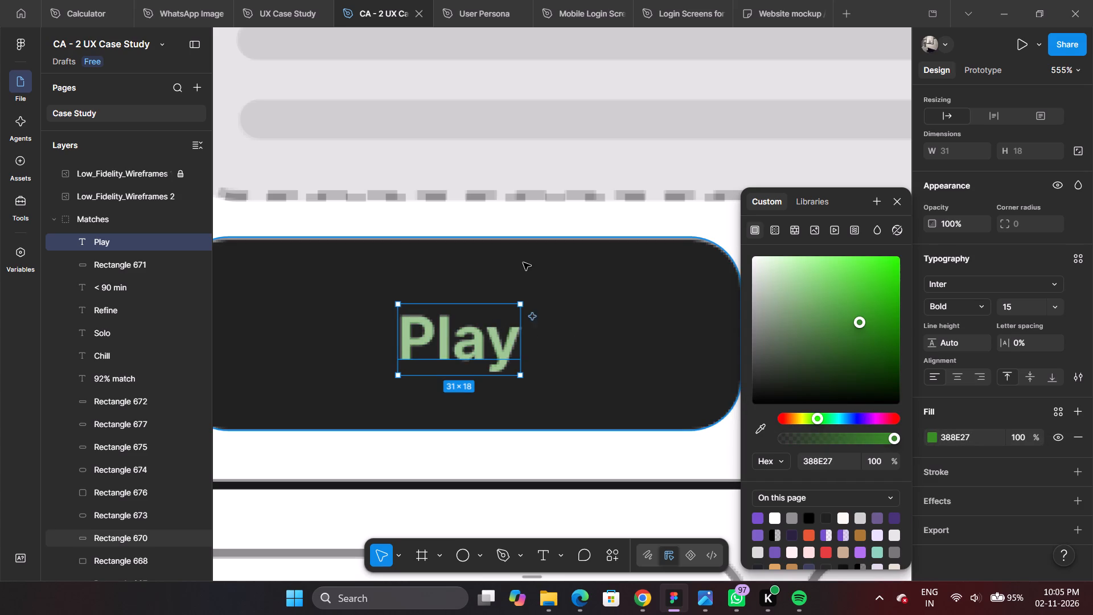
# Examine how closely the green Play label lines up with the traced text in the dark button.
pyautogui.keyDown('ctrl'); pyautogui.click(523, 262); pyautogui.keyUp('ctrl')
pyautogui.keyDown('ctrl'); pyautogui.scroll(6, 479, 378); pyautogui.keyUp('ctrl')
pyautogui.keyDown('ctrl'); pyautogui.click(442, 305); pyautogui.keyUp('ctrl')
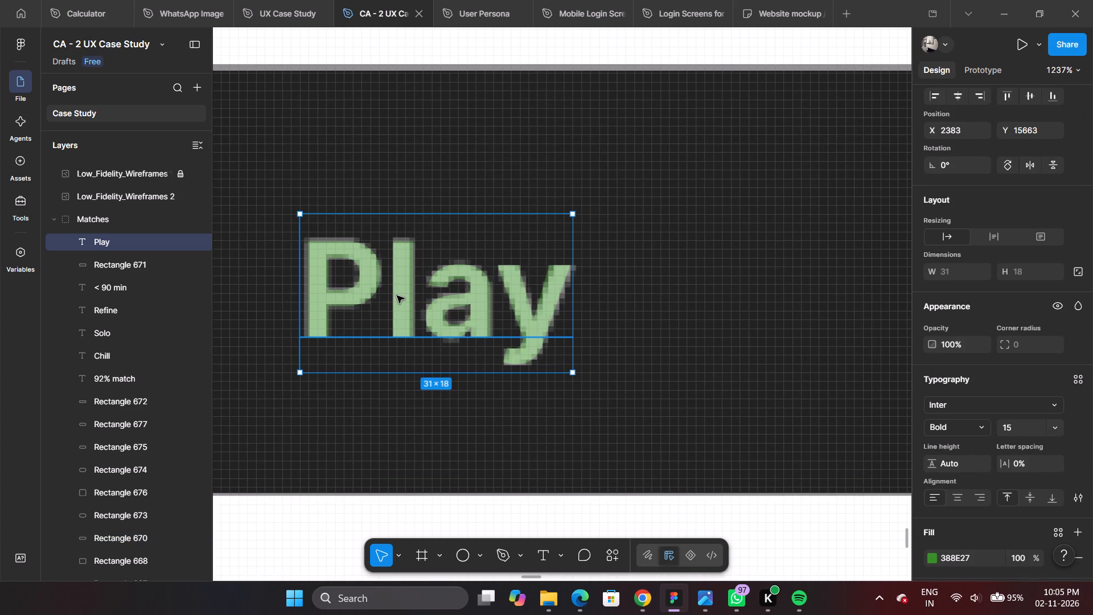
pyautogui.keyDown('ctrl'); pyautogui.scroll(-4, 397, 296); pyautogui.keyUp('ctrl')
pyautogui.keyDown('ctrl'); pyautogui.scroll(6, 436, 296); pyautogui.keyUp('ctrl')
pyautogui.keyDown('ctrl'); pyautogui.scroll(-6, 436, 296); pyautogui.keyUp('ctrl')
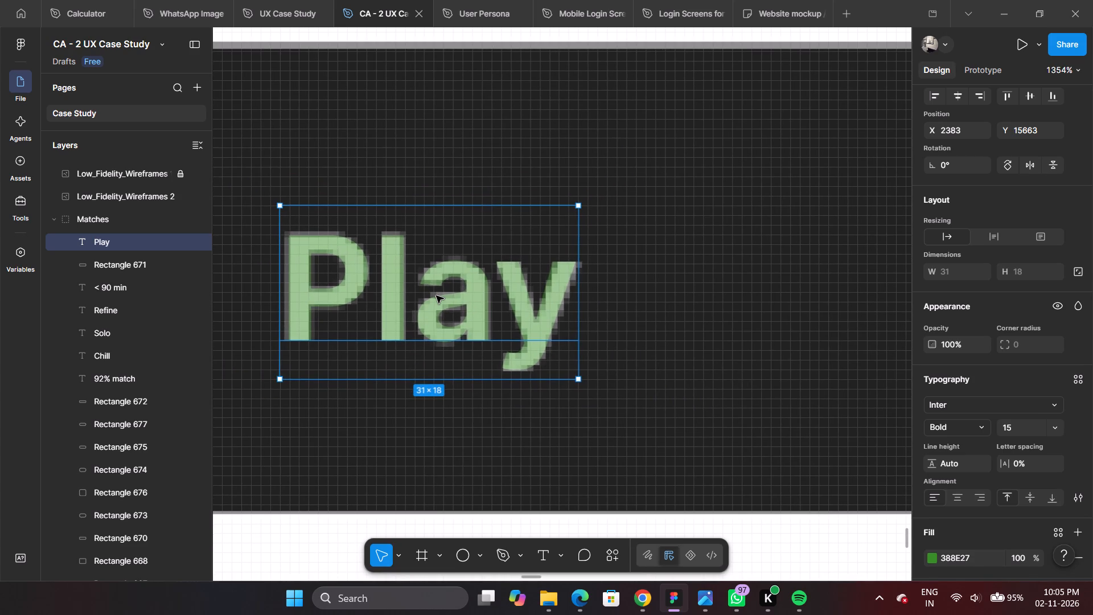
pyautogui.keyDown('ctrl'); pyautogui.scroll(-5, 450, 291); pyautogui.keyUp('ctrl')
pyautogui.keyDown('ctrl'); pyautogui.scroll(9, 421, 284); pyautogui.keyUp('ctrl')
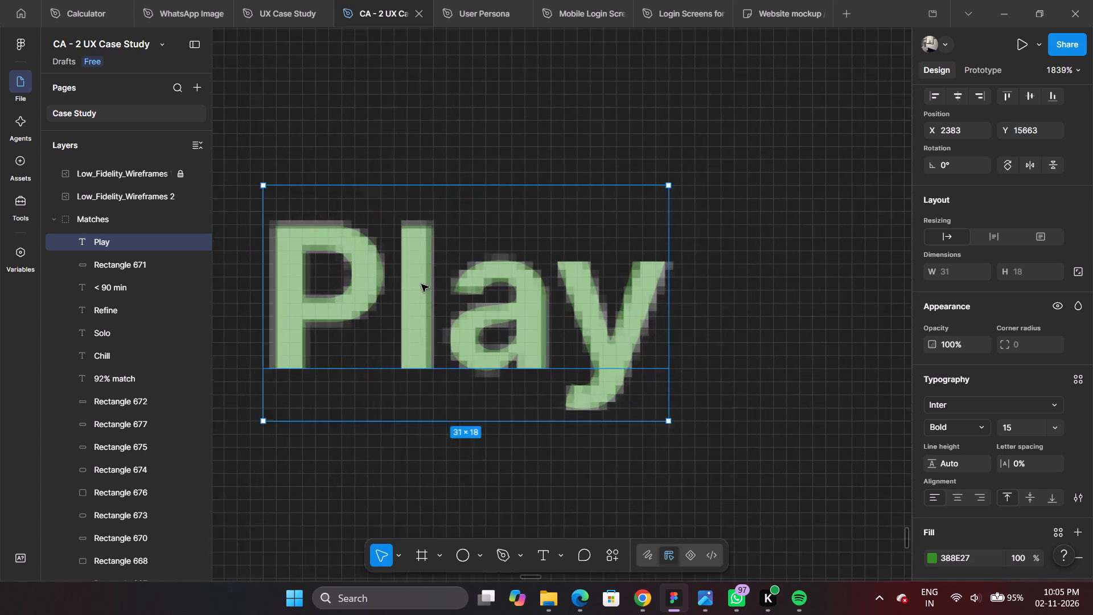
pyautogui.keyDown('ctrl'); pyautogui.scroll(-16, 421, 284); pyautogui.keyUp('ctrl')
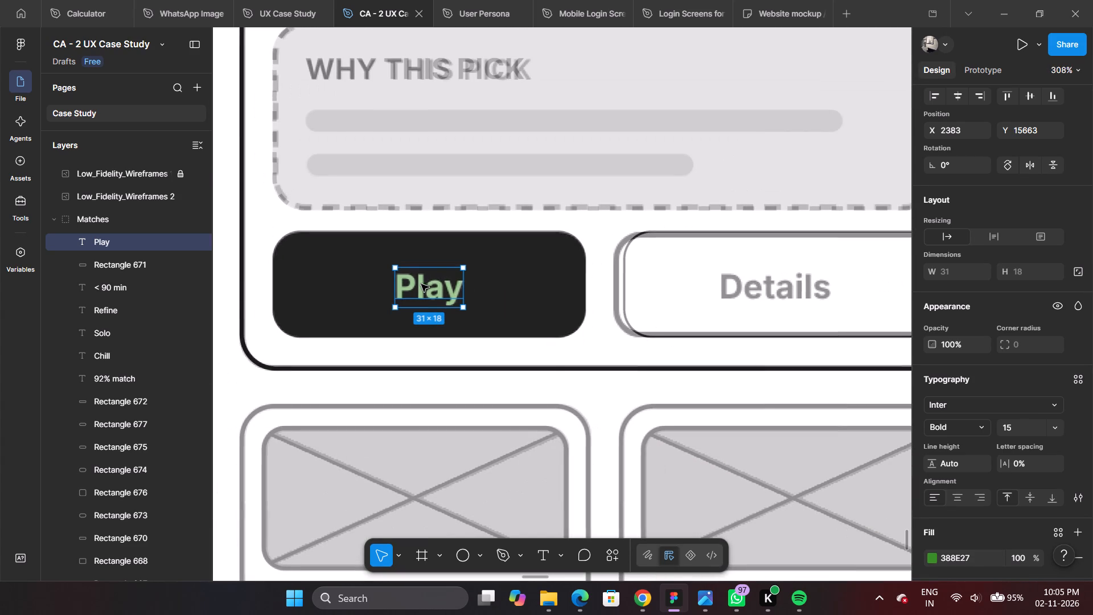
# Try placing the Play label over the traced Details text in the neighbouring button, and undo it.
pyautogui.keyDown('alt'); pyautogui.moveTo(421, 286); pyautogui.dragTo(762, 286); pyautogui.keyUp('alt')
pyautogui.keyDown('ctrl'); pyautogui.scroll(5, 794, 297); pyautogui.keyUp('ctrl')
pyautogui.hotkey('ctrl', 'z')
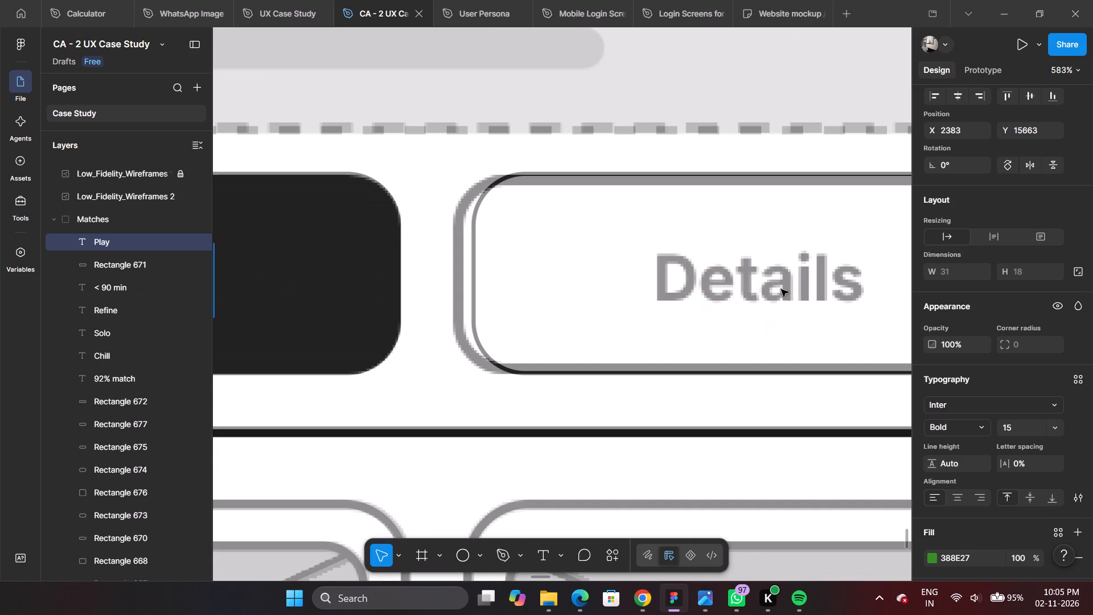
# Set the Play label's fill to white FFFFFF, sampled from the Play text in the unshaded reference wireframe.
pyautogui.keyDown('ctrl'); pyautogui.scroll(-5, 781, 289); pyautogui.keyUp('ctrl')
pyautogui.keyDown('ctrl'); pyautogui.scroll(5, 397, 292); pyautogui.keyUp('ctrl')
pyautogui.keyDown('ctrl'); pyautogui.scroll(-4, 396, 288); pyautogui.keyUp('ctrl')
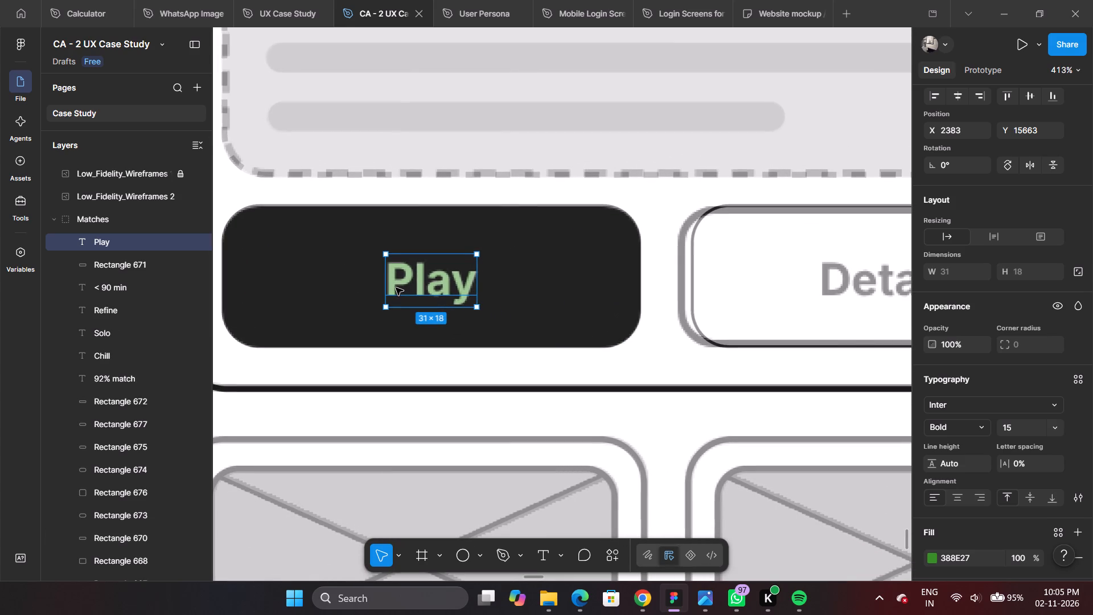
pyautogui.keyDown('ctrl'); pyautogui.scroll(-6, 442, 276); pyautogui.keyUp('ctrl')
pyautogui.keyDown('ctrl'); pyautogui.scroll(5, 442, 276); pyautogui.keyUp('ctrl')
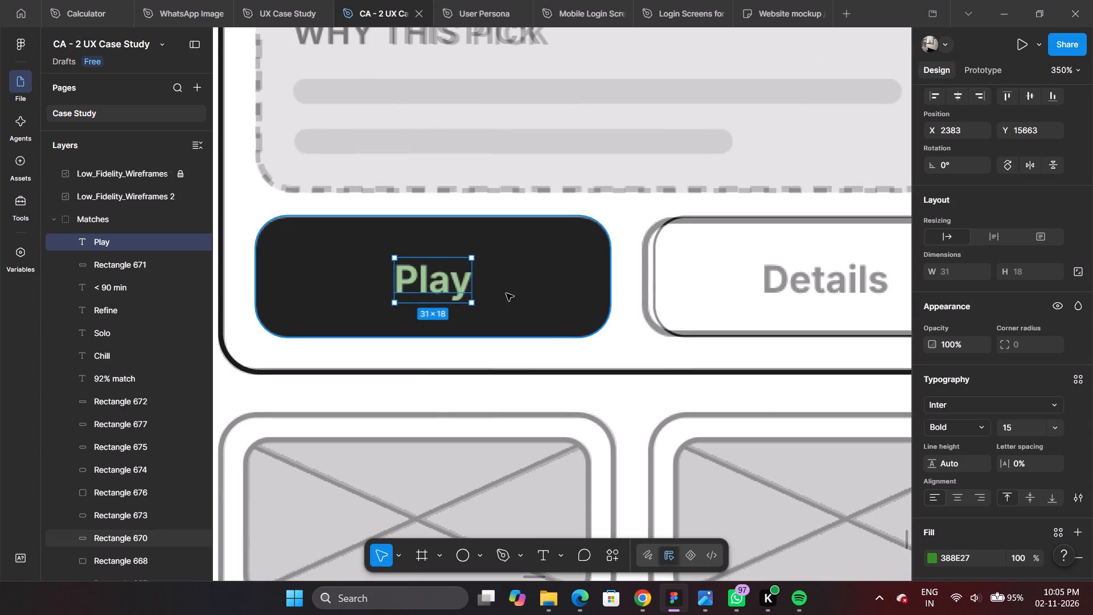
pyautogui.keyDown('ctrl'); pyautogui.scroll(-17, 425, 289); pyautogui.keyUp('ctrl')
pyautogui.keyDown('ctrl'); pyautogui.scroll(-6, 488, 352); pyautogui.keyUp('ctrl')
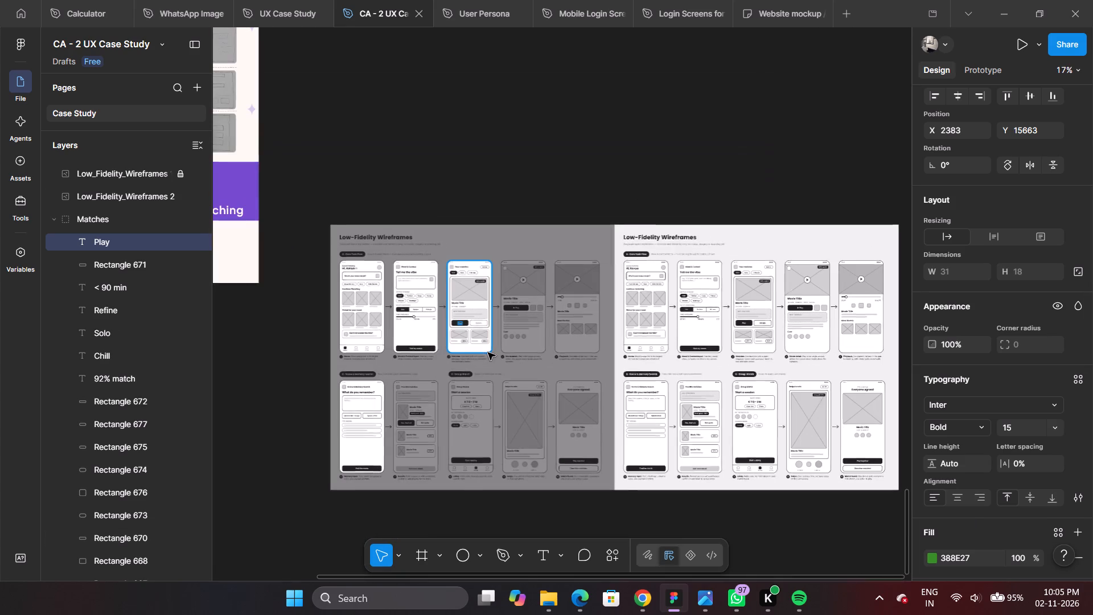
pyautogui.keyDown('ctrl'); pyautogui.scroll(-3, 607, 330); pyautogui.keyUp('ctrl')
pyautogui.keyDown('ctrl'); pyautogui.scroll(5, 751, 335); pyautogui.keyUp('ctrl')
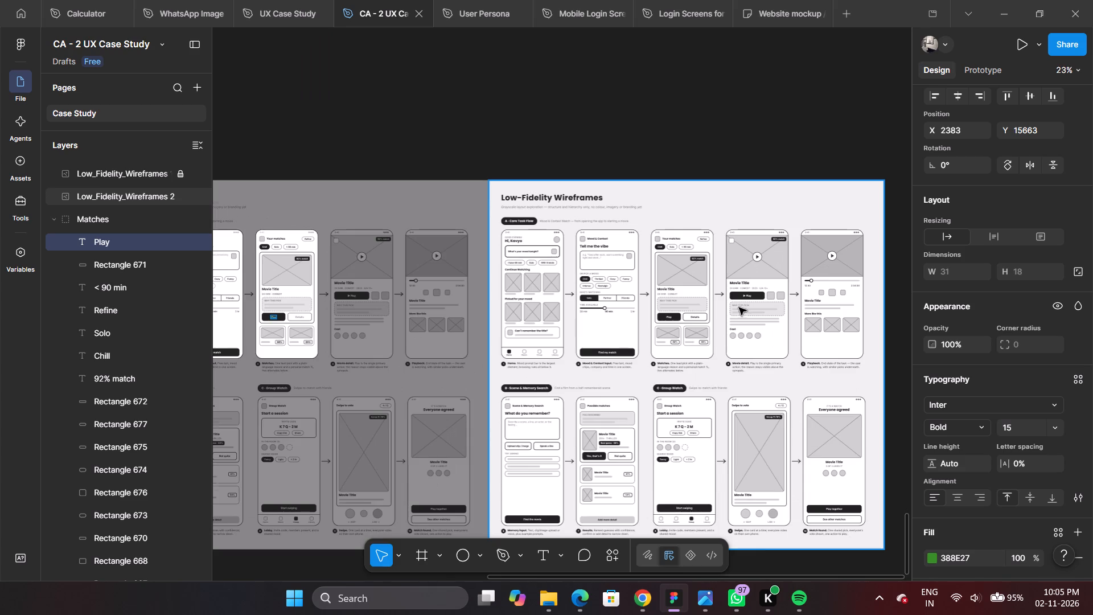
pyautogui.keyDown('ctrl'); pyautogui.scroll(7, 739, 307); pyautogui.keyUp('ctrl')
pyautogui.keyDown('ctrl'); pyautogui.scroll(20, 559, 347); pyautogui.keyUp('ctrl')
pyautogui.keyDown('ctrl'); pyautogui.scroll(5, 559, 347); pyautogui.keyUp('ctrl')
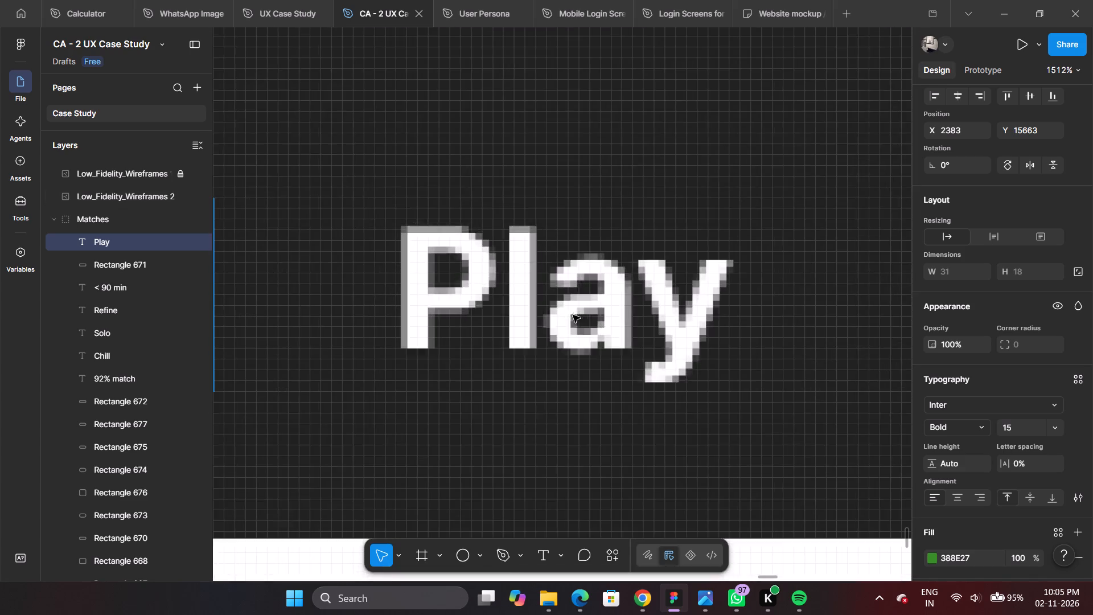
pyautogui.keyDown('ctrl'); pyautogui.scroll(6, 573, 315); pyautogui.keyUp('ctrl')
pyautogui.click(933, 560)
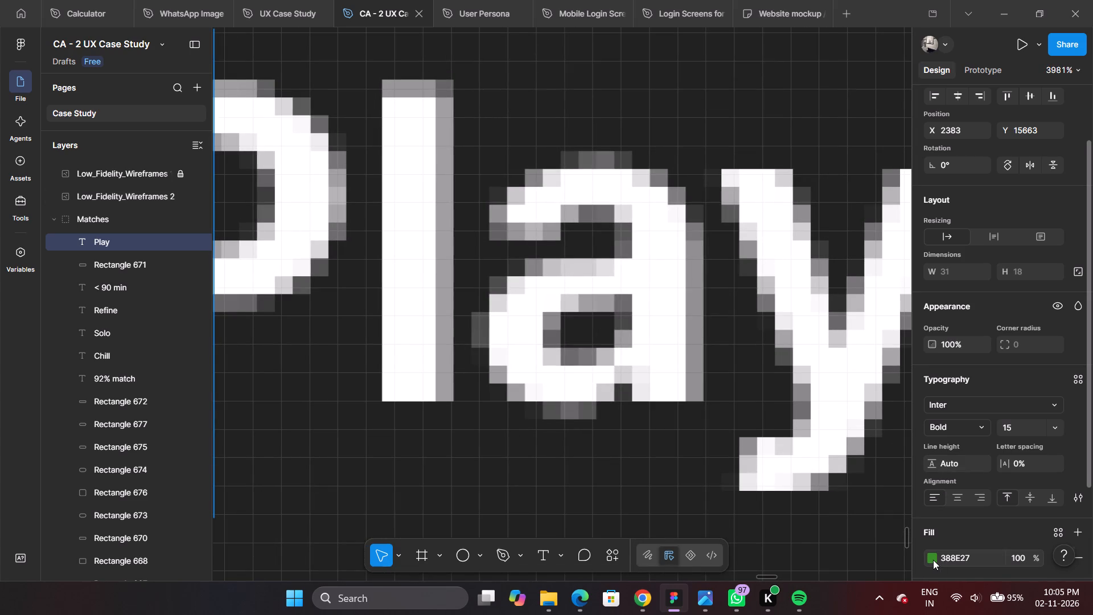
pyautogui.click(757, 428)
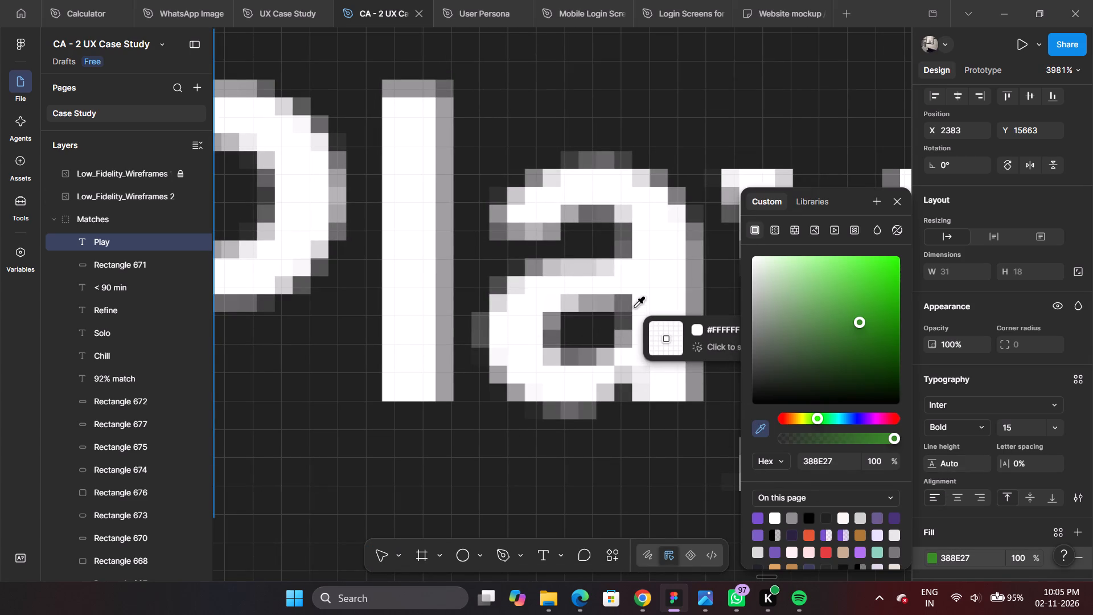
pyautogui.click(640, 307)
# Duplicate the Play label in the Matches screen and centre the copy over the traced Details text, at X 2543, Y 15663.
pyautogui.keyDown('ctrl'); pyautogui.scroll(-20, 640, 307); pyautogui.keyUp('ctrl')
pyautogui.keyDown('ctrl'); pyautogui.scroll(-7, 640, 307); pyautogui.keyUp('ctrl')
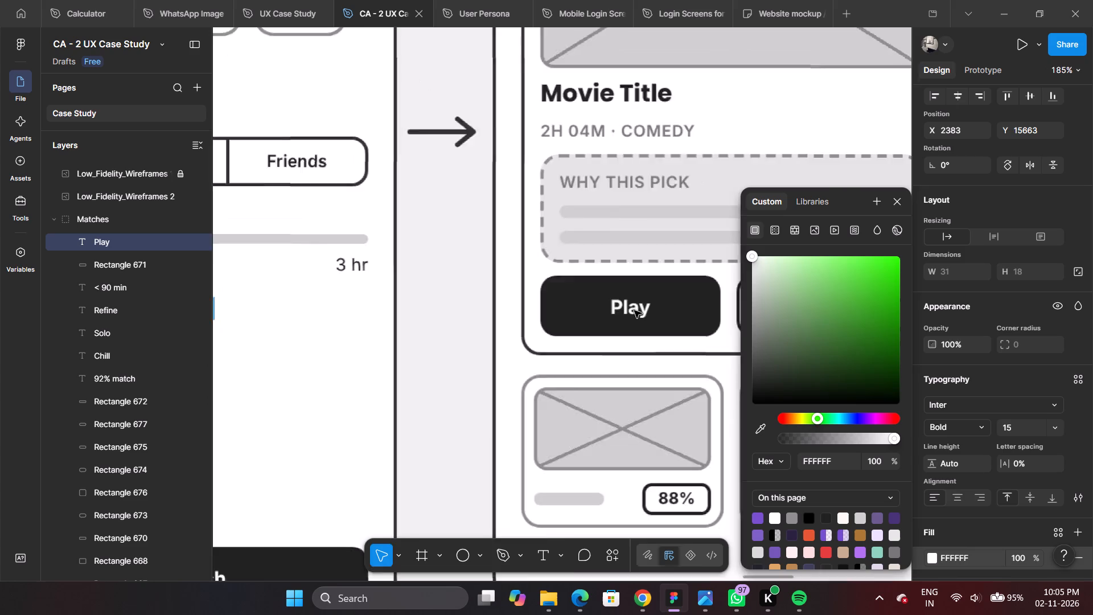
pyautogui.keyDown('ctrl'); pyautogui.scroll(-9, 634, 310); pyautogui.keyUp('ctrl')
pyautogui.keyDown('ctrl'); pyautogui.scroll(-5, 419, 289); pyautogui.keyUp('ctrl')
pyautogui.keyDown('ctrl'); pyautogui.scroll(6, 272, 293); pyautogui.keyUp('ctrl')
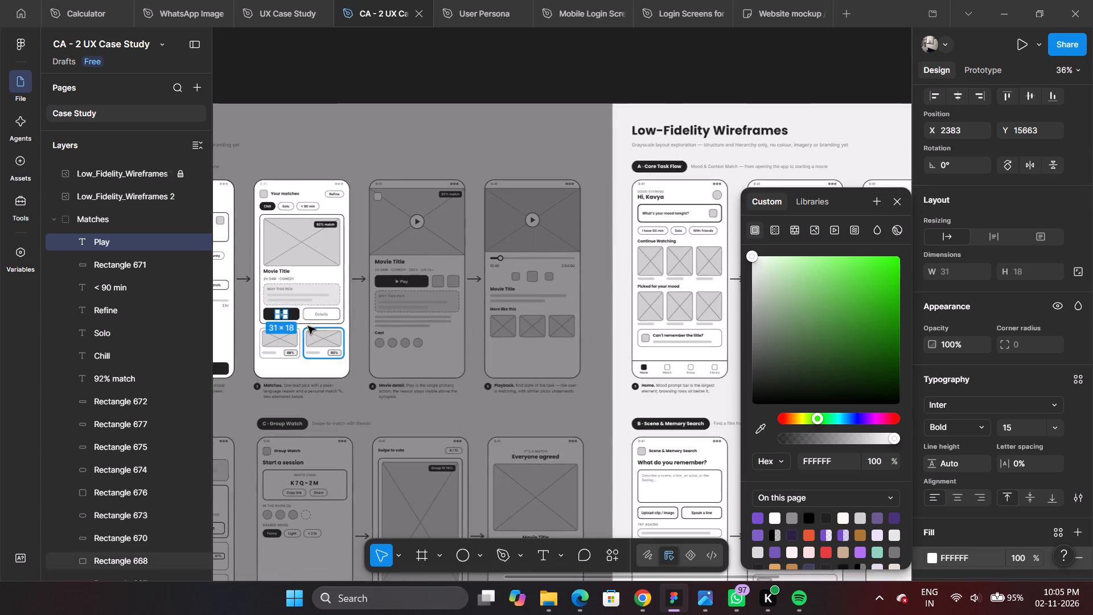
pyautogui.keyDown('ctrl'); pyautogui.scroll(6, 268, 317); pyautogui.keyUp('ctrl')
pyautogui.keyDown('ctrl'); pyautogui.scroll(12, 318, 307); pyautogui.keyUp('ctrl')
pyautogui.keyDown('alt'); pyautogui.keyDown('shift'); pyautogui.moveTo(266, 325); pyautogui.dragTo(603, 325); pyautogui.keyUp('shift'); pyautogui.keyUp('alt')
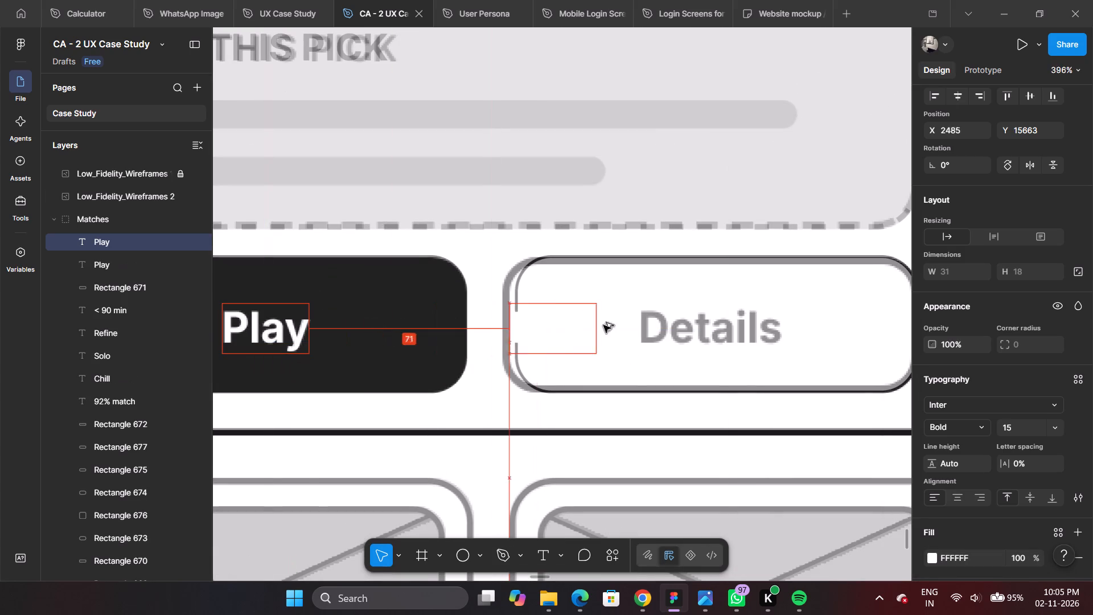
pyautogui.keyDown('alt'); pyautogui.keyDown('shift'); pyautogui.moveTo(603, 325); pyautogui.dragTo(718, 324); pyautogui.keyUp('shift'); pyautogui.keyUp('alt')
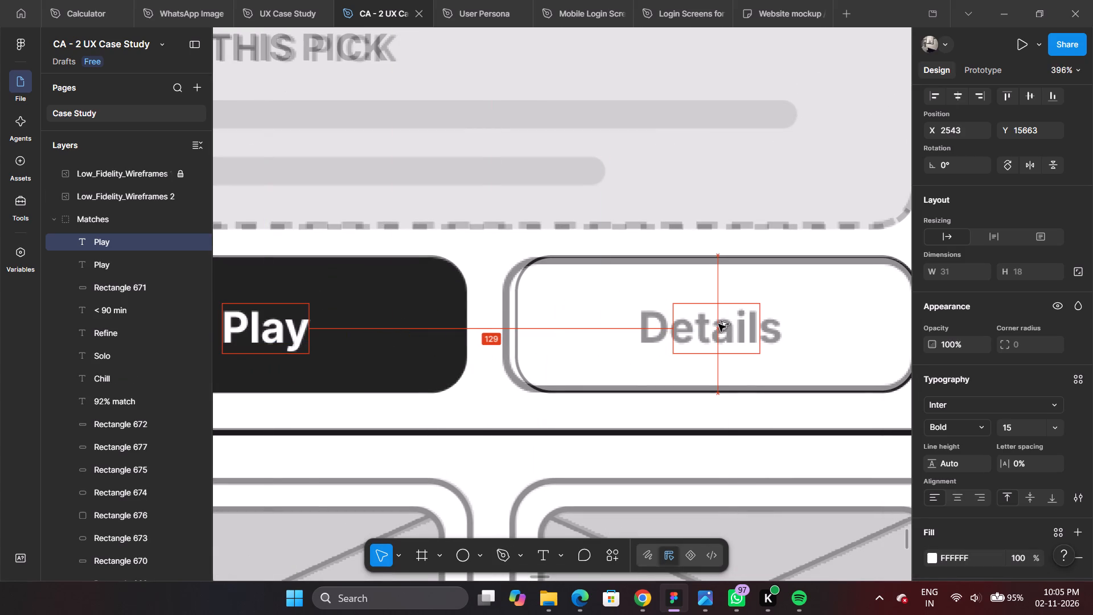
pyautogui.keyDown('alt'); pyautogui.keyDown('shift'); pyautogui.moveTo(718, 324); pyautogui.dragTo(720, 324); pyautogui.keyUp('shift'); pyautogui.keyUp('alt')
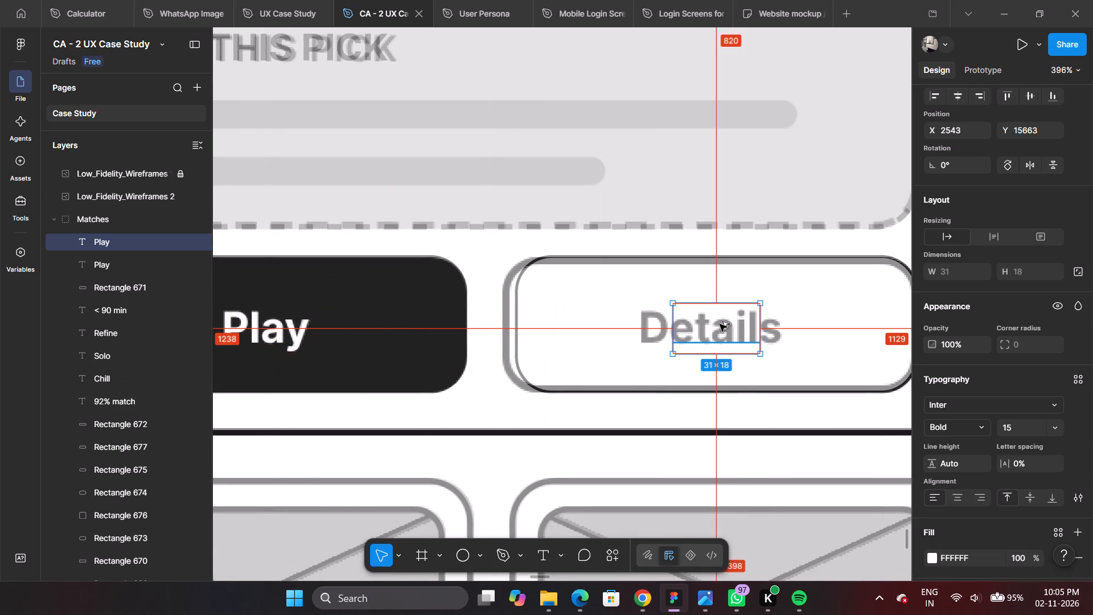
# Set the copied label's fill to red FF0000 to distinguish it from the traced Details text.
pyautogui.keyDown('ctrl'); pyautogui.scroll(5, 749, 343); pyautogui.keyUp('ctrl')
pyautogui.keyDown('ctrl'); pyautogui.scroll(-4, 687, 310); pyautogui.keyUp('ctrl')
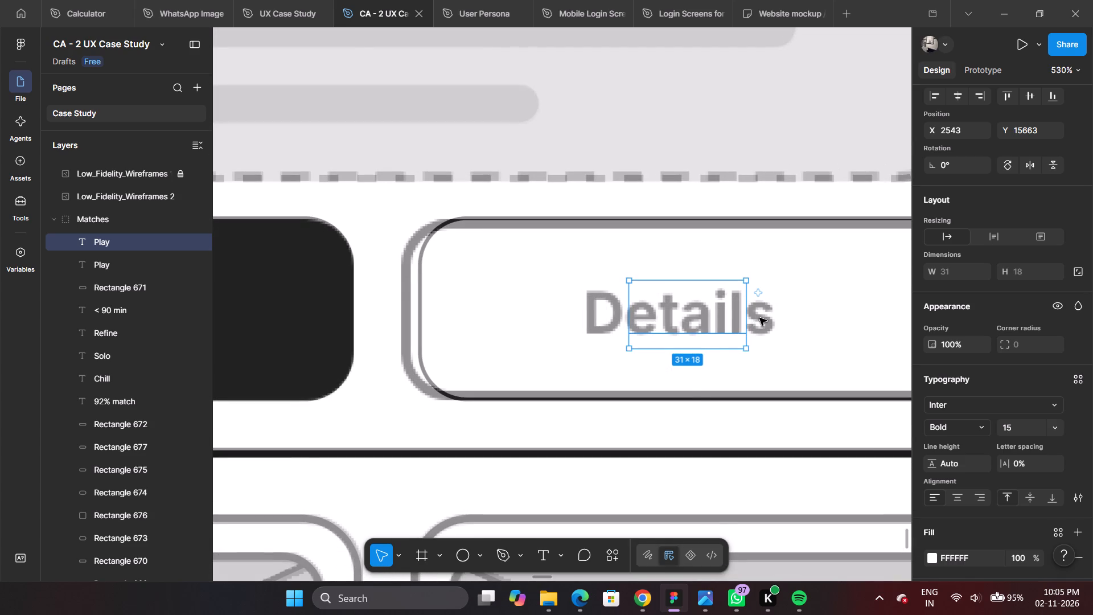
pyautogui.scroll(1, 759, 318)
pyautogui.keyDown('ctrl'); pyautogui.scroll(5, 760, 324); pyautogui.keyUp('ctrl')
pyautogui.doubleClick(635, 325)
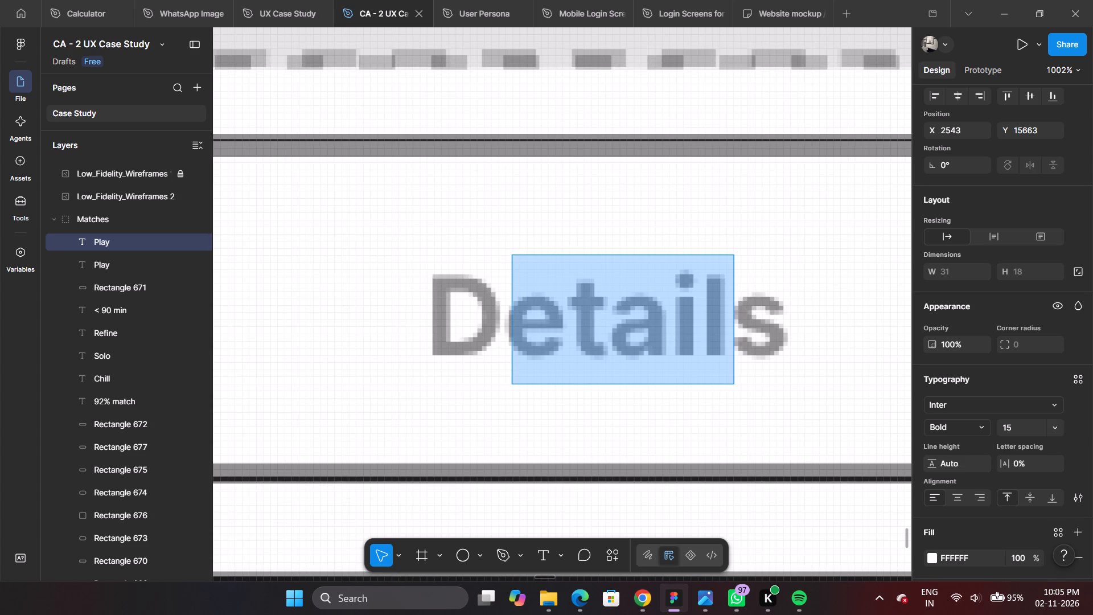
pyautogui.scroll(-4, 996, 441)
pyautogui.click(937, 436)
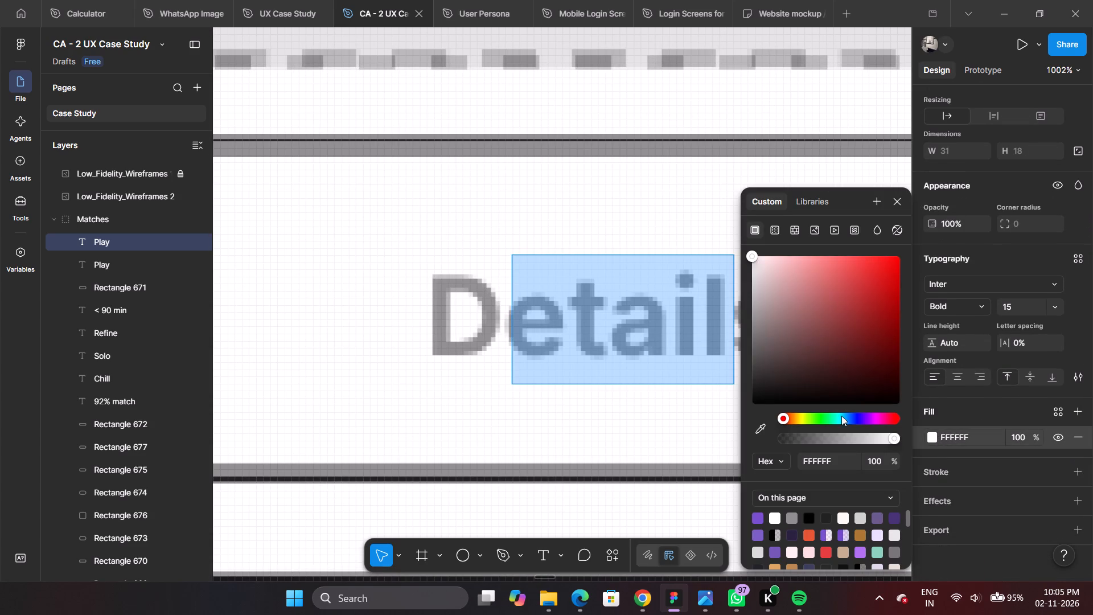
pyautogui.moveTo(815, 310); pyautogui.dragTo(858, 358)
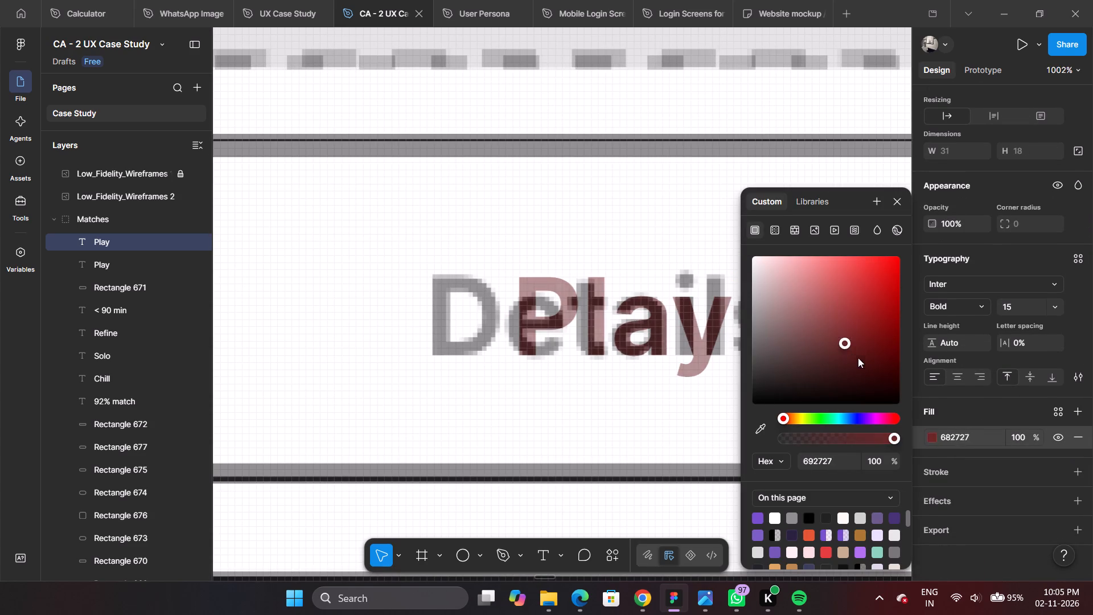
pyautogui.moveTo(858, 358); pyautogui.dragTo(915, 248)
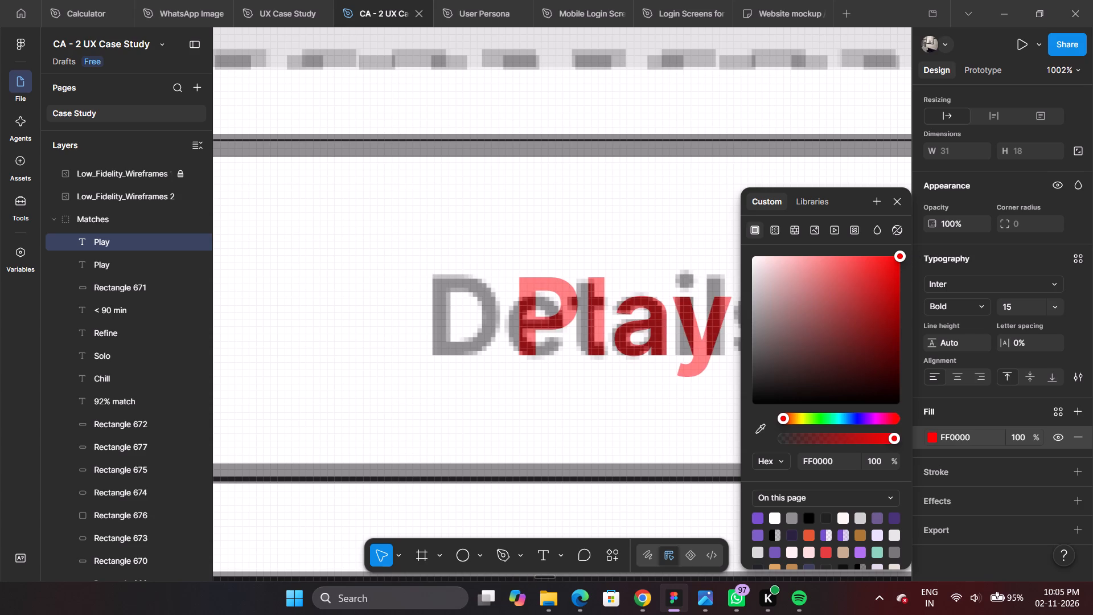
# Replace the copied label's text with "Details" and leave the label selected.
pyautogui.doubleClick(628, 327)
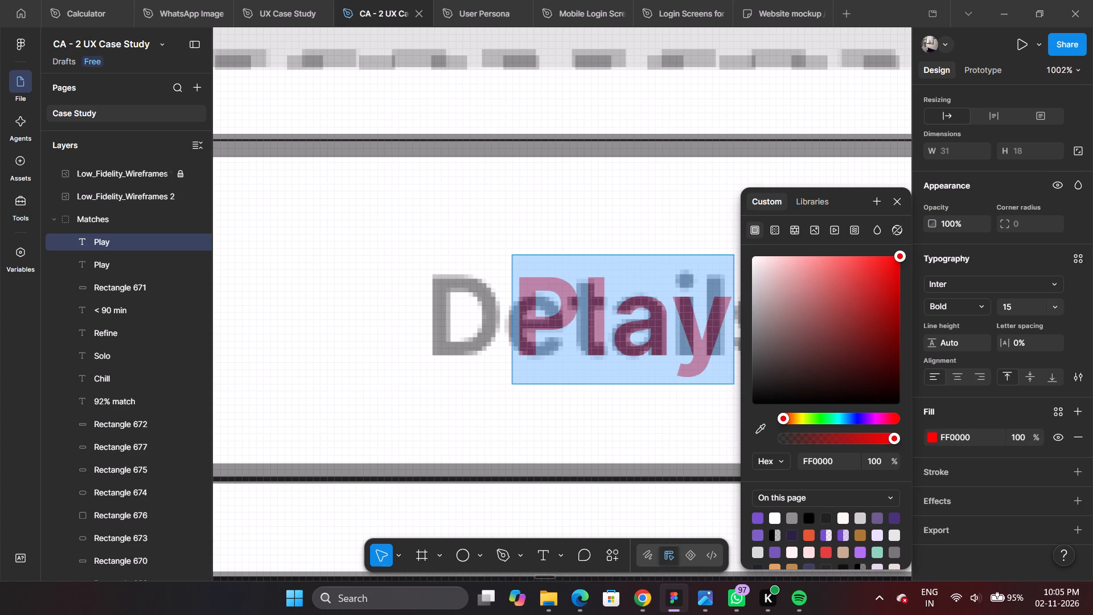
pyautogui.write('Dea')
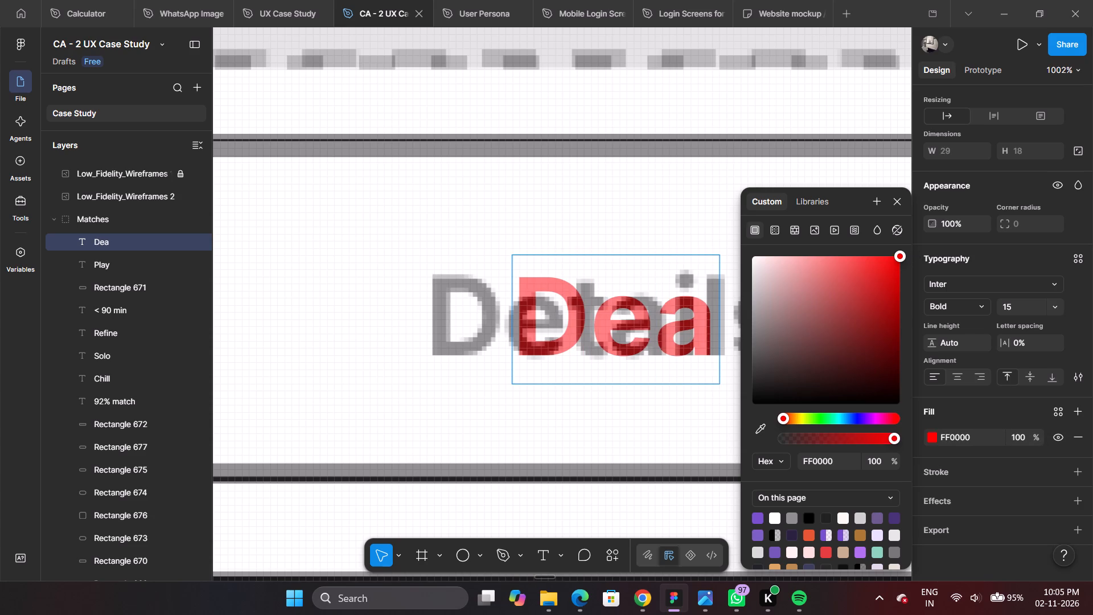
pyautogui.press('BackSpace')
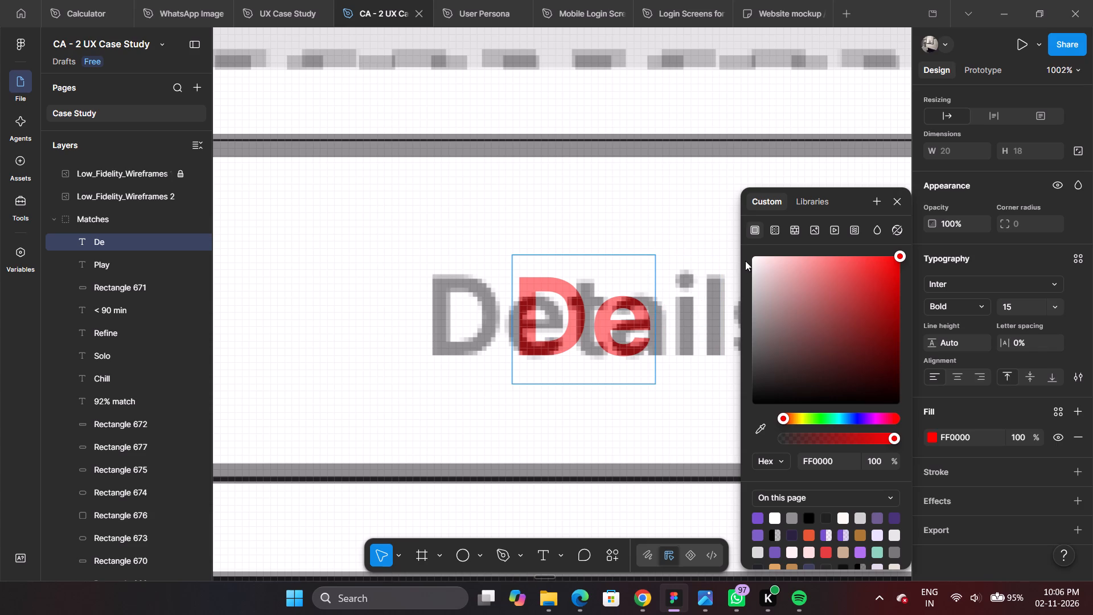
pyautogui.click(897, 202)
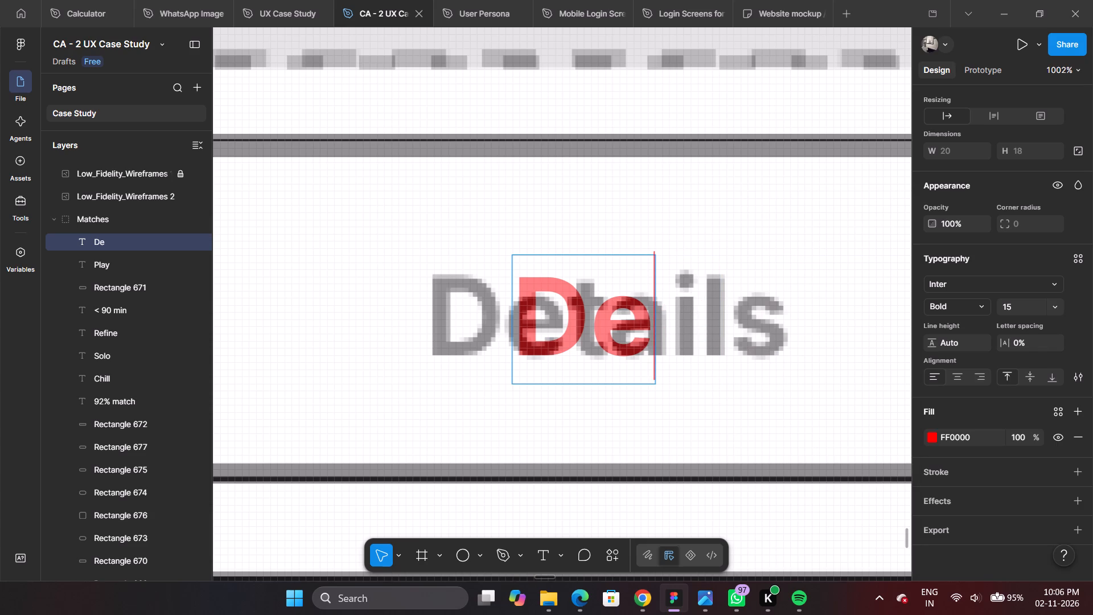
pyautogui.write('tails')
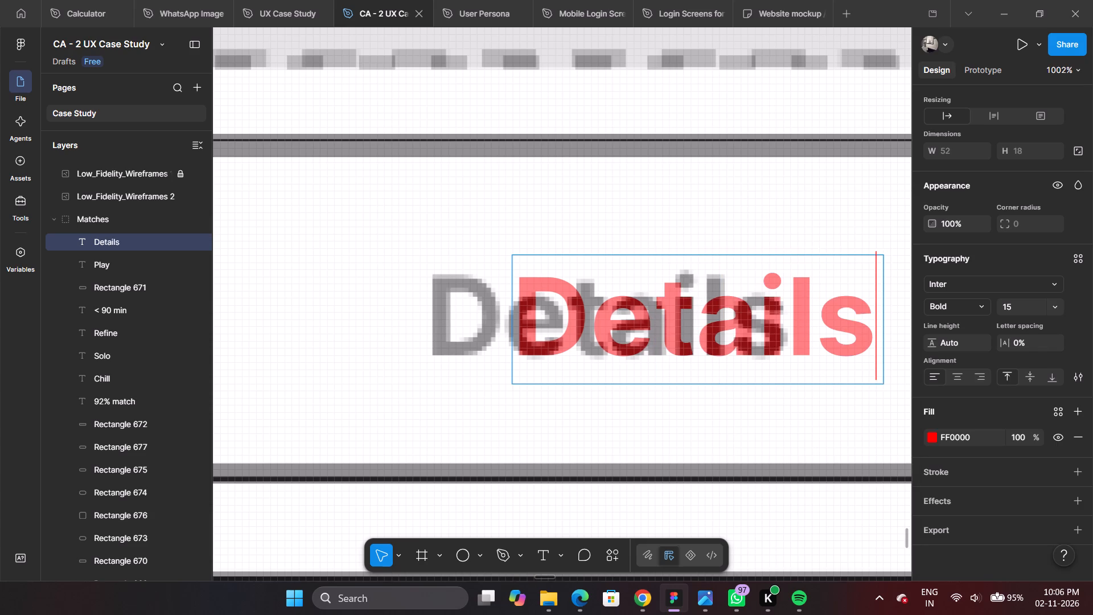
pyautogui.keyDown('ctrl'); pyautogui.scroll(-5, 601, 371); pyautogui.keyUp('ctrl')
pyautogui.click(664, 288)
pyautogui.click(663, 352)
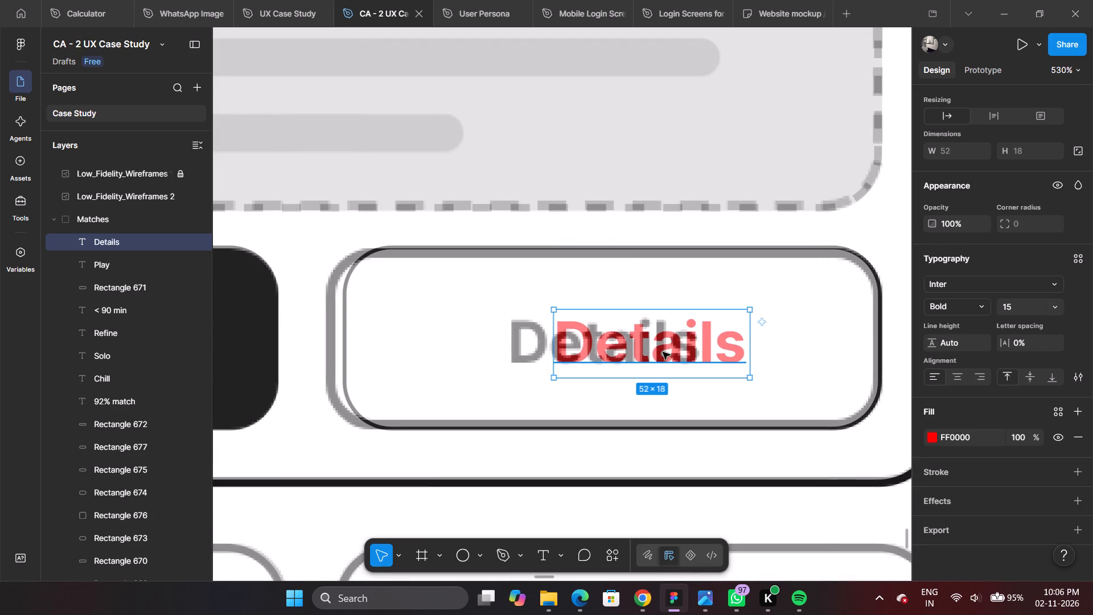
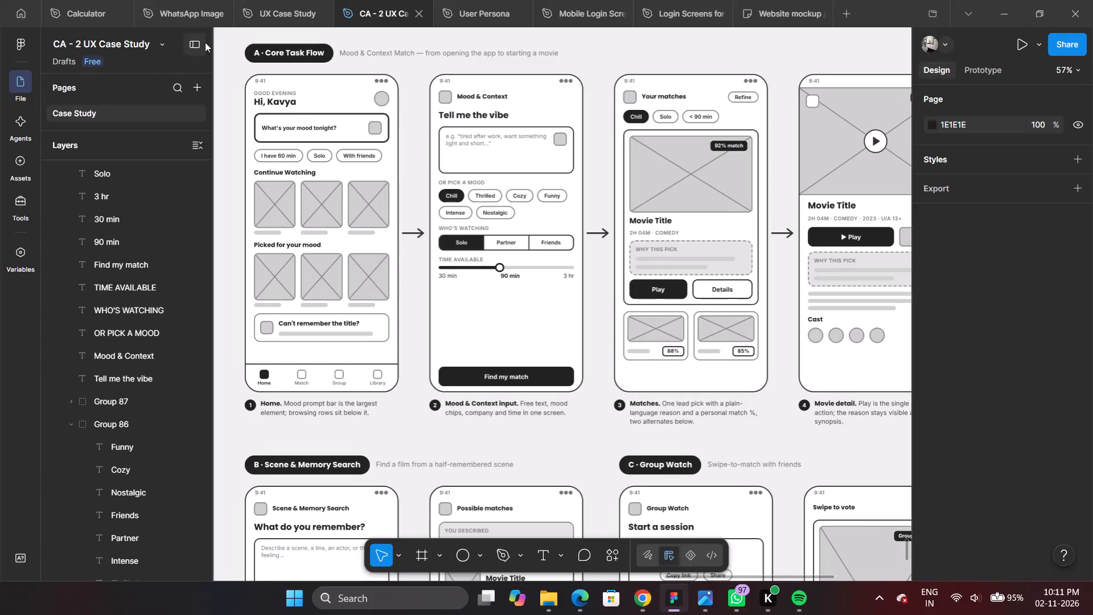
# Minimize the interface and examine the Core Task Flow and Group Watch screens in the unshaded reference wireframes.
pyautogui.click(206, 42)
pyautogui.keyDown('ctrl'); pyautogui.scroll(-5, 607, 255); pyautogui.keyUp('ctrl')
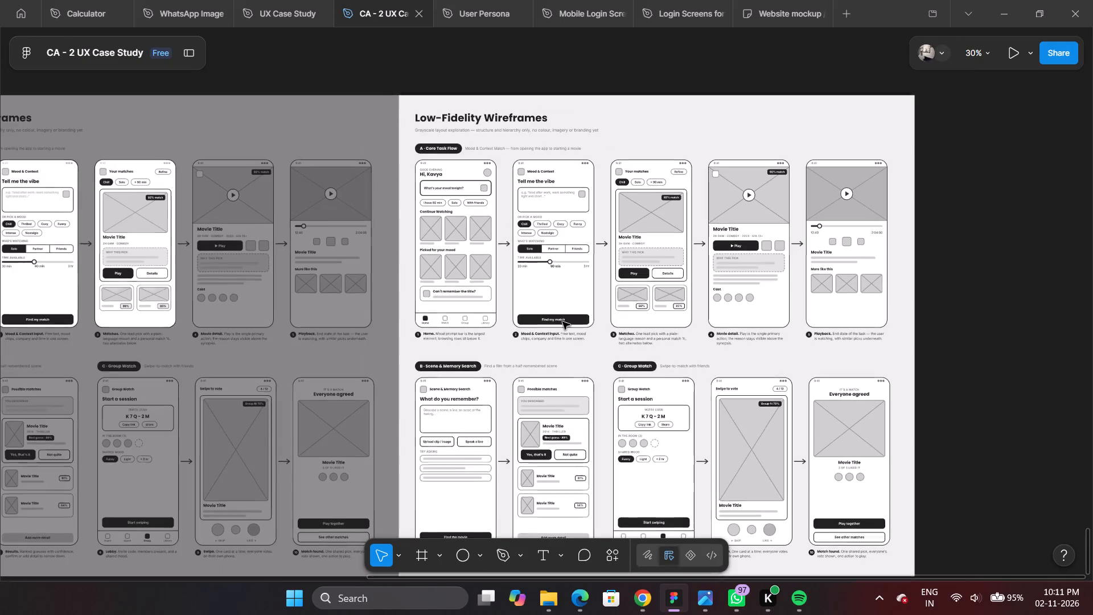
pyautogui.keyDown('ctrl'); pyautogui.scroll(5, 766, 210); pyautogui.keyUp('ctrl')
pyautogui.keyDown('ctrl'); pyautogui.scroll(-3, 765, 208); pyautogui.keyUp('ctrl')
pyautogui.keyDown('ctrl'); pyautogui.scroll(6, 703, 241); pyautogui.keyUp('ctrl')
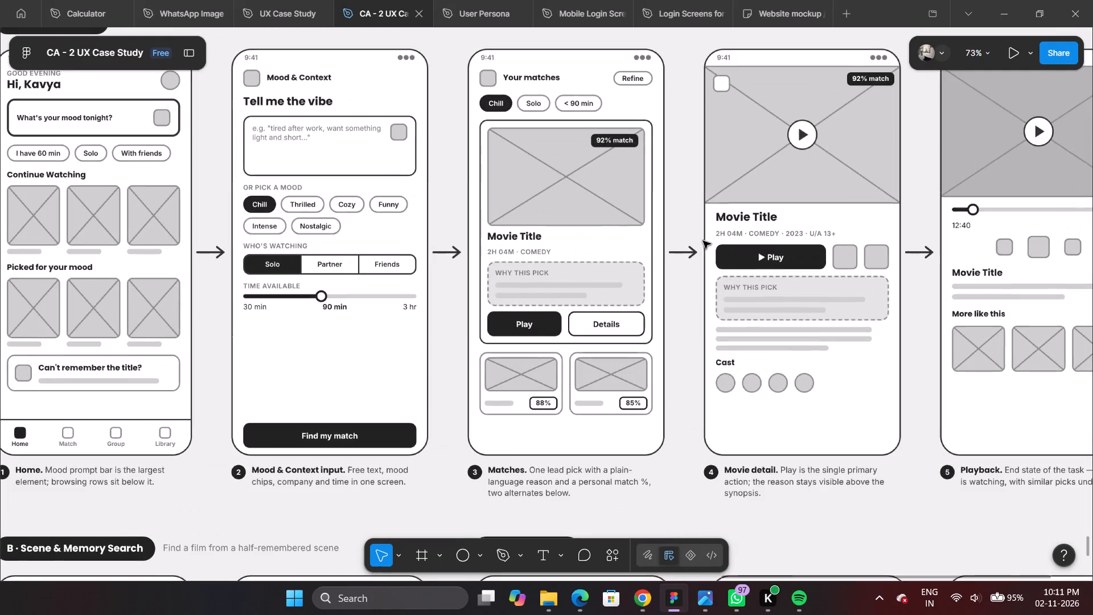
pyautogui.scroll(-5, 758, 199)
pyautogui.keyDown('ctrl'); pyautogui.scroll(-9, 758, 199); pyautogui.keyUp('ctrl')
pyautogui.scroll(4, 856, 181)
pyautogui.keyDown('ctrl'); pyautogui.scroll(-5, 834, 178); pyautogui.keyUp('ctrl')
pyautogui.keyDown('ctrl'); pyautogui.scroll(5, 889, 215); pyautogui.keyUp('ctrl')
pyautogui.keyDown('ctrl'); pyautogui.scroll(-5, 883, 213); pyautogui.keyUp('ctrl')
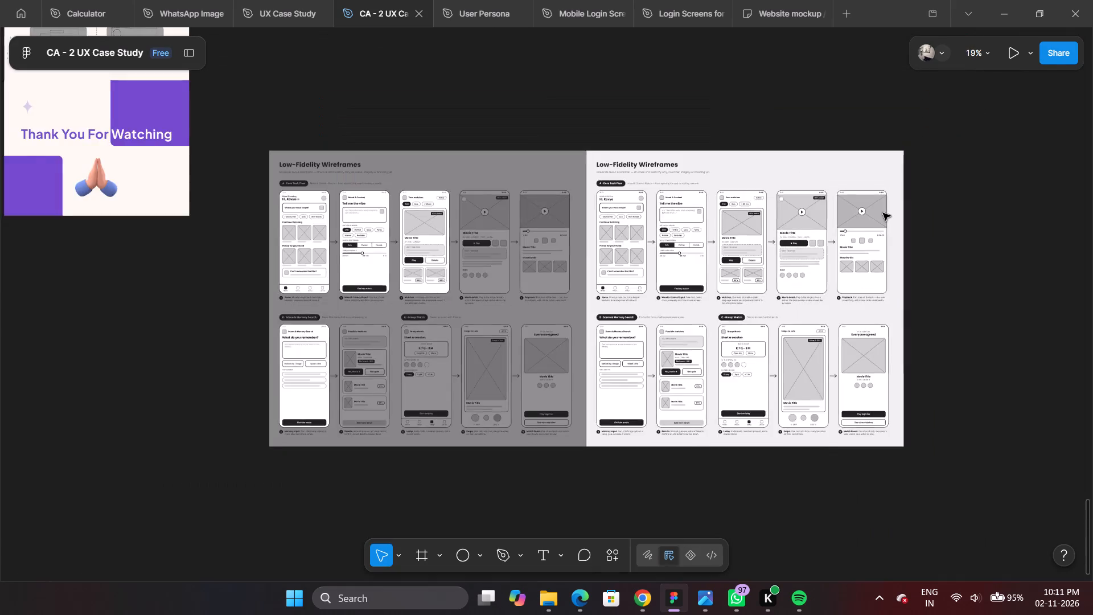
pyautogui.keyDown('ctrl'); pyautogui.scroll(5, 883, 213); pyautogui.keyUp('ctrl')
pyautogui.keyDown('ctrl'); pyautogui.scroll(6, 945, 251); pyautogui.keyUp('ctrl')
pyautogui.keyDown('ctrl'); pyautogui.scroll(-5, 767, 207); pyautogui.keyUp('ctrl')
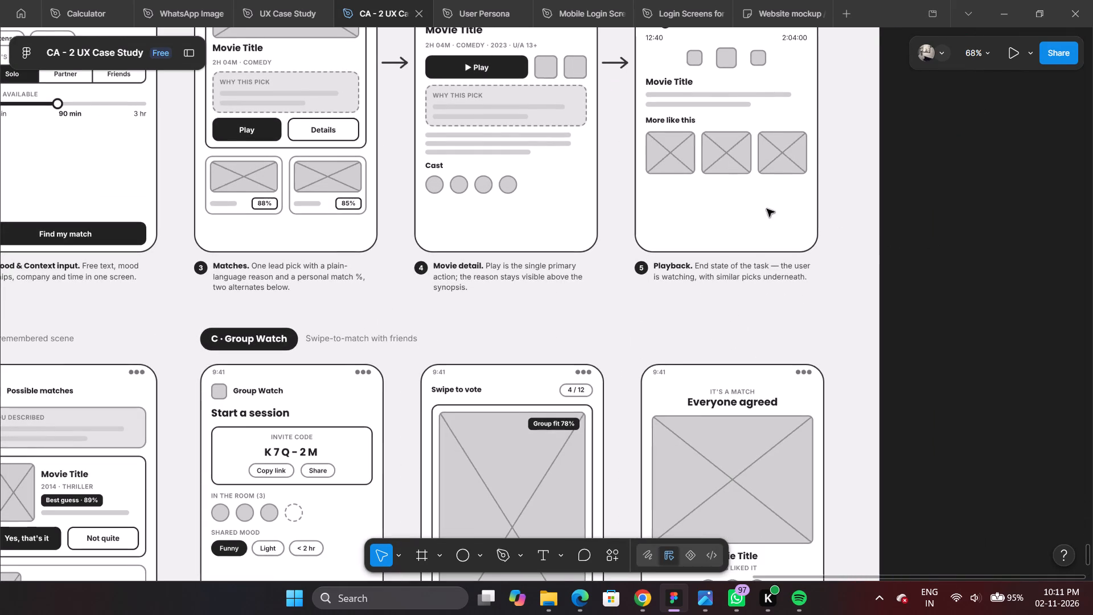
pyautogui.press('space')
pyautogui.press('space')
pyautogui.press('space')
pyautogui.press('space')
pyautogui.press('space')
pyautogui.press('space')
pyautogui.press('space')
pyautogui.press('space')
pyautogui.press('space')
pyautogui.press('space')
pyautogui.press('space')
pyautogui.press('space')
pyautogui.press('space')
pyautogui.press('space')
pyautogui.press('space')
pyautogui.press('space')
pyautogui.press('space')
pyautogui.press('space')
pyautogui.press('space')
pyautogui.press('space')
pyautogui.moveTo(723, 234); pyautogui.dragTo(1022, 368)
pyautogui.moveTo(760, 285); pyautogui.dragTo(787, 307)
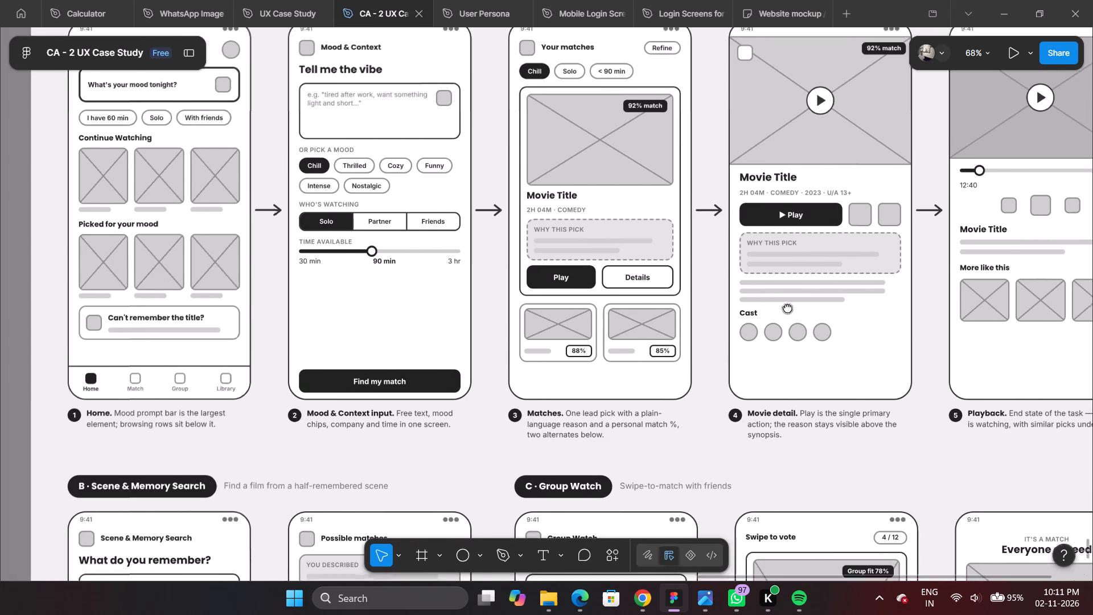
pyautogui.moveTo(787, 307); pyautogui.dragTo(792, 341)
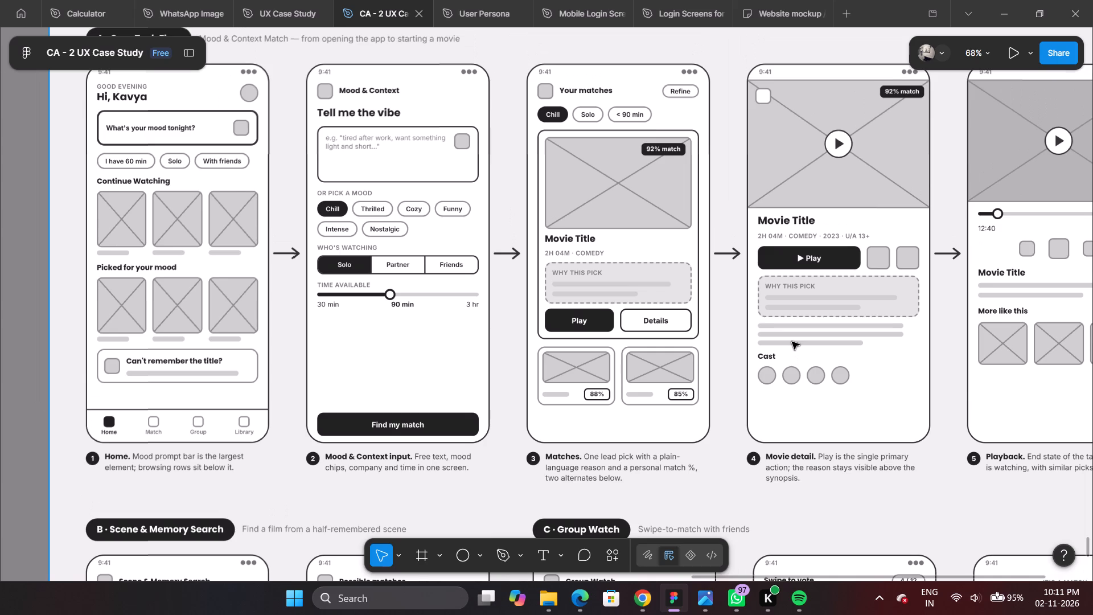
# Examine the Information Architecture sitemap, from Homepage down through its five section branches.
pyautogui.keyDown('ctrl'); pyautogui.scroll(-15, 792, 342); pyautogui.keyUp('ctrl')
pyautogui.keyDown('ctrl'); pyautogui.scroll(6, 445, 224); pyautogui.keyUp('ctrl')
pyautogui.scroll(6, 467, 186)
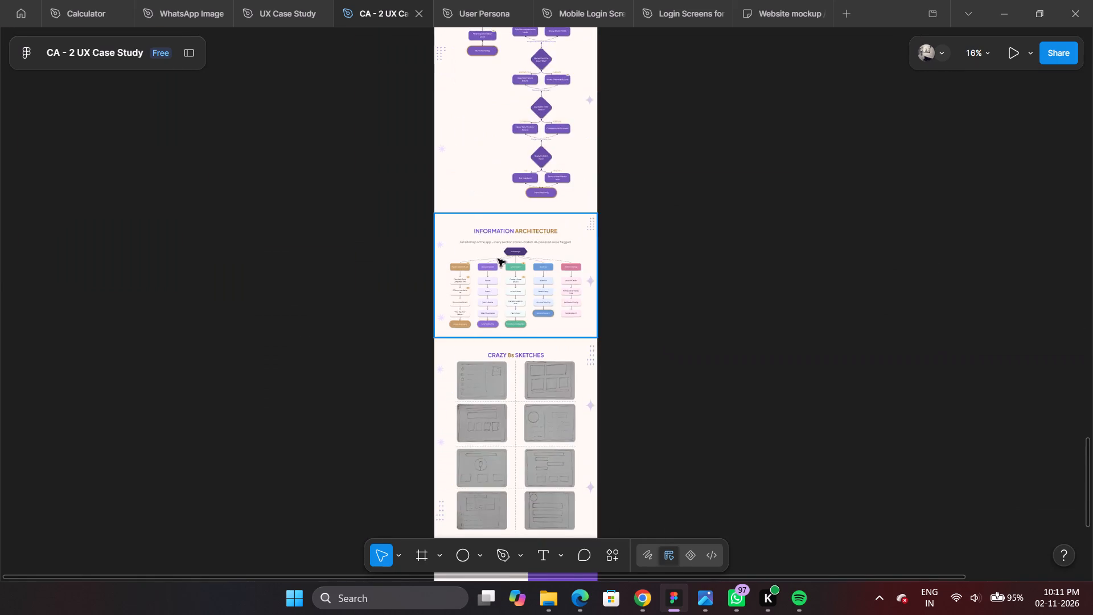
pyautogui.keyDown('ctrl'); pyautogui.scroll(10, 504, 274); pyautogui.keyUp('ctrl')
pyautogui.keyDown('ctrl'); pyautogui.scroll(5, 549, 376); pyautogui.keyUp('ctrl')
pyautogui.keyDown('ctrl'); pyautogui.scroll(5, 611, 437); pyautogui.keyUp('ctrl')
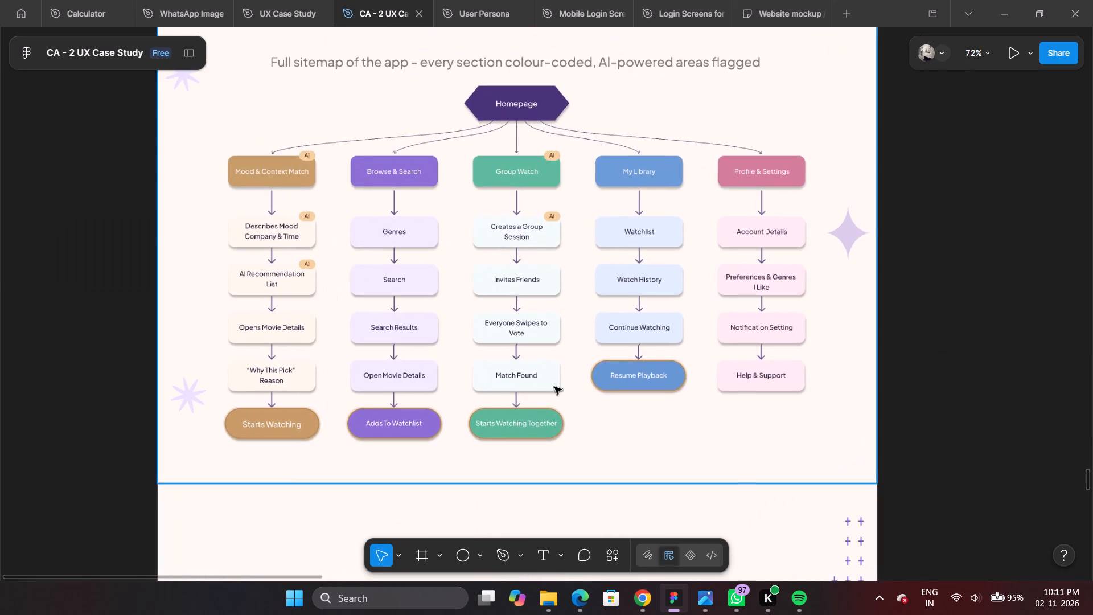
pyautogui.keyDown('ctrl'); pyautogui.scroll(4, 398, 317); pyautogui.keyUp('ctrl')
pyautogui.keyDown('ctrl'); pyautogui.scroll(4, 420, 246); pyautogui.keyUp('ctrl')
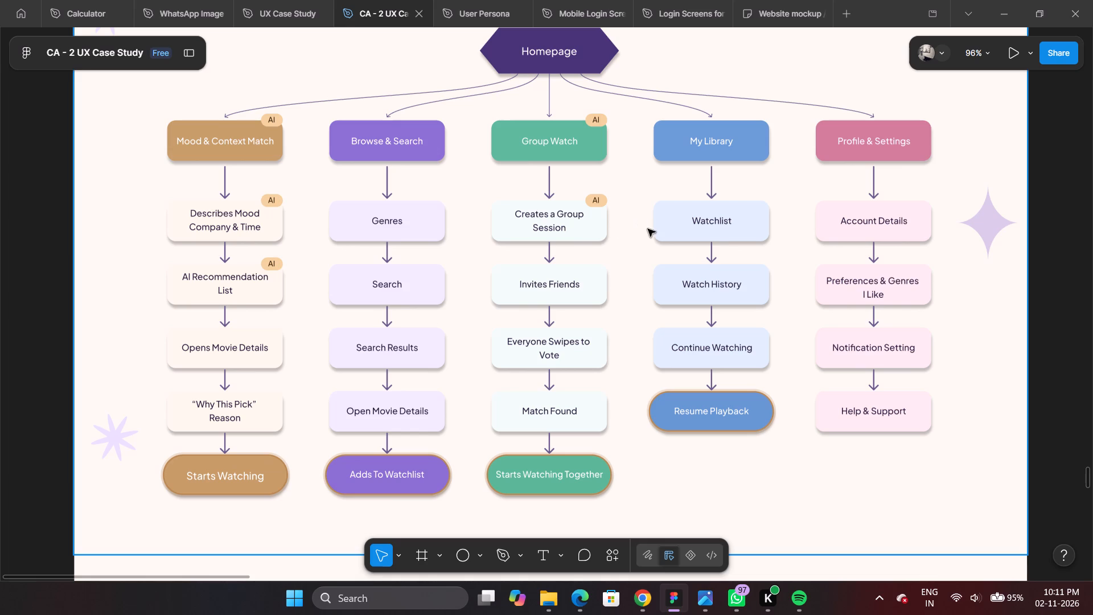
pyautogui.keyDown('ctrl'); pyautogui.scroll(-5, 643, 241); pyautogui.keyUp('ctrl')
pyautogui.keyDown('ctrl'); pyautogui.scroll(4, 643, 241); pyautogui.keyUp('ctrl')
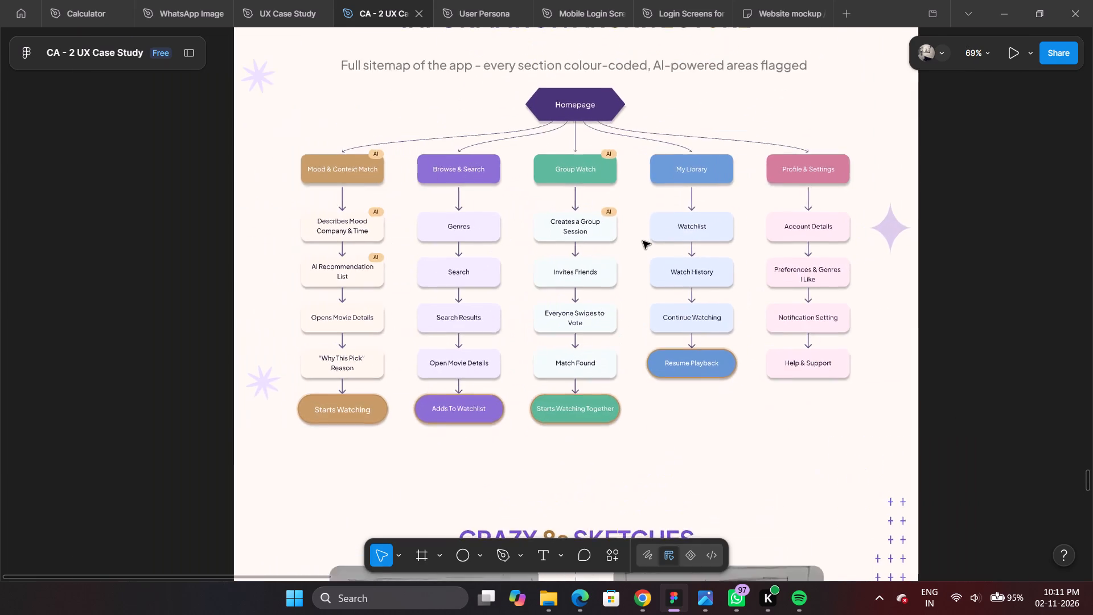
pyautogui.keyDown('ctrl'); pyautogui.scroll(-1, 511, 282); pyautogui.keyUp('ctrl')
pyautogui.keyDown('ctrl'); pyautogui.scroll(3, 746, 286); pyautogui.keyUp('ctrl')
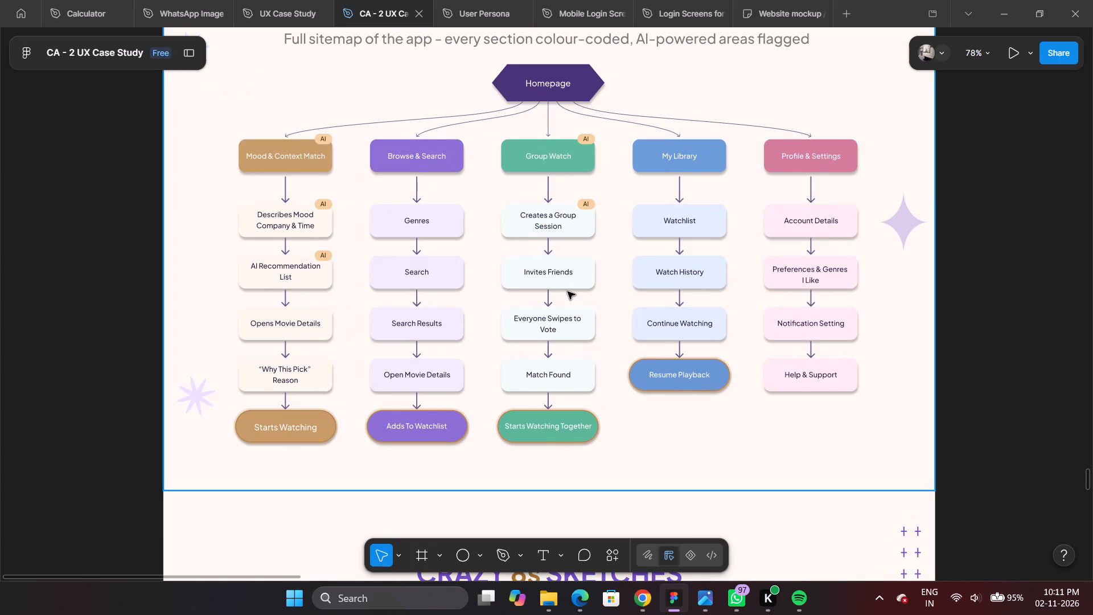
pyautogui.keyDown('ctrl'); pyautogui.scroll(-2, 568, 292); pyautogui.keyUp('ctrl')
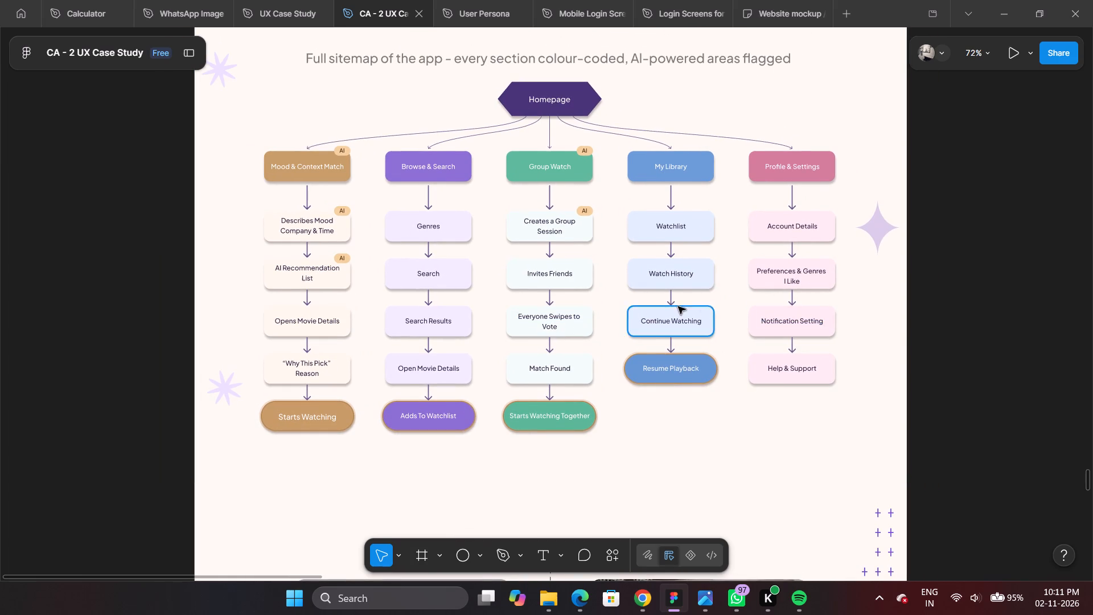
pyautogui.keyDown('ctrl'); pyautogui.scroll(-5, 678, 306); pyautogui.keyUp('ctrl')
pyautogui.keyDown('ctrl'); pyautogui.scroll(5, 710, 301); pyautogui.keyUp('ctrl')
# Examine the five Core Task Flow screens in the unshaded reference wireframes, from Home to Playback.
pyautogui.keyDown('ctrl'); pyautogui.scroll(-11, 712, 299); pyautogui.keyUp('ctrl')
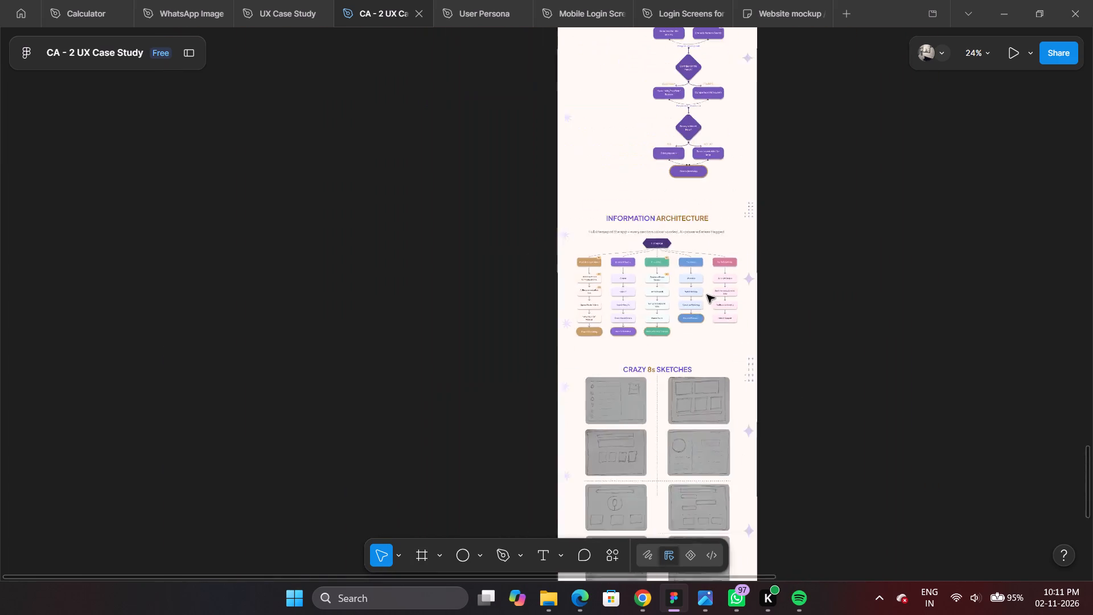
pyautogui.keyDown('ctrl'); pyautogui.scroll(-6, 601, 297); pyautogui.keyUp('ctrl')
pyautogui.keyDown('ctrl'); pyautogui.scroll(-4, 565, 342); pyautogui.keyUp('ctrl')
pyautogui.keyDown('ctrl'); pyautogui.scroll(5, 689, 429); pyautogui.keyUp('ctrl')
pyautogui.keyDown('ctrl'); pyautogui.scroll(5, 851, 442); pyautogui.keyUp('ctrl')
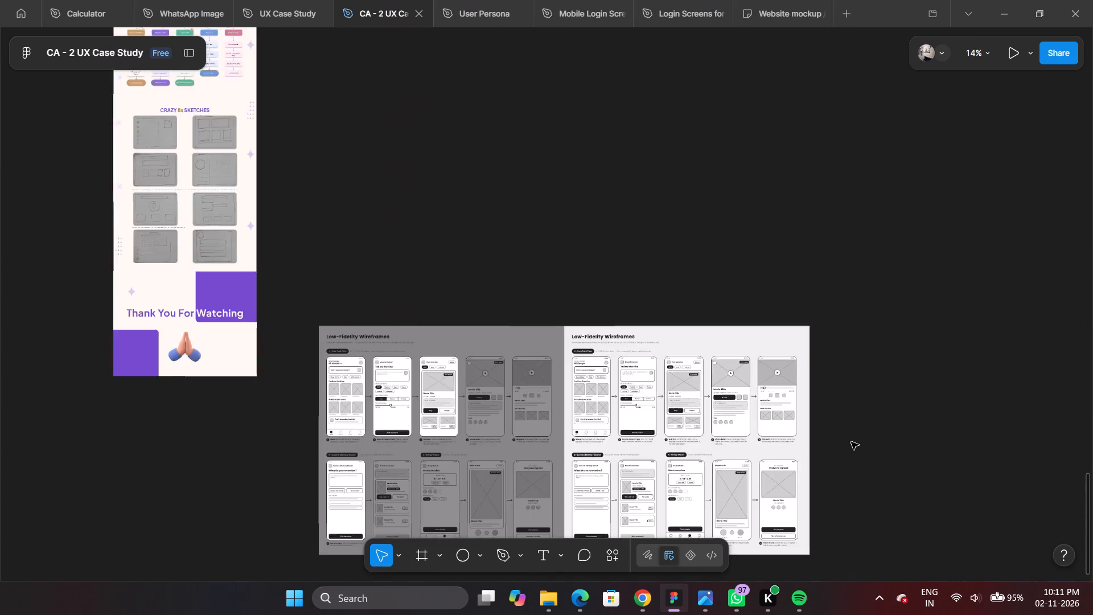
pyautogui.keyDown('ctrl'); pyautogui.scroll(4, 600, 423); pyautogui.keyUp('ctrl')
pyautogui.keyDown('ctrl'); pyautogui.scroll(-3, 1057, 450); pyautogui.keyUp('ctrl')
pyautogui.keyDown('ctrl'); pyautogui.scroll(5, 1028, 439); pyautogui.keyUp('ctrl')
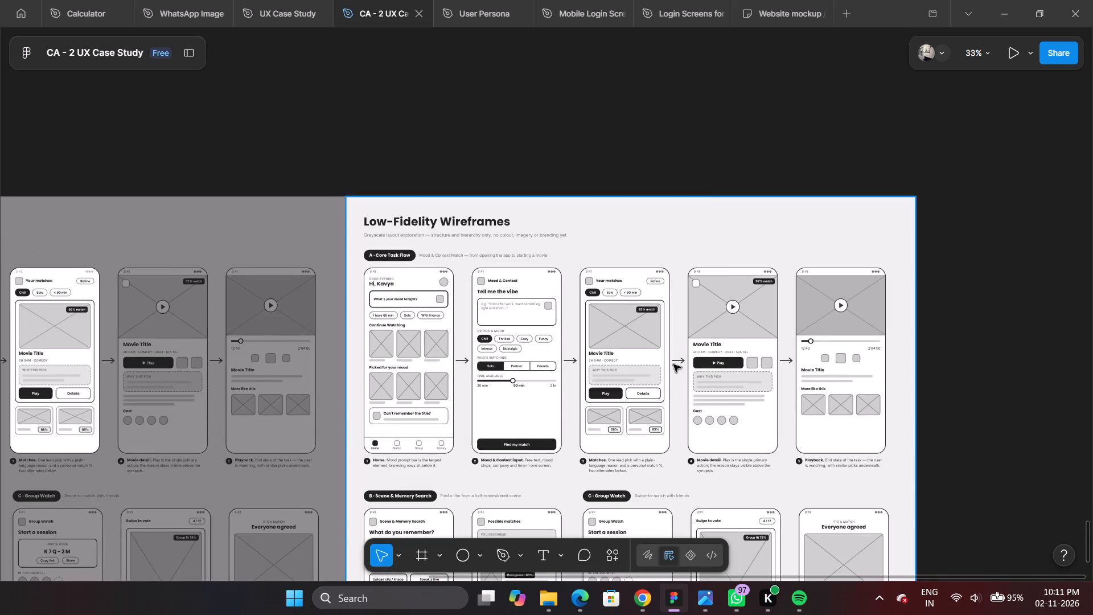
pyautogui.keyDown('ctrl'); pyautogui.scroll(-2, 673, 364); pyautogui.keyUp('ctrl')
pyautogui.keyDown('ctrl'); pyautogui.scroll(4, 799, 421); pyautogui.keyUp('ctrl')
pyautogui.keyDown('ctrl'); pyautogui.scroll(3, 452, 372); pyautogui.keyUp('ctrl')
pyautogui.keyDown('ctrl'); pyautogui.scroll(5, 862, 383); pyautogui.keyUp('ctrl')
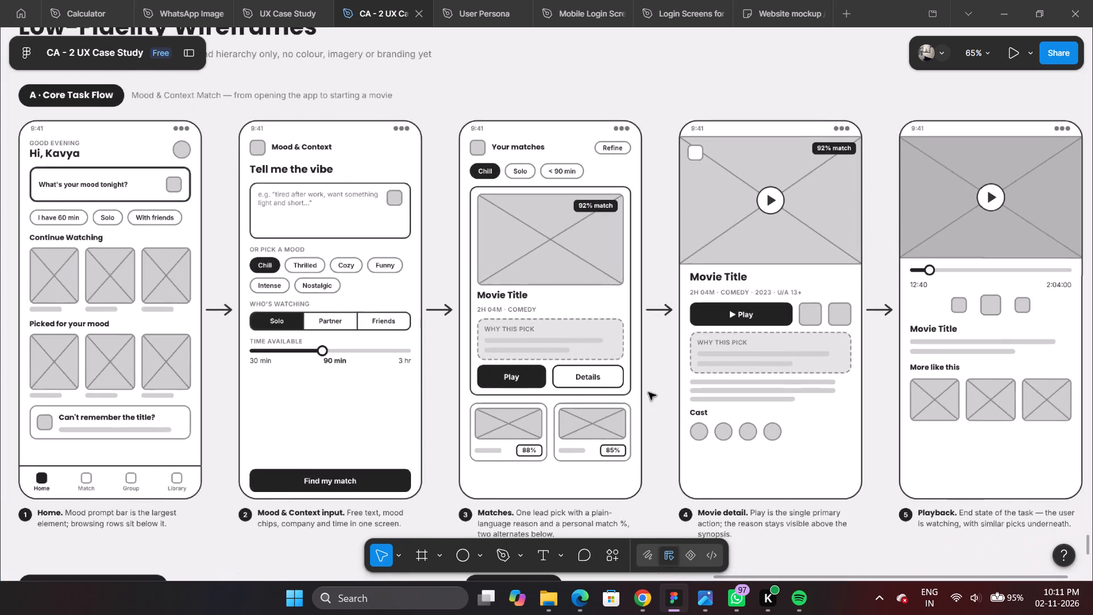
pyautogui.keyDown('ctrl'); pyautogui.scroll(3, 502, 420); pyautogui.keyUp('ctrl')
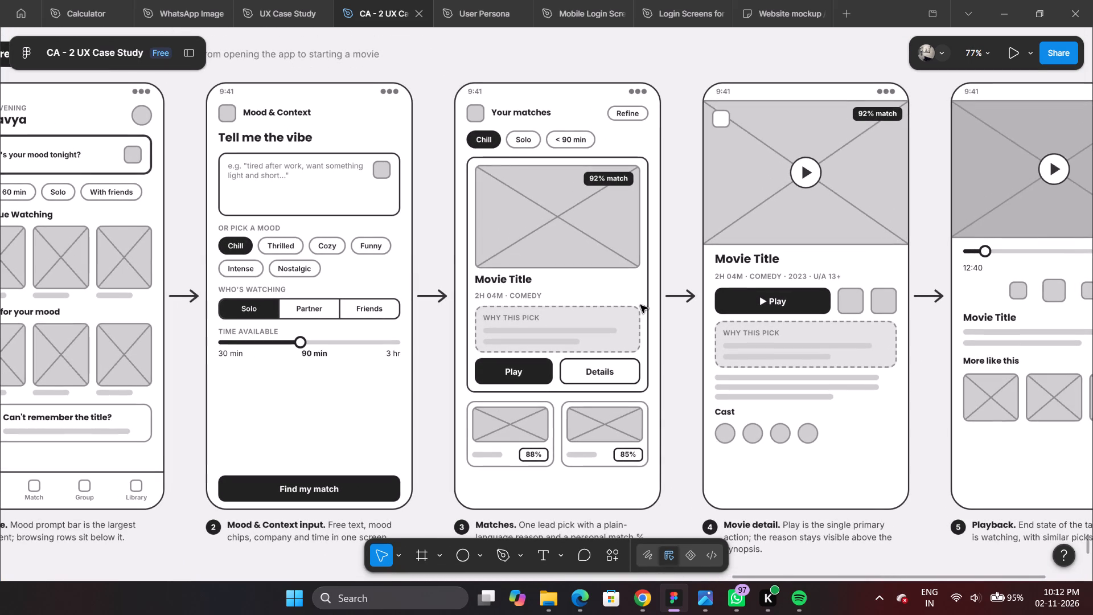
# Inspect the recreated Mood & Context and Matches screens over the shaded wireframe copy.
pyautogui.keyDown('ctrl'); pyautogui.scroll(-6, 545, 412); pyautogui.keyUp('ctrl')
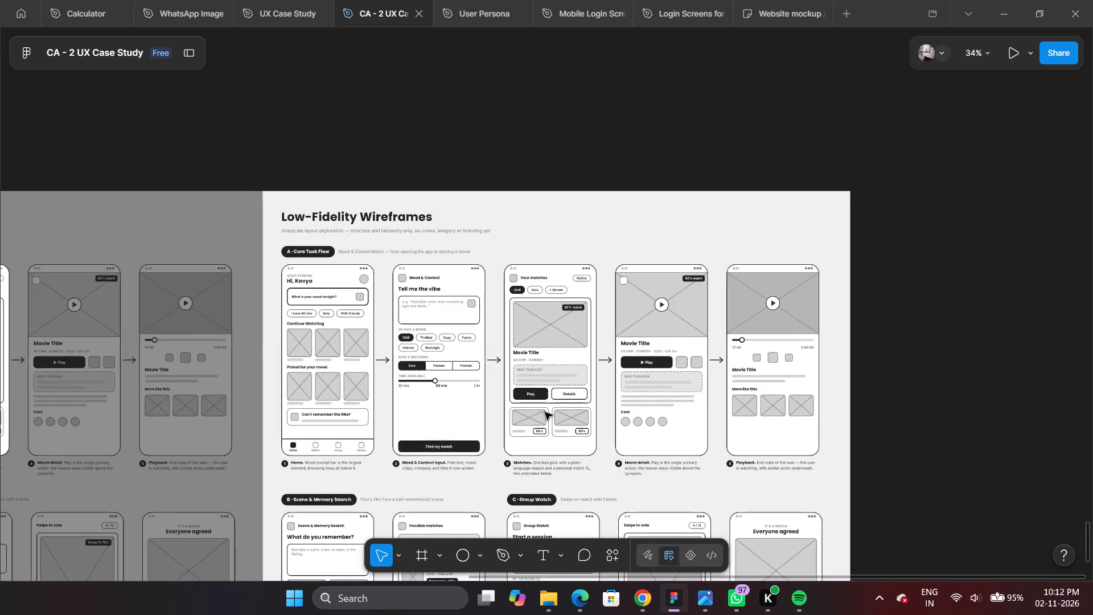
pyautogui.keyDown('ctrl'); pyautogui.scroll(-5, 552, 407); pyautogui.keyUp('ctrl')
pyautogui.keyDown('ctrl'); pyautogui.scroll(-3, 504, 402); pyautogui.keyUp('ctrl')
pyautogui.keyDown('ctrl'); pyautogui.scroll(9, 188, 404); pyautogui.keyUp('ctrl')
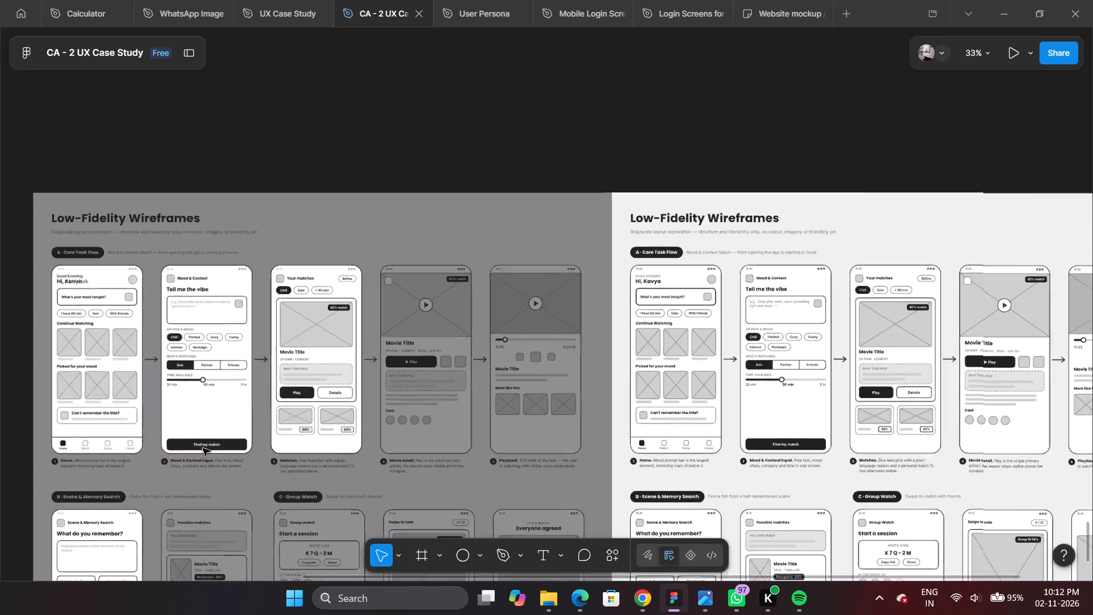
pyautogui.keyDown('ctrl'); pyautogui.scroll(10, 203, 448); pyautogui.keyUp('ctrl')
pyautogui.keyDown('ctrl'); pyautogui.scroll(-12, 260, 442); pyautogui.keyUp('ctrl')
pyautogui.keyDown('ctrl'); pyautogui.scroll(-3, 307, 438); pyautogui.keyUp('ctrl')
pyautogui.keyDown('ctrl'); pyautogui.scroll(3, 218, 355); pyautogui.keyUp('ctrl')
pyautogui.keyDown('ctrl'); pyautogui.scroll(2, 276, 363); pyautogui.keyUp('ctrl')
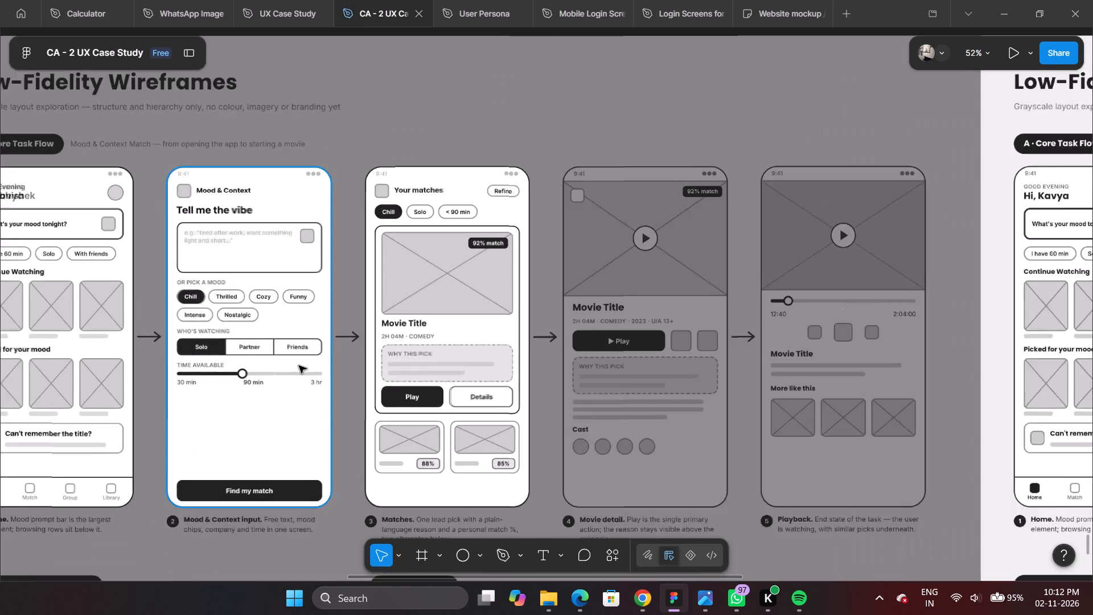
pyautogui.keyDown('ctrl'); pyautogui.scroll(7, 299, 366); pyautogui.keyUp('ctrl')
pyautogui.keyDown('ctrl'); pyautogui.scroll(-4, 418, 372); pyautogui.keyUp('ctrl')
pyautogui.keyDown('ctrl'); pyautogui.scroll(3, 442, 377); pyautogui.keyUp('ctrl')
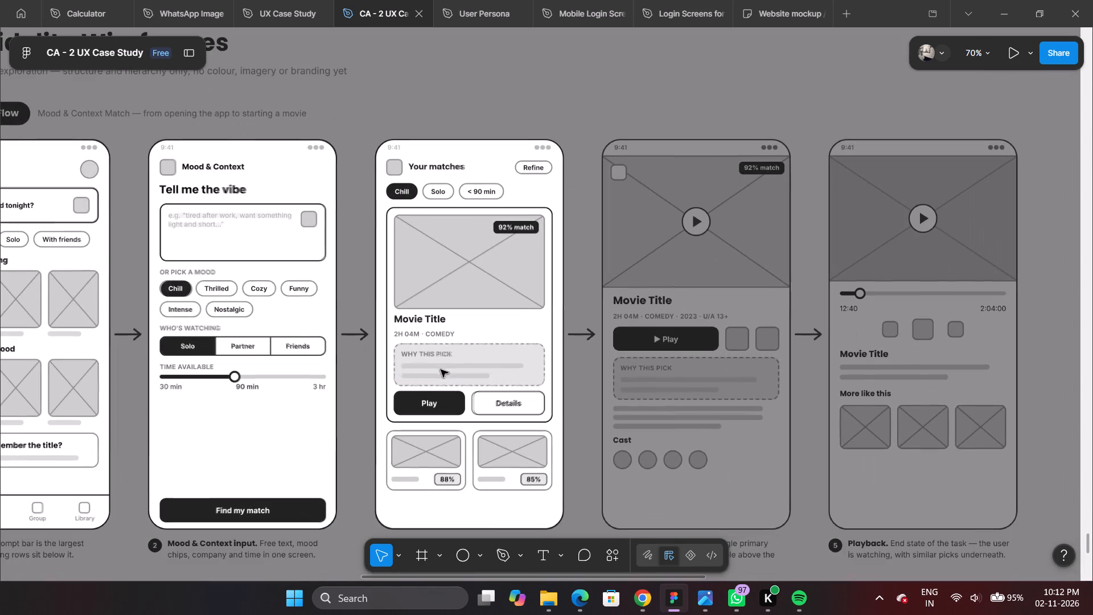
pyautogui.keyDown('ctrl'); pyautogui.scroll(-3, 442, 344); pyautogui.keyUp('ctrl')
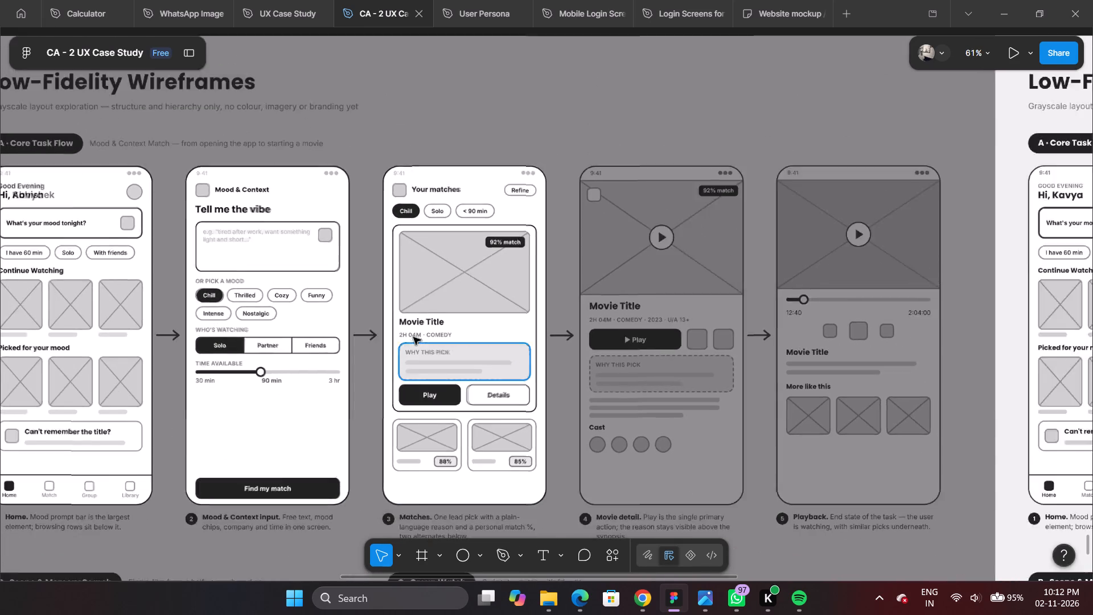
# Examine the reference Matches, Movie detail and Playback screens, including their layout and captions.
pyautogui.keyDown('ctrl'); pyautogui.scroll(-2, 413, 337); pyautogui.keyUp('ctrl')
pyautogui.keyDown('ctrl'); pyautogui.scroll(-4, 306, 335); pyautogui.keyUp('ctrl')
pyautogui.keyDown('ctrl'); pyautogui.scroll(-3, 284, 404); pyautogui.keyUp('ctrl')
pyautogui.keyDown('ctrl'); pyautogui.scroll(4, 683, 409); pyautogui.keyUp('ctrl')
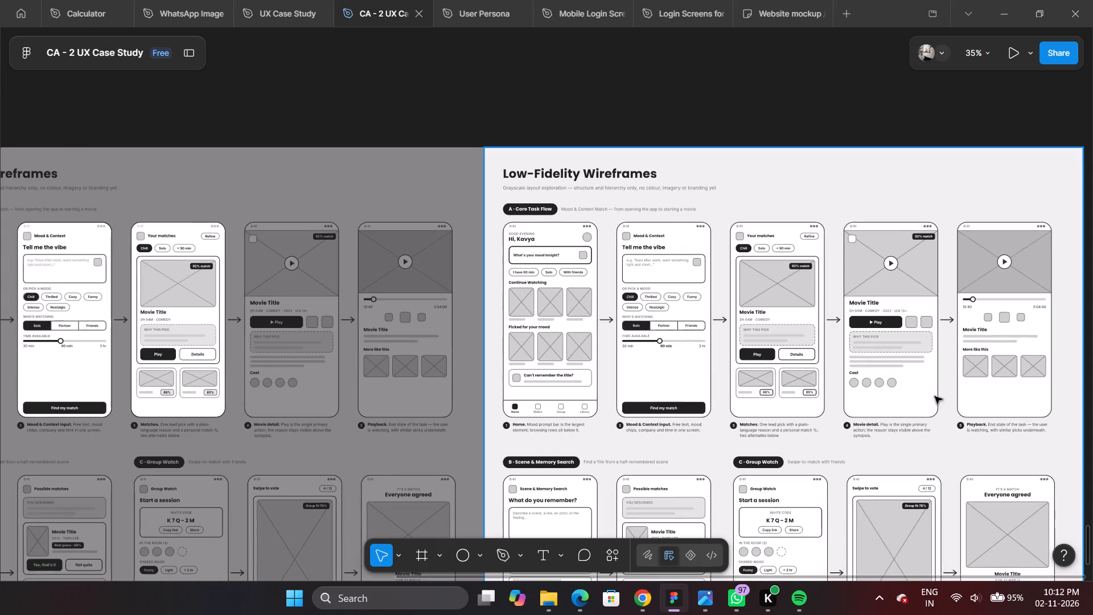
pyautogui.keyDown('ctrl'); pyautogui.scroll(5, 1004, 378); pyautogui.keyUp('ctrl')
pyautogui.scroll(-8, 532, 360)
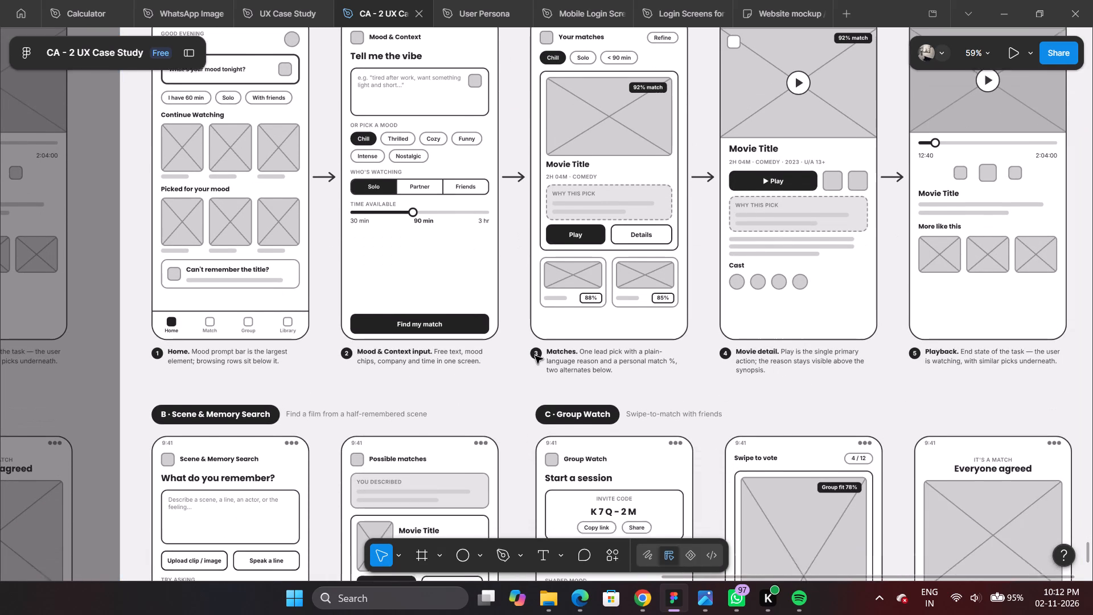
pyautogui.scroll(-3, 829, 188)
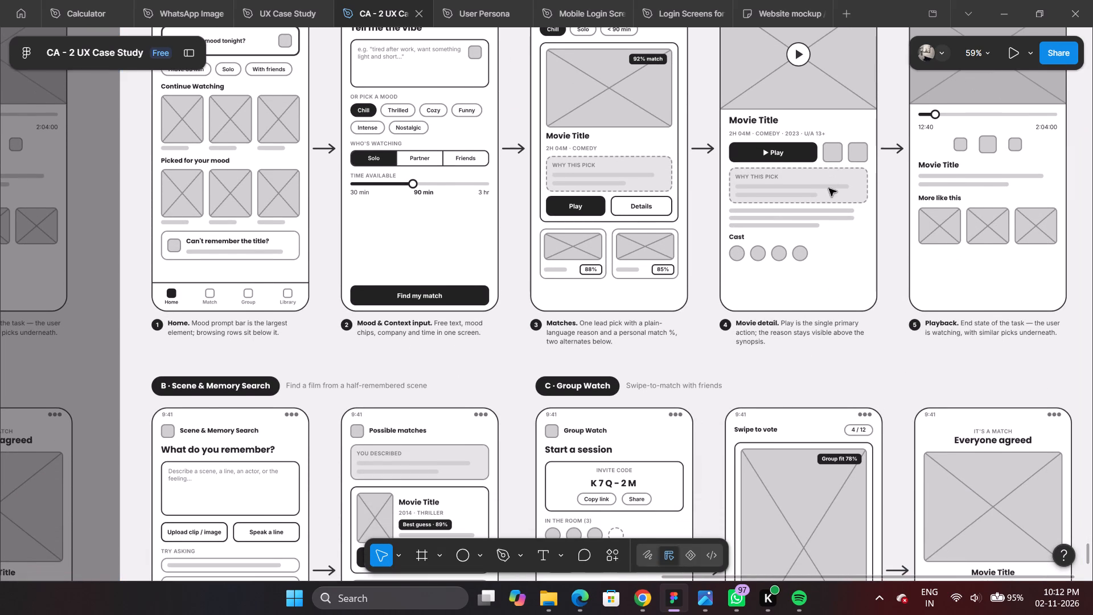
pyautogui.scroll(4, 788, 192)
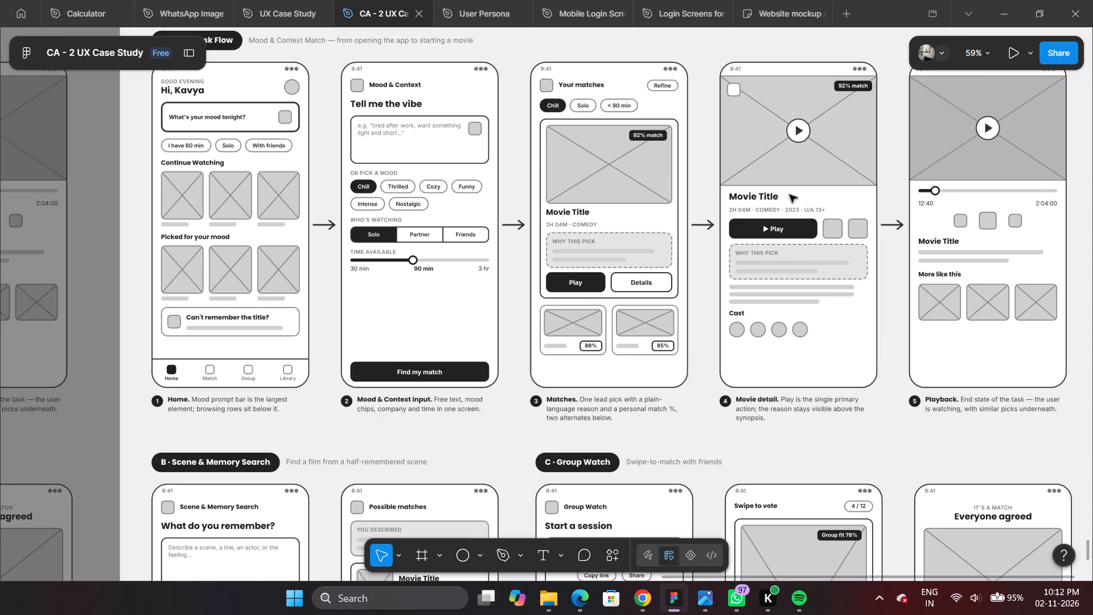
pyautogui.scroll(-2, 790, 195)
pyautogui.scroll(4, 790, 195)
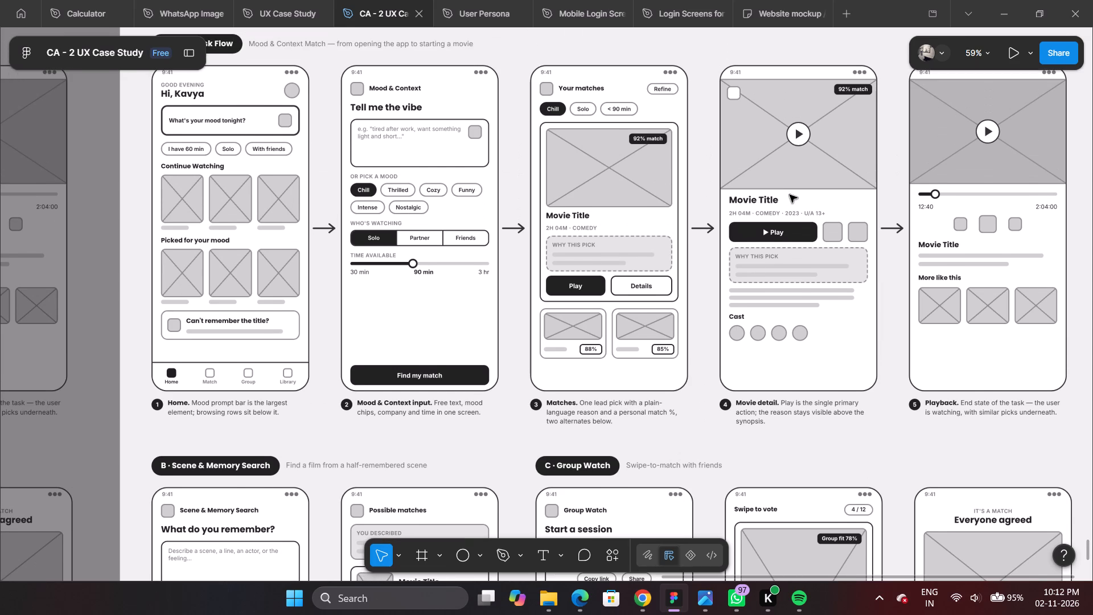
pyautogui.keyDown('ctrl'); pyautogui.scroll(-4, 808, 171); pyautogui.keyUp('ctrl')
pyautogui.keyDown('ctrl'); pyautogui.scroll(11, 863, 181); pyautogui.keyUp('ctrl')
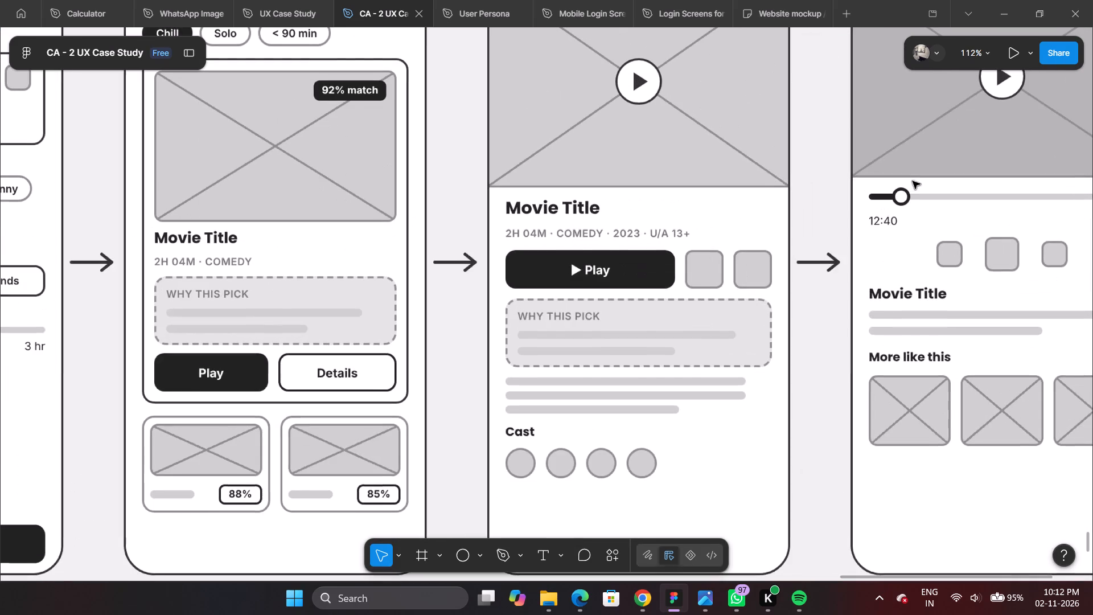
pyautogui.scroll(2, 830, 185)
pyautogui.keyDown('ctrl'); pyautogui.scroll(-5, 706, 170); pyautogui.keyUp('ctrl')
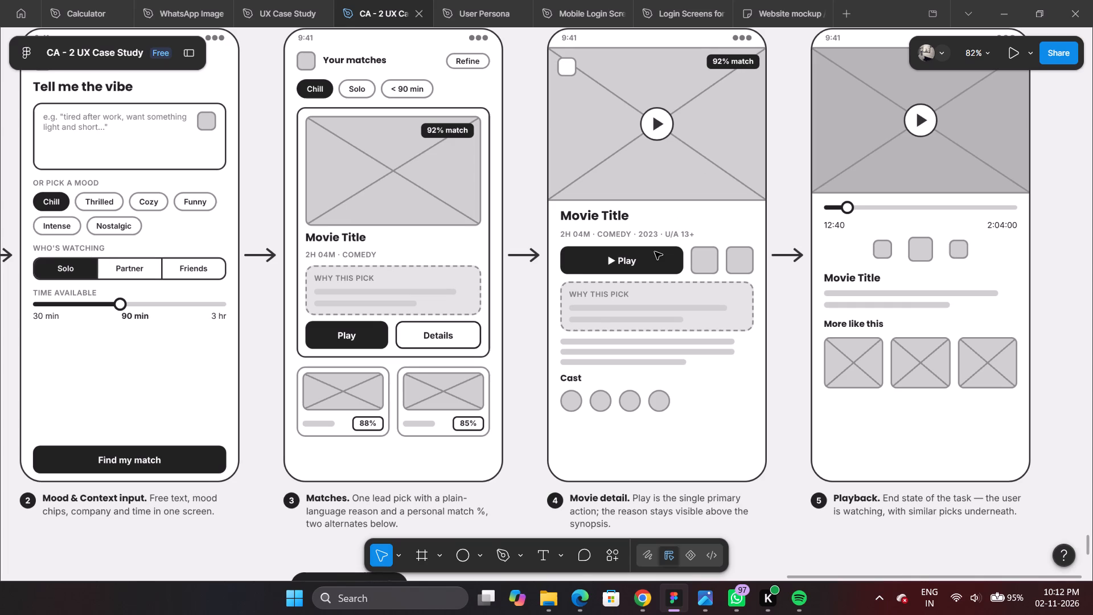
pyautogui.scroll(1, 655, 252)
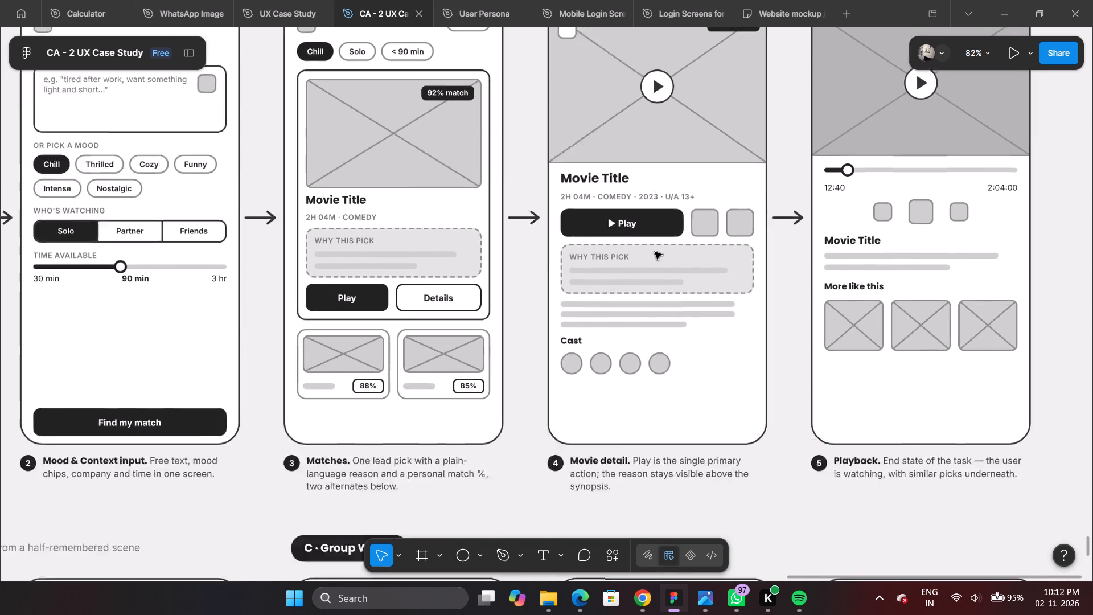
pyautogui.scroll(2, 655, 252)
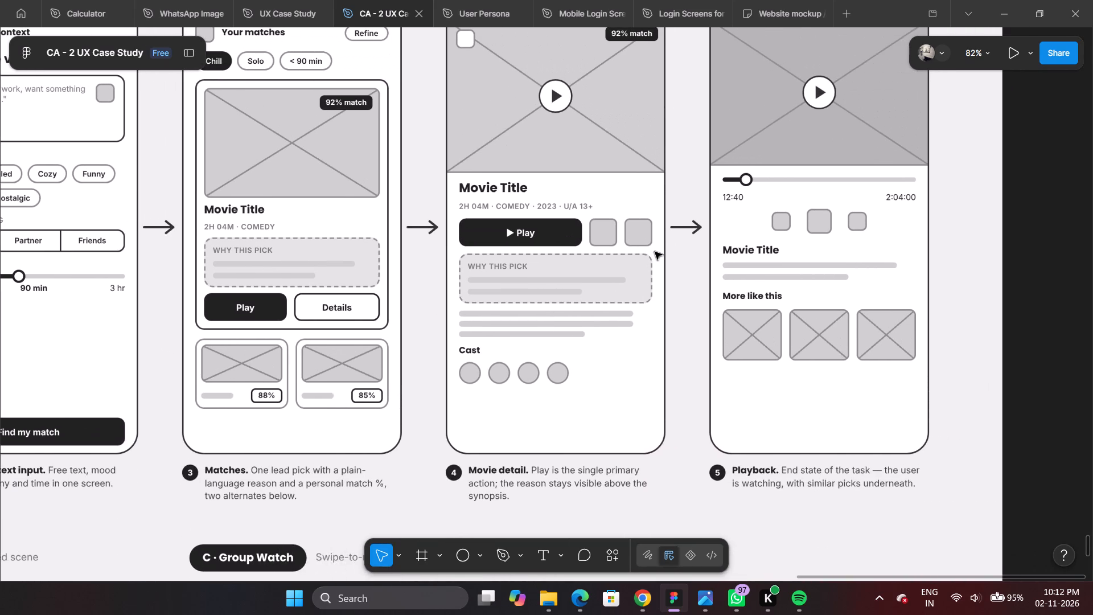
pyautogui.scroll(1, 655, 252)
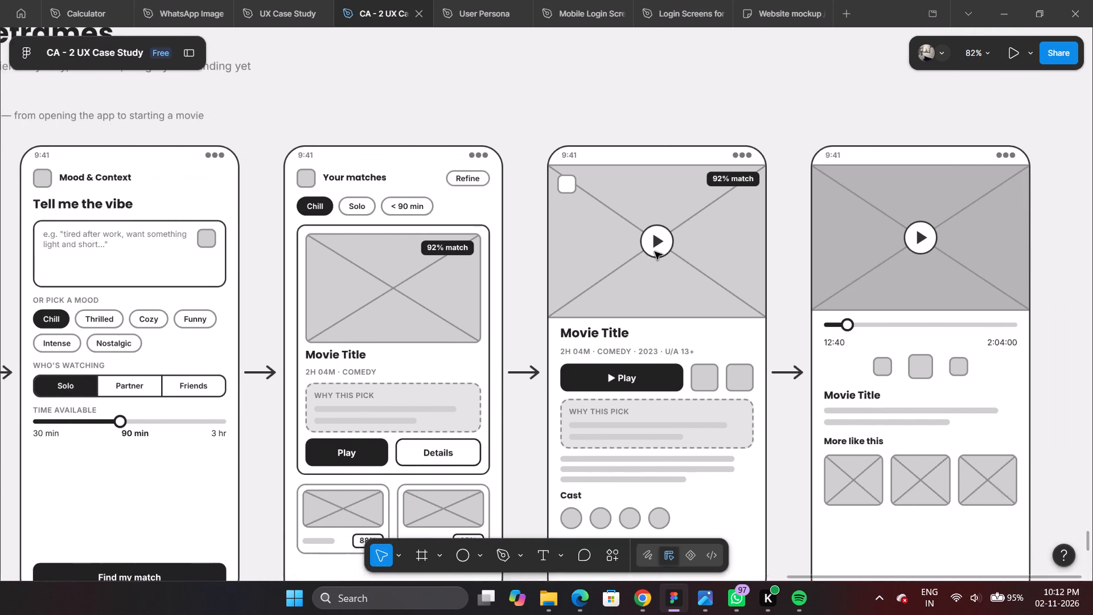
pyautogui.scroll(1, 655, 252)
pyautogui.hscroll(1, 655, 252)
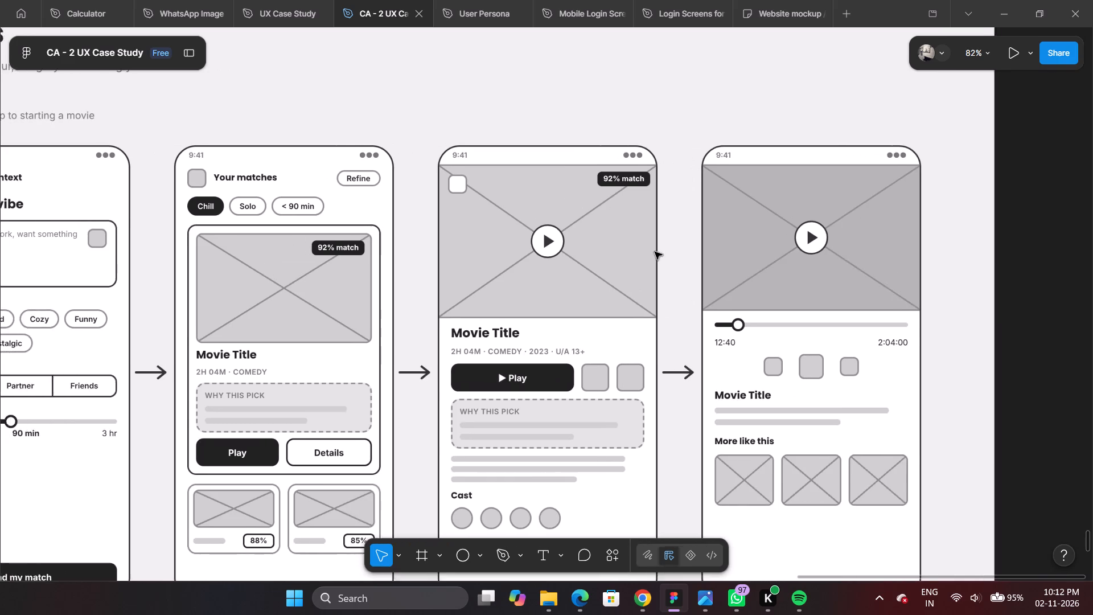
pyautogui.hscroll(1, 655, 252)
pyautogui.scroll(-1, 655, 252)
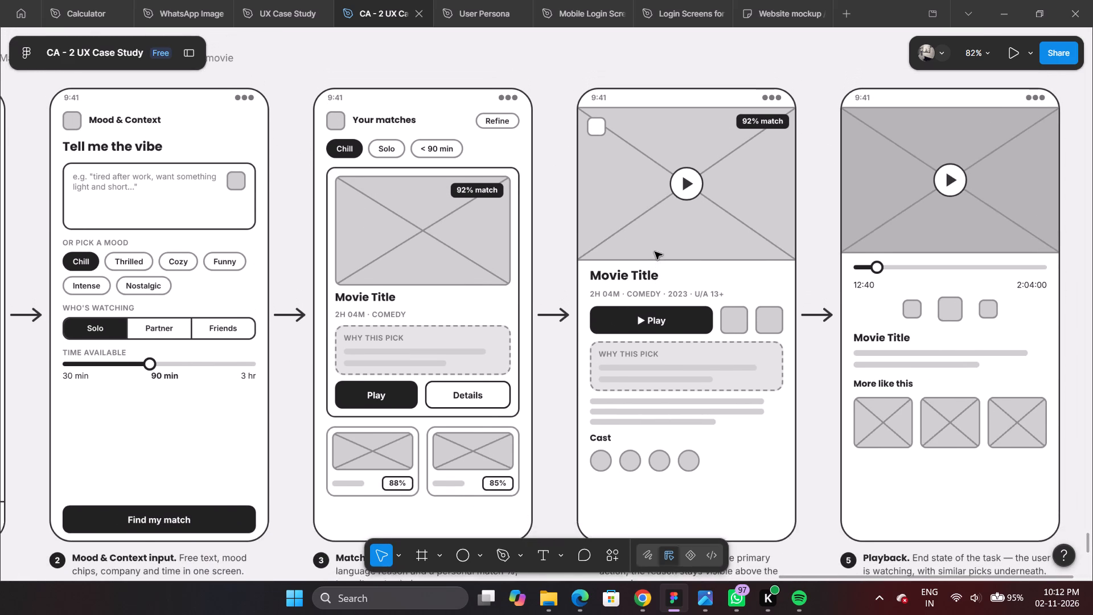
# Examine the Core Task Flow reference row, comparing the Mood & Context, Matches, Movie detail and Playback screens.
pyautogui.scroll(-1, 655, 252)
pyautogui.scroll(1, 655, 252)
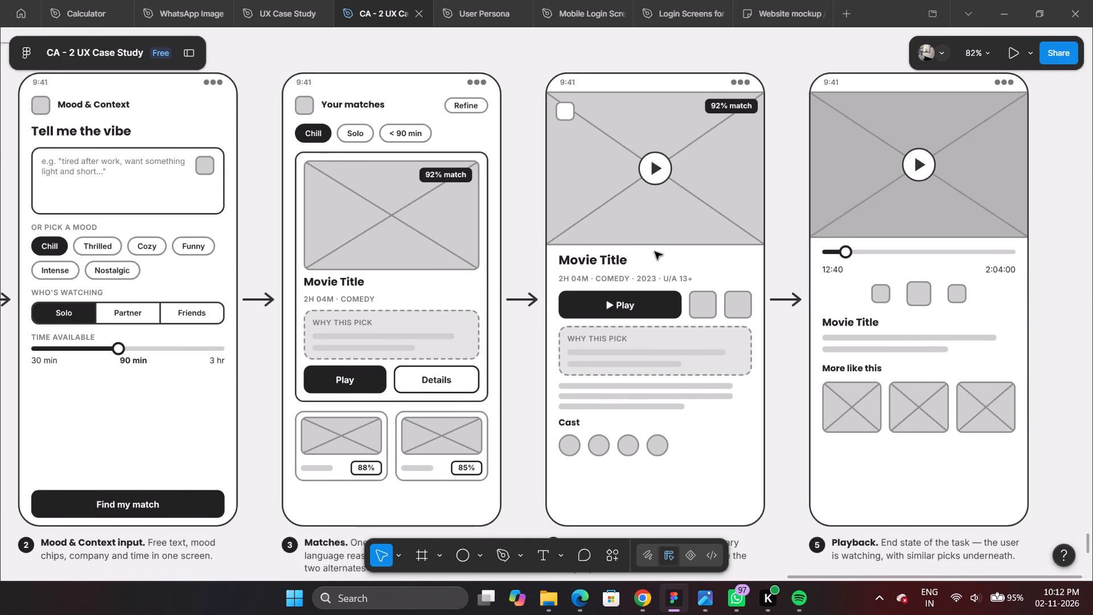
pyautogui.scroll(1, 655, 252)
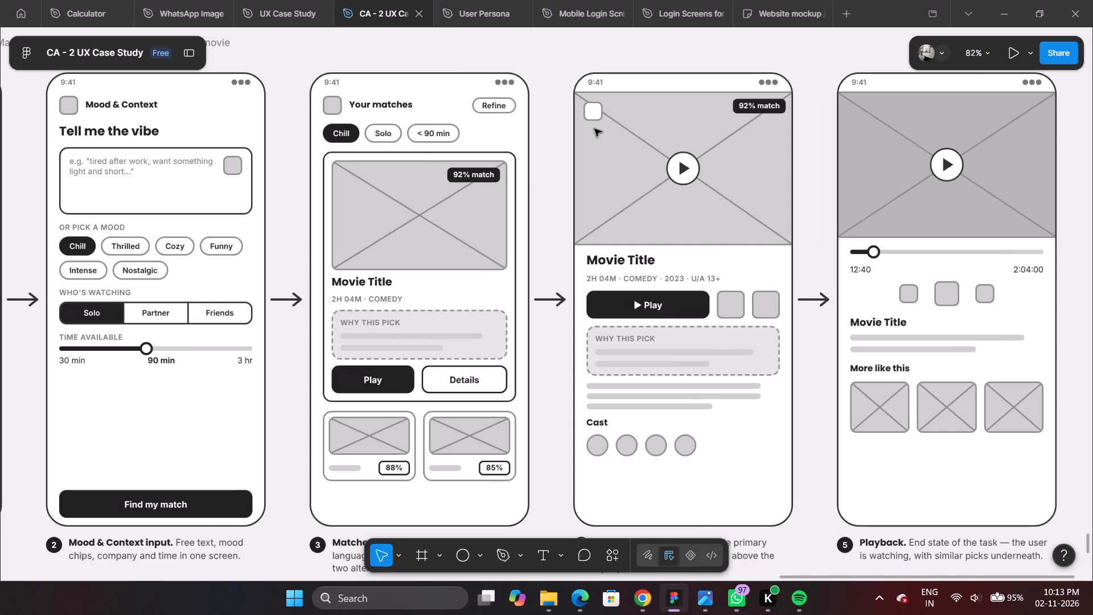
pyautogui.keyDown('ctrl'); pyautogui.scroll(-5, 395, 408); pyautogui.keyUp('ctrl')
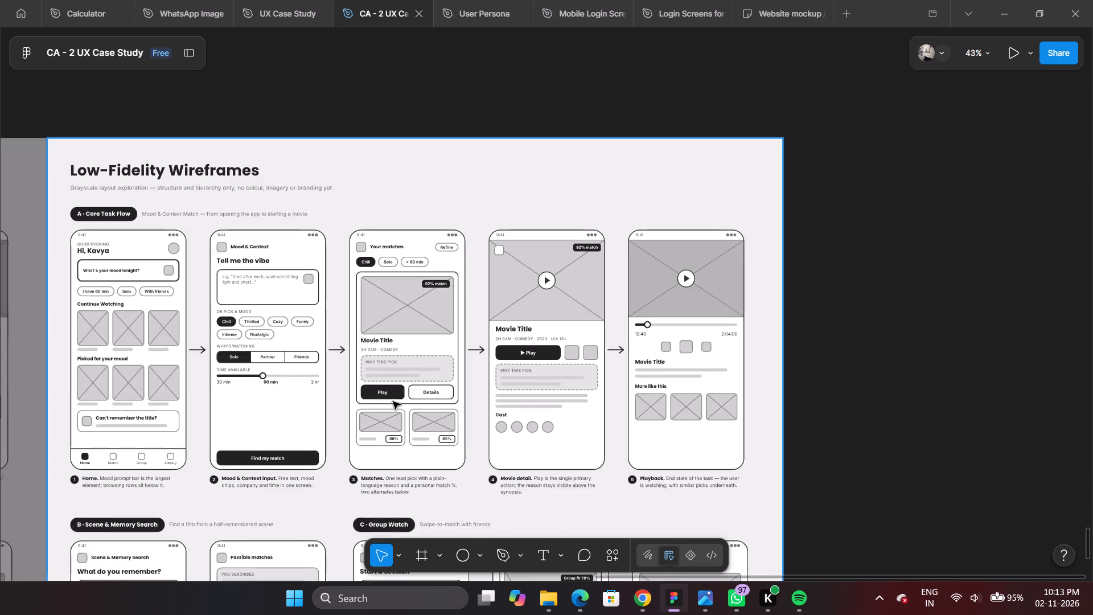
pyautogui.keyDown('ctrl'); pyautogui.scroll(3, 395, 399); pyautogui.keyUp('ctrl')
pyautogui.keyDown('ctrl'); pyautogui.scroll(-3, 435, 386); pyautogui.keyUp('ctrl')
pyautogui.keyDown('ctrl'); pyautogui.scroll(3, 561, 376); pyautogui.keyUp('ctrl')
pyautogui.scroll(1, 438, 320)
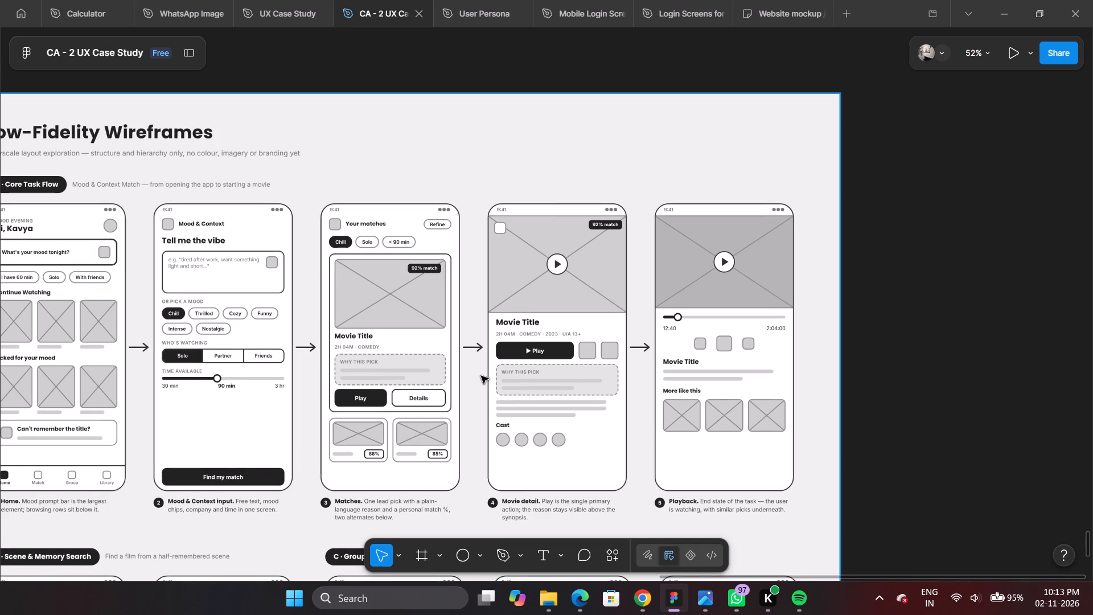
pyautogui.scroll(-4, 511, 325)
pyautogui.keyDown('ctrl'); pyautogui.scroll(-6, 583, 372); pyautogui.keyUp('ctrl')
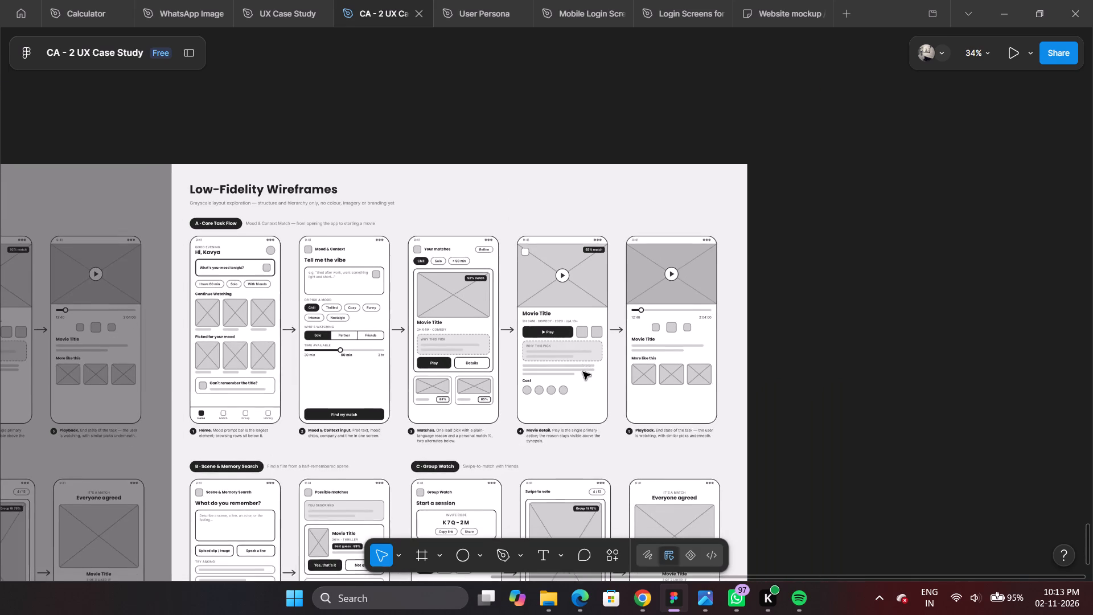
pyautogui.scroll(-3, 586, 364)
pyautogui.keyDown('ctrl'); pyautogui.scroll(6, 624, 317); pyautogui.keyUp('ctrl')
pyautogui.keyDown('ctrl'); pyautogui.scroll(-2, 490, 326); pyautogui.keyUp('ctrl')
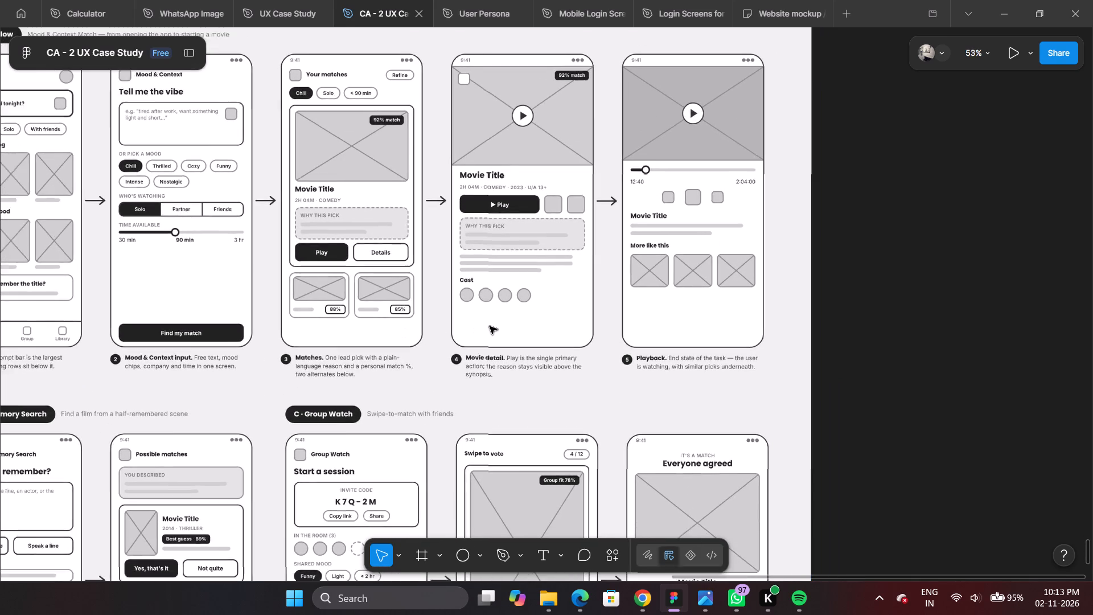
# Examine the Group Watch reference flow, from the Lobby through Swipe to Match found, including captions.
pyautogui.keyDown('ctrl'); pyautogui.scroll(-6, 490, 326); pyautogui.keyUp('ctrl')
pyautogui.keyDown('ctrl'); pyautogui.scroll(5, 506, 479); pyautogui.keyUp('ctrl')
pyautogui.keyDown('ctrl'); pyautogui.scroll(2, 414, 325); pyautogui.keyUp('ctrl')
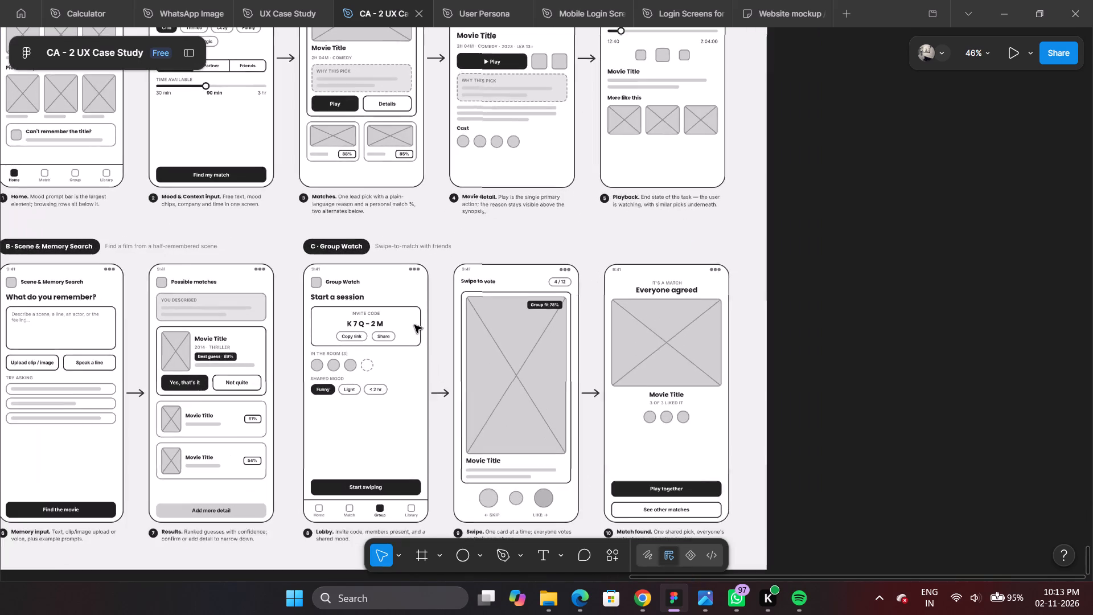
pyautogui.keyDown('ctrl'); pyautogui.scroll(2, 414, 325); pyautogui.keyUp('ctrl')
pyautogui.scroll(-4, 533, 325)
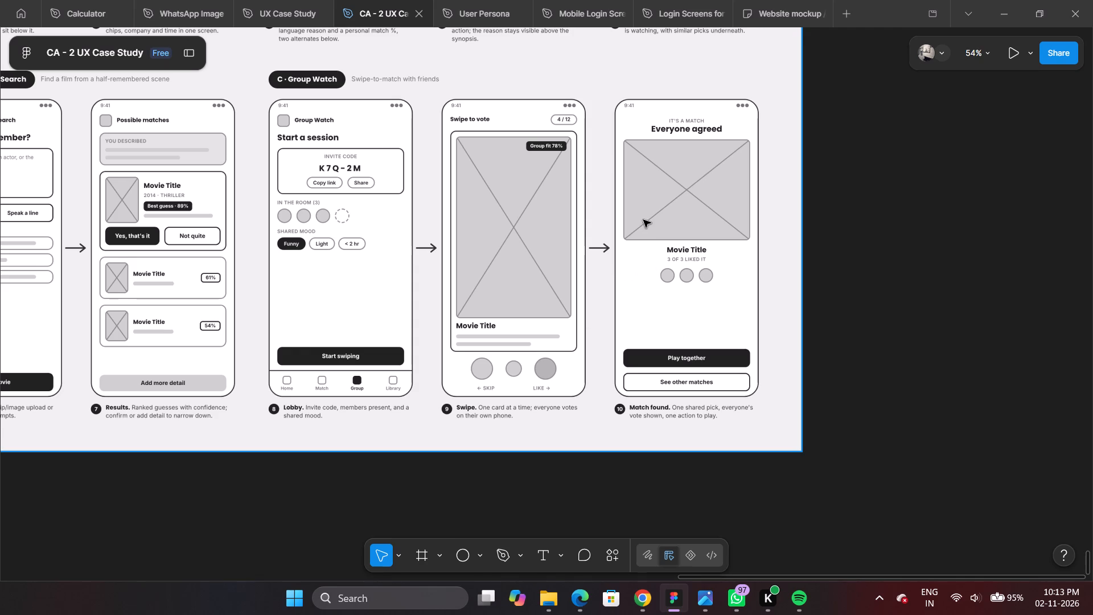
pyautogui.scroll(-3, 800, 329)
pyautogui.scroll(2, 800, 329)
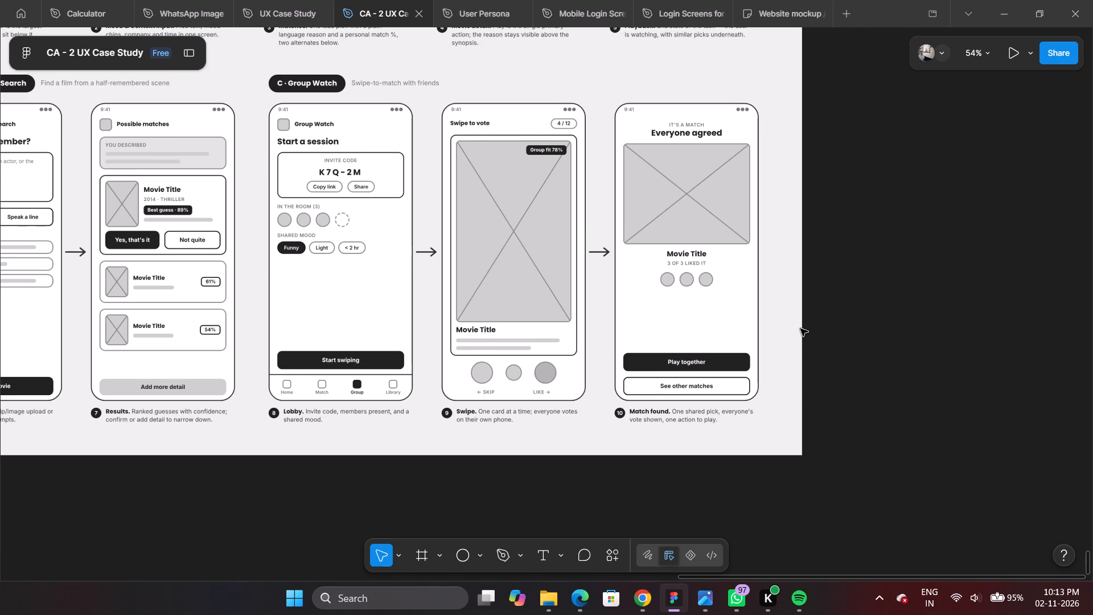
pyautogui.scroll(-3, 800, 329)
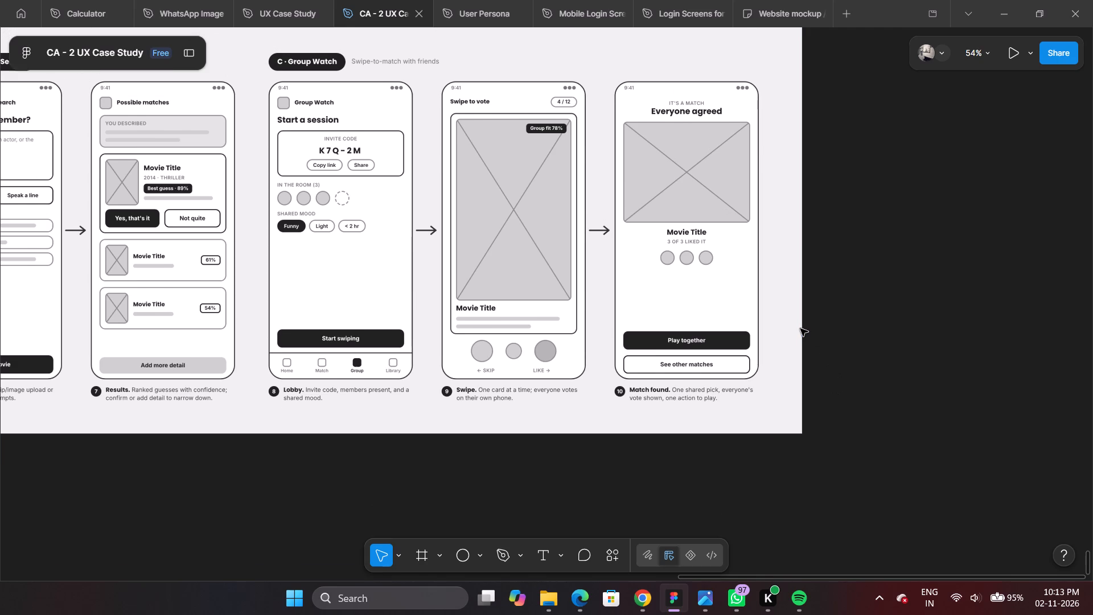
pyautogui.scroll(3, 800, 329)
# Inspect the Group Watch lobby screen up close, including its invite code card, room members and shared mood chips.
pyautogui.press('space')
pyautogui.press('space')
pyautogui.press('space')
pyautogui.press('space')
pyautogui.press('space')
pyautogui.press('space')
pyautogui.press('space')
pyautogui.press('space')
pyautogui.press('space')
pyautogui.press('space')
pyautogui.press('space')
pyautogui.press('space')
pyautogui.press('space')
pyautogui.press('space')
pyautogui.press('space')
pyautogui.press('space')
pyautogui.press('space')
pyautogui.press('space')
pyautogui.press('space')
pyautogui.press('space')
pyautogui.moveTo(344, 371); pyautogui.dragTo(420, 371)
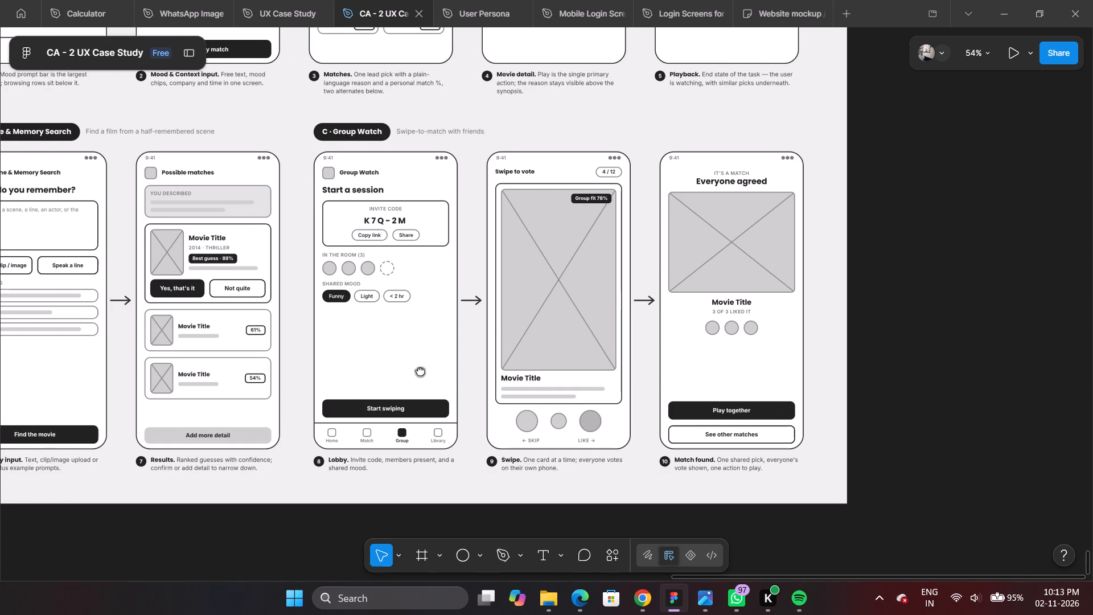
pyautogui.moveTo(420, 371); pyautogui.dragTo(592, 371)
pyautogui.keyDown('ctrl'); pyautogui.scroll(5, 554, 269); pyautogui.keyUp('ctrl')
pyautogui.press('space')
pyautogui.press('space')
pyautogui.press('space')
pyautogui.moveTo(556, 270); pyautogui.dragTo(581, 318)
pyautogui.keyDown('ctrl'); pyautogui.scroll(4, 595, 312); pyautogui.keyUp('ctrl')
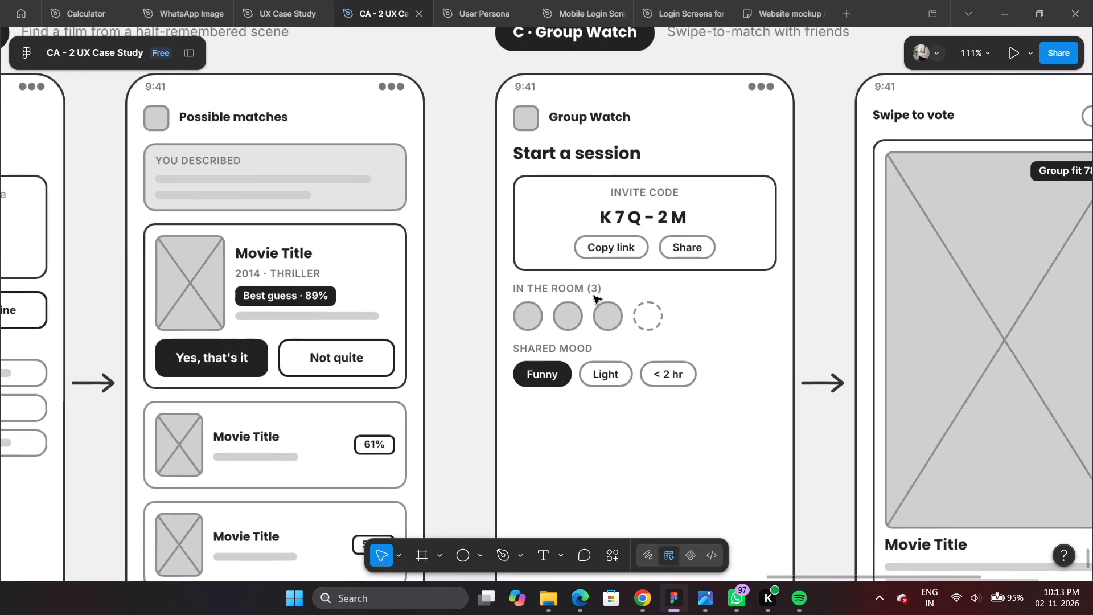
pyautogui.press('space')
pyautogui.press('space')
pyautogui.press('space')
pyautogui.press('space')
pyautogui.press('space')
pyautogui.moveTo(635, 278); pyautogui.dragTo(638, 301)
pyautogui.keyDown('ctrl'); pyautogui.scroll(2, 638, 301); pyautogui.keyUp('ctrl')
pyautogui.press('space')
pyautogui.press('space')
pyautogui.press('space')
pyautogui.press('space')
pyautogui.press('space')
pyautogui.press('space')
pyautogui.press('space')
pyautogui.press('space')
pyautogui.press('space')
pyautogui.press('space')
pyautogui.press('space')
pyautogui.press('space')
pyautogui.press('space')
pyautogui.press('space')
pyautogui.press('space')
pyautogui.press('space')
pyautogui.press('space')
pyautogui.press('space')
pyautogui.press('space')
pyautogui.press('space')
pyautogui.moveTo(709, 291); pyautogui.dragTo(693, 298)
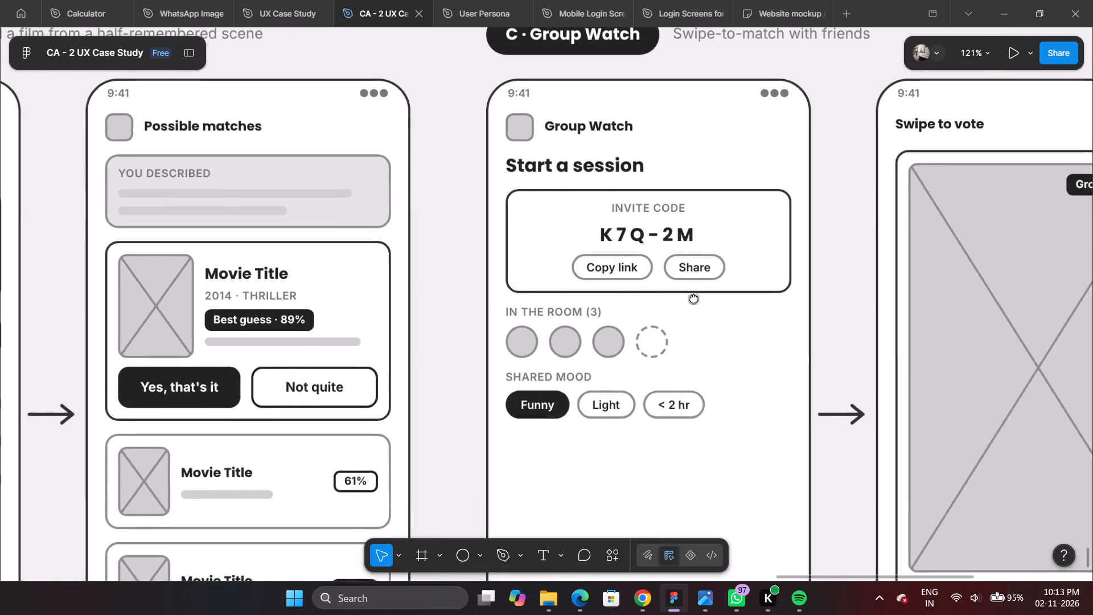
pyautogui.moveTo(693, 298); pyautogui.dragTo(791, 274)
pyautogui.keyDown('ctrl'); pyautogui.scroll(-5, 765, 268); pyautogui.keyUp('ctrl')
pyautogui.press('space')
pyautogui.press('space')
pyautogui.press('space')
pyautogui.press('space')
pyautogui.press('space')
pyautogui.press('space')
pyautogui.press('space')
pyautogui.press('space')
pyautogui.press('space')
pyautogui.press('space')
pyautogui.press('space')
pyautogui.press('space')
pyautogui.press('space')
pyautogui.moveTo(661, 310); pyautogui.dragTo(599, 209)
# Examine the Scene & Memory Search input and Possible matches screens, including the prompt fields and ranked result cards.
pyautogui.press('space')
pyautogui.press('space')
pyautogui.press('space')
pyautogui.press('space')
pyautogui.press('space')
pyautogui.press('space')
pyautogui.press('space')
pyautogui.press('space')
pyautogui.press('space')
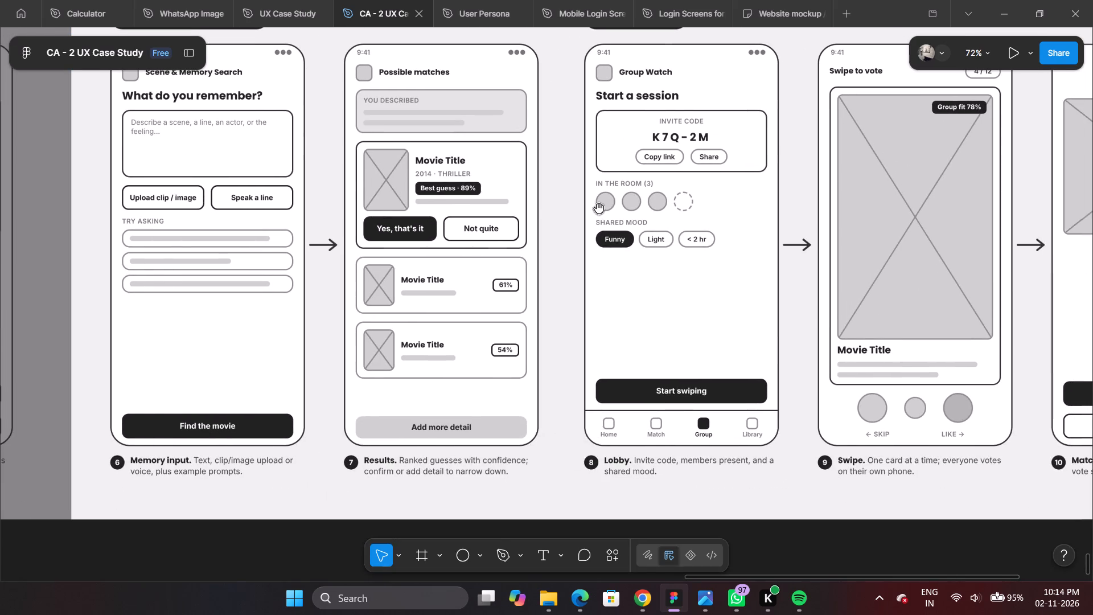
pyautogui.moveTo(553, 207); pyautogui.dragTo(640, 315)
pyautogui.press('space')
pyautogui.press('space')
pyautogui.press('space')
pyautogui.press('space')
pyautogui.press('space')
pyautogui.press('space')
pyautogui.press('space')
pyautogui.press('space')
pyautogui.press('space')
pyautogui.press('space')
pyautogui.press('space')
pyautogui.press('space')
pyautogui.press('space')
pyautogui.press('space')
pyautogui.press('space')
pyautogui.press('space')
pyautogui.press('space')
pyautogui.press('space')
pyautogui.press('space')
pyautogui.press('space')
pyautogui.moveTo(570, 282); pyautogui.dragTo(632, 263)
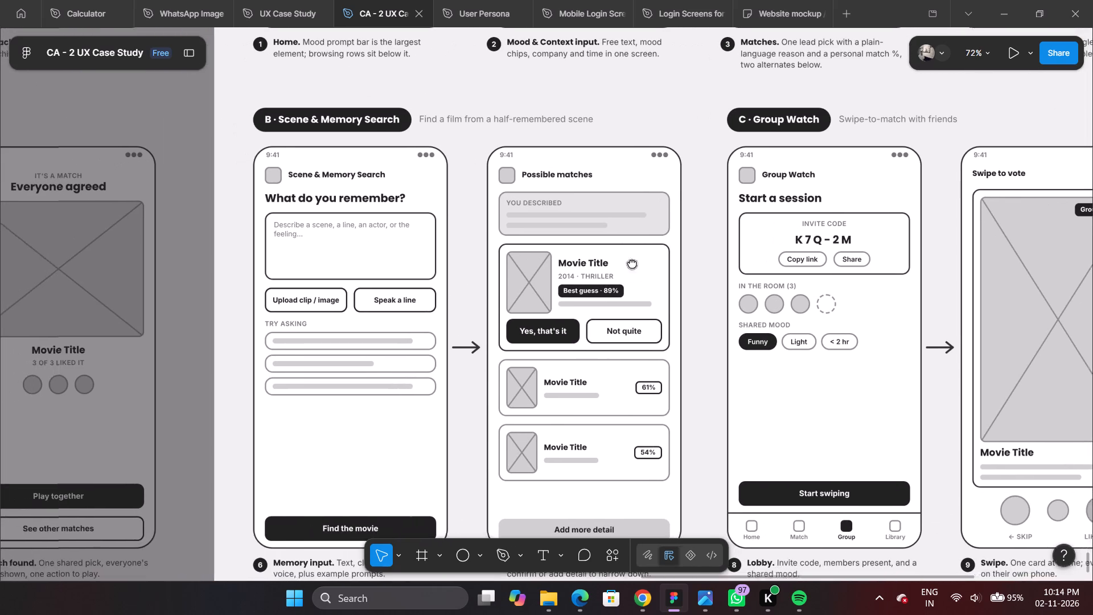
pyautogui.moveTo(632, 263); pyautogui.dragTo(634, 212)
pyautogui.keyDown('ctrl'); pyautogui.scroll(-3, 581, 255); pyautogui.keyUp('ctrl')
pyautogui.keyDown('ctrl'); pyautogui.scroll(4, 623, 267); pyautogui.keyUp('ctrl')
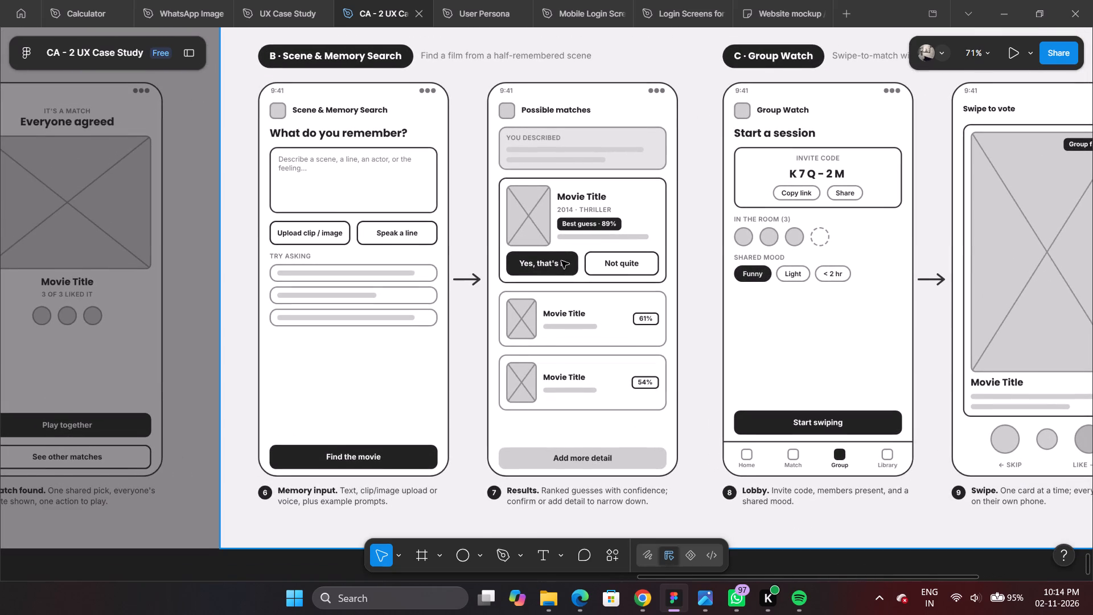
pyautogui.press('space')
pyautogui.press('space')
pyautogui.press('space')
pyautogui.press('space')
pyautogui.press('space')
pyautogui.moveTo(599, 239); pyautogui.dragTo(556, 289)
pyautogui.keyDown('ctrl'); pyautogui.scroll(3, 556, 289); pyautogui.keyUp('ctrl')
pyautogui.keyDown('ctrl'); pyautogui.scroll(-1, 556, 289); pyautogui.keyUp('ctrl')
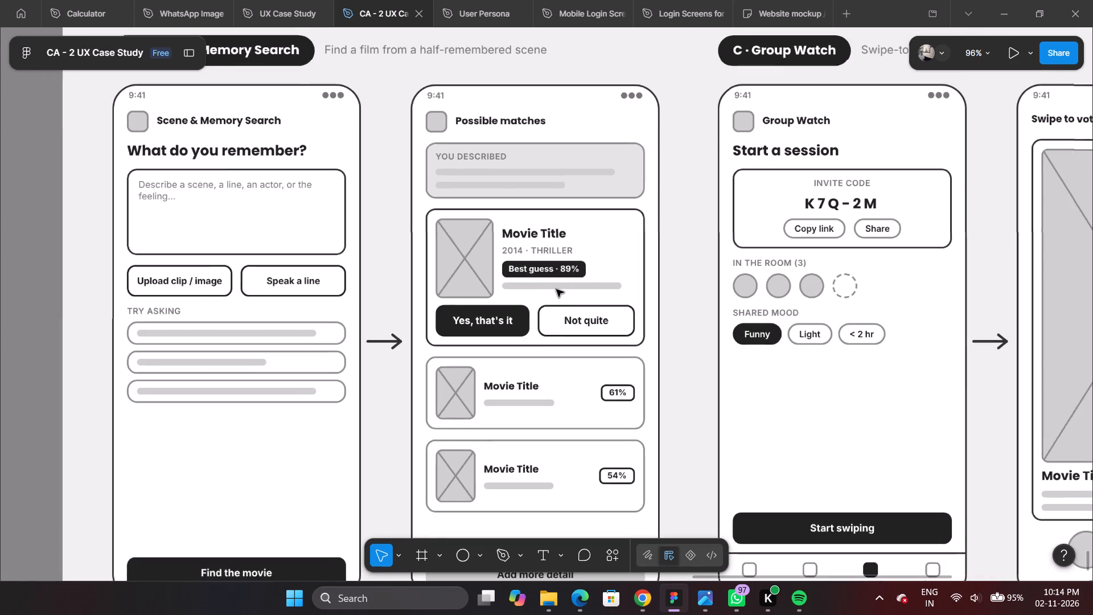
pyautogui.press('space')
pyautogui.press('space')
pyautogui.press('space')
pyautogui.press('space')
pyautogui.press('space')
pyautogui.press('space')
pyautogui.press('space')
pyautogui.press('space')
pyautogui.press('space')
pyautogui.press('space')
pyautogui.press('space')
pyautogui.press('space')
pyautogui.press('space')
pyautogui.press('space')
pyautogui.press('space')
pyautogui.press('space')
pyautogui.press('space')
pyautogui.moveTo(651, 293); pyautogui.dragTo(602, 298)
pyautogui.keyDown('ctrl'); pyautogui.scroll(2, 492, 277); pyautogui.keyUp('ctrl')
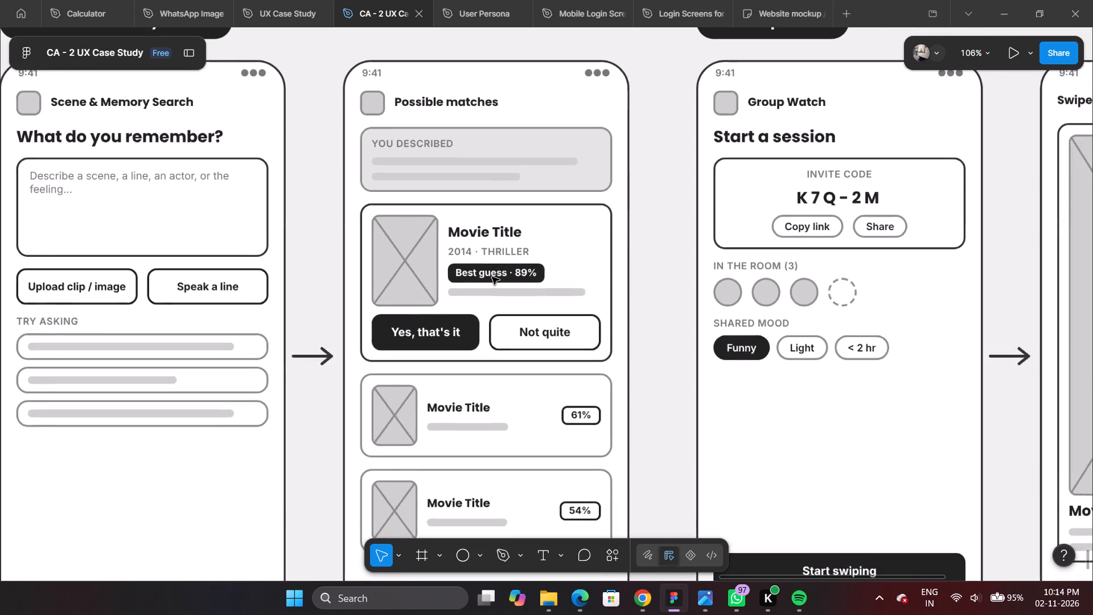
# Examine the Scene & Memory Search, Possible matches and Group Watch lobby reference screens down to their captions.
pyautogui.keyDown('ctrl'); pyautogui.scroll(-2, 492, 277); pyautogui.keyUp('ctrl')
pyautogui.press('space')
pyautogui.press('space')
pyautogui.press('space')
pyautogui.moveTo(417, 279); pyautogui.dragTo(457, 297)
pyautogui.scroll(-1, 509, 274)
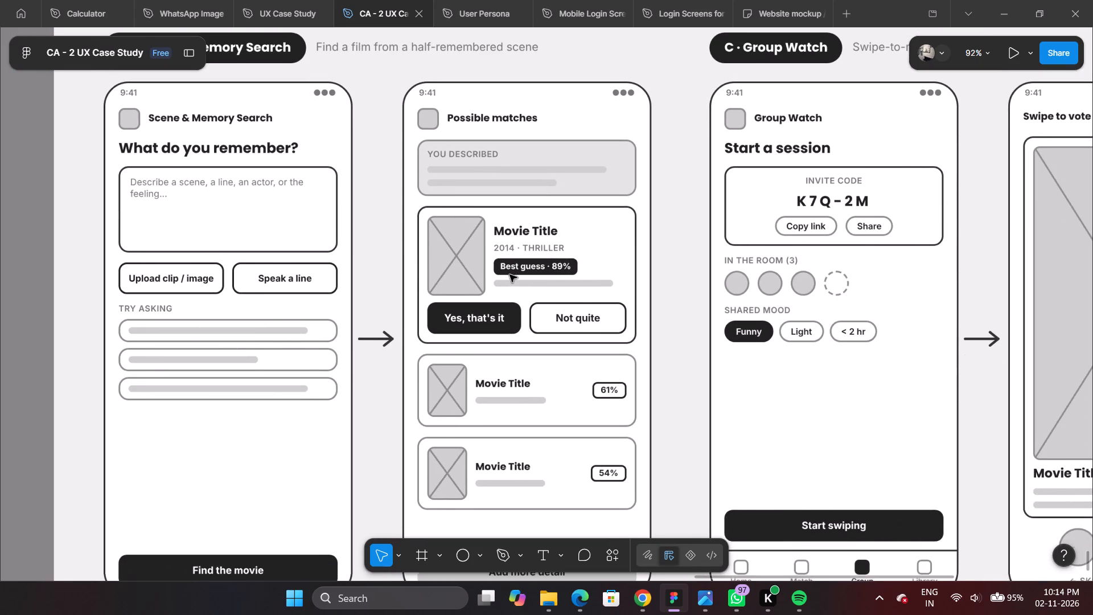
pyautogui.scroll(-2, 509, 274)
pyautogui.scroll(3, 509, 274)
pyautogui.scroll(-3, 509, 274)
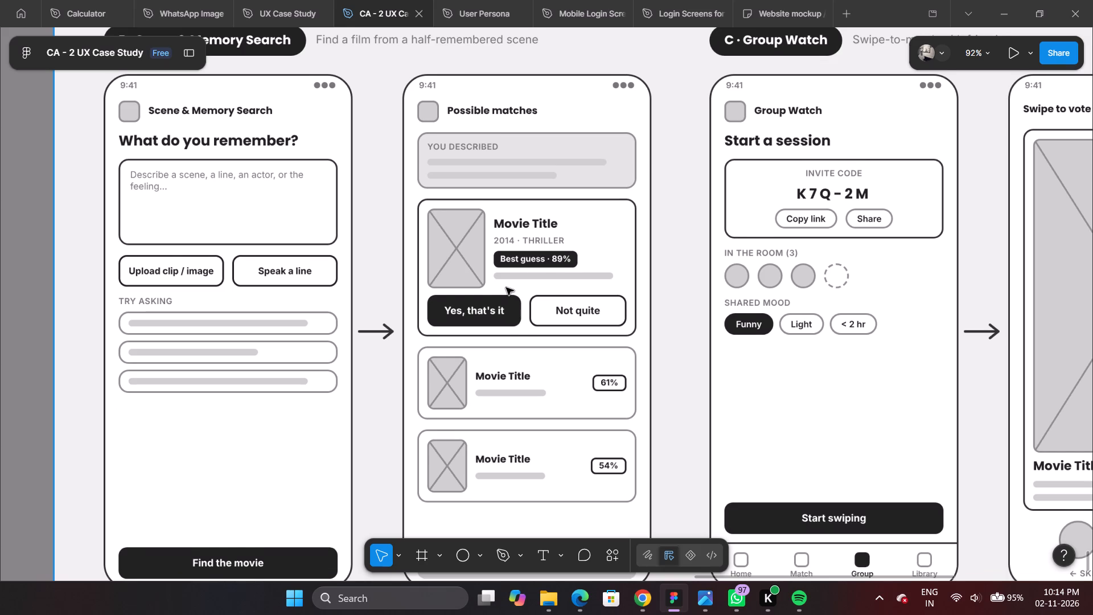
pyautogui.scroll(-4, 506, 288)
pyautogui.keyDown('ctrl'); pyautogui.scroll(-3, 506, 288); pyautogui.keyUp('ctrl')
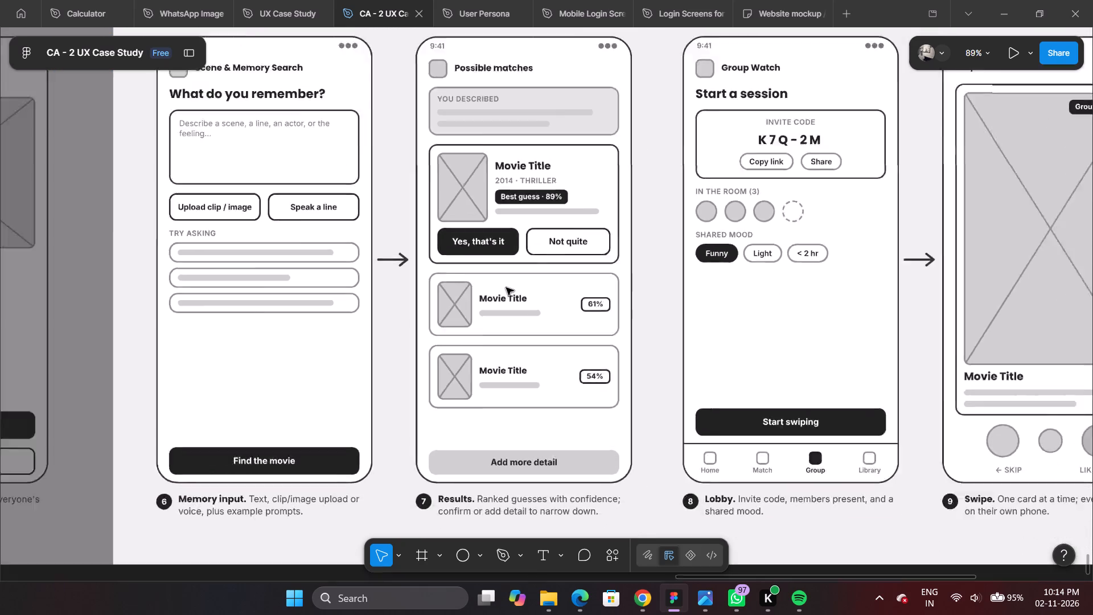
# Review the User Flow diagram in the case study, covering the quick path and the detailed path decisions.
pyautogui.keyDown('ctrl'); pyautogui.scroll(-13, 506, 288); pyautogui.keyUp('ctrl')
pyautogui.scroll(5, 506, 288)
pyautogui.scroll(5, 219, 339)
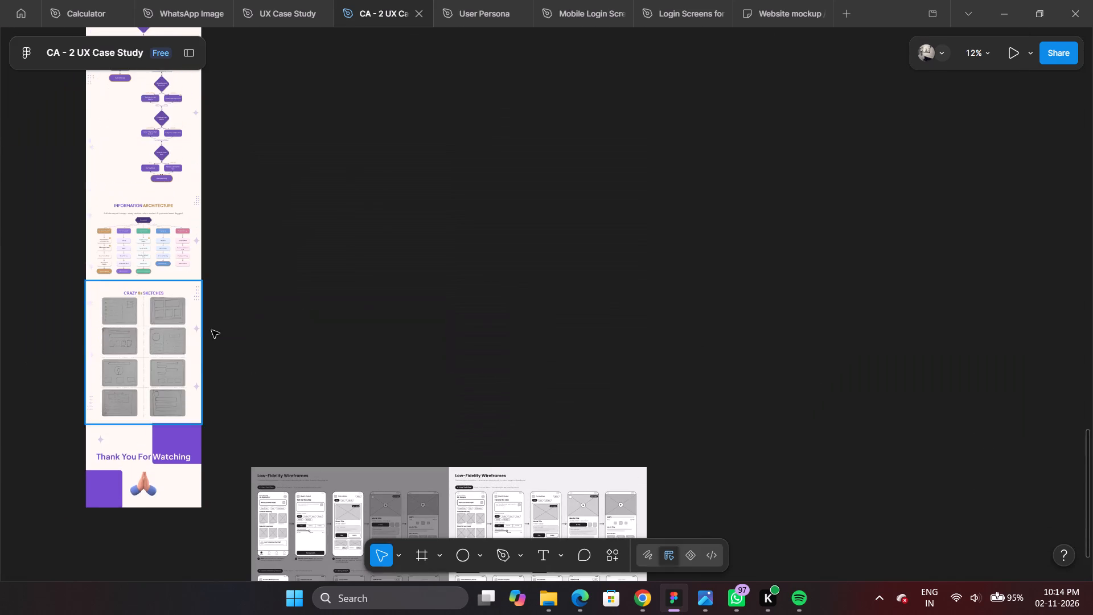
pyautogui.scroll(3, 313, 310)
pyautogui.keyDown('ctrl'); pyautogui.scroll(-4, 383, 294); pyautogui.keyUp('ctrl')
pyautogui.keyDown('ctrl'); pyautogui.scroll(5, 215, 295); pyautogui.keyUp('ctrl')
pyautogui.scroll(5, 199, 225)
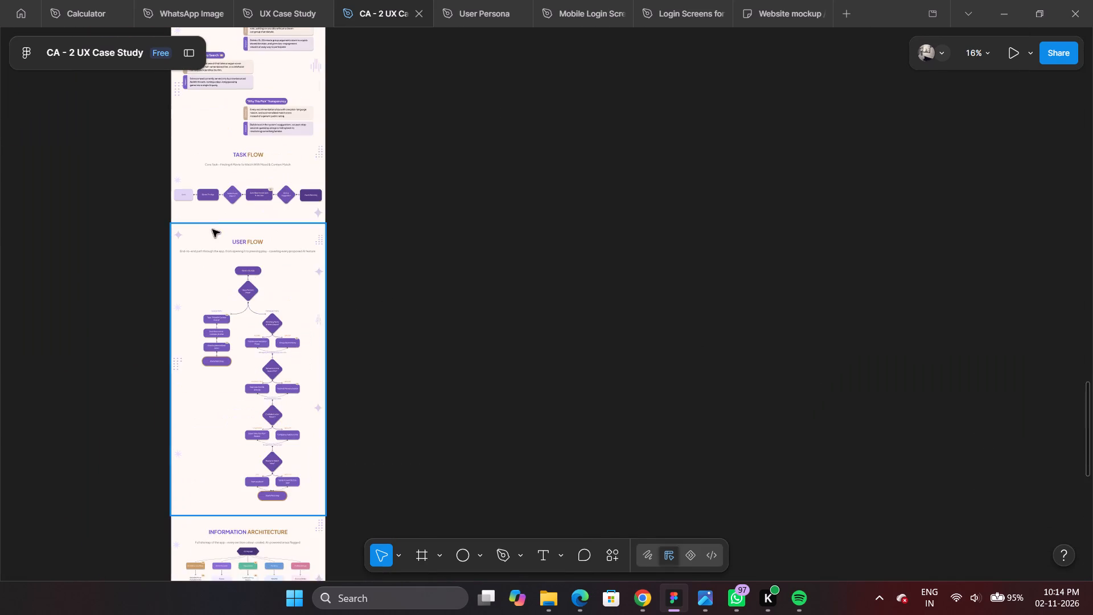
pyautogui.keyDown('ctrl'); pyautogui.scroll(9, 276, 378); pyautogui.keyUp('ctrl')
pyautogui.keyDown('ctrl'); pyautogui.scroll(-1, 228, 384); pyautogui.keyUp('ctrl')
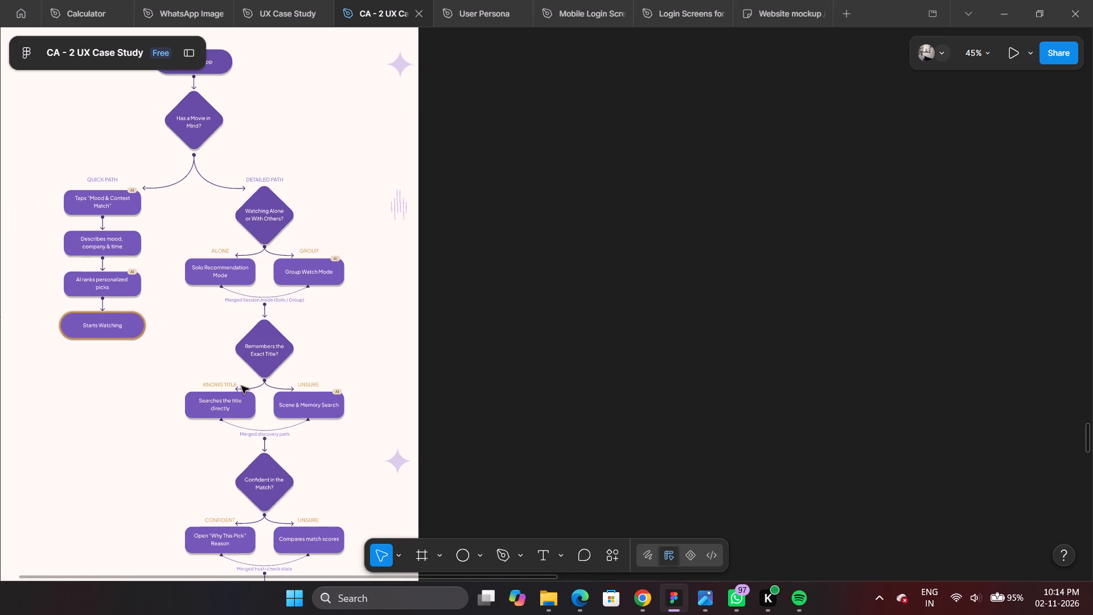
pyautogui.keyDown('ctrl'); pyautogui.scroll(3, 356, 400); pyautogui.keyUp('ctrl')
pyautogui.keyDown('ctrl'); pyautogui.scroll(-3, 301, 407); pyautogui.keyUp('ctrl')
pyautogui.scroll(-2, 302, 403)
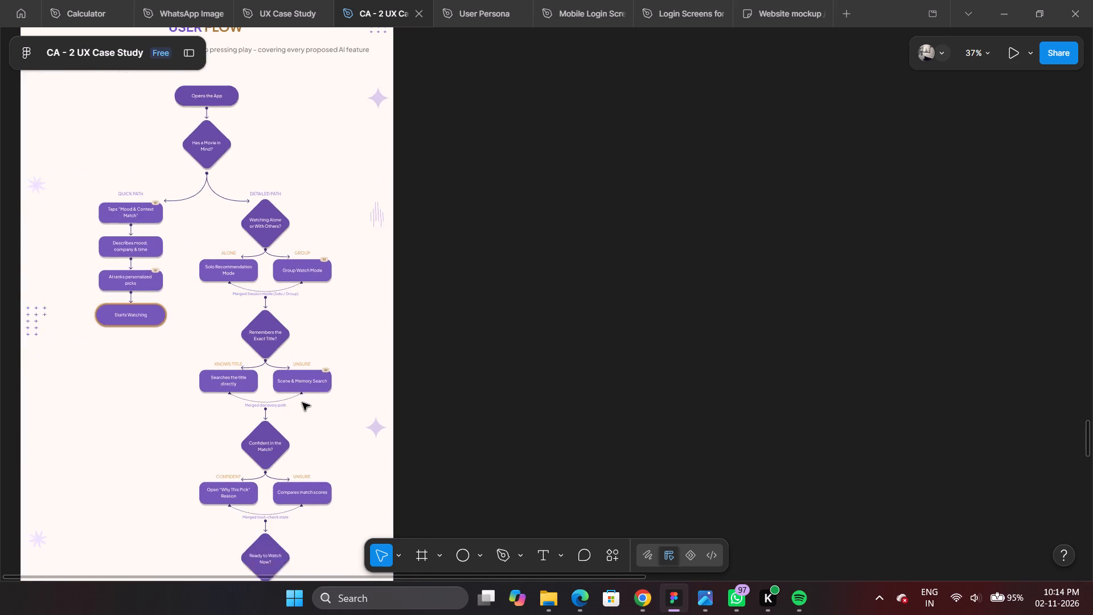
# Examine the reference Core Task Flow row again, from Mood & Context input through Matches and Movie detail to Playback.
pyautogui.scroll(-3, 302, 403)
pyautogui.keyDown('ctrl'); pyautogui.scroll(-5, 270, 372); pyautogui.keyUp('ctrl')
pyautogui.keyDown('ctrl'); pyautogui.scroll(-9, 461, 386); pyautogui.keyUp('ctrl')
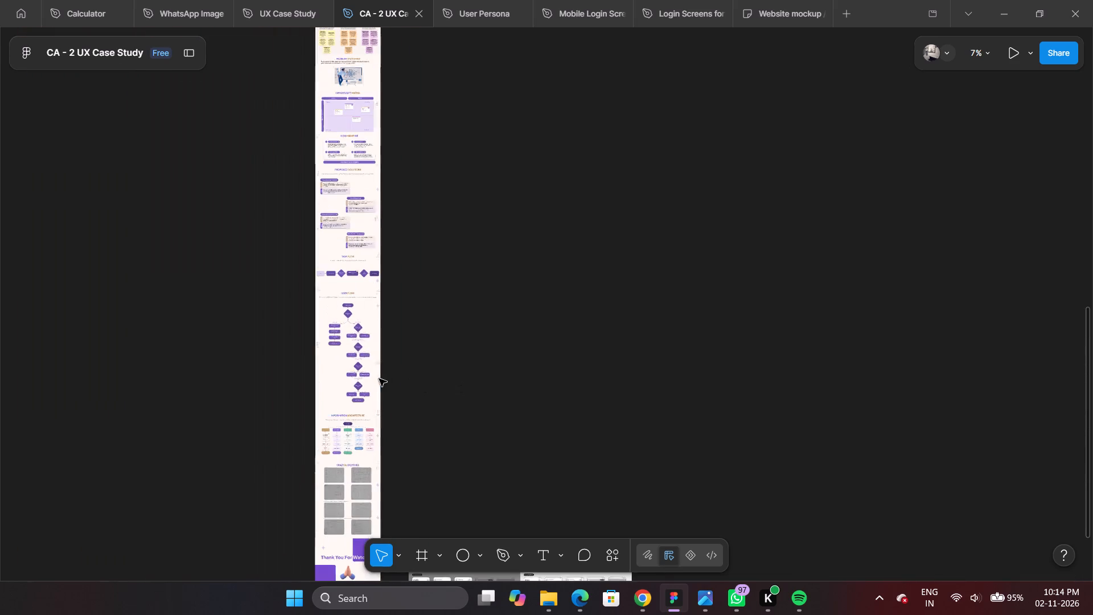
pyautogui.keyDown('ctrl'); pyautogui.scroll(-5, 440, 378); pyautogui.keyUp('ctrl')
pyautogui.keyDown('ctrl'); pyautogui.scroll(5, 533, 498); pyautogui.keyUp('ctrl')
pyautogui.keyDown('ctrl'); pyautogui.scroll(6, 479, 512); pyautogui.keyUp('ctrl')
pyautogui.scroll(-5, 417, 446)
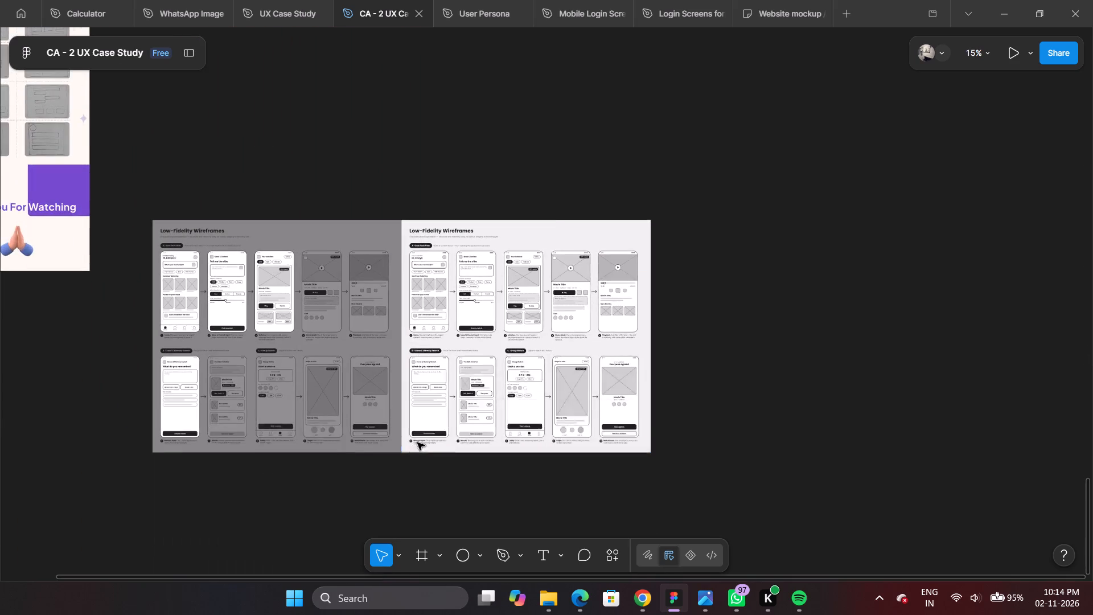
pyautogui.keyDown('ctrl'); pyautogui.scroll(5, 382, 359); pyautogui.keyUp('ctrl')
pyautogui.keyDown('ctrl'); pyautogui.scroll(5, 819, 235); pyautogui.keyUp('ctrl')
pyautogui.keyDown('ctrl'); pyautogui.scroll(2, 837, 284); pyautogui.keyUp('ctrl')
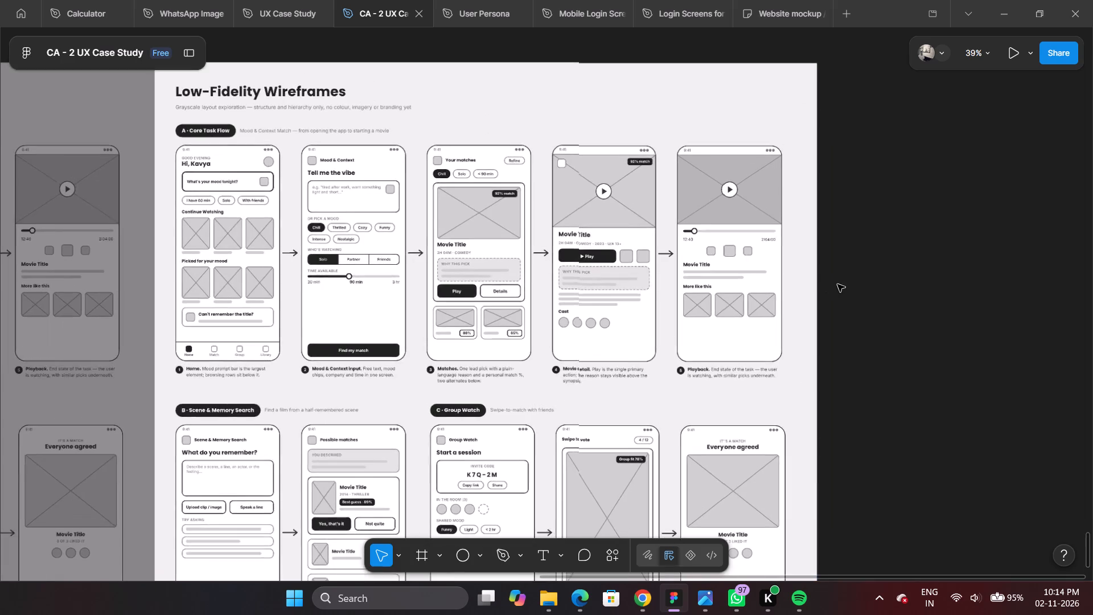
pyautogui.keyDown('ctrl'); pyautogui.scroll(3, 837, 284); pyautogui.keyUp('ctrl')
pyautogui.keyDown('ctrl'); pyautogui.scroll(5, 490, 354); pyautogui.keyUp('ctrl')
pyautogui.keyDown('ctrl'); pyautogui.scroll(-2, 416, 348); pyautogui.keyUp('ctrl')
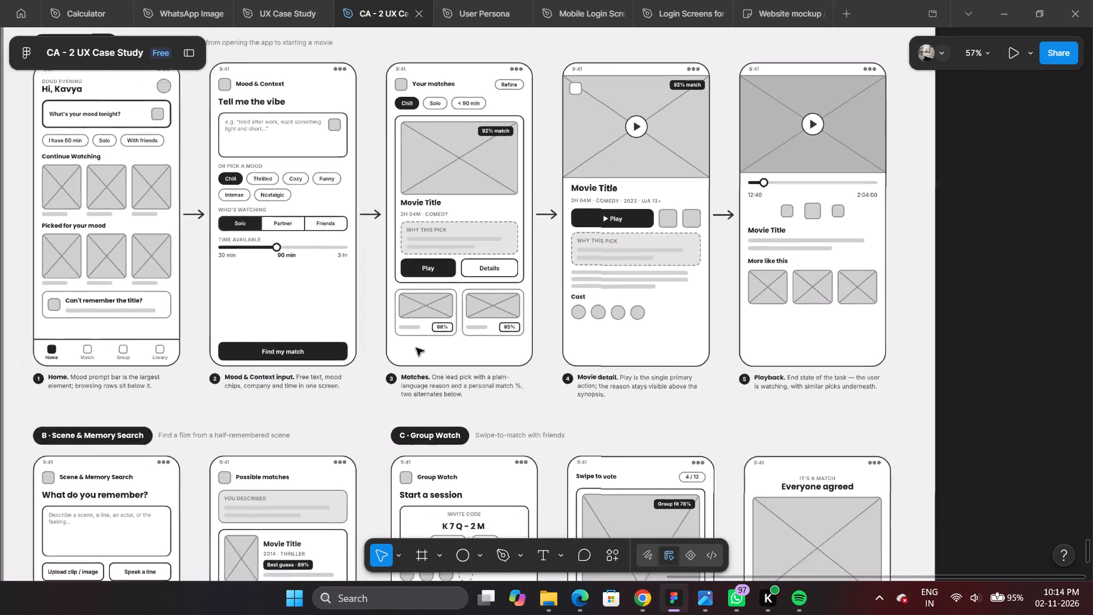
pyautogui.keyDown('ctrl'); pyautogui.scroll(-1, 416, 348); pyautogui.keyUp('ctrl')
pyautogui.keyDown('ctrl'); pyautogui.scroll(2, 310, 347); pyautogui.keyUp('ctrl')
pyautogui.keyDown('ctrl'); pyautogui.scroll(2, 438, 310); pyautogui.keyUp('ctrl')
pyautogui.keyDown('ctrl'); pyautogui.scroll(2, 544, 289); pyautogui.keyUp('ctrl')
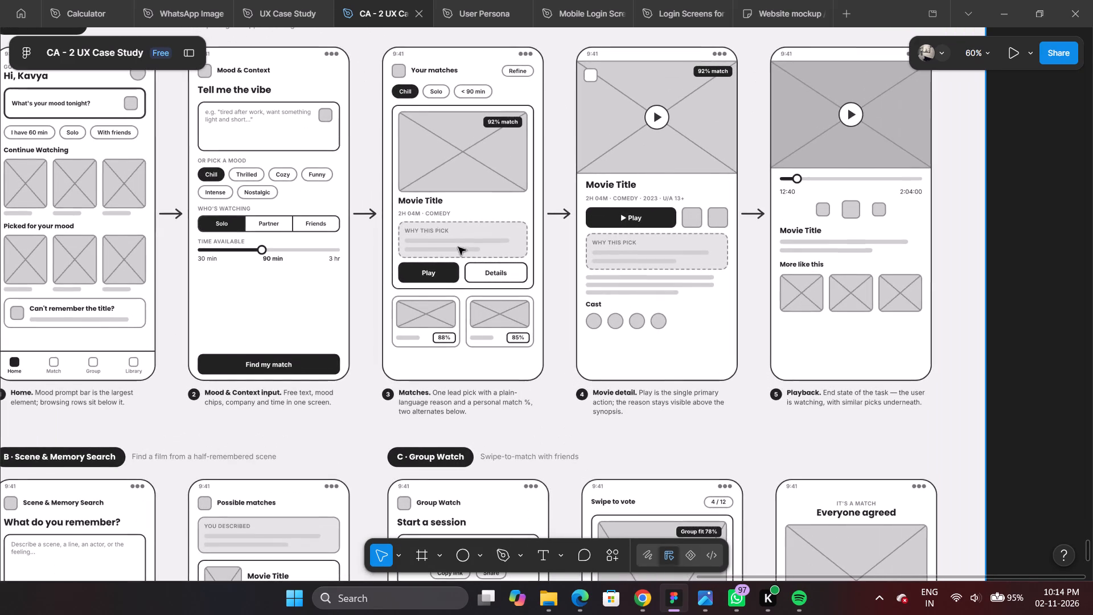
pyautogui.keyDown('ctrl'); pyautogui.scroll(6, 412, 206); pyautogui.keyUp('ctrl')
pyautogui.keyDown('ctrl'); pyautogui.scroll(-8, 413, 205); pyautogui.keyUp('ctrl')
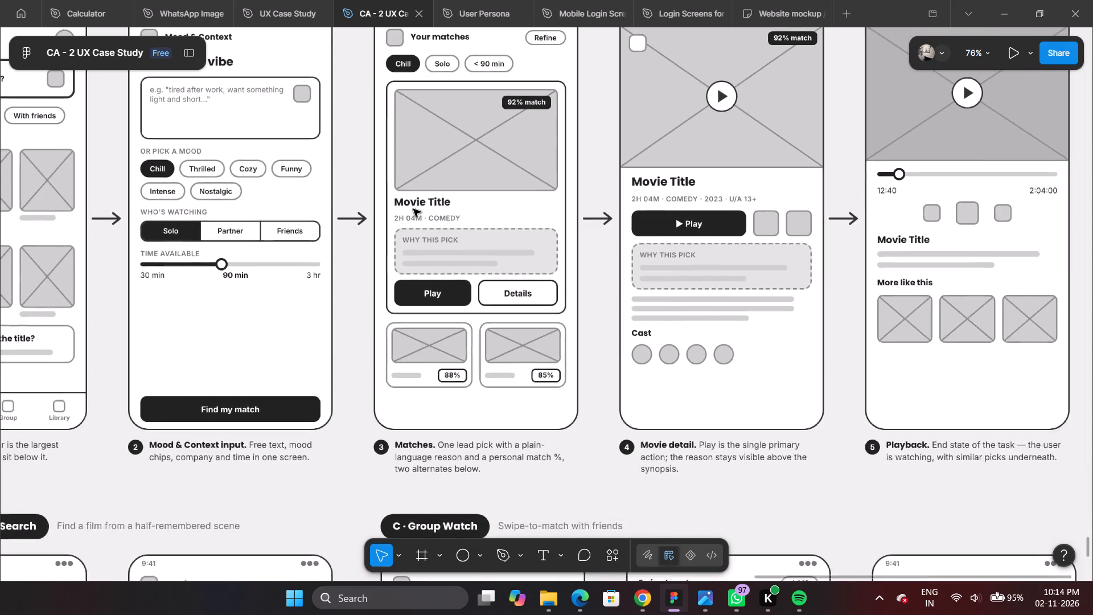
pyautogui.keyDown('ctrl'); pyautogui.scroll(-5, 413, 209); pyautogui.keyUp('ctrl')
pyautogui.scroll(4, 381, 235)
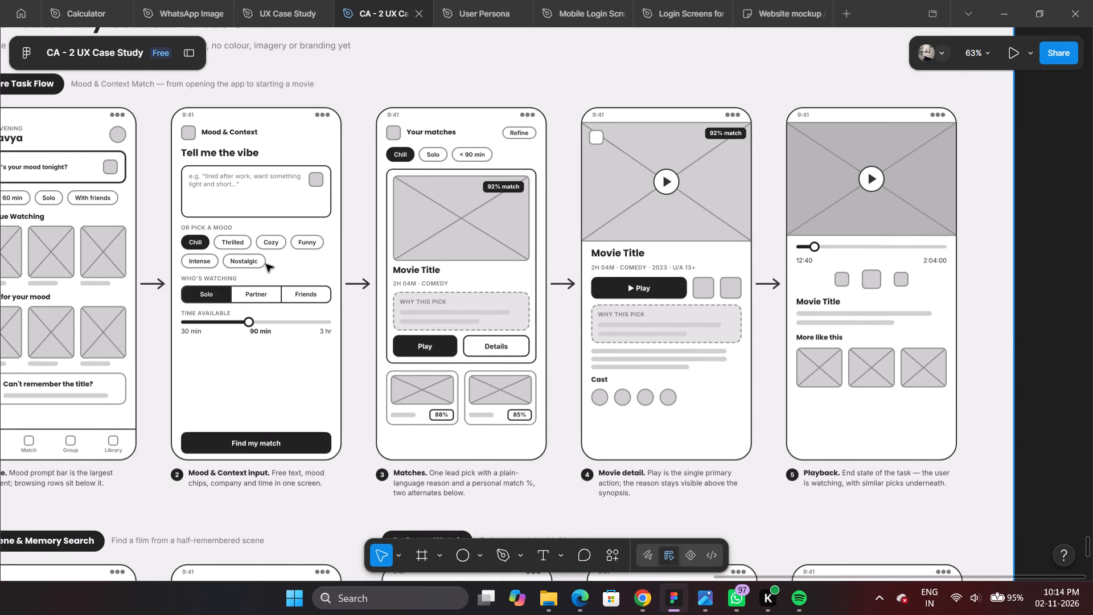
# Review the Scene & Memory Search and Group Watch rows in the dimmed working copy of the wireframes.
pyautogui.keyDown('ctrl'); pyautogui.scroll(-5, 447, 282); pyautogui.keyUp('ctrl')
pyautogui.keyDown('ctrl'); pyautogui.scroll(-4, 572, 255); pyautogui.keyUp('ctrl')
pyautogui.keyDown('ctrl'); pyautogui.scroll(-4, 642, 257); pyautogui.keyUp('ctrl')
pyautogui.keyDown('ctrl'); pyautogui.scroll(5, 239, 270); pyautogui.keyUp('ctrl')
pyautogui.keyDown('ctrl'); pyautogui.scroll(5, 370, 372); pyautogui.keyUp('ctrl')
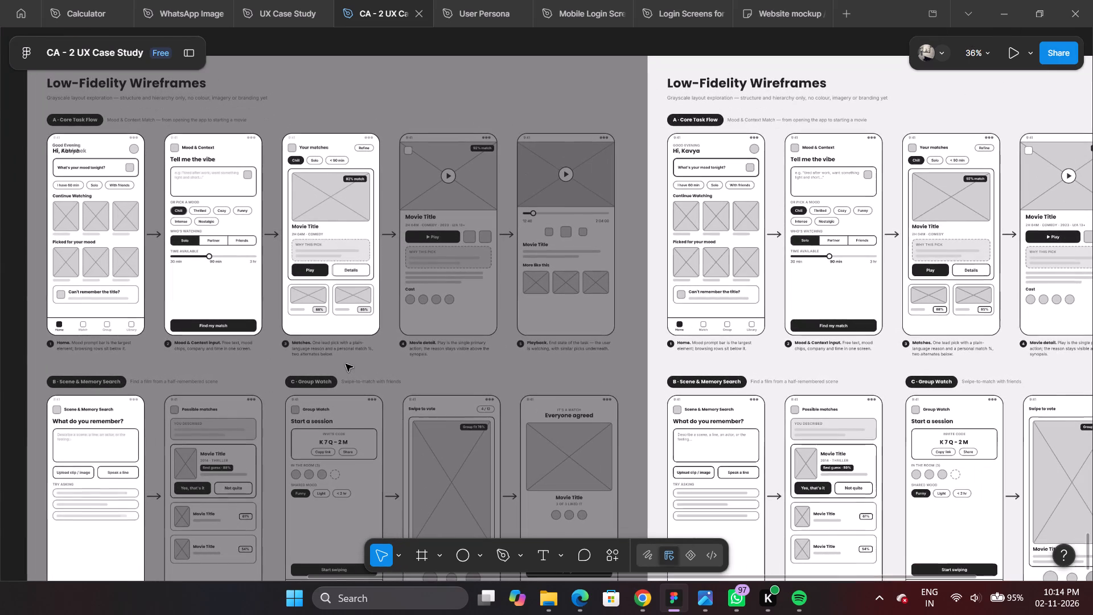
pyautogui.press('space')
pyautogui.press('space')
pyautogui.press('space')
pyautogui.press('space')
pyautogui.press('space')
pyautogui.press('space')
pyautogui.press('space')
pyautogui.press('space')
pyautogui.press('space')
pyautogui.press('space')
pyautogui.press('space')
pyautogui.press('space')
pyautogui.press('space')
pyautogui.press('space')
pyautogui.press('space')
pyautogui.press('space')
pyautogui.press('space')
pyautogui.press('space')
pyautogui.moveTo(335, 354); pyautogui.dragTo(406, 241)
pyautogui.keyDown('ctrl'); pyautogui.scroll(5, 327, 345); pyautogui.keyUp('ctrl')
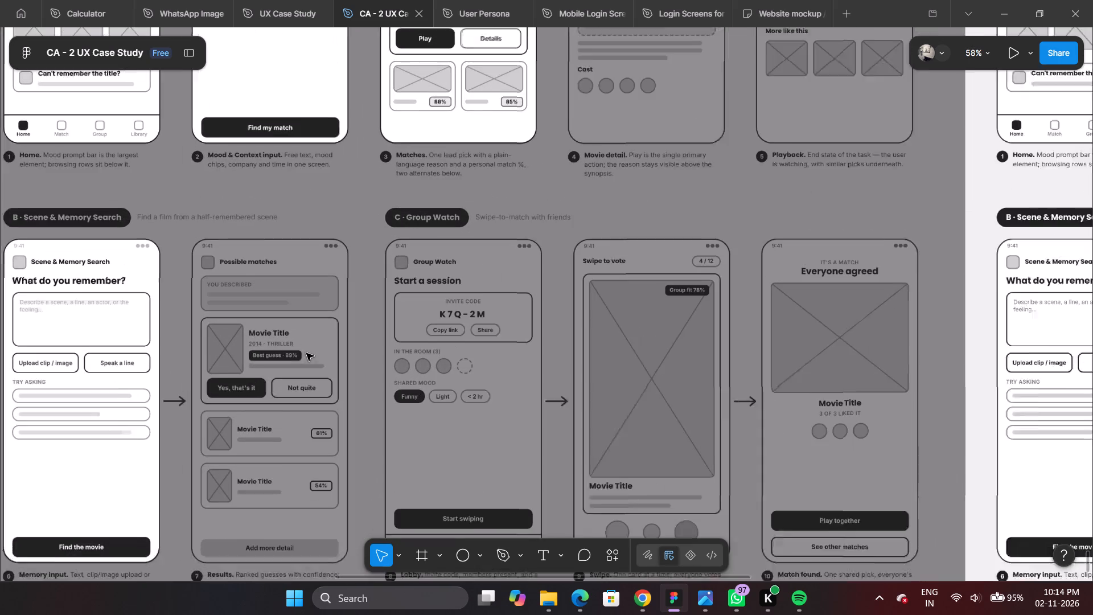
pyautogui.press('space')
pyautogui.press('space')
pyautogui.press('space')
pyautogui.press('space')
pyautogui.press('space')
pyautogui.press('space')
pyautogui.press('space')
pyautogui.press('space')
pyautogui.press('space')
pyautogui.press('space')
pyautogui.press('space')
pyautogui.press('space')
pyautogui.press('space')
pyautogui.press('space')
pyautogui.press('space')
pyautogui.press('space')
pyautogui.press('space')
pyautogui.press('space')
pyautogui.press('space')
pyautogui.press('space')
pyautogui.moveTo(540, 263); pyautogui.dragTo(336, 200)
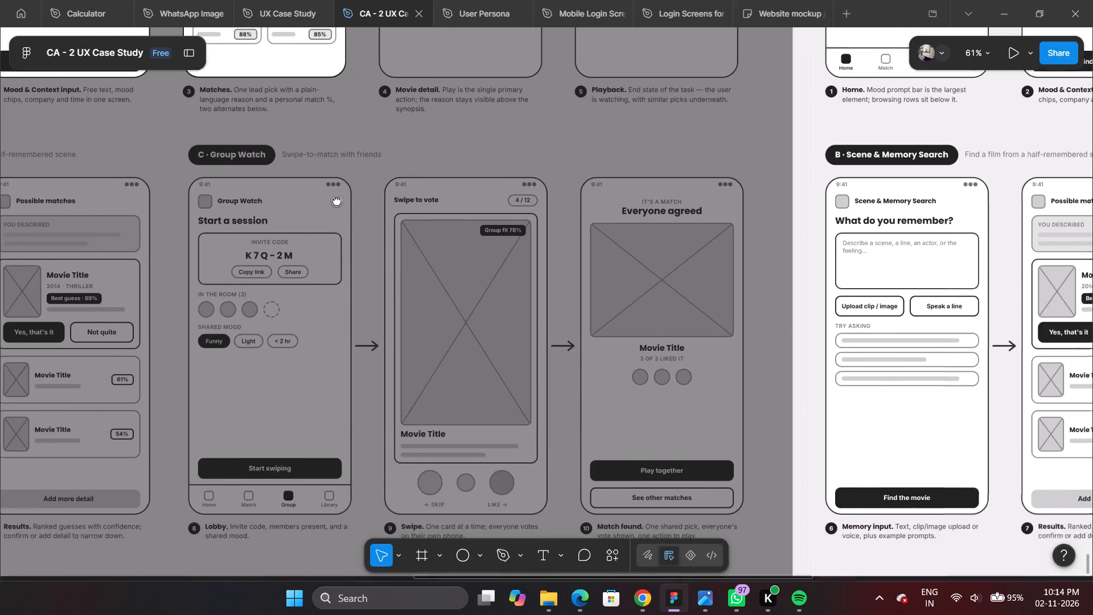
# Review the Core Task Flow row in the dimmed working copy, comparing the rebuilt screens with the Movie detail and Playback screens.
pyautogui.moveTo(336, 200); pyautogui.dragTo(348, 417)
pyautogui.moveTo(525, 219); pyautogui.dragTo(535, 402)
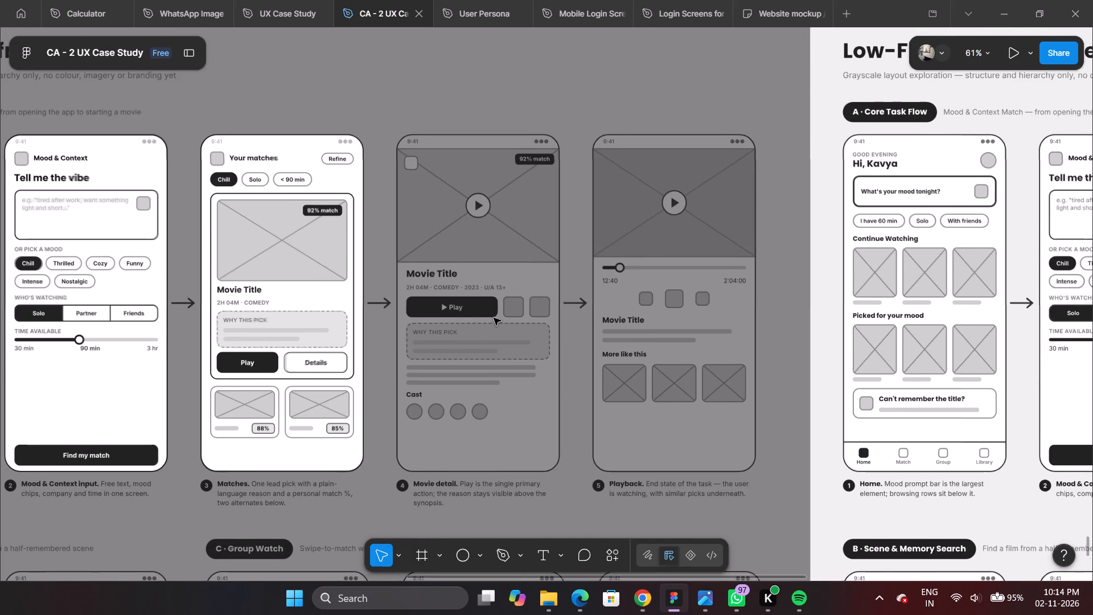
pyautogui.keyDown('ctrl'); pyautogui.scroll(2, 494, 318); pyautogui.keyUp('ctrl')
pyautogui.keyDown('ctrl'); pyautogui.scroll(-3, 494, 318); pyautogui.keyUp('ctrl')
pyautogui.press('space')
pyautogui.press('space')
pyautogui.press('space')
pyautogui.press('space')
pyautogui.press('space')
pyautogui.press('space')
pyautogui.press('space')
pyautogui.press('space')
pyautogui.press('space')
pyautogui.press('space')
pyautogui.press('space')
pyautogui.press('space')
pyautogui.press('space')
pyautogui.press('space')
pyautogui.press('space')
pyautogui.press('space')
pyautogui.press('space')
pyautogui.press('space')
pyautogui.press('space')
pyautogui.press('space')
pyautogui.moveTo(459, 302); pyautogui.dragTo(679, 241)
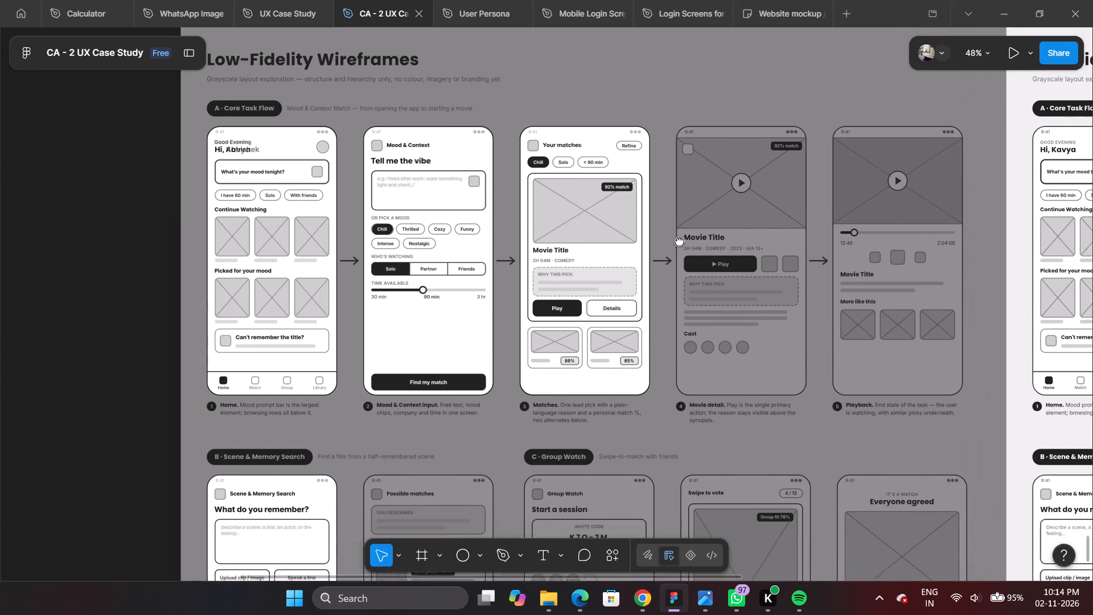
pyautogui.moveTo(679, 241); pyautogui.dragTo(688, 257)
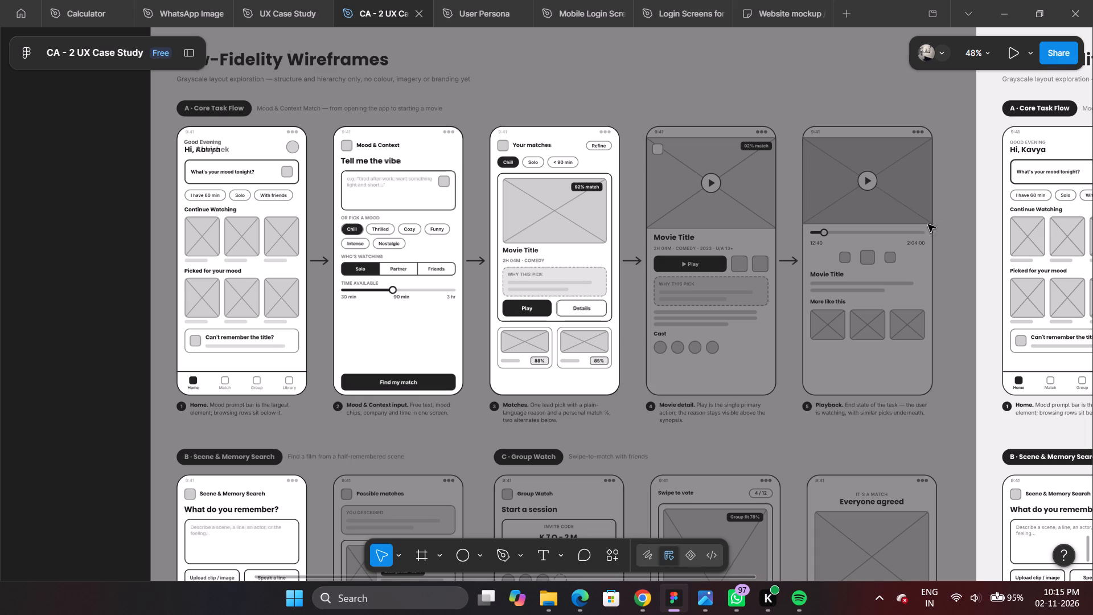
pyautogui.press('space')
pyautogui.press('space')
pyautogui.press('space')
pyautogui.press('space')
pyautogui.press('space')
pyautogui.press('space')
pyautogui.press('space')
pyautogui.press('space')
pyautogui.press('space')
pyautogui.press('space')
pyautogui.press('space')
pyautogui.press('space')
pyautogui.press('space')
pyautogui.press('space')
pyautogui.press('space')
pyautogui.press('space')
pyautogui.press('space')
pyautogui.press('space')
pyautogui.press('space')
pyautogui.moveTo(898, 233); pyautogui.dragTo(665, 248)
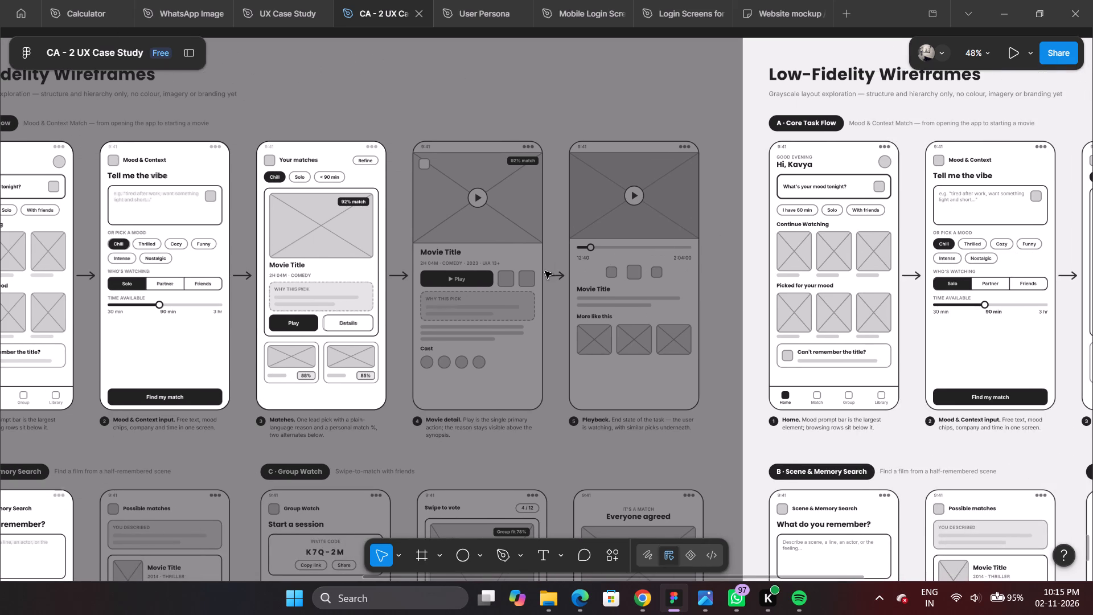
# Review the Core Task Flow screens in the dimmed working copy, from Home to Playback, and the rows beneath them.
pyautogui.keyDown('ctrl'); pyautogui.scroll(3, 545, 271); pyautogui.keyUp('ctrl')
pyautogui.press('space')
pyautogui.press('space')
pyautogui.press('space')
pyautogui.press('space')
pyautogui.press('space')
pyautogui.press('space')
pyautogui.press('space')
pyautogui.press('space')
pyautogui.press('space')
pyautogui.press('space')
pyautogui.press('space')
pyautogui.press('space')
pyautogui.press('space')
pyautogui.press('space')
pyautogui.press('space')
pyautogui.press('space')
pyautogui.press('space')
pyautogui.press('space')
pyautogui.press('space')
pyautogui.press('space')
pyautogui.moveTo(621, 247); pyautogui.dragTo(834, 228)
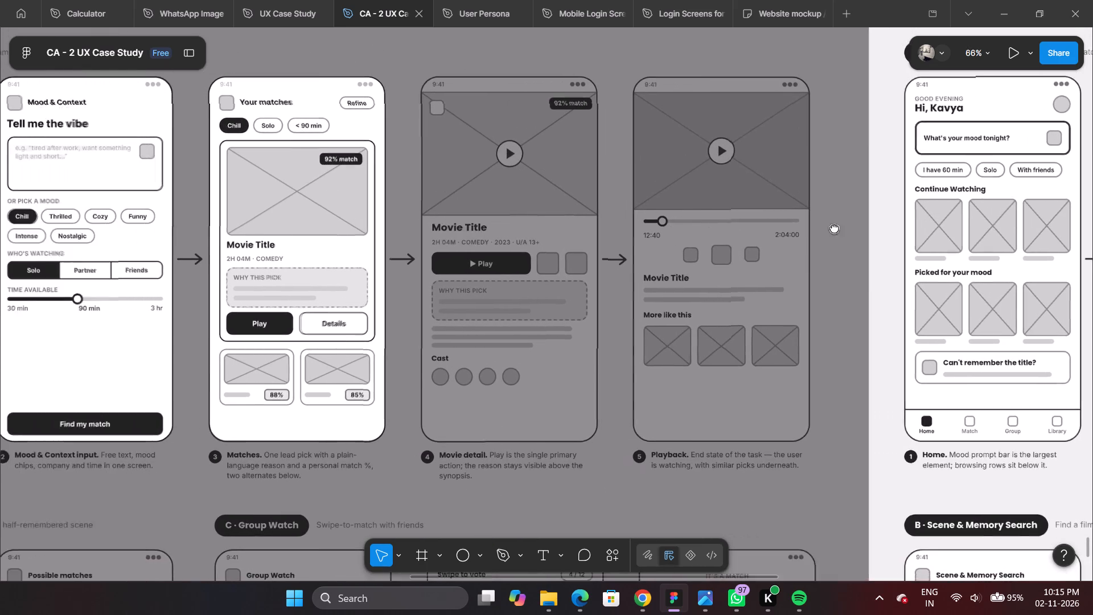
pyautogui.moveTo(834, 228); pyautogui.dragTo(844, 228)
pyautogui.press('space')
pyautogui.press('space')
pyautogui.press('space')
pyautogui.press('space')
pyautogui.press('space')
pyautogui.press('space')
pyautogui.press('space')
pyautogui.press('space')
pyautogui.press('space')
pyautogui.press('space')
pyautogui.press('space')
pyautogui.press('space')
pyautogui.press('space')
pyautogui.press('space')
pyautogui.press('space')
pyautogui.press('space')
pyautogui.press('space')
pyautogui.press('space')
pyautogui.press('space')
pyautogui.press('space')
pyautogui.moveTo(561, 280); pyautogui.dragTo(886, 237)
pyautogui.moveTo(650, 411); pyautogui.dragTo(595, 248)
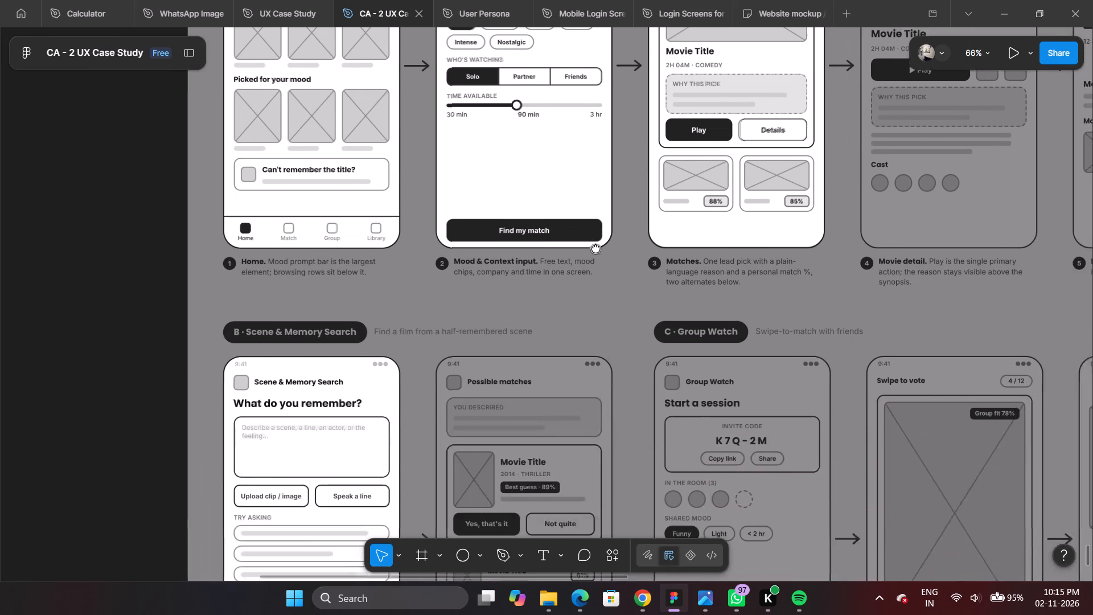
pyautogui.moveTo(595, 248); pyautogui.dragTo(574, 154)
pyautogui.moveTo(682, 151); pyautogui.dragTo(332, 388)
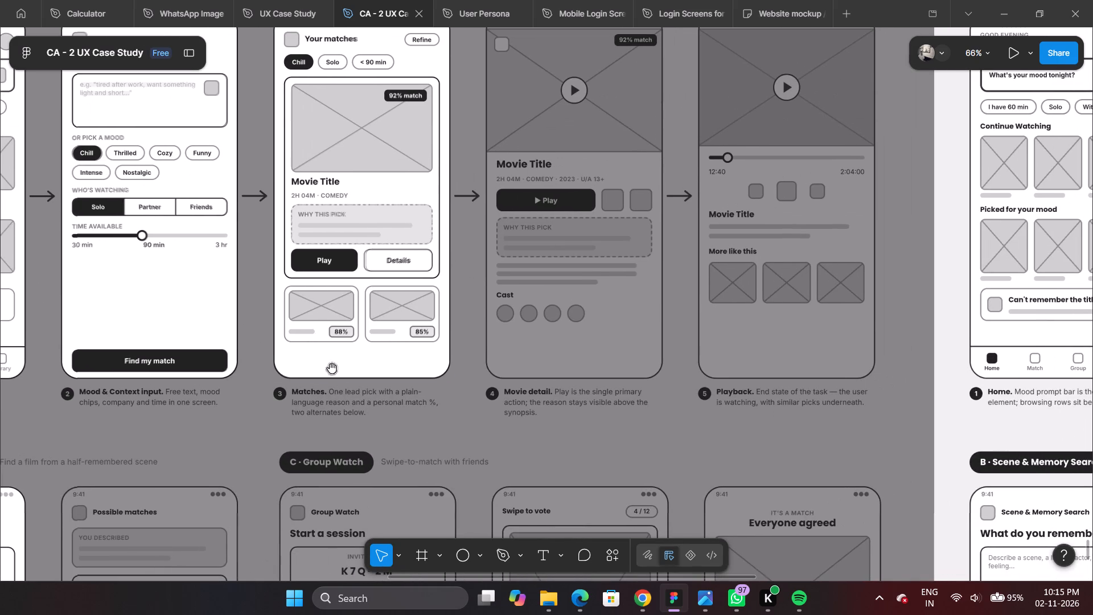
# Examine the rebuilt Matches screen closely, covering its header, filter chips, lead movie card, action buttons and alternate picks.
pyautogui.keyDown('ctrl'); pyautogui.scroll(10, 310, 184); pyautogui.keyUp('ctrl')
pyautogui.keyDown('ctrl'); pyautogui.scroll(-1, 310, 184); pyautogui.keyUp('ctrl')
pyautogui.keyDown('ctrl'); pyautogui.scroll(4, 310, 184); pyautogui.keyUp('ctrl')
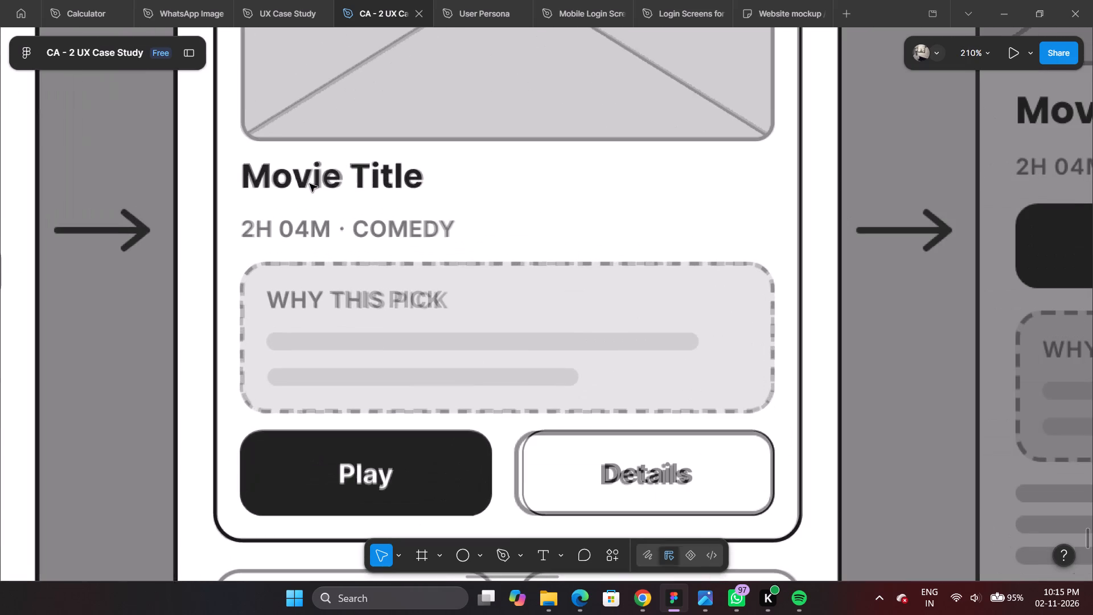
pyautogui.keyDown('ctrl'); pyautogui.scroll(-4, 349, 182); pyautogui.keyUp('ctrl')
pyautogui.press('space')
pyautogui.press('space')
pyautogui.press('space')
pyautogui.press('space')
pyautogui.press('space')
pyautogui.press('space')
pyautogui.press('space')
pyautogui.press('space')
pyautogui.press('space')
pyautogui.press('space')
pyautogui.press('space')
pyautogui.press('space')
pyautogui.press('space')
pyautogui.moveTo(453, 165); pyautogui.dragTo(489, 278)
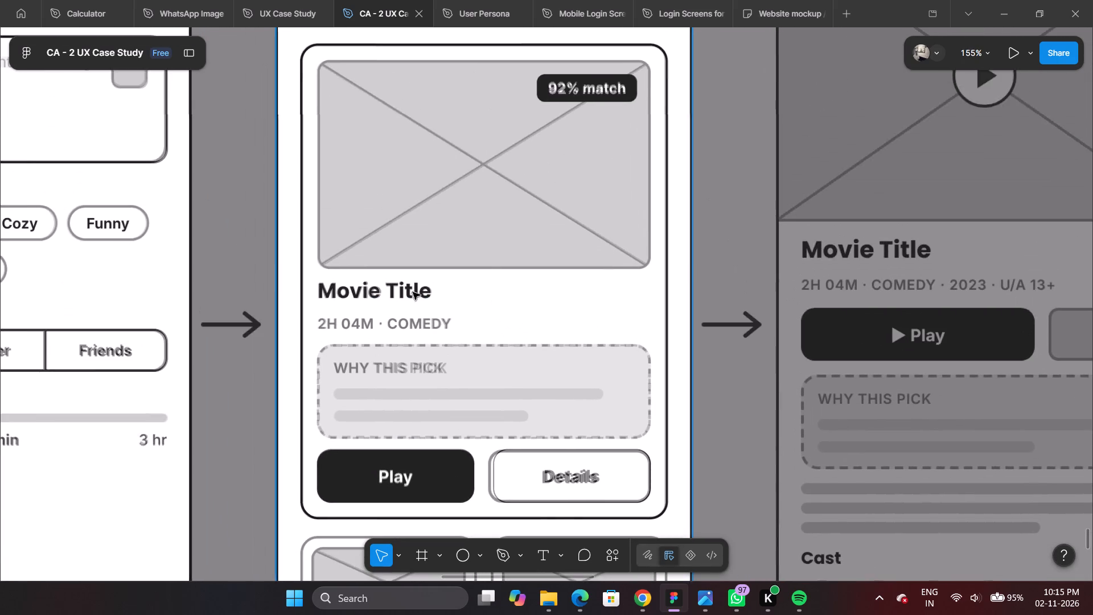
pyautogui.keyDown('ctrl'); pyautogui.scroll(5, 401, 293); pyautogui.keyUp('ctrl')
pyautogui.press('space')
pyautogui.press('space')
pyautogui.press('space')
pyautogui.press('space')
pyautogui.press('space')
pyautogui.press('space')
pyautogui.press('space')
pyautogui.press('space')
pyautogui.press('space')
pyautogui.press('space')
pyautogui.press('space')
pyautogui.press('space')
pyautogui.moveTo(495, 270); pyautogui.dragTo(537, 333)
pyautogui.keyDown('ctrl'); pyautogui.scroll(-5, 534, 326); pyautogui.keyUp('ctrl')
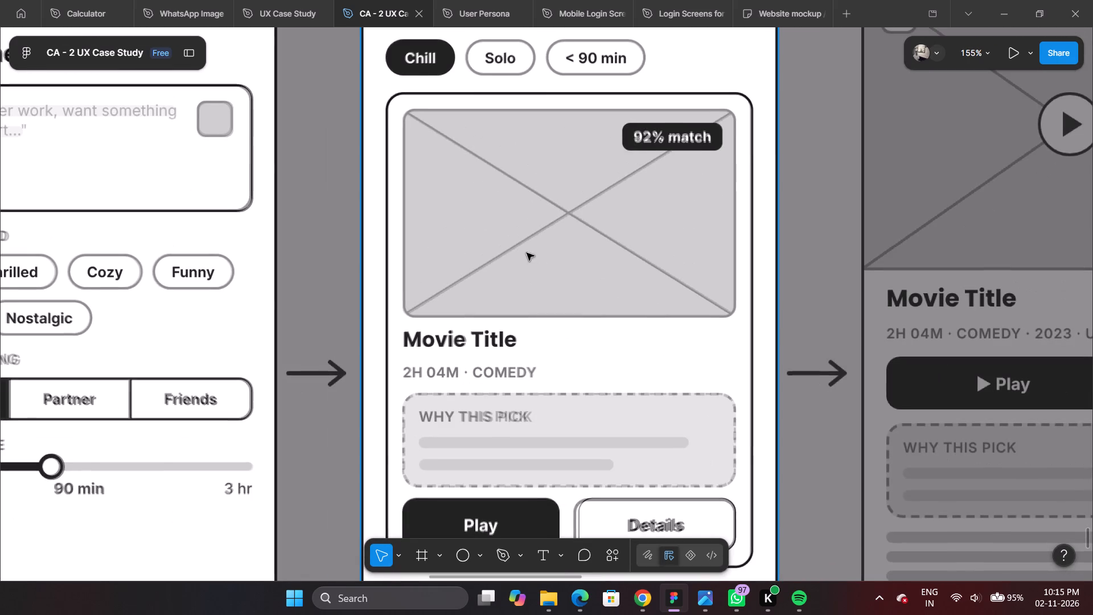
pyautogui.press('space')
pyautogui.press('space')
pyautogui.press('space')
pyautogui.press('space')
pyautogui.press('space')
pyautogui.press('space')
pyautogui.press('space')
pyautogui.press('space')
pyautogui.press('space')
pyautogui.press('space')
pyautogui.press('space')
pyautogui.press('space')
pyautogui.press('space')
pyautogui.press('space')
pyautogui.press('space')
pyautogui.press('space')
pyautogui.press('space')
pyautogui.press('space')
pyautogui.press('space')
pyautogui.press('space')
pyautogui.moveTo(525, 221); pyautogui.dragTo(421, 330)
pyautogui.keyDown('ctrl'); pyautogui.scroll(-3, 393, 286); pyautogui.keyUp('ctrl')
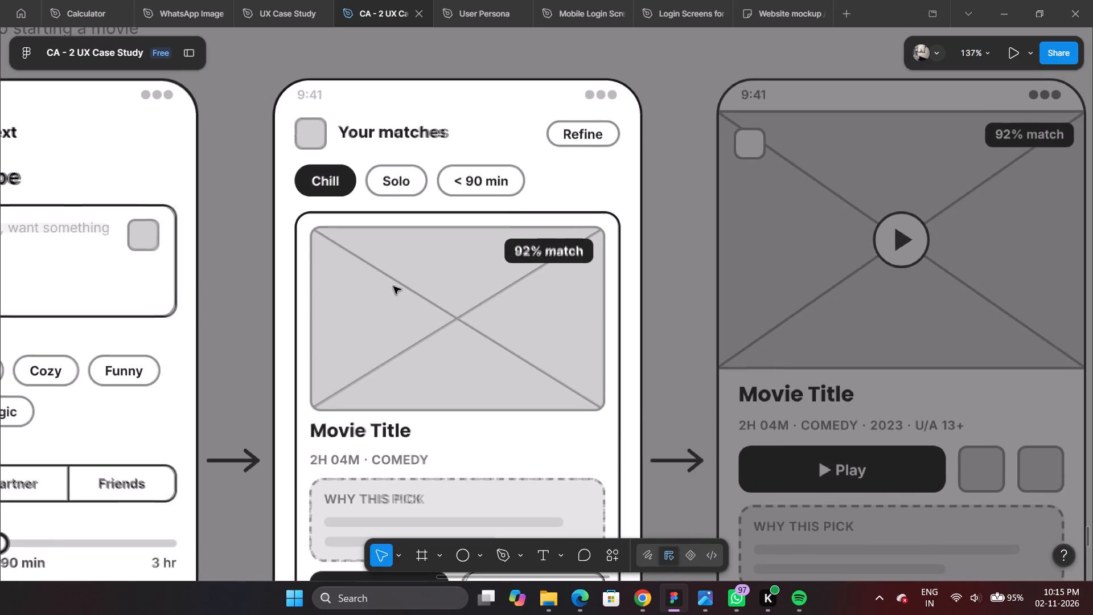
pyautogui.keyDown('ctrl'); pyautogui.scroll(-3, 351, 228); pyautogui.keyUp('ctrl')
pyautogui.press('space')
pyautogui.press('space')
pyautogui.press('space')
pyautogui.press('space')
pyautogui.press('space')
pyautogui.press('space')
pyautogui.press('space')
pyautogui.press('space')
pyautogui.press('space')
pyautogui.press('space')
pyautogui.press('space')
pyautogui.press('space')
pyautogui.press('space')
pyautogui.press('space')
pyautogui.press('space')
pyautogui.press('space')
pyautogui.press('space')
pyautogui.press('space')
pyautogui.press('space')
pyautogui.press('space')
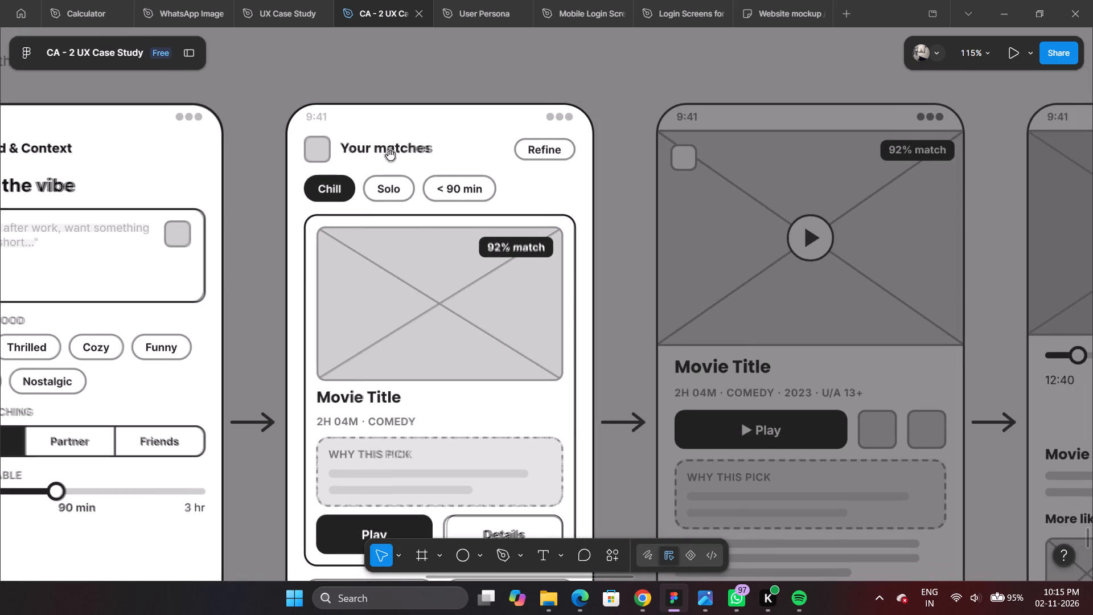
pyautogui.moveTo(422, 229); pyautogui.dragTo(392, 110)
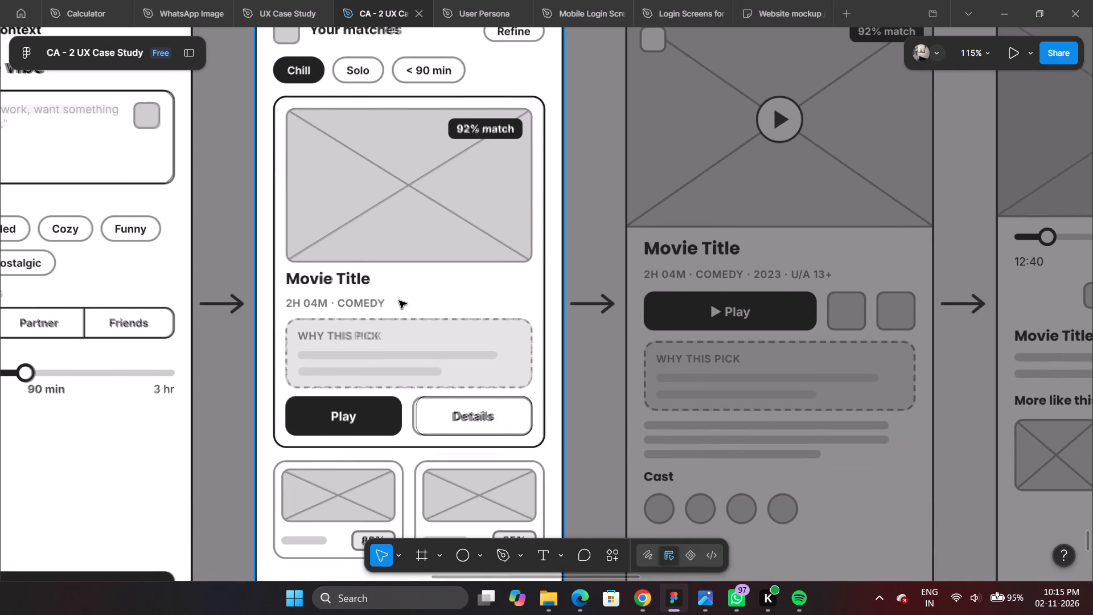
pyautogui.press('space')
pyautogui.press('space')
pyautogui.keyDown('alt'); pyautogui.scroll(4, 318, 337); pyautogui.keyUp('alt')
pyautogui.keyDown('alt'); pyautogui.scroll(-4, 318, 337); pyautogui.keyUp('alt')
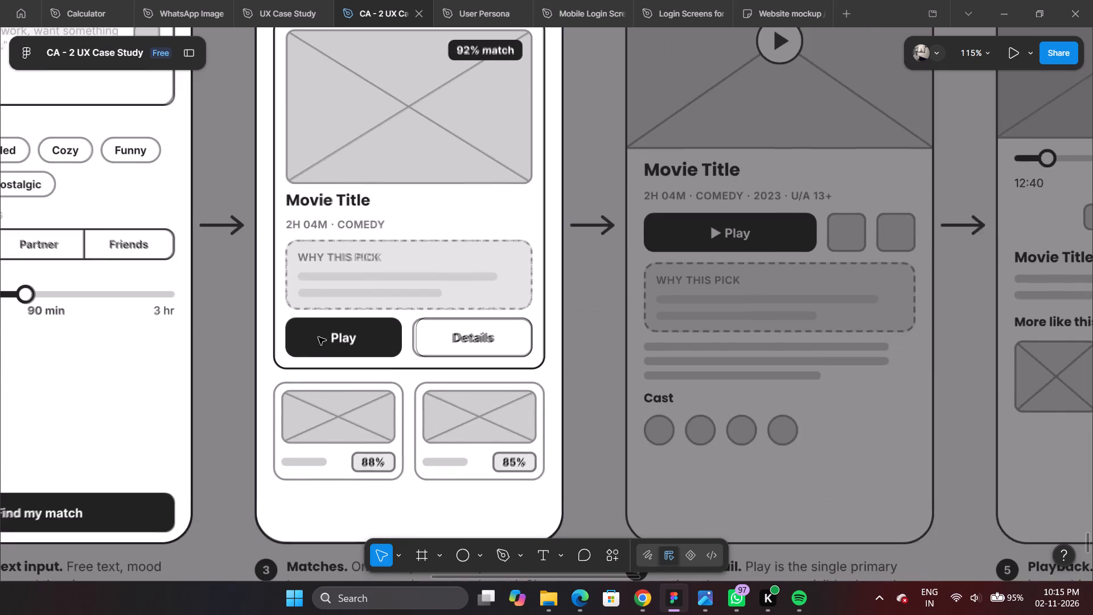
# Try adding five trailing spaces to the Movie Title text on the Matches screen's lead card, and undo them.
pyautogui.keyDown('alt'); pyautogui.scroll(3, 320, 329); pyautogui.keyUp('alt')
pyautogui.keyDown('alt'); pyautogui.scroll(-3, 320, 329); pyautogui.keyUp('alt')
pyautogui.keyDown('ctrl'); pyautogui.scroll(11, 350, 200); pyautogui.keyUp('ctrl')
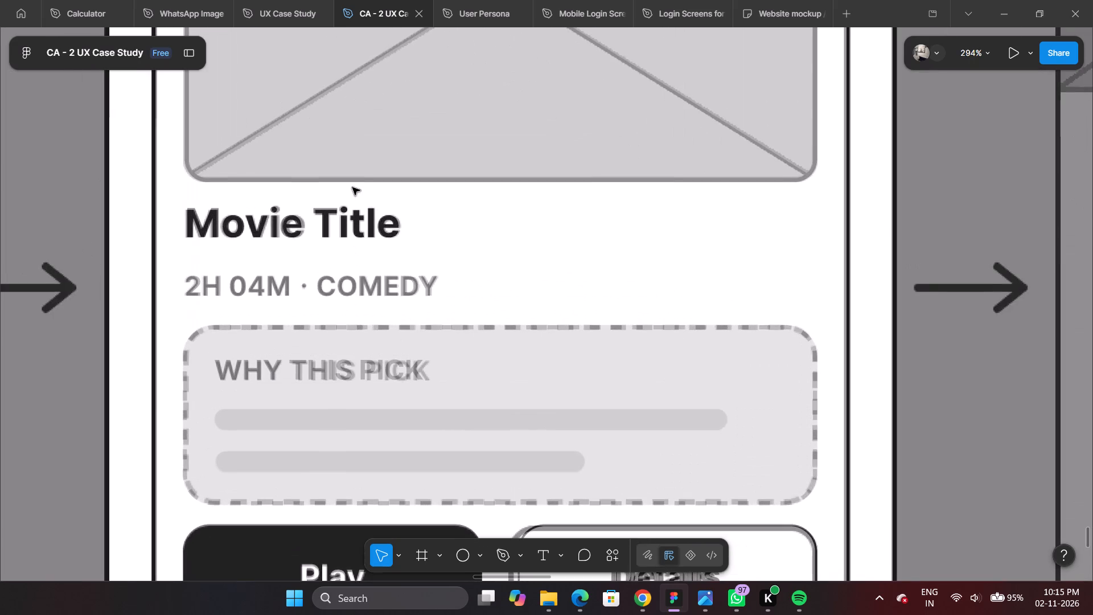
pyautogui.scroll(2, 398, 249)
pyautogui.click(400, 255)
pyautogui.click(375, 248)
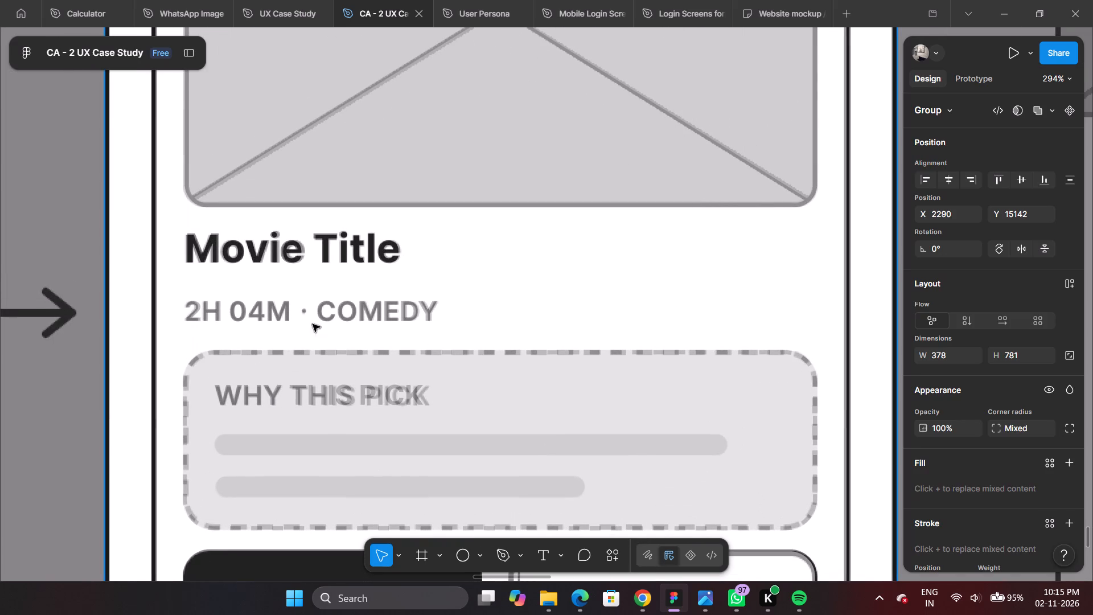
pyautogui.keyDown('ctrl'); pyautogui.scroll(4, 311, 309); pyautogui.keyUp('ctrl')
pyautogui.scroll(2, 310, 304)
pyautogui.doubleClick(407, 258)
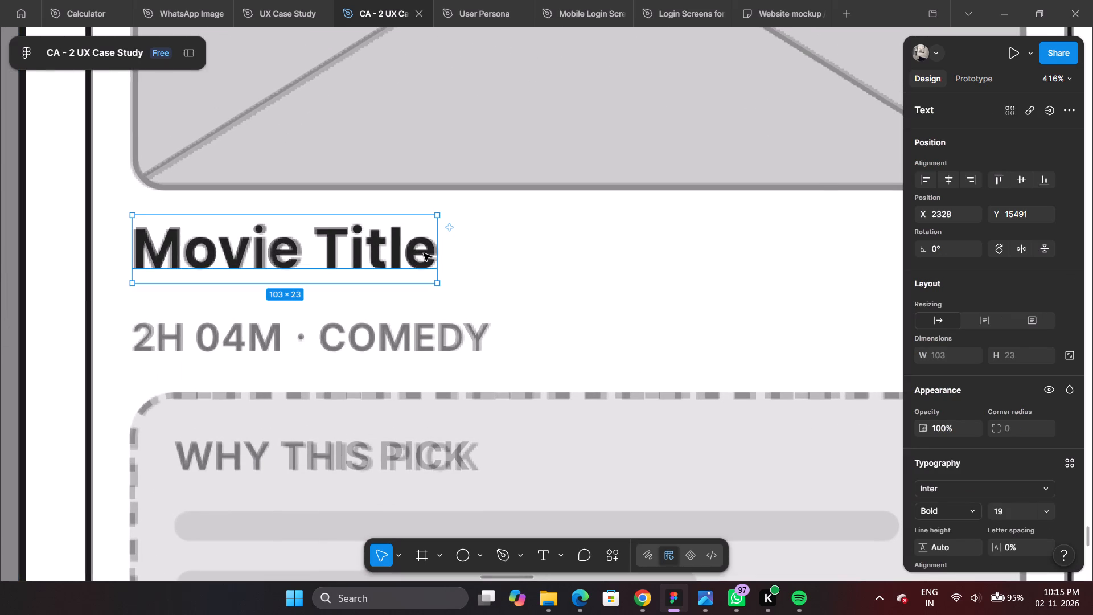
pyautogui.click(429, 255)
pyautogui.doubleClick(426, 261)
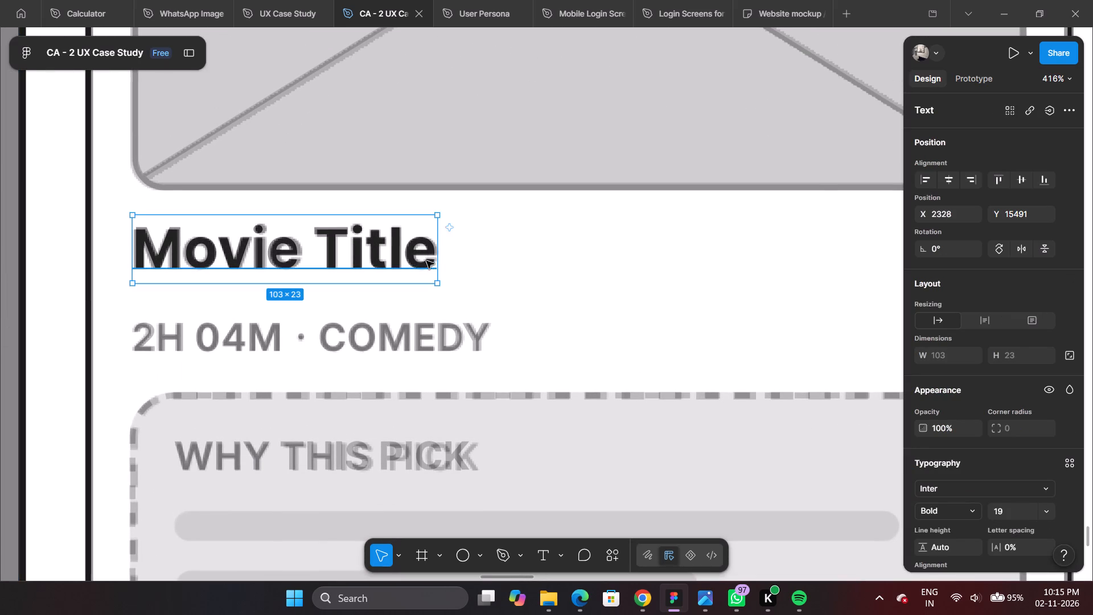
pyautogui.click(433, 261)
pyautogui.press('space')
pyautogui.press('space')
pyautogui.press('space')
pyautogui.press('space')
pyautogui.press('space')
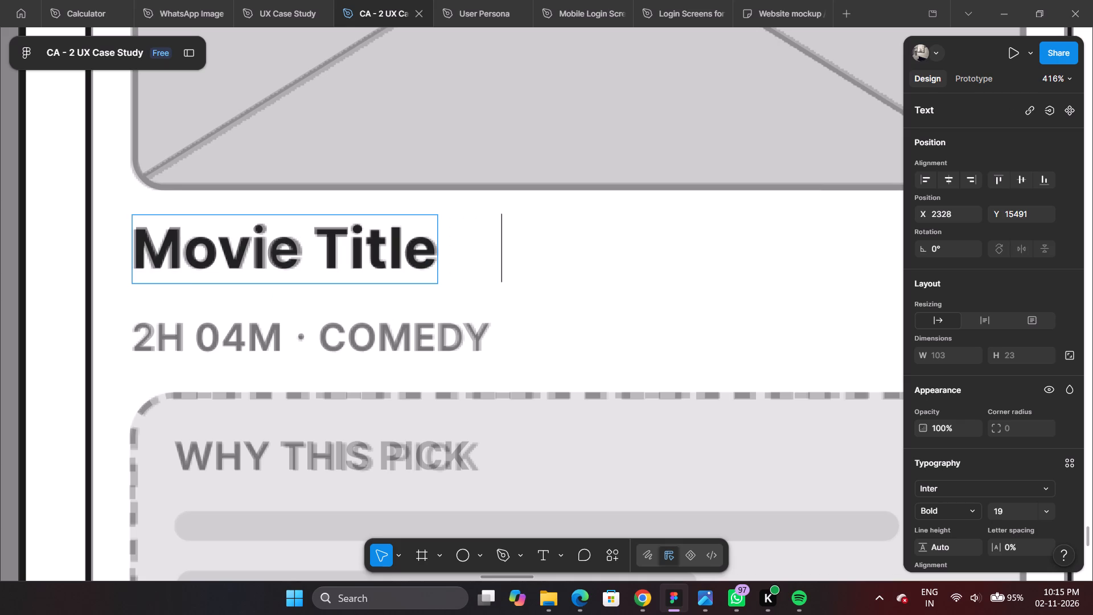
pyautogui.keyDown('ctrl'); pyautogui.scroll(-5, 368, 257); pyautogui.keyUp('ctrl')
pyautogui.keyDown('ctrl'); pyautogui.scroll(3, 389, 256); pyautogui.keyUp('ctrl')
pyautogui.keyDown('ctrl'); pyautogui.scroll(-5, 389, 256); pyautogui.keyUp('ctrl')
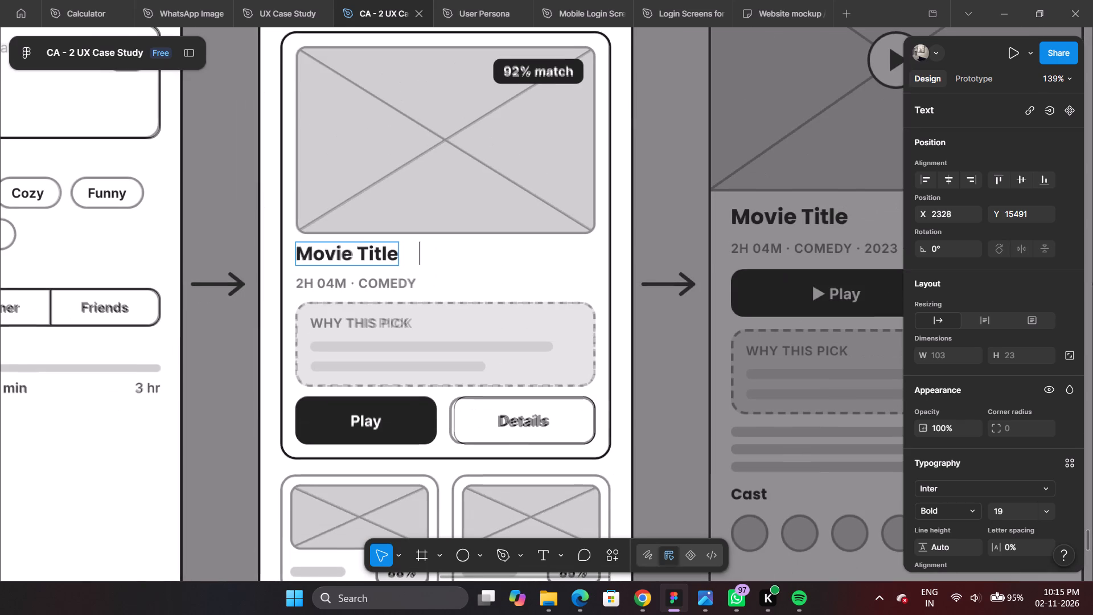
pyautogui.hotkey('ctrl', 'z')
# Add two trailing spaces to the Movie Title text on the Matches screen's lead card.
pyautogui.keyDown('ctrl'); pyautogui.scroll(4, 409, 259); pyautogui.keyUp('ctrl')
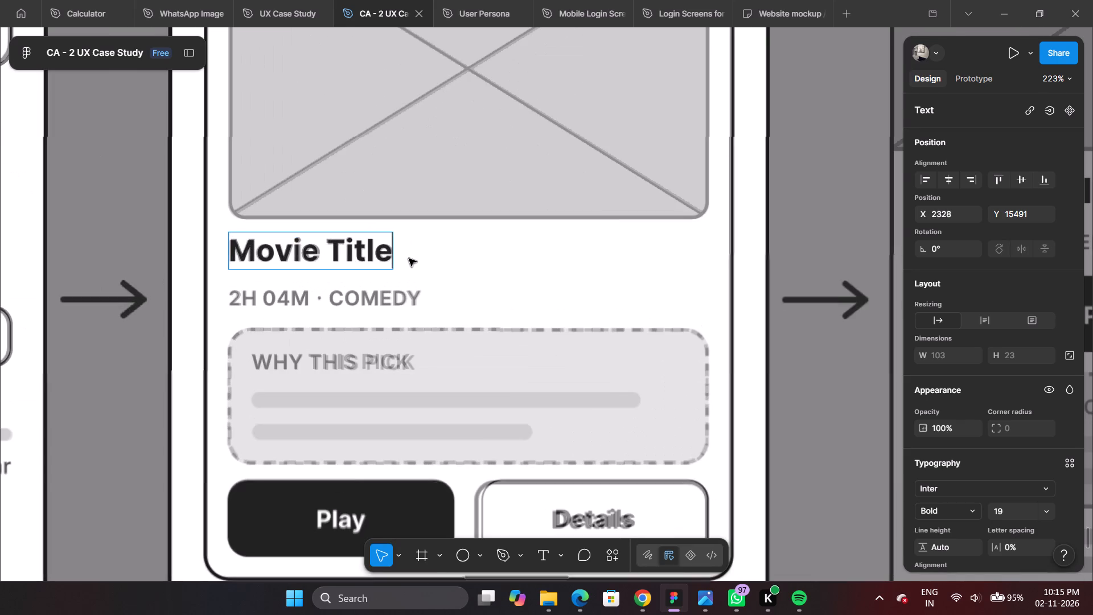
pyautogui.press('space')
pyautogui.press('space')
pyautogui.keyDown('ctrl'); pyautogui.scroll(4, 406, 251); pyautogui.keyUp('ctrl')
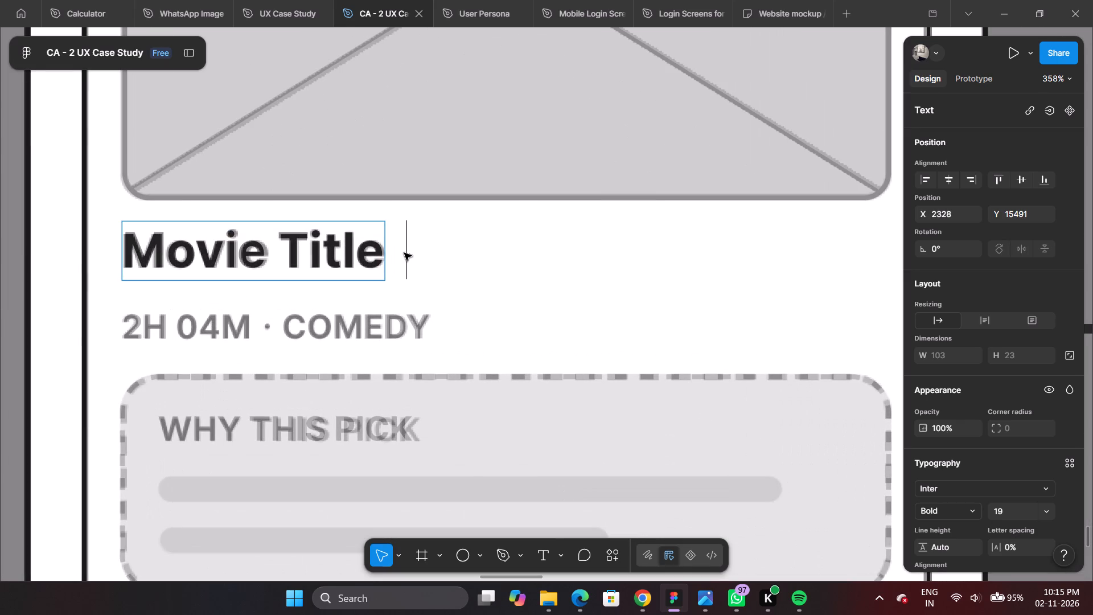
# Draw a small ellipse about 4 × 4 just after the Movie Title text on the Matches screen's lead card.
pyautogui.click(466, 558)
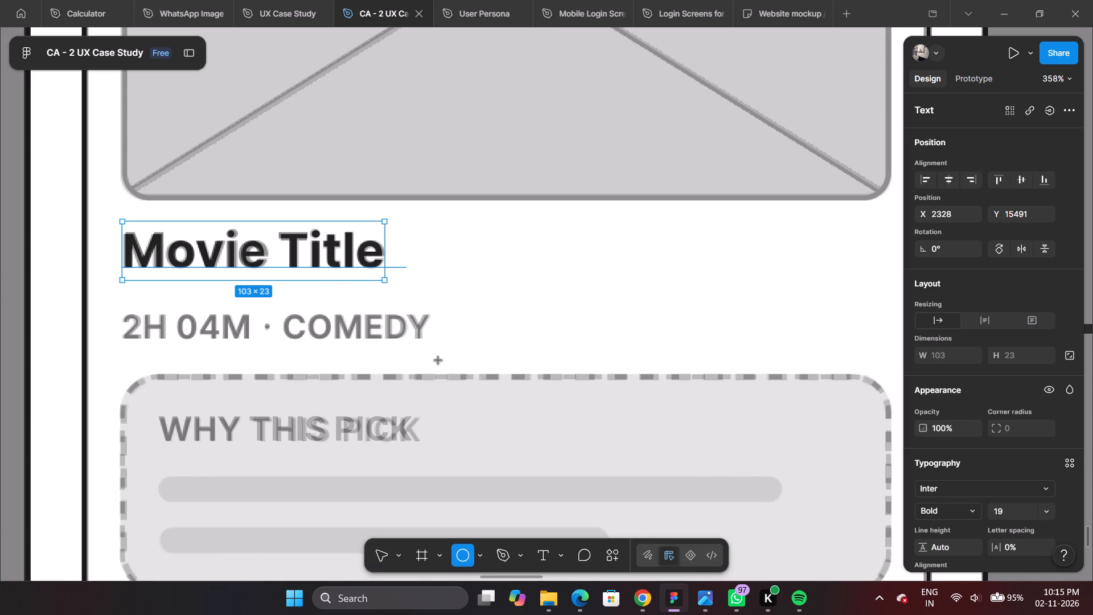
pyautogui.keyDown('ctrl'); pyautogui.scroll(4, 399, 240); pyautogui.keyUp('ctrl')
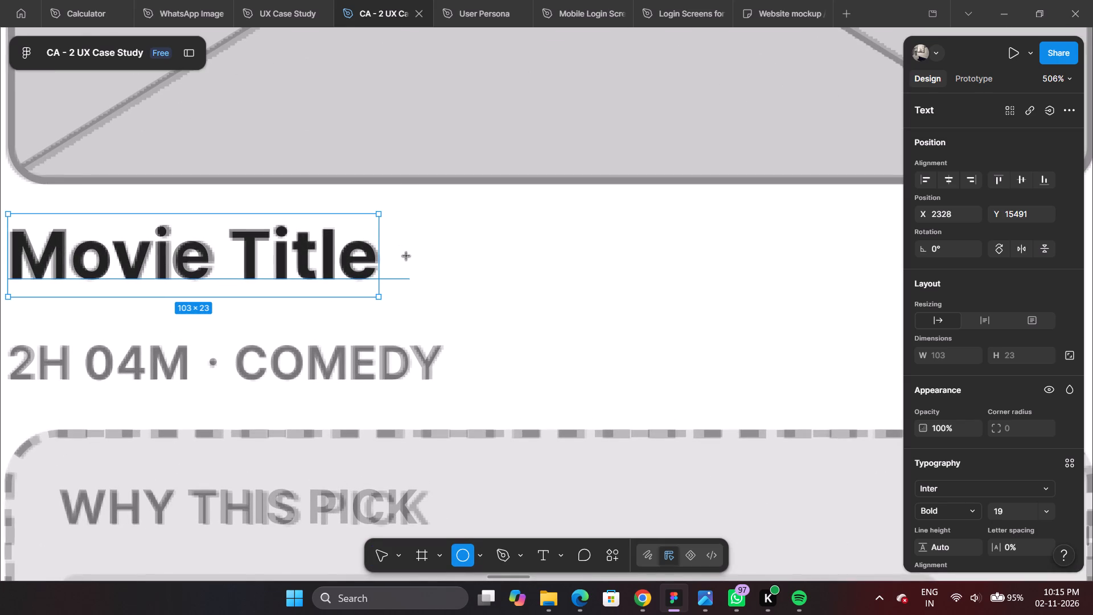
pyautogui.keyDown('alt'); pyautogui.keyDown('shift'); pyautogui.moveTo(404, 255); pyautogui.dragTo(413, 257); pyautogui.keyUp('shift'); pyautogui.keyUp('alt')
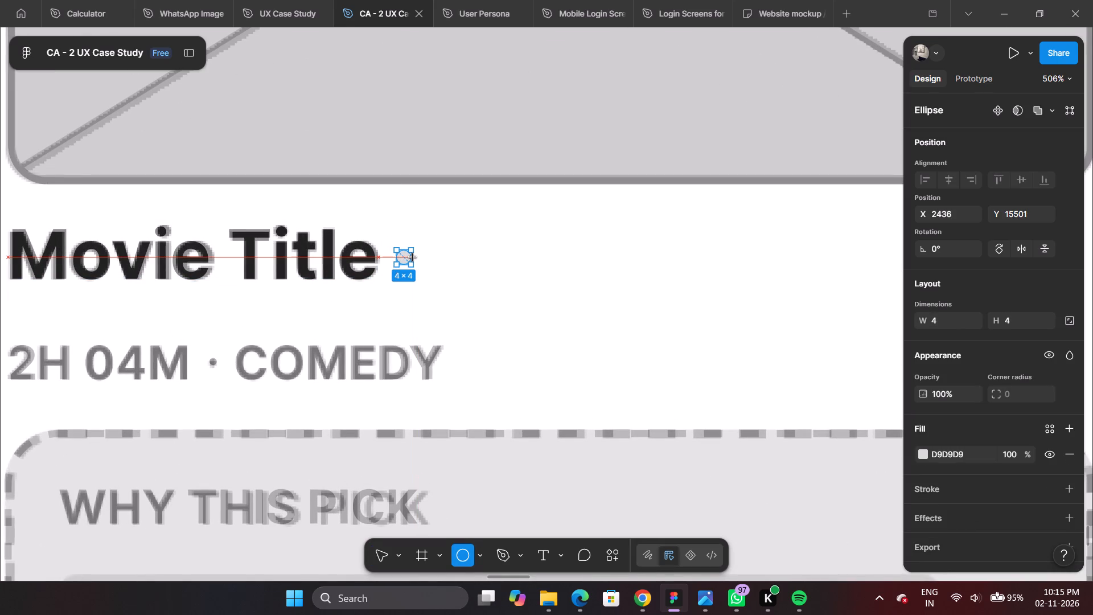
pyautogui.keyDown('alt'); pyautogui.keyDown('shift'); pyautogui.moveTo(413, 257); pyautogui.dragTo(412, 256); pyautogui.keyUp('shift'); pyautogui.keyUp('alt')
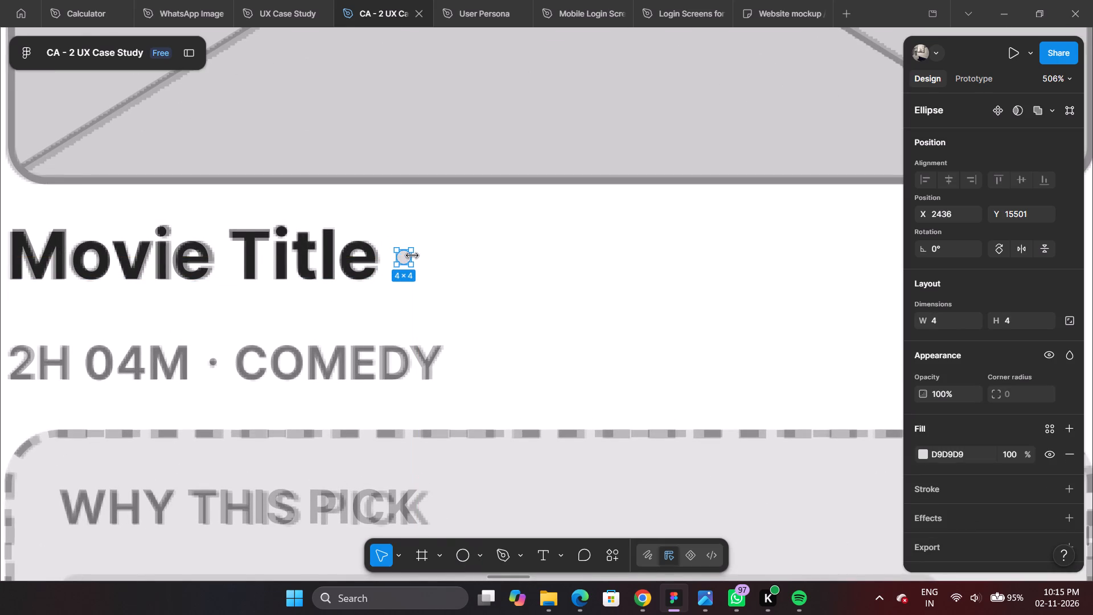
pyautogui.keyDown('ctrl'); pyautogui.scroll(4, 412, 256); pyautogui.keyUp('ctrl')
pyautogui.click(400, 258)
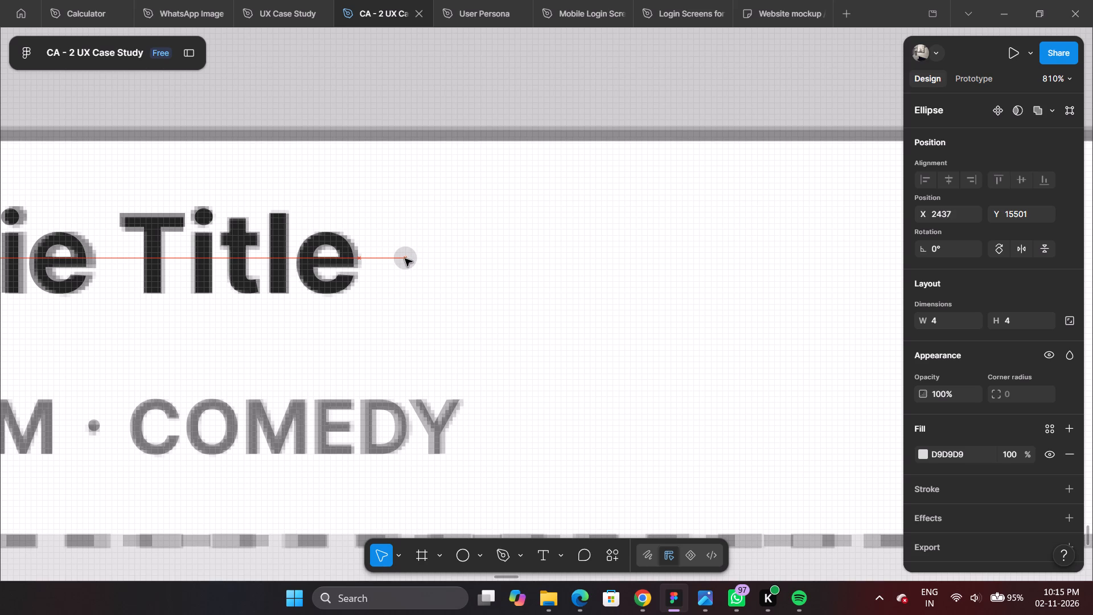
pyautogui.keyDown('ctrl'); pyautogui.scroll(3, 401, 259); pyautogui.keyUp('ctrl')
pyautogui.keyDown('ctrl'); pyautogui.scroll(-3, 401, 259); pyautogui.keyUp('ctrl')
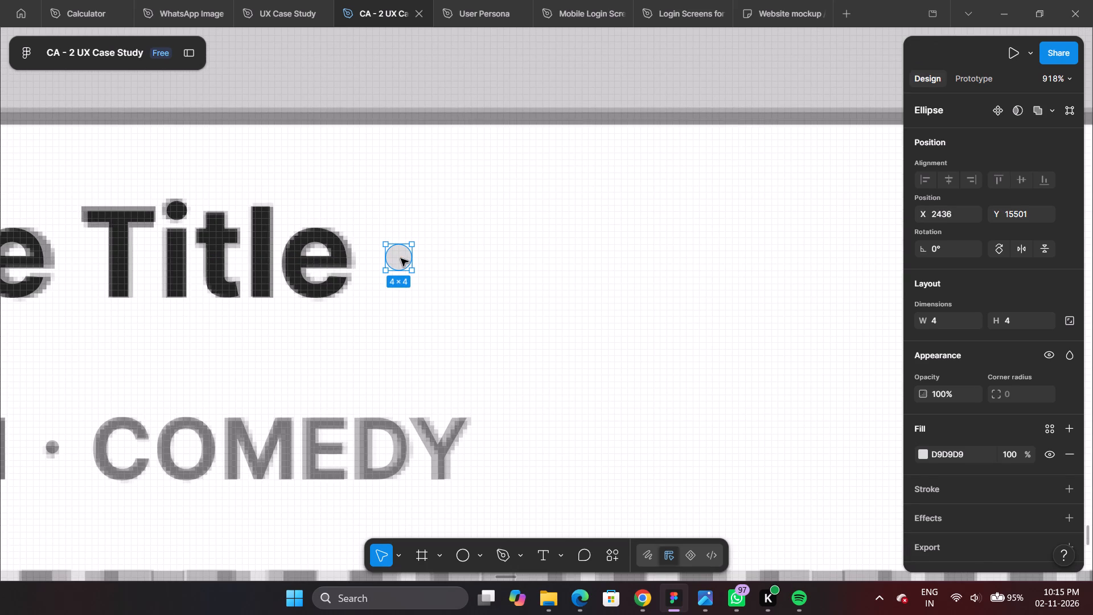
# Fill the small ellipse with 222222, sampled from the Movie Title lettering.
pyautogui.scroll(-3, 969, 415)
pyautogui.click(925, 430)
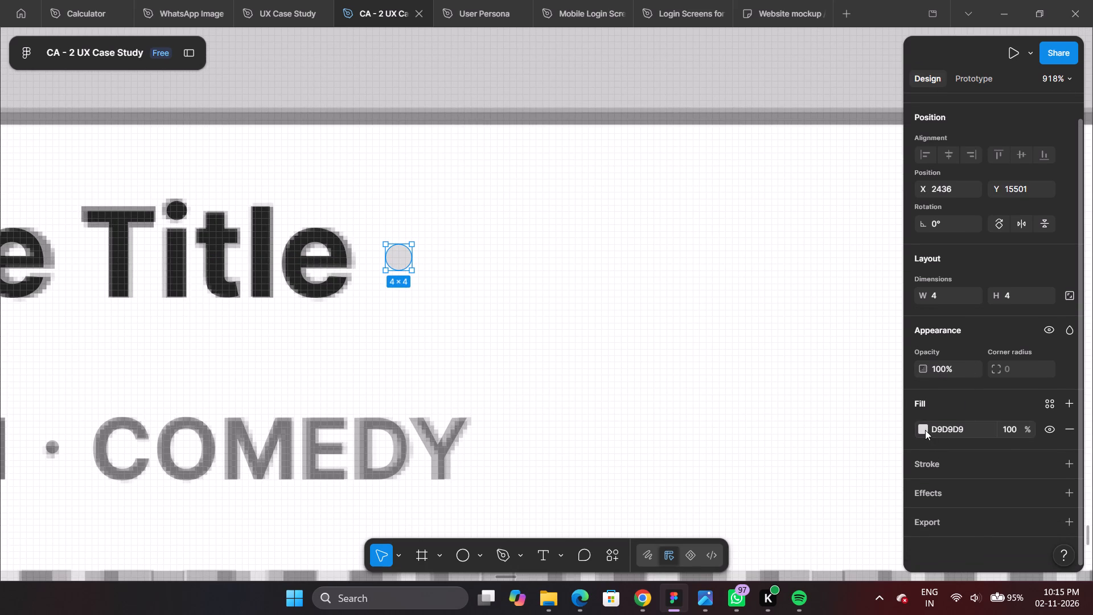
pyautogui.click(749, 432)
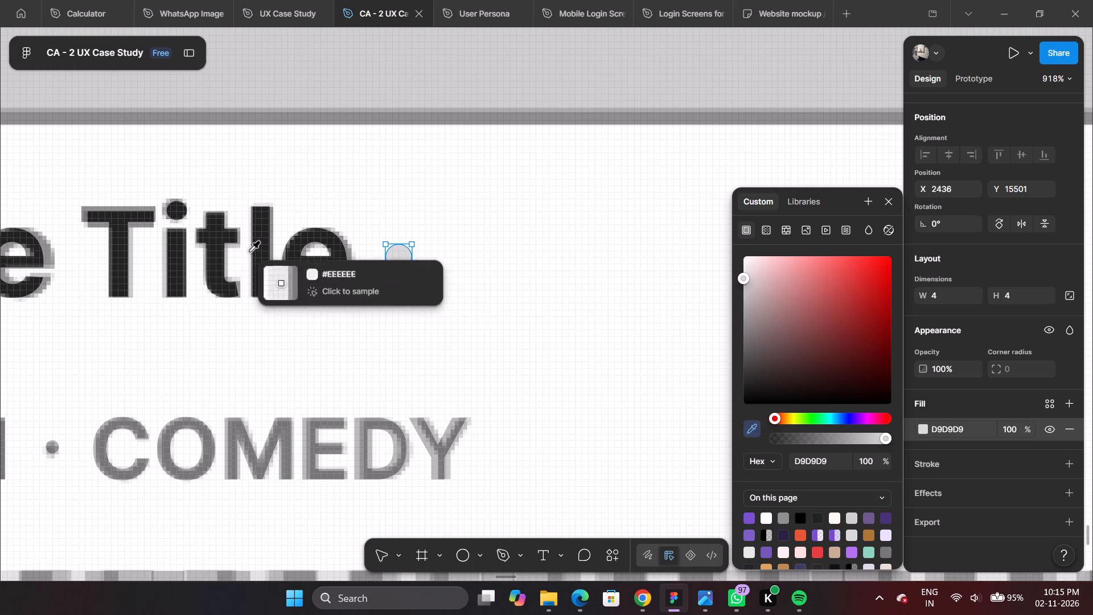
pyautogui.click(266, 251)
pyautogui.scroll(2, 355, 269)
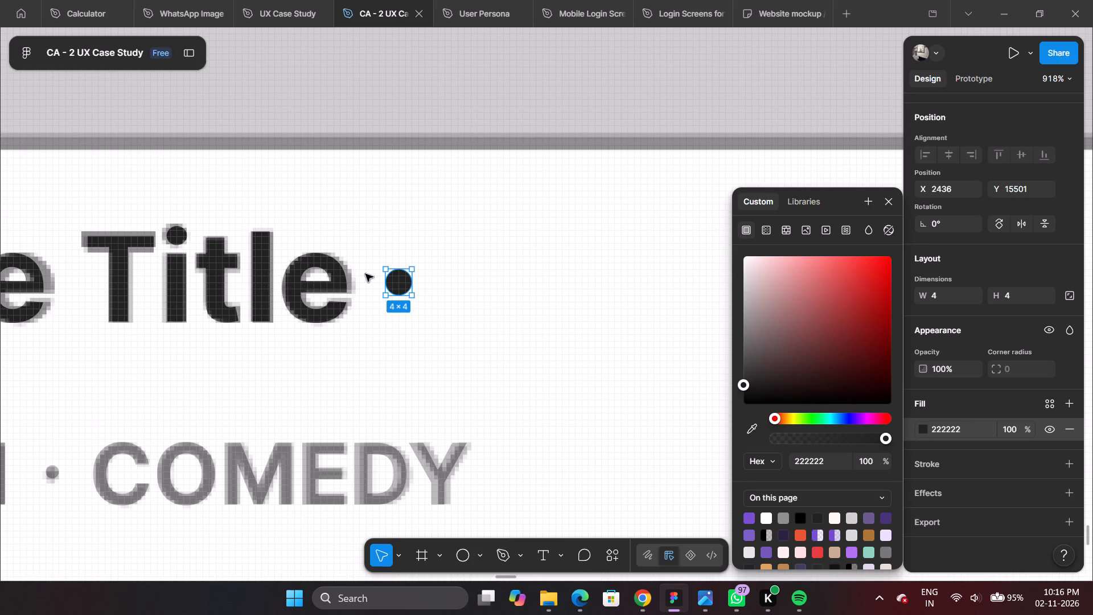
pyautogui.keyDown('ctrl'); pyautogui.click(452, 306); pyautogui.keyUp('ctrl')
pyautogui.keyDown('ctrl'); pyautogui.click(404, 286); pyautogui.keyUp('ctrl')
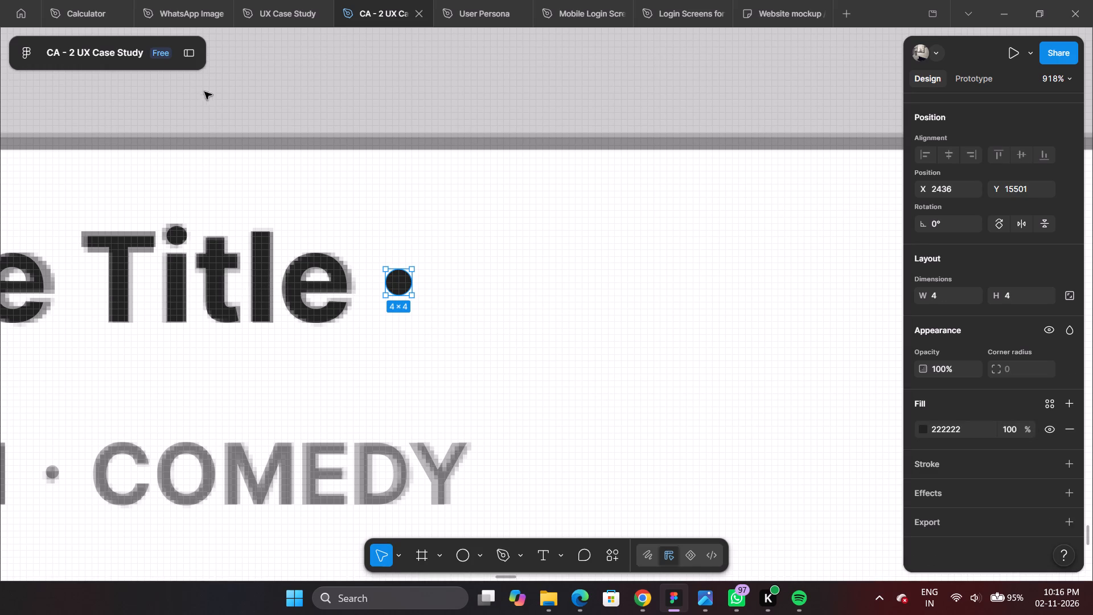
# Move the dot's ellipse layer into the Matches group, above the Details layer.
pyautogui.click(187, 56)
pyautogui.moveTo(112, 170); pyautogui.dragTo(118, 235)
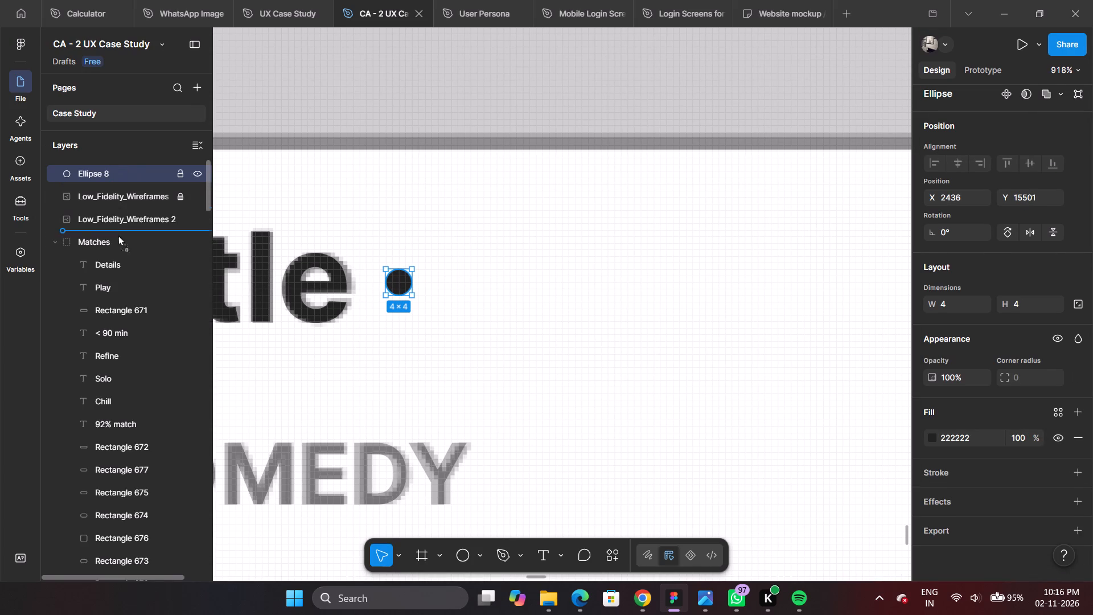
pyautogui.moveTo(118, 235); pyautogui.dragTo(118, 253)
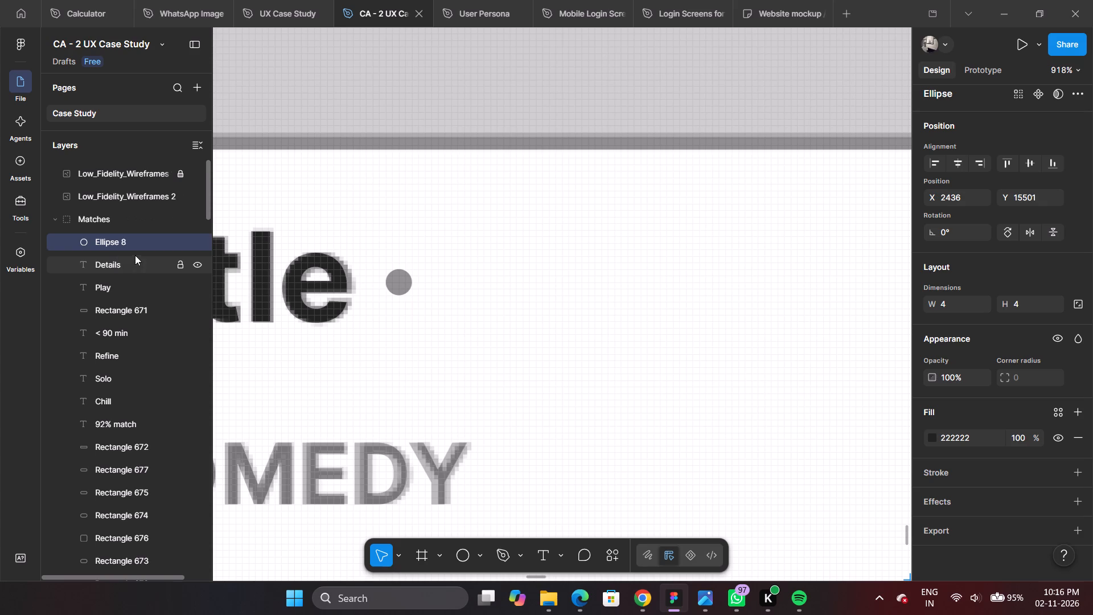
pyautogui.keyDown('ctrl'); pyautogui.scroll(-8, 401, 284); pyautogui.keyUp('ctrl')
pyautogui.keyDown('ctrl'); pyautogui.scroll(4, 401, 282); pyautogui.keyUp('ctrl')
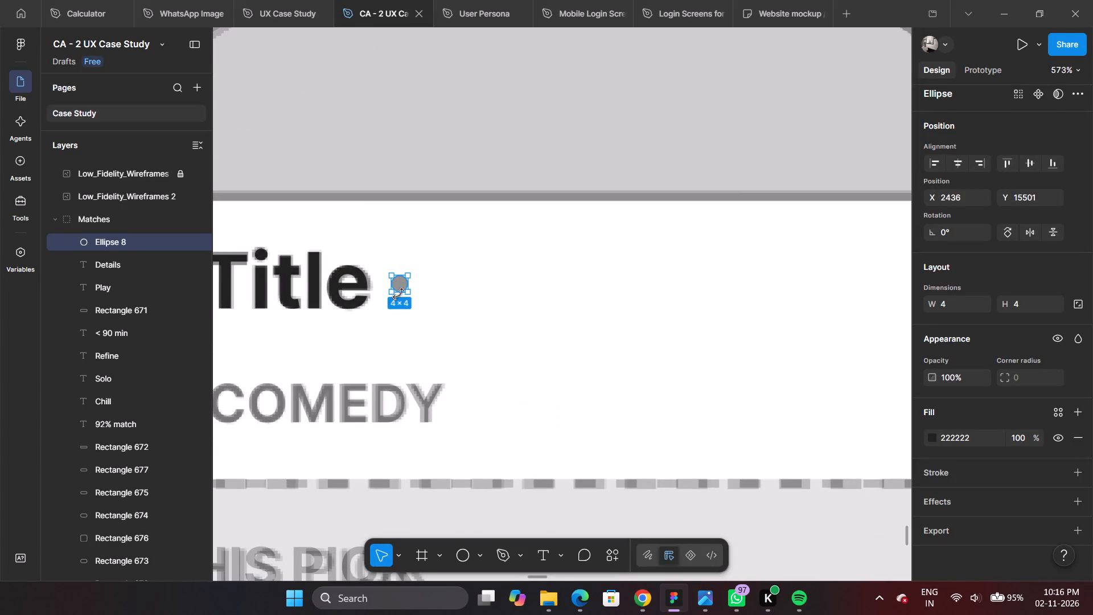
pyautogui.keyDown('ctrl'); pyautogui.scroll(4, 391, 290); pyautogui.keyUp('ctrl')
pyautogui.keyDown('ctrl'); pyautogui.scroll(-3, 396, 277); pyautogui.keyUp('ctrl')
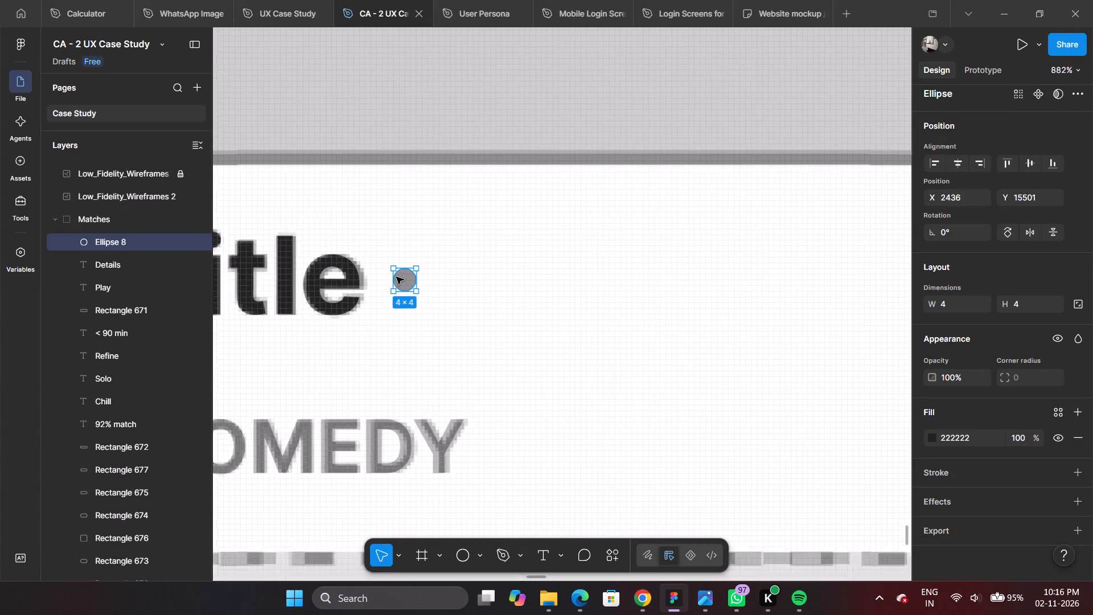
pyautogui.keyDown('ctrl'); pyautogui.scroll(-2, 396, 277); pyautogui.keyUp('ctrl')
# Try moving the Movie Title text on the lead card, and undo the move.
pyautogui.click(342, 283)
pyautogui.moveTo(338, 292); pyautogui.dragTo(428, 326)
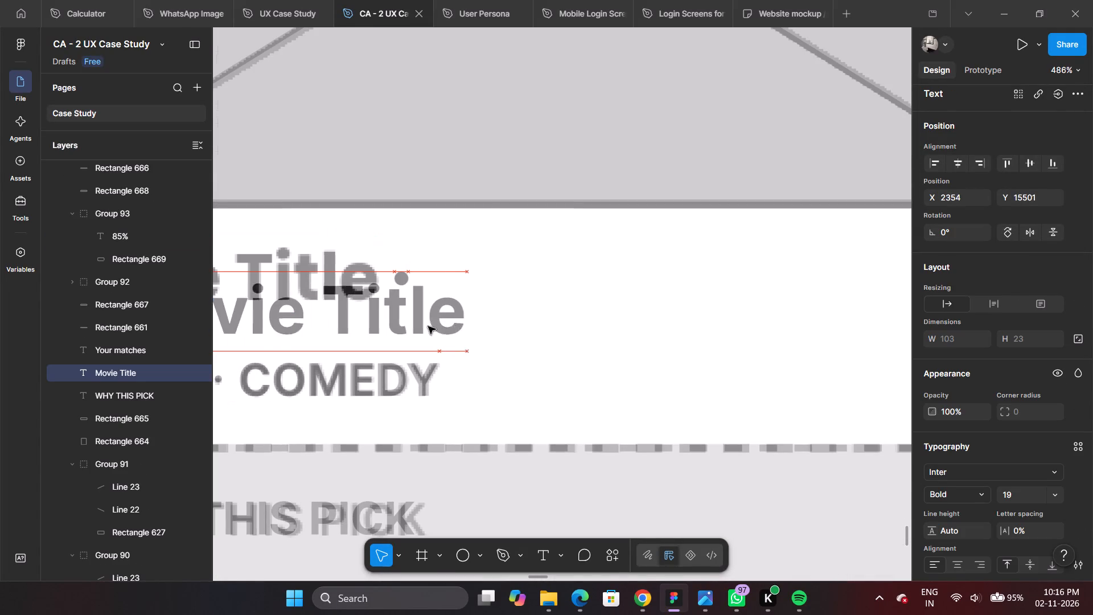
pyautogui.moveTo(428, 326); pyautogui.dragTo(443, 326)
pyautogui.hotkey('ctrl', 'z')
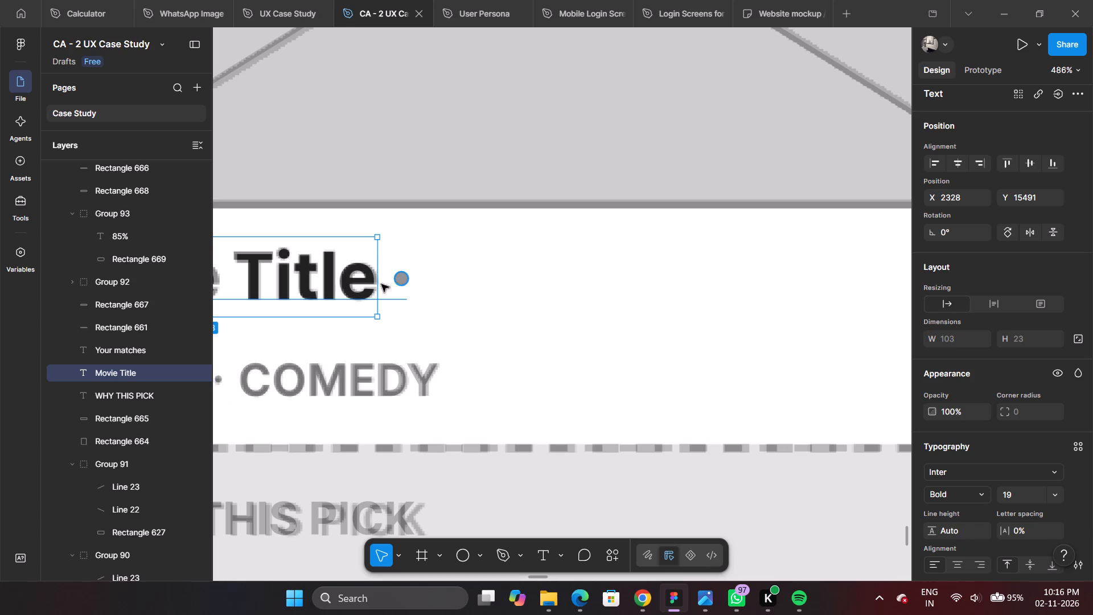
# Extend the lead card's Movie Title text with spaces and the word "Trailer" following the dot.
pyautogui.click(373, 284)
pyautogui.click(355, 278)
pyautogui.doubleClick(367, 284)
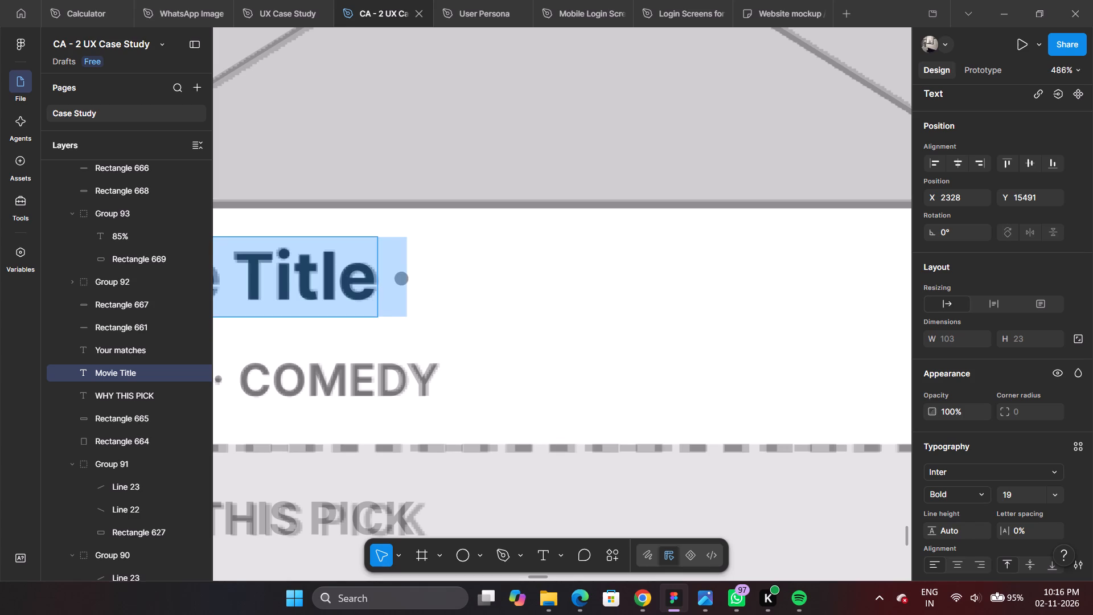
pyautogui.click(374, 288)
pyautogui.press('space')
pyautogui.press('space')
pyautogui.press('space')
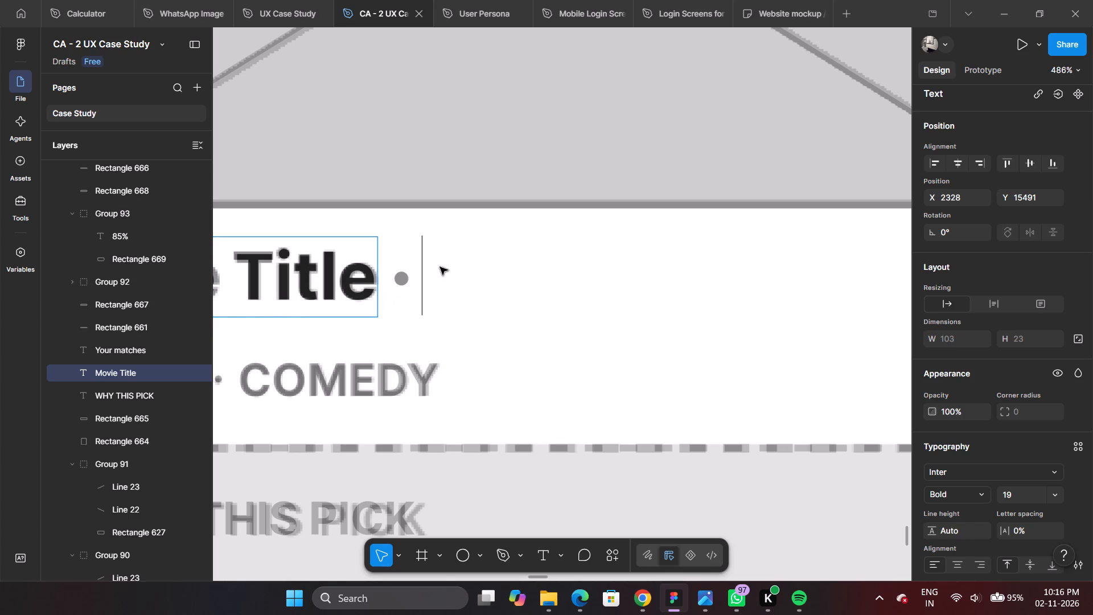
pyautogui.keyDown('ctrl'); pyautogui.scroll(-7, 480, 301); pyautogui.keyUp('ctrl')
pyautogui.keyDown('ctrl'); pyautogui.scroll(5, 484, 314); pyautogui.keyUp('ctrl')
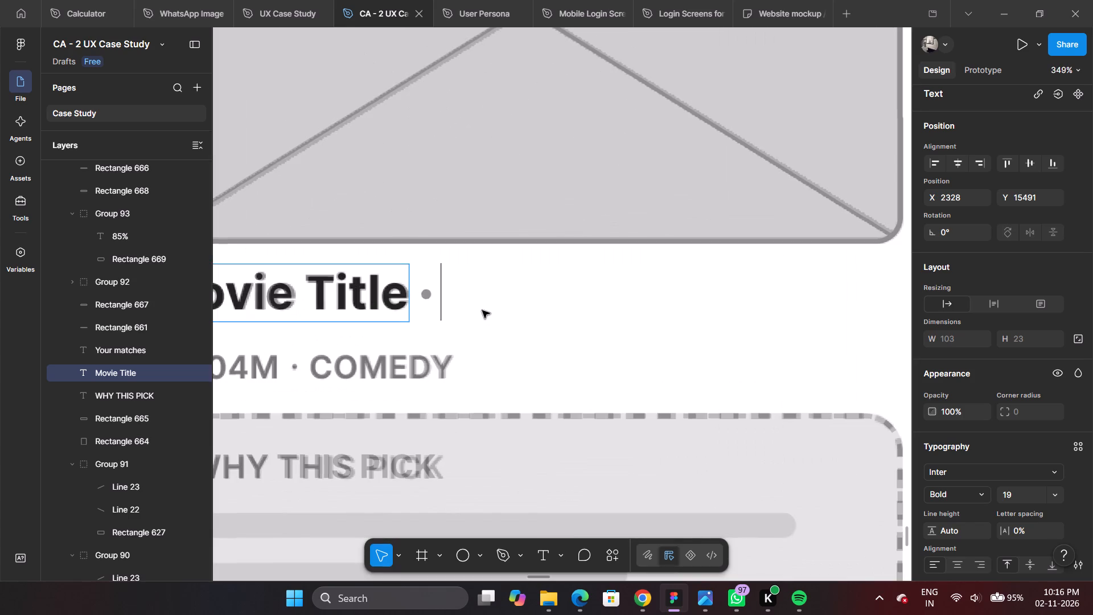
pyautogui.keyDown('ctrl'); pyautogui.scroll(-4, 543, 291); pyautogui.keyUp('ctrl')
pyautogui.keyDown('ctrl'); pyautogui.scroll(4, 442, 264); pyautogui.keyUp('ctrl')
pyautogui.write('Trailer')
pyautogui.keyDown('ctrl'); pyautogui.scroll(-5, 573, 268); pyautogui.keyUp('ctrl')
pyautogui.keyDown('ctrl'); pyautogui.scroll(2, 523, 276); pyautogui.keyUp('ctrl')
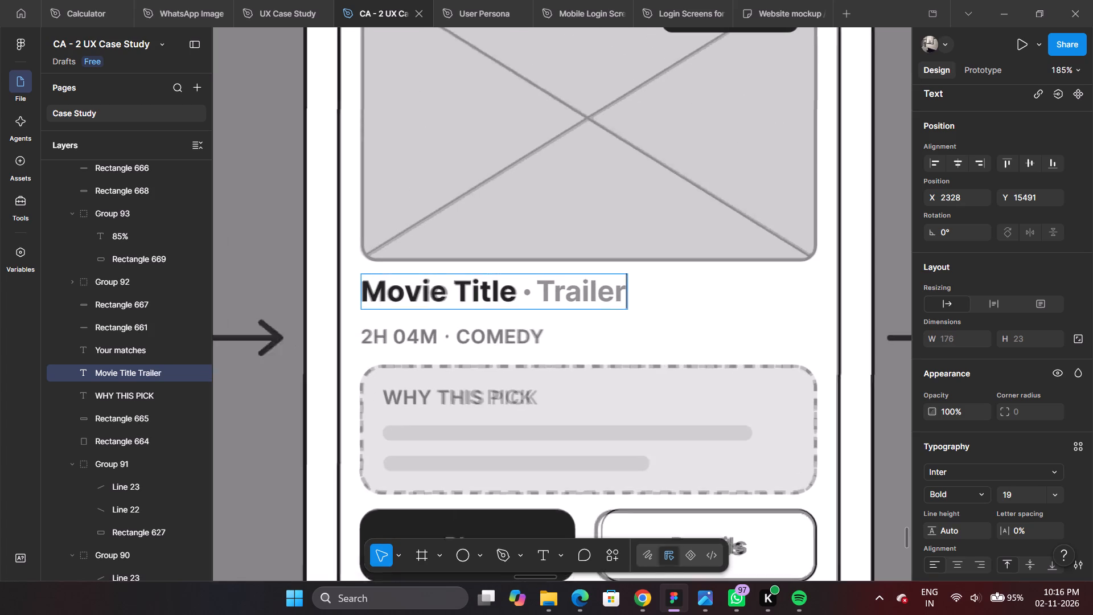
pyautogui.keyDown('ctrl'); pyautogui.scroll(2, 523, 276); pyautogui.keyUp('ctrl')
pyautogui.click(660, 289)
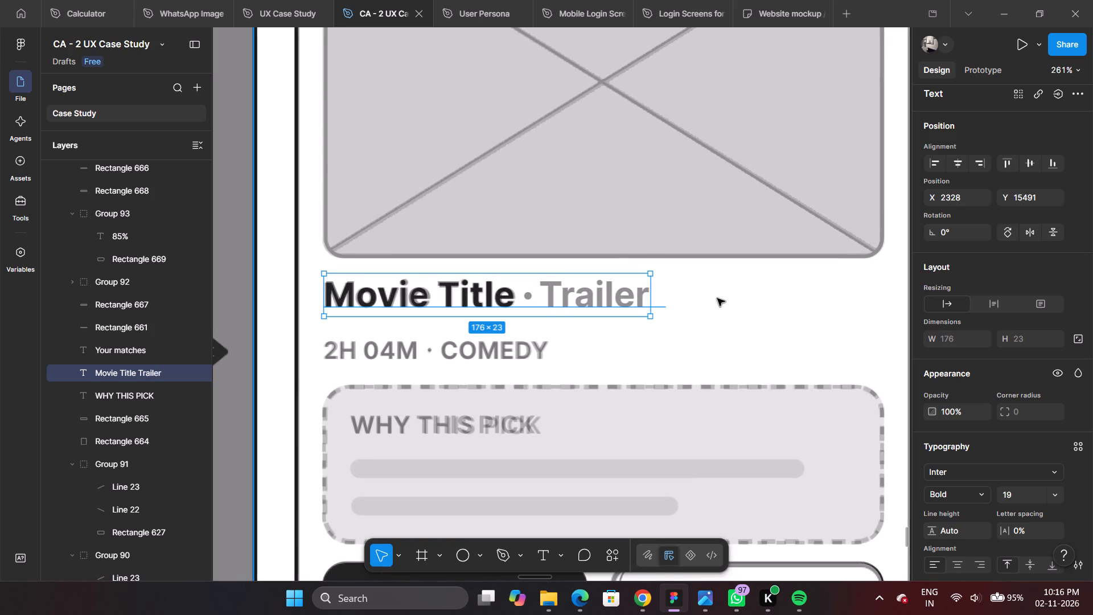
# Hide the locked Low_Fidelity_Wireframes reference layer covering the rebuilt screens.
pyautogui.click(717, 298)
pyautogui.scroll(19, 186, 214)
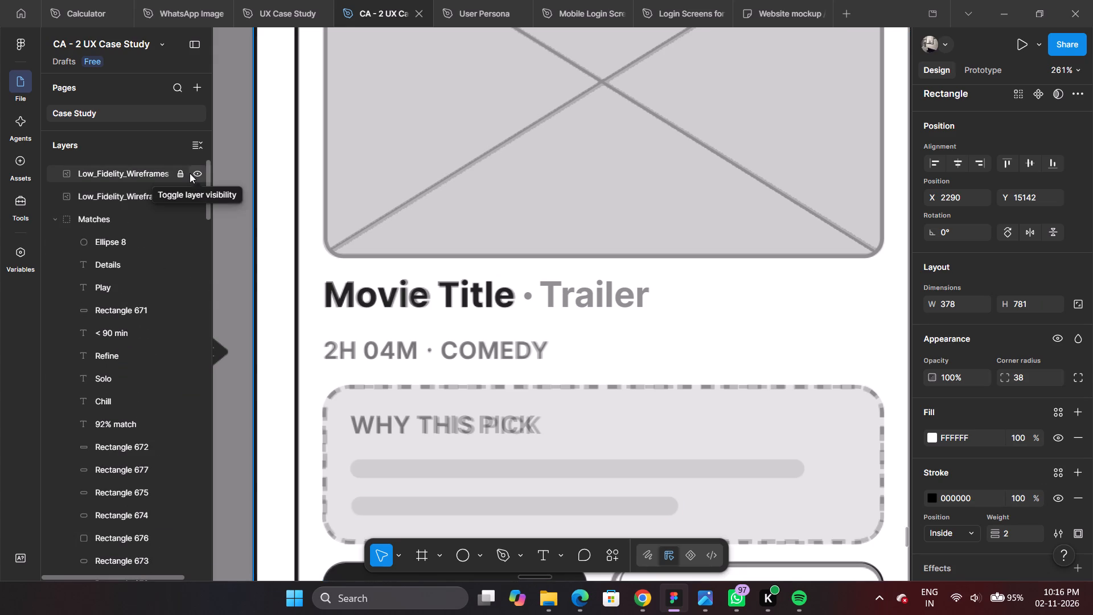
pyautogui.click(195, 177)
# Fine-tune the horizontal position of the dot between "Movie Title" and "Trailer" on the lead card.
pyautogui.keyDown('ctrl'); pyautogui.scroll(-4, 629, 362); pyautogui.keyUp('ctrl')
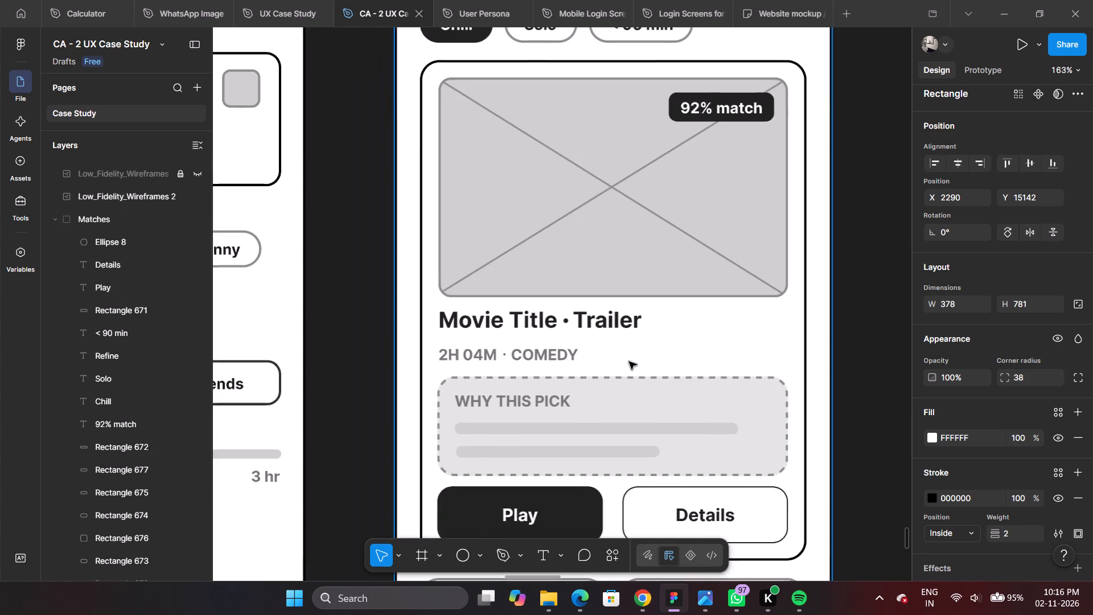
pyautogui.keyDown('ctrl'); pyautogui.scroll(-4, 601, 330); pyautogui.keyUp('ctrl')
pyautogui.keyDown('ctrl'); pyautogui.scroll(5, 687, 342); pyautogui.keyUp('ctrl')
pyautogui.keyDown('ctrl'); pyautogui.scroll(-4, 610, 300); pyautogui.keyUp('ctrl')
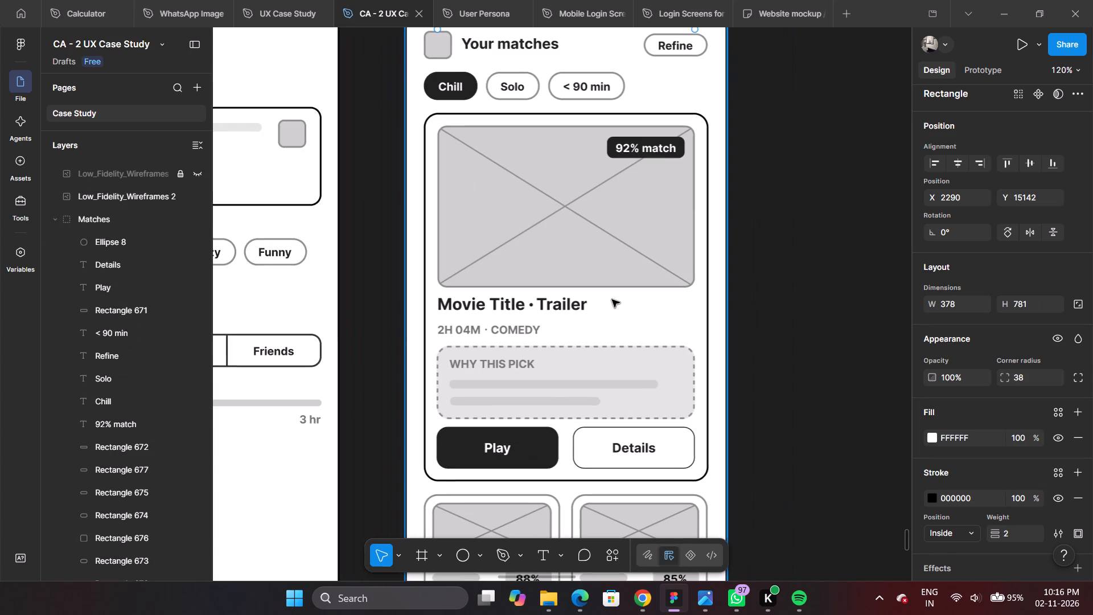
pyautogui.keyDown('ctrl'); pyautogui.scroll(4, 580, 300); pyautogui.keyUp('ctrl')
pyautogui.keyDown('ctrl'); pyautogui.scroll(3, 482, 325); pyautogui.keyUp('ctrl')
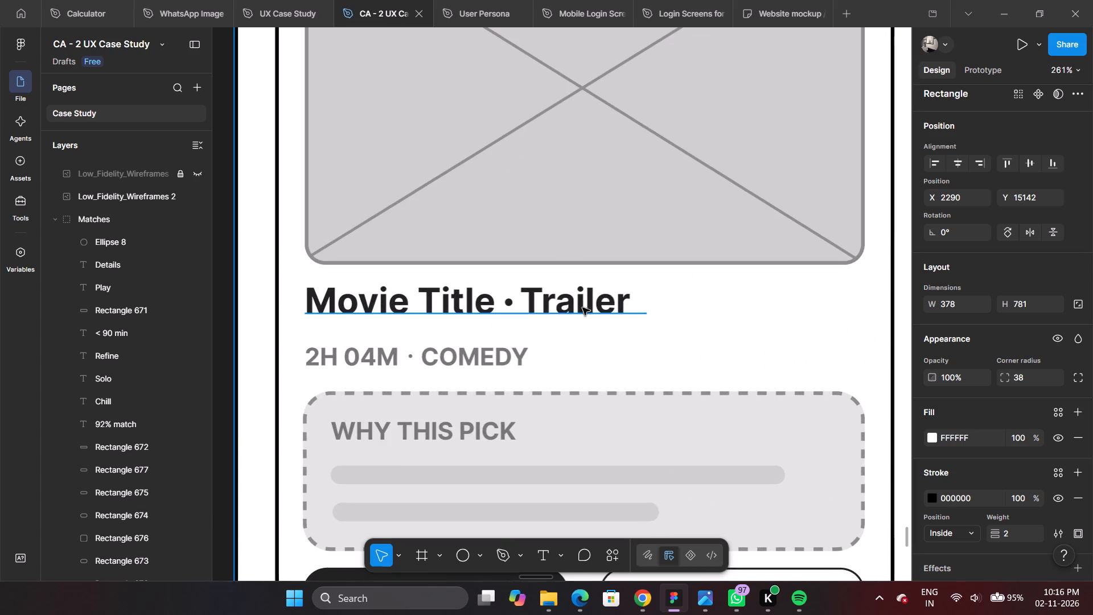
pyautogui.keyDown('ctrl'); pyautogui.scroll(4, 581, 306); pyautogui.keyUp('ctrl')
pyautogui.keyDown('ctrl'); pyautogui.scroll(-4, 580, 305); pyautogui.keyUp('ctrl')
pyautogui.keyDown('ctrl'); pyautogui.scroll(4, 483, 284); pyautogui.keyUp('ctrl')
pyautogui.keyDown('ctrl'); pyautogui.scroll(4, 527, 308); pyautogui.keyUp('ctrl')
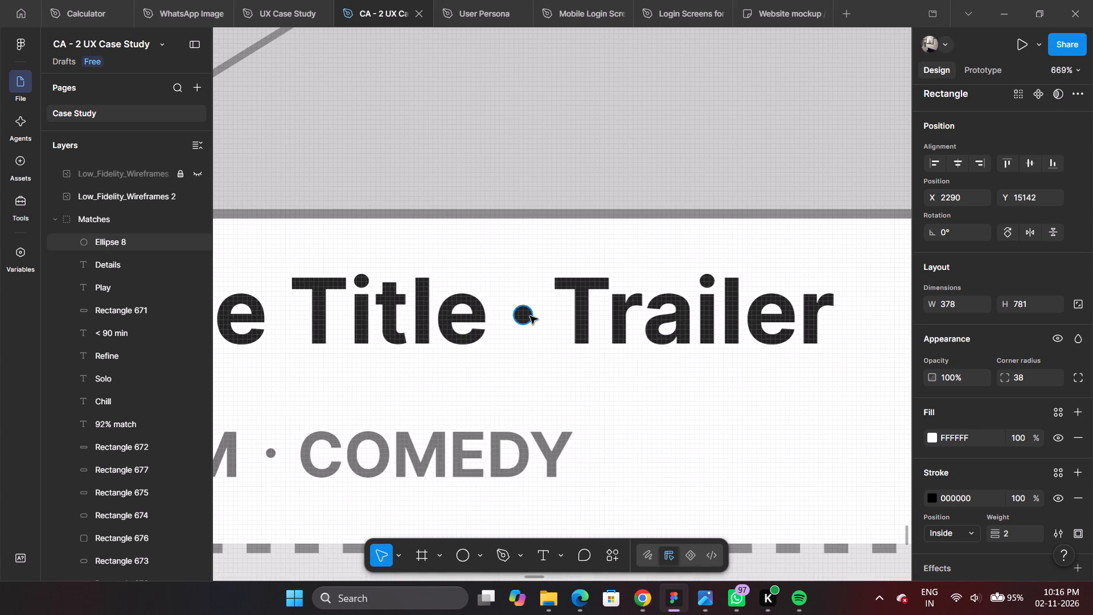
pyautogui.click(530, 317)
pyautogui.press('Right')
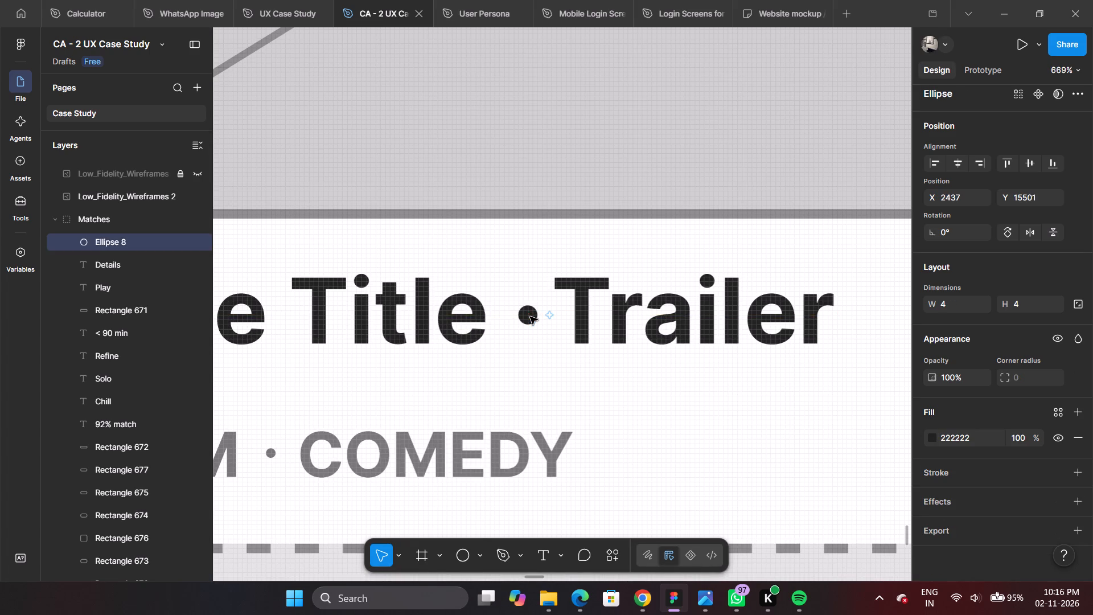
pyautogui.keyDown('ctrl'); pyautogui.scroll(6, 529, 317); pyautogui.keyUp('ctrl')
pyautogui.moveTo(529, 317); pyautogui.dragTo(522, 317)
pyautogui.keyDown('ctrl'); pyautogui.scroll(-10, 522, 317); pyautogui.keyUp('ctrl')
pyautogui.keyDown('ctrl'); pyautogui.click(627, 358); pyautogui.keyUp('ctrl')
# Examine the rebuilt Matches screen up close and as a whole, including the lead card's title line.
pyautogui.keyDown('ctrl'); pyautogui.scroll(-6, 627, 356); pyautogui.keyUp('ctrl')
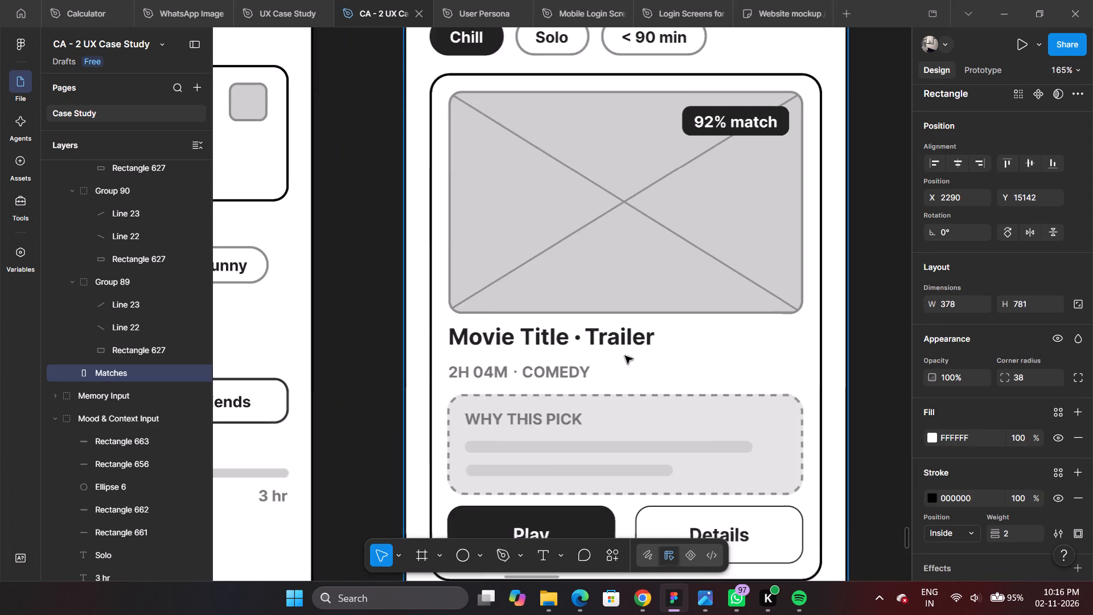
pyautogui.keyDown('ctrl'); pyautogui.scroll(-4, 434, 331); pyautogui.keyUp('ctrl')
pyautogui.keyDown('ctrl'); pyautogui.scroll(8, 528, 336); pyautogui.keyUp('ctrl')
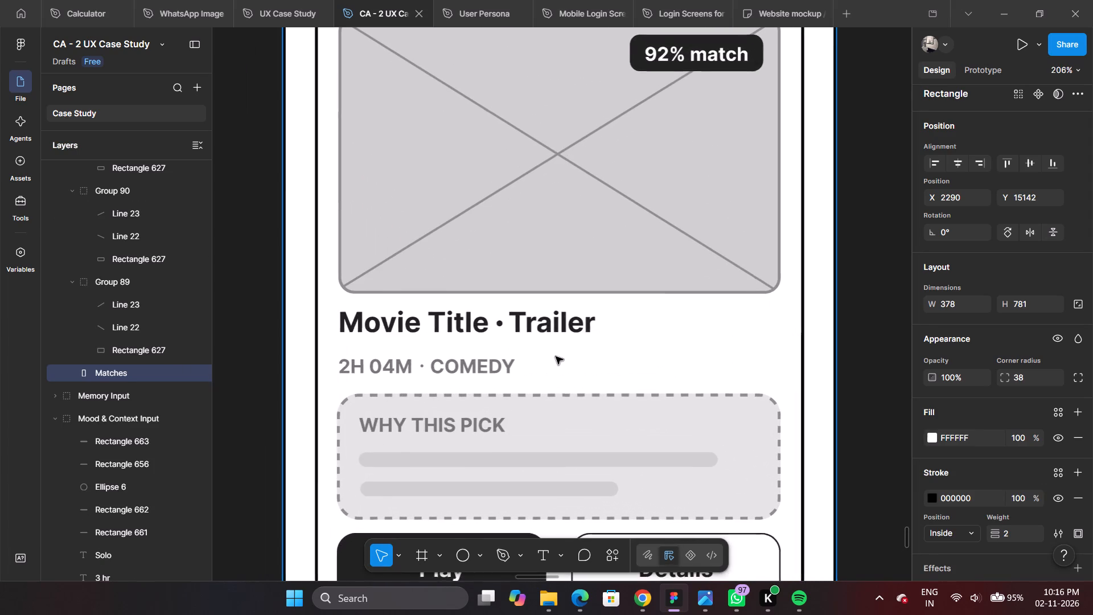
pyautogui.keyDown('ctrl'); pyautogui.scroll(-9, 460, 313); pyautogui.keyUp('ctrl')
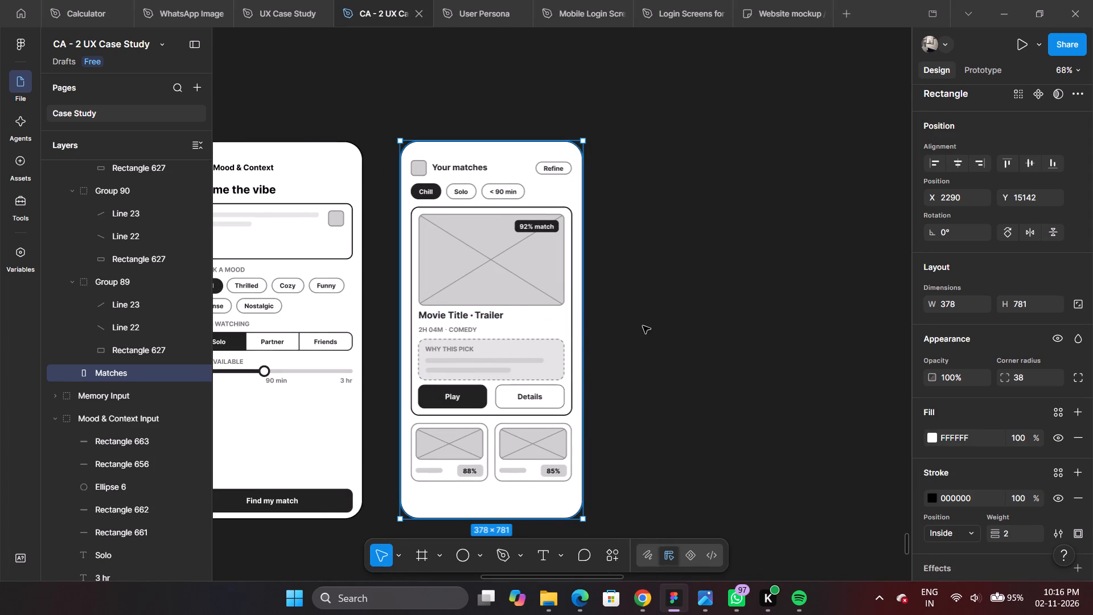
pyautogui.keyDown('ctrl'); pyautogui.scroll(4, 519, 310); pyautogui.keyUp('ctrl')
pyautogui.keyDown('ctrl'); pyautogui.scroll(2, 472, 282); pyautogui.keyUp('ctrl')
pyautogui.keyDown('ctrl'); pyautogui.scroll(-4, 451, 291); pyautogui.keyUp('ctrl')
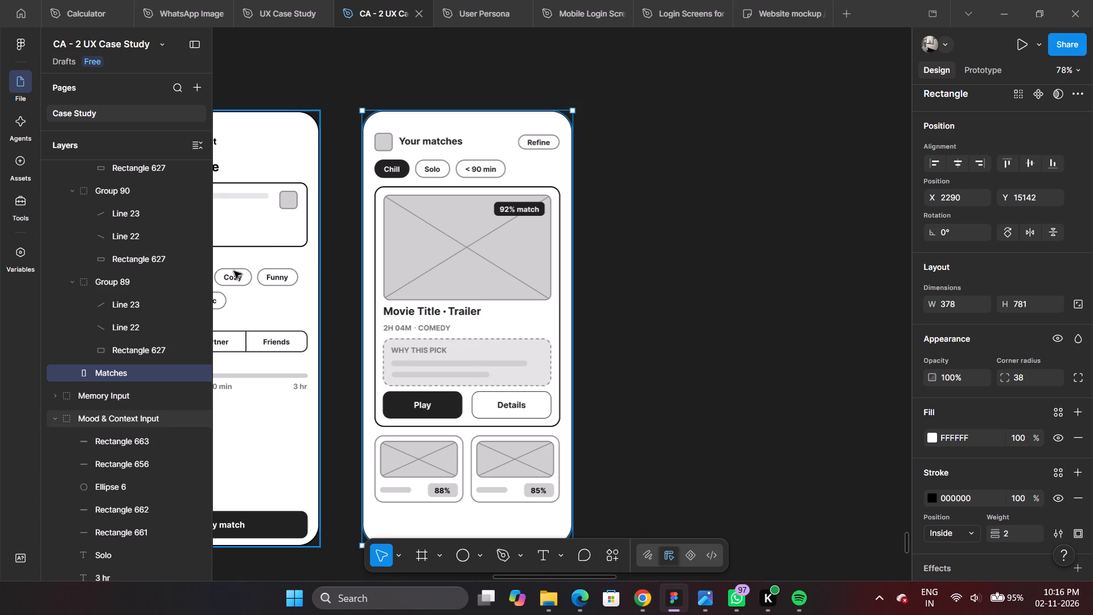
# Group the dot with the "Movie Title Trailer" text on the Matches screen and locate the group among the layers.
pyautogui.scroll(4, 114, 358)
pyautogui.scroll(4, 111, 272)
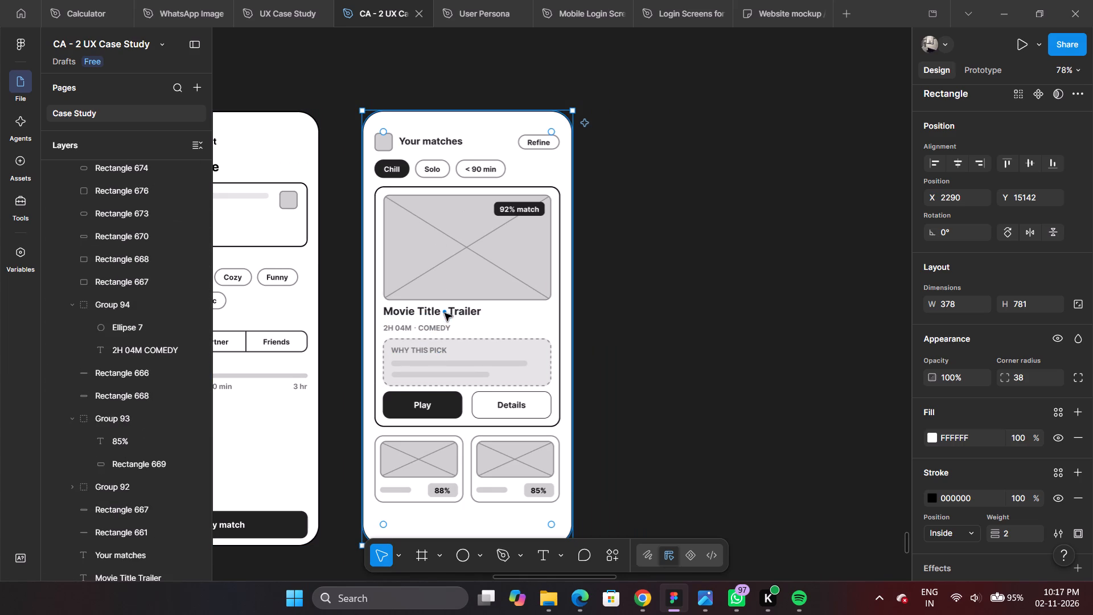
pyautogui.click(445, 313)
pyautogui.keyDown('ctrl'); pyautogui.scroll(5, 445, 313); pyautogui.keyUp('ctrl')
pyautogui.keyDown('ctrl'); pyautogui.keyDown('shift'); pyautogui.click(417, 309); pyautogui.keyUp('shift'); pyautogui.keyUp('ctrl')
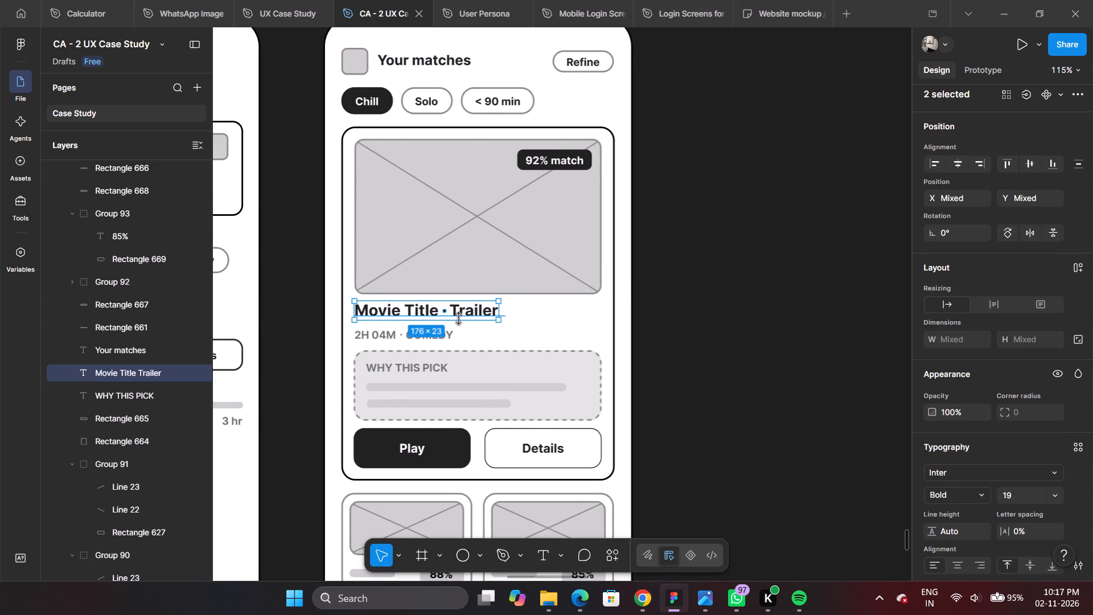
pyautogui.hotkey('ctrl', 'g')
pyautogui.scroll(4, 463, 314)
pyautogui.scroll(2, 127, 183)
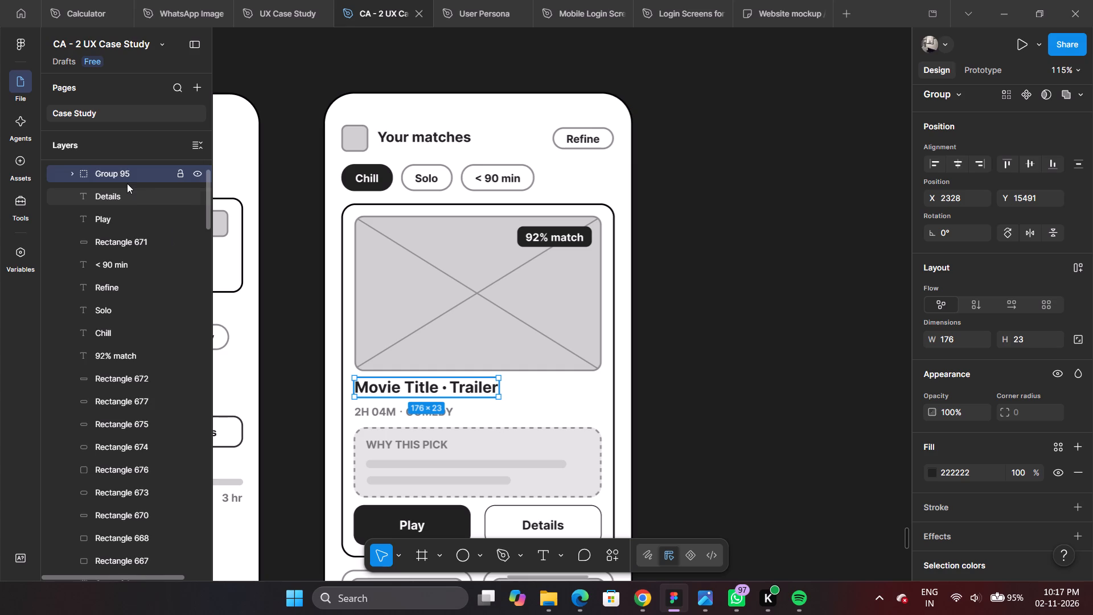
pyautogui.scroll(2, 127, 183)
pyautogui.scroll(4, 132, 245)
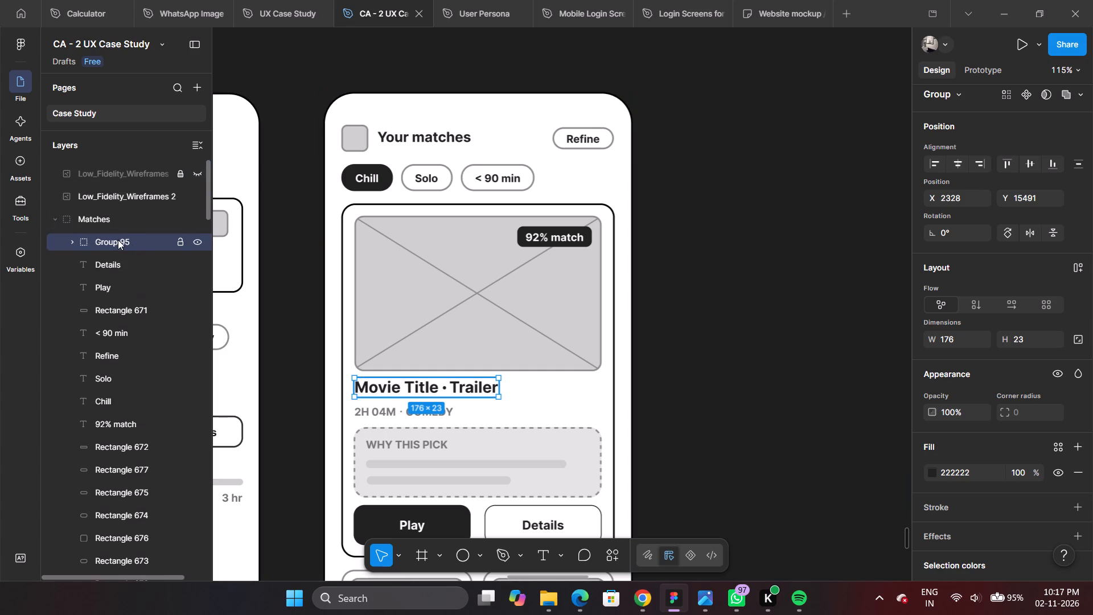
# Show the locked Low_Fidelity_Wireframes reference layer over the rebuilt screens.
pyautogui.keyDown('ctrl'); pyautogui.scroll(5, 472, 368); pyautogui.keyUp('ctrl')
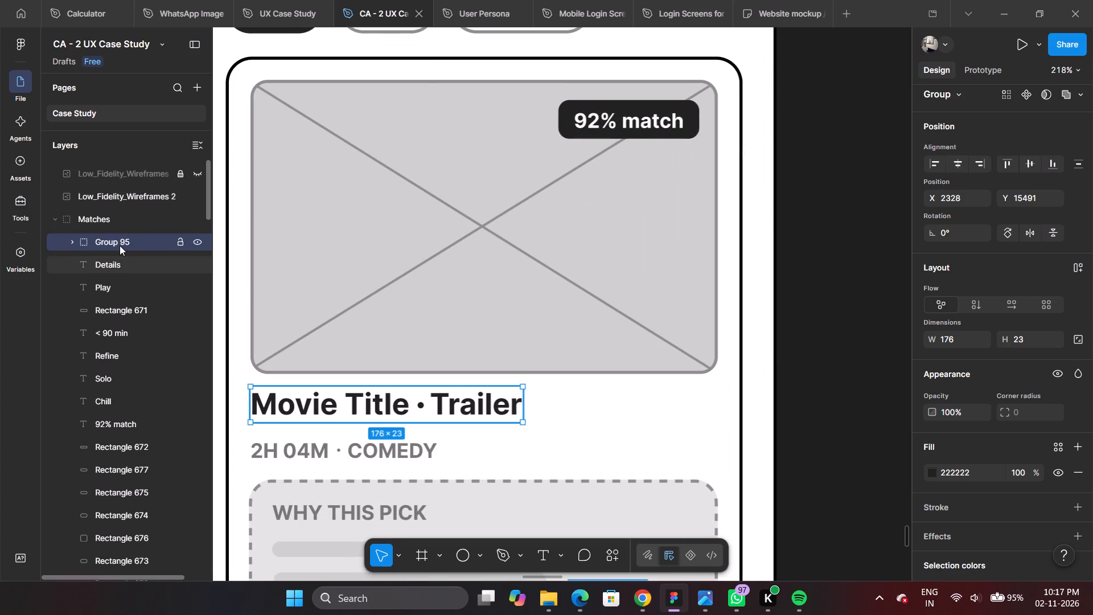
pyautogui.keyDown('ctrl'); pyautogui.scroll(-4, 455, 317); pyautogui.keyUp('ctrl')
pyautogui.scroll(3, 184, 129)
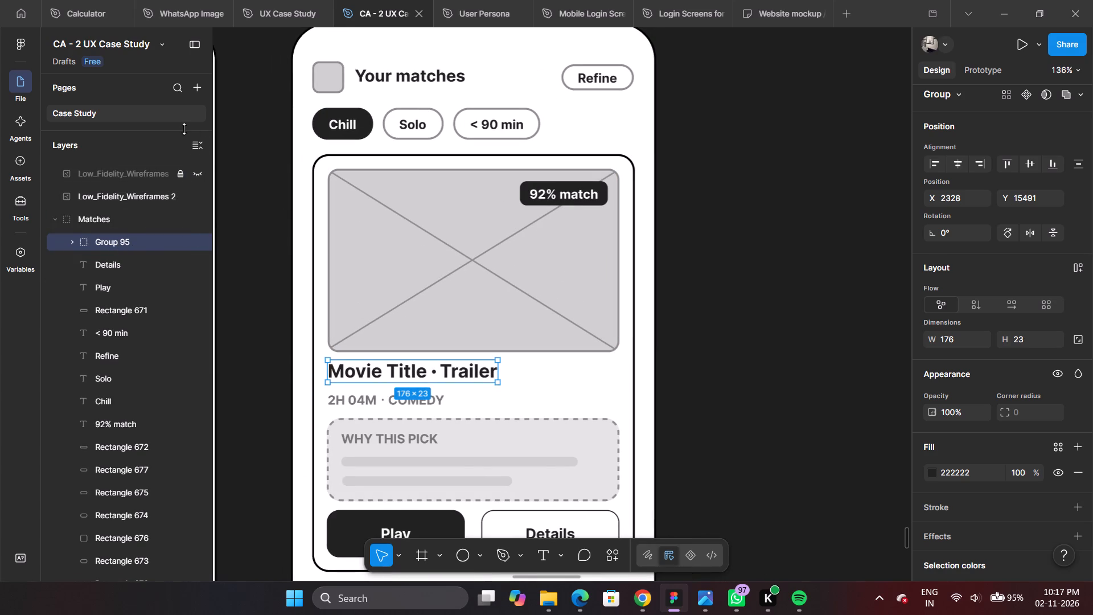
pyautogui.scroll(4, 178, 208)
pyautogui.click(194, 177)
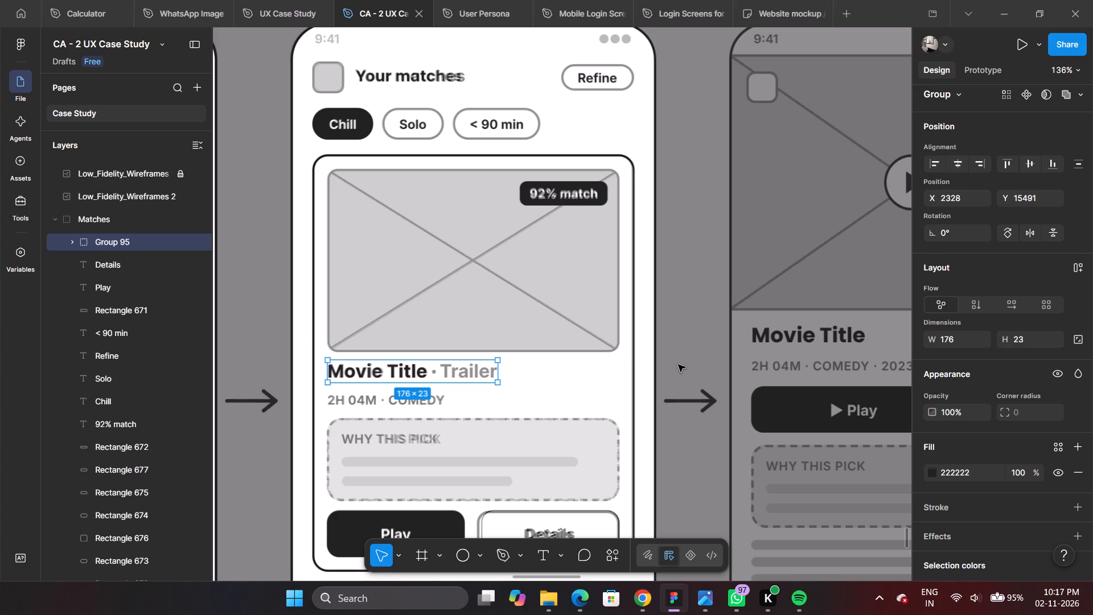
# Compare the rebuilt screens with the Low-Fidelity Wireframes reference across the Core Task Flow, Scene & Memory Search and Group Watch sections.
pyautogui.keyDown('ctrl'); pyautogui.scroll(-15, 678, 364); pyautogui.keyUp('ctrl')
pyautogui.scroll(-4, 603, 370)
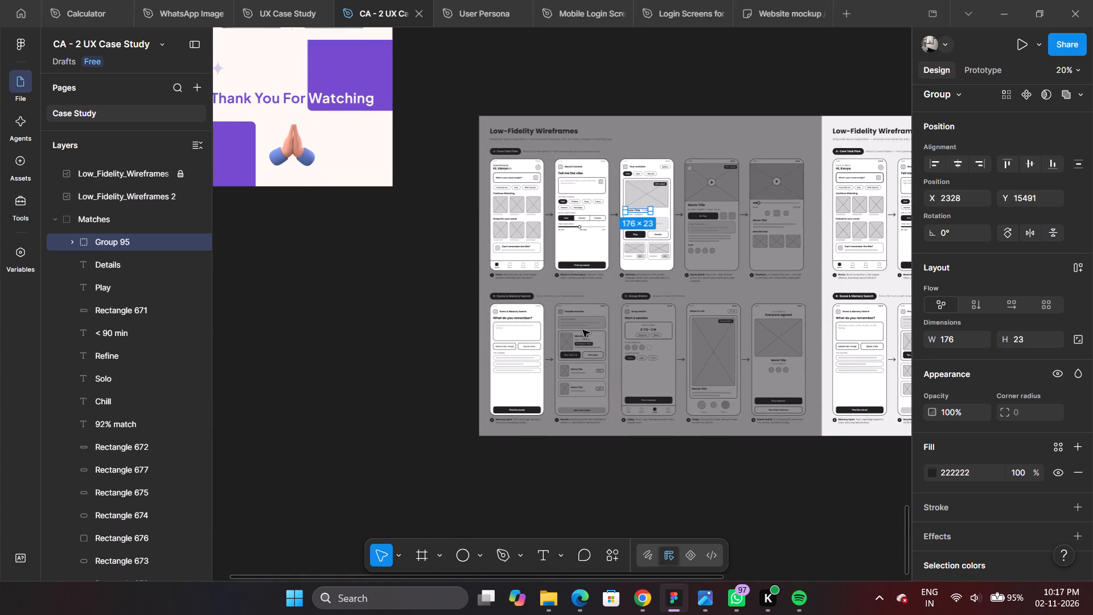
pyautogui.keyDown('ctrl'); pyautogui.scroll(4, 582, 322); pyautogui.keyUp('ctrl')
pyautogui.keyDown('ctrl'); pyautogui.scroll(4, 679, 261); pyautogui.keyUp('ctrl')
pyautogui.click(735, 297)
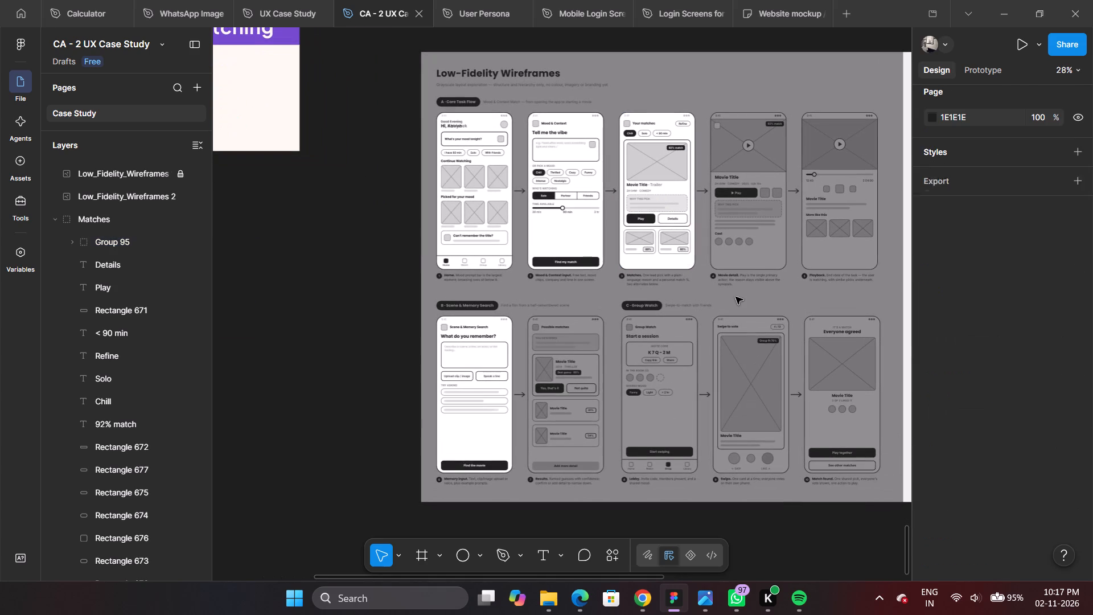
pyautogui.keyDown('ctrl'); pyautogui.scroll(-3, 588, 350); pyautogui.keyUp('ctrl')
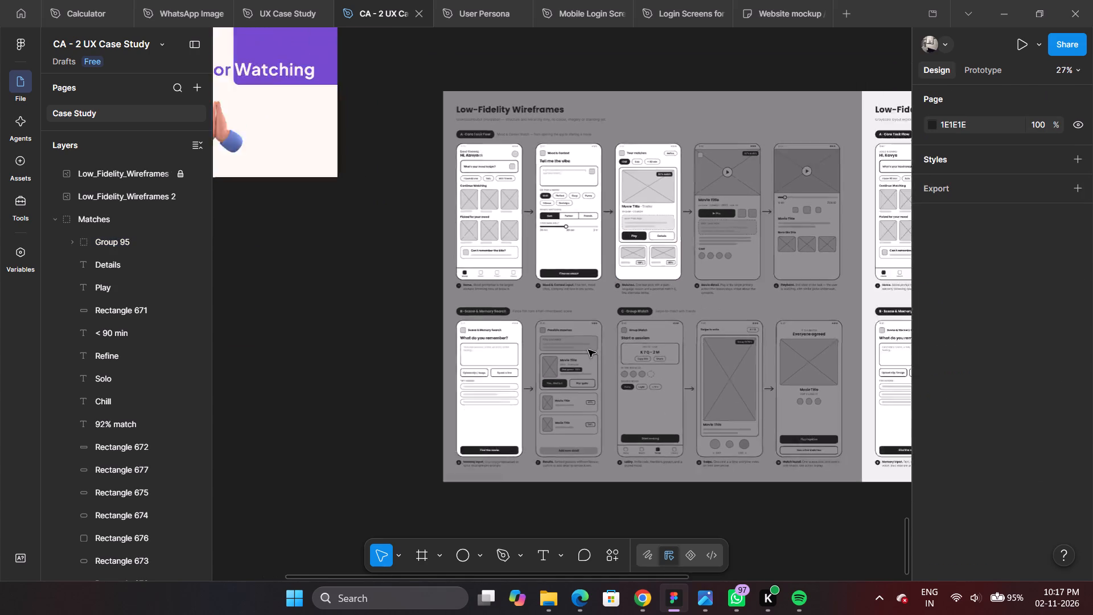
pyautogui.keyDown('ctrl'); pyautogui.scroll(-1, 588, 350); pyautogui.keyUp('ctrl')
pyautogui.scroll(3, 585, 343)
pyautogui.keyDown('ctrl'); pyautogui.scroll(5, 605, 354); pyautogui.keyUp('ctrl')
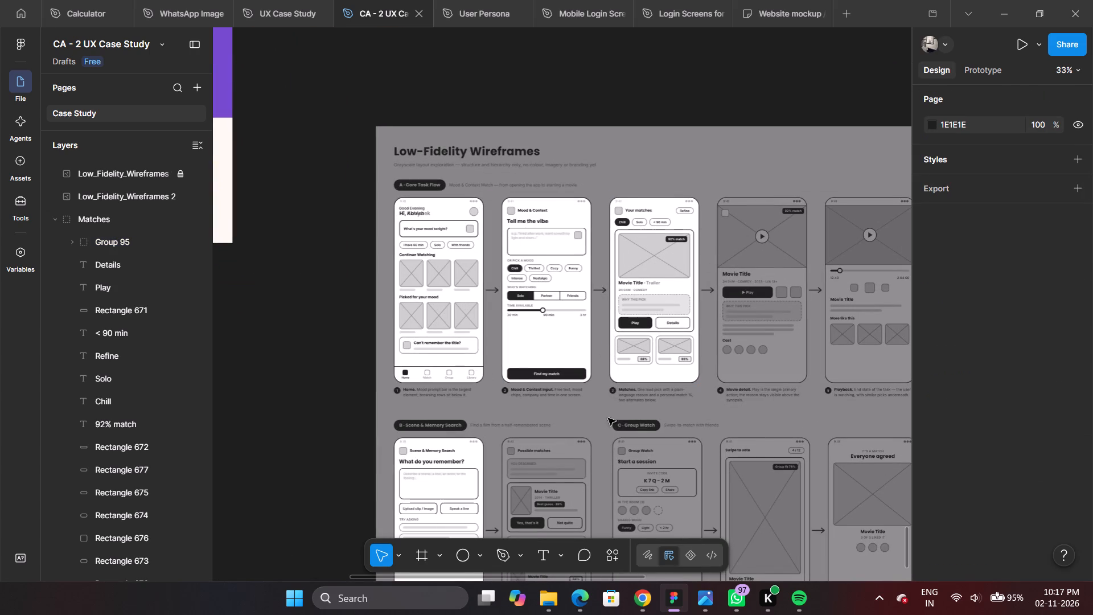
pyautogui.keyDown('ctrl'); pyautogui.scroll(4, 643, 398); pyautogui.keyUp('ctrl')
pyautogui.keyDown('ctrl'); pyautogui.scroll(-2, 643, 398); pyautogui.keyUp('ctrl')
pyautogui.click(562, 402)
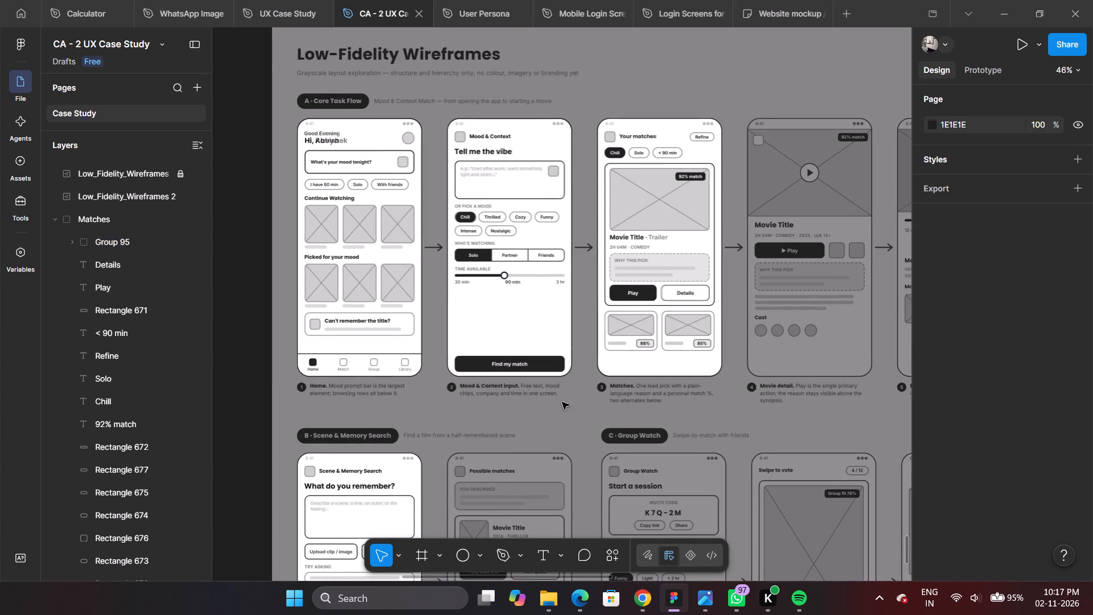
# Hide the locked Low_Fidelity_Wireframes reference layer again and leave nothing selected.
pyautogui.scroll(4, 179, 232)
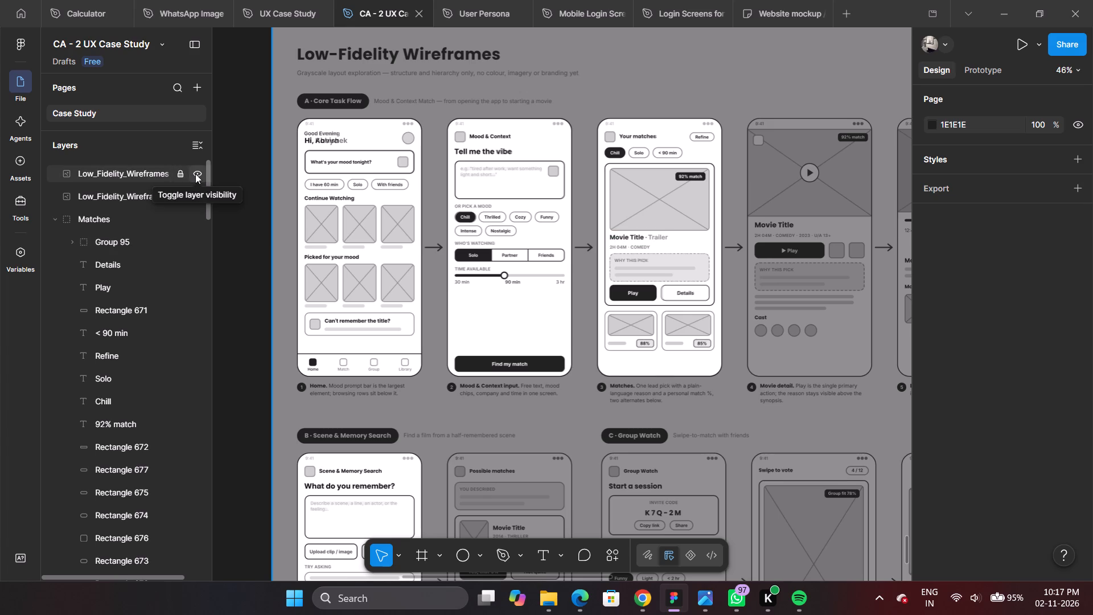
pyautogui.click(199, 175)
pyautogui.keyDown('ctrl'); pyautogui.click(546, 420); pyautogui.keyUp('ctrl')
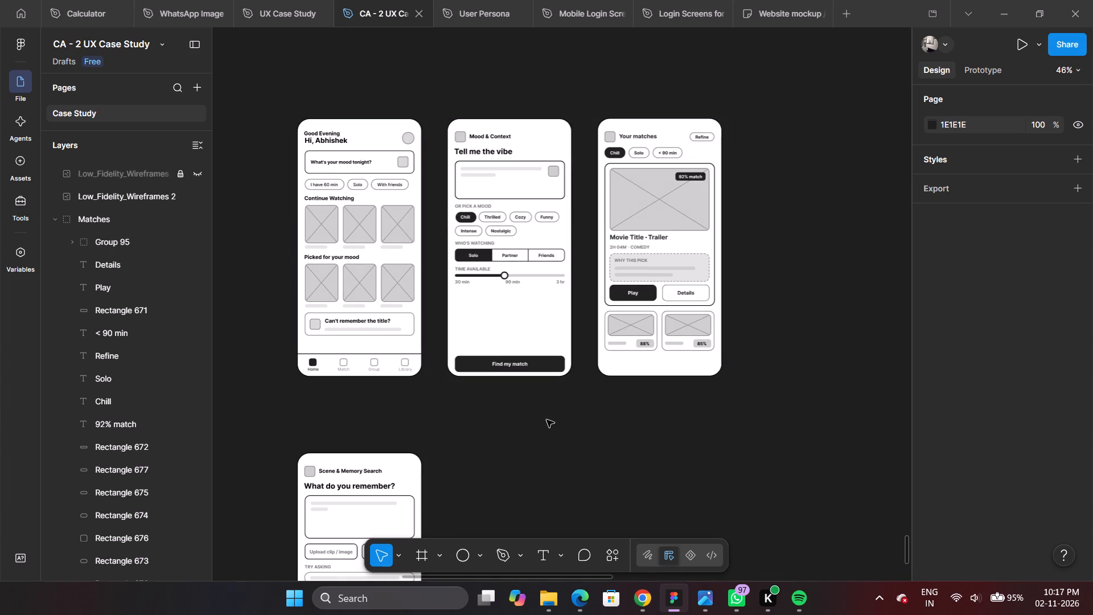
# Examine the rebuilt Mood & Context and Matches screens side by side without the reference overlay.
pyautogui.keyDown('ctrl'); pyautogui.scroll(5, 488, 278); pyautogui.keyUp('ctrl')
pyautogui.press('space')
pyautogui.press('space')
pyautogui.press('space')
pyautogui.press('space')
pyautogui.press('space')
pyautogui.press('space')
pyautogui.press('space')
pyautogui.press('space')
pyautogui.press('space')
pyautogui.press('space')
pyautogui.press('space')
pyautogui.moveTo(669, 214); pyautogui.dragTo(665, 314)
pyautogui.press('space')
pyautogui.press('space')
pyautogui.press('space')
pyautogui.press('space')
pyautogui.press('space')
pyautogui.press('space')
pyautogui.press('space')
pyautogui.press('space')
pyautogui.press('space')
pyautogui.moveTo(674, 303); pyautogui.dragTo(566, 255)
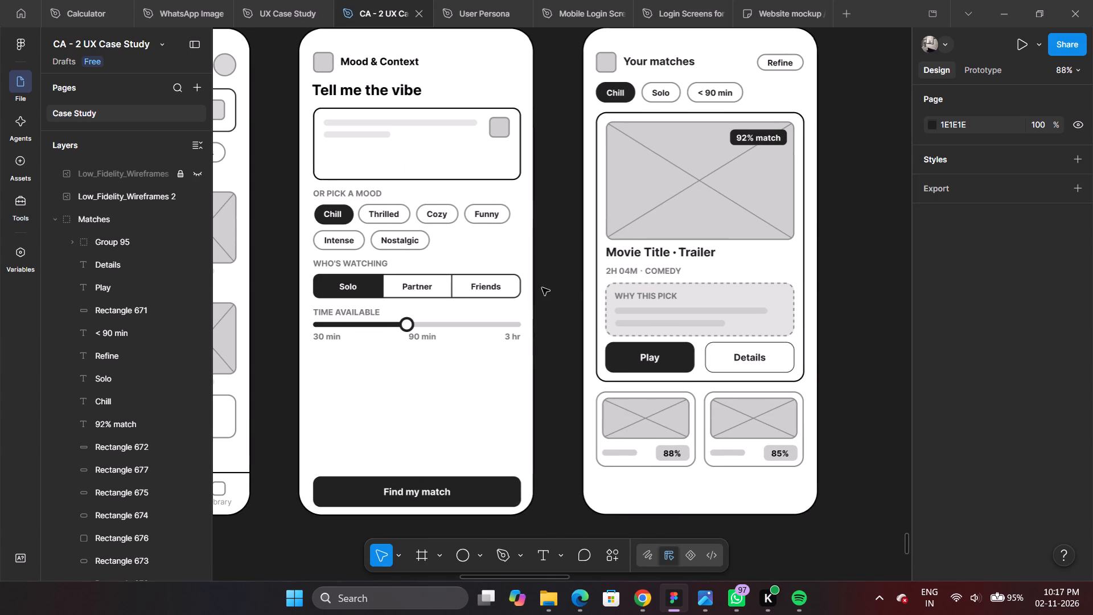
pyautogui.keyDown('ctrl'); pyautogui.scroll(-3, 526, 285); pyautogui.keyUp('ctrl')
pyautogui.press('space')
pyautogui.press('space')
pyautogui.press('space')
pyautogui.press('space')
pyautogui.press('space')
pyautogui.press('space')
pyautogui.press('space')
pyautogui.press('space')
pyautogui.press('space')
pyautogui.press('space')
pyautogui.press('space')
pyautogui.press('space')
pyautogui.press('space')
pyautogui.press('space')
pyautogui.press('space')
pyautogui.press('space')
pyautogui.press('space')
pyautogui.press('space')
pyautogui.press('space')
pyautogui.press('space')
pyautogui.moveTo(763, 252); pyautogui.dragTo(654, 227)
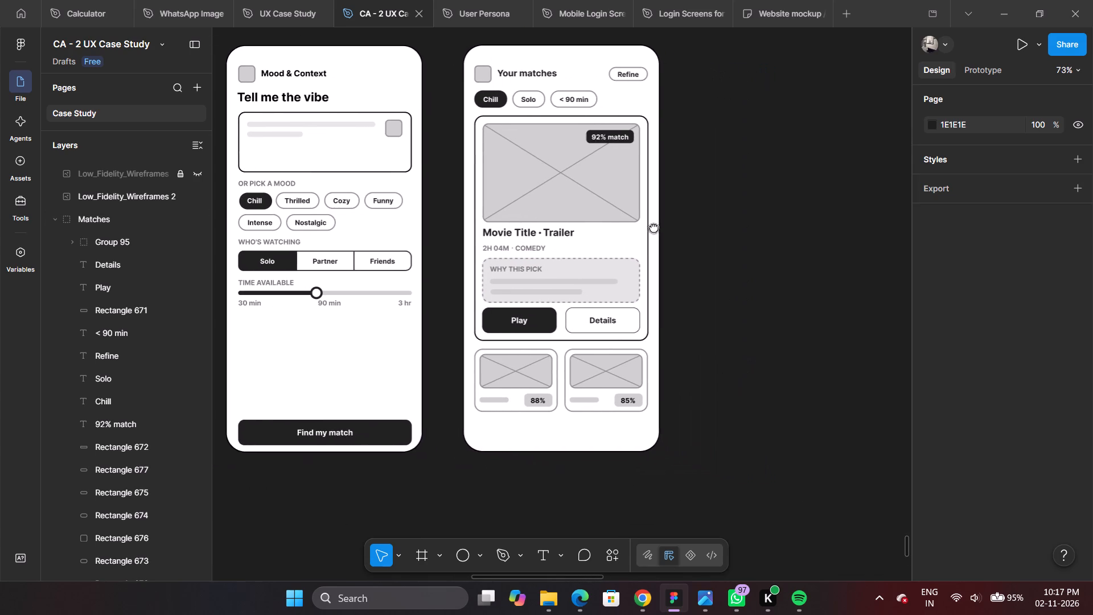
pyautogui.moveTo(654, 227); pyautogui.dragTo(681, 251)
pyautogui.keyDown('alt'); pyautogui.scroll(3, 604, 285); pyautogui.keyUp('alt')
pyautogui.keyDown('alt'); pyautogui.scroll(-1, 604, 285); pyautogui.keyUp('alt')
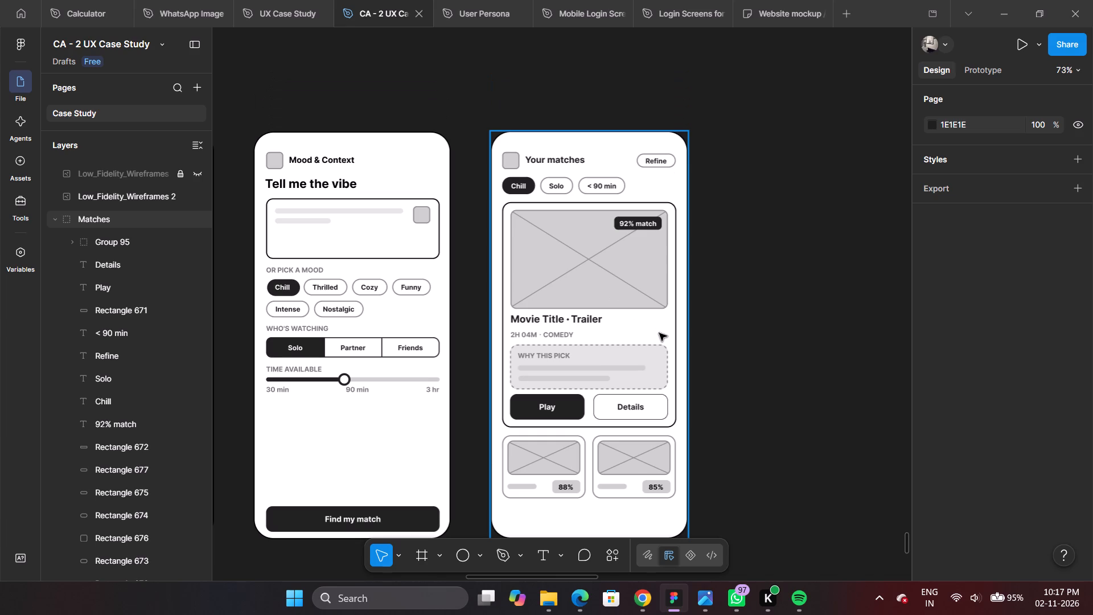
pyautogui.keyDown('ctrl'); pyautogui.scroll(-4, 617, 286); pyautogui.keyUp('ctrl')
pyautogui.keyDown('ctrl'); pyautogui.scroll(5, 605, 313); pyautogui.keyUp('ctrl')
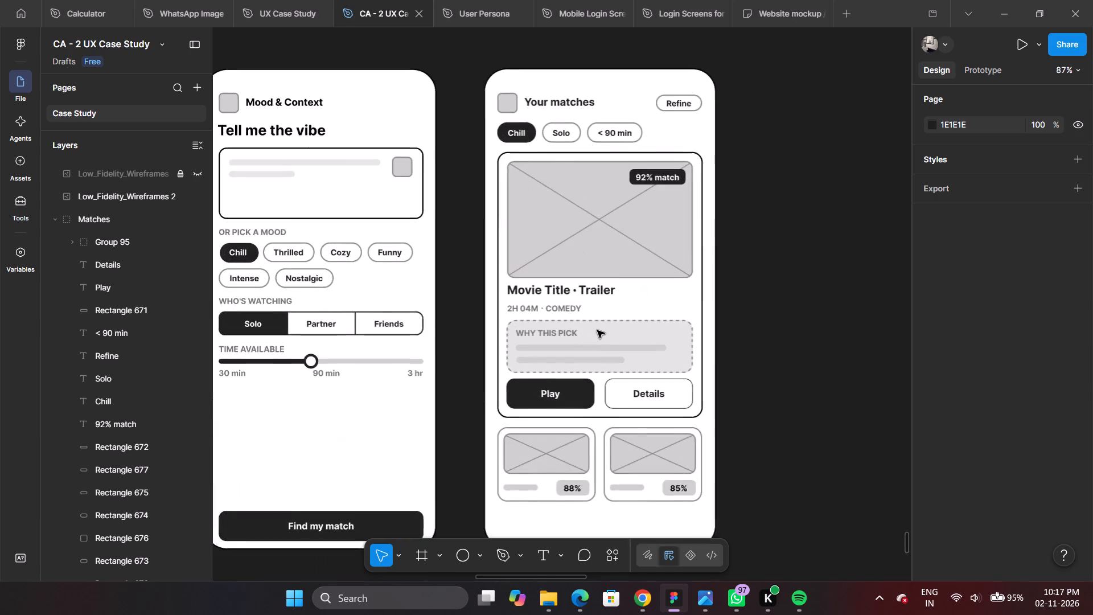
pyautogui.keyDown('ctrl'); pyautogui.scroll(-5, 597, 330); pyautogui.keyUp('ctrl')
pyautogui.scroll(-5, 577, 275)
pyautogui.keyDown('ctrl'); pyautogui.scroll(3, 599, 207); pyautogui.keyUp('ctrl')
pyautogui.scroll(3, 599, 207)
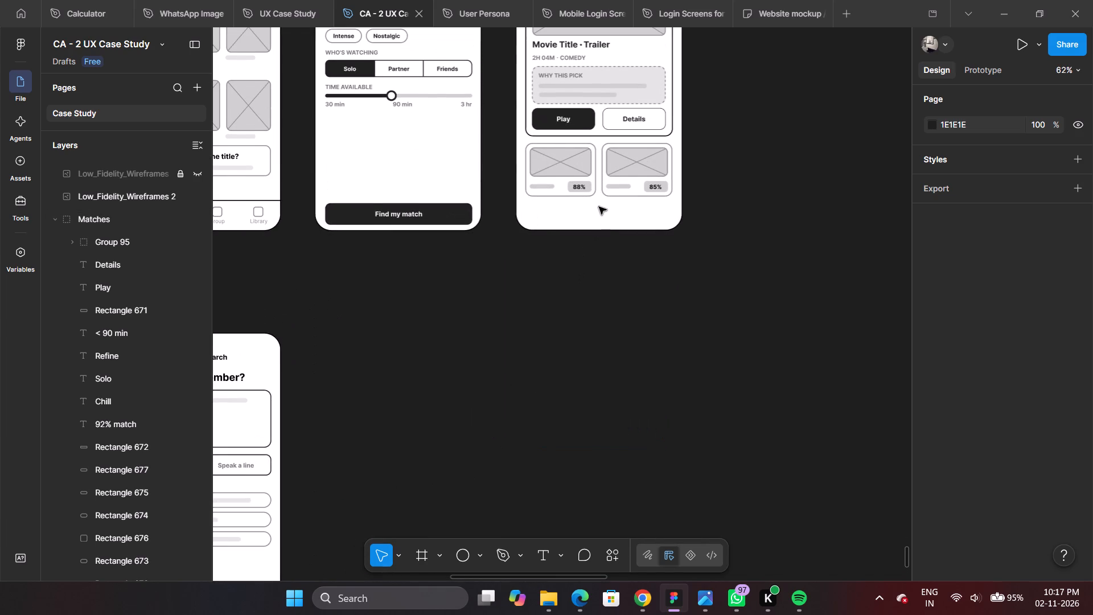
pyautogui.scroll(7, 599, 207)
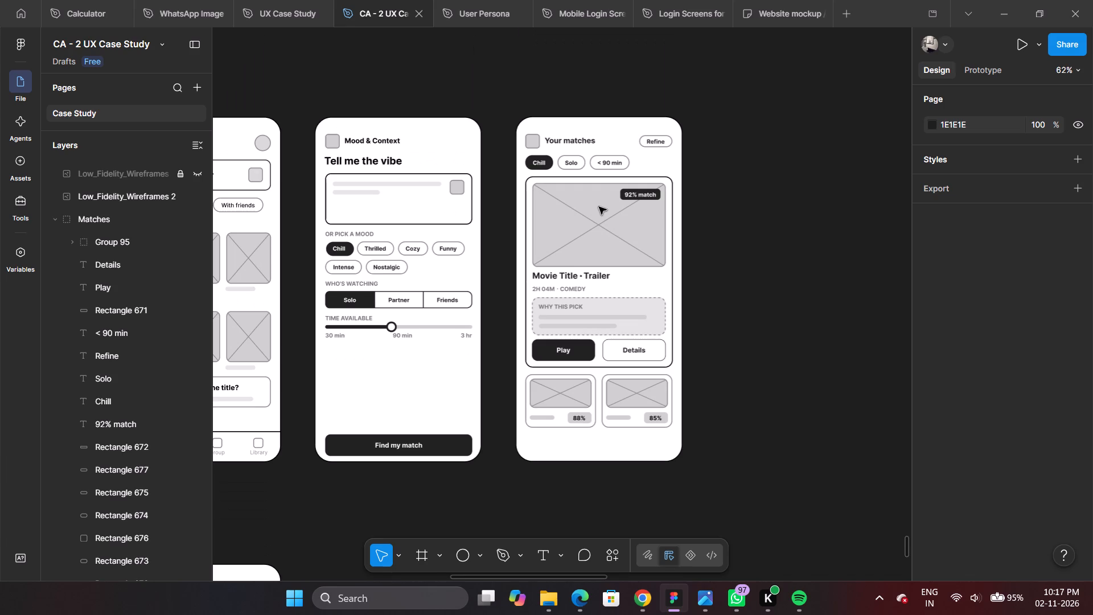
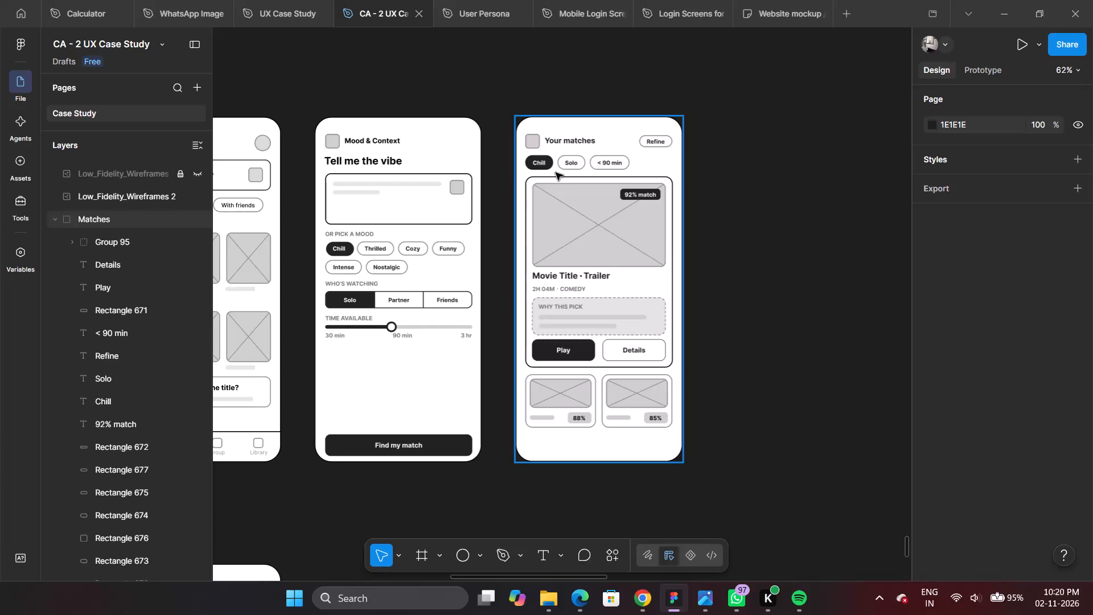
# Select the background rectangles of the Home, Mood & Context and Your matches screens and examine how their top edges align.
pyautogui.keyDown('ctrl'); pyautogui.scroll(-4, 599, 192); pyautogui.keyUp('ctrl')
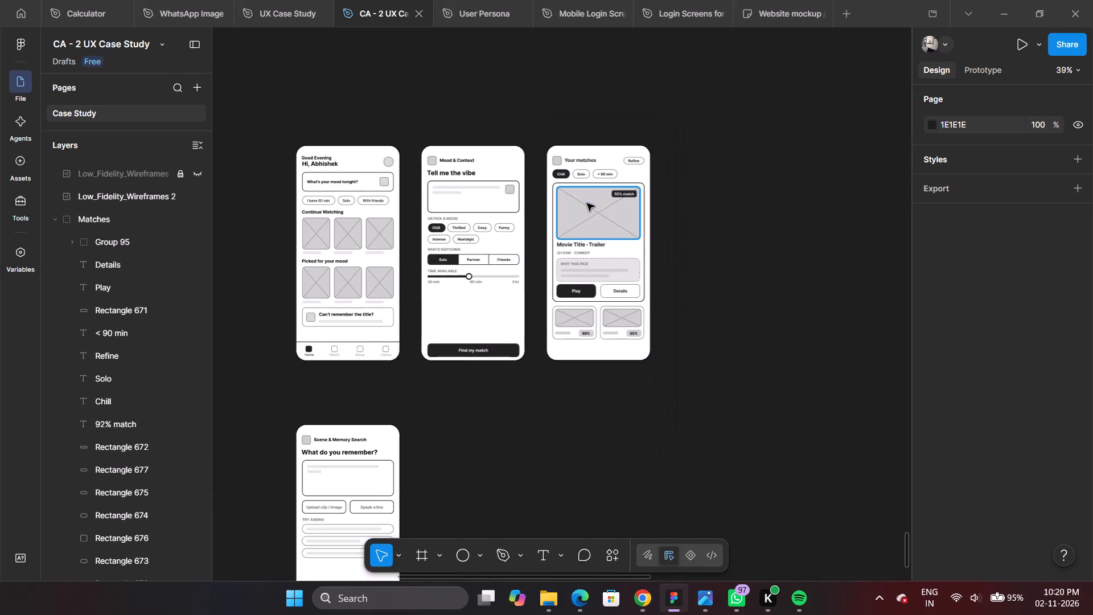
pyautogui.keyDown('ctrl'); pyautogui.scroll(4, 585, 206); pyautogui.keyUp('ctrl')
pyautogui.keyDown('ctrl'); pyautogui.scroll(-3, 585, 206); pyautogui.keyUp('ctrl')
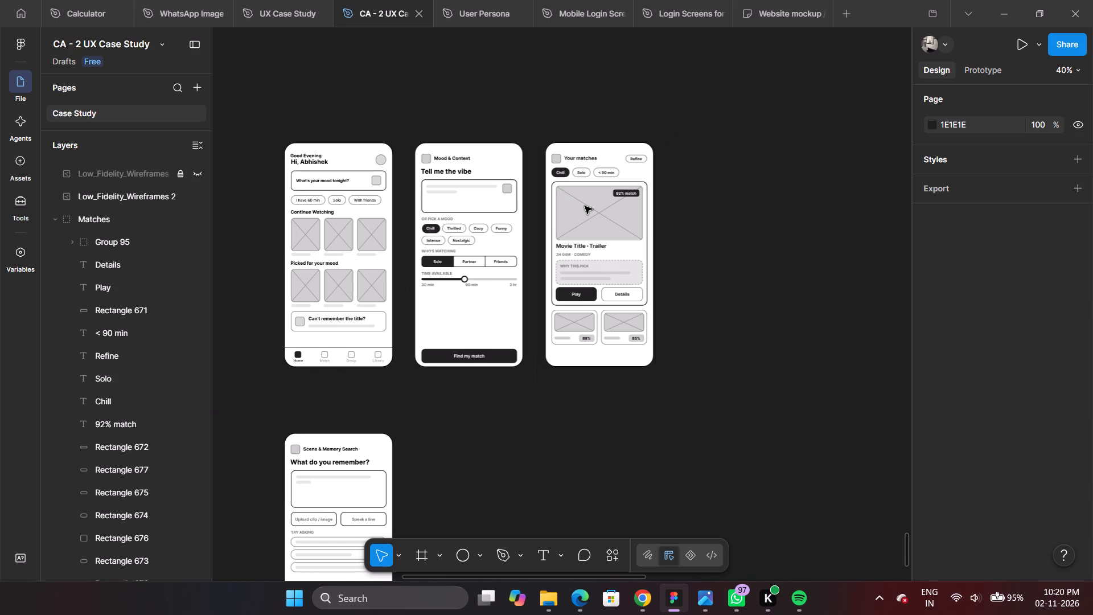
pyautogui.keyDown('ctrl'); pyautogui.scroll(4, 585, 210); pyautogui.keyUp('ctrl')
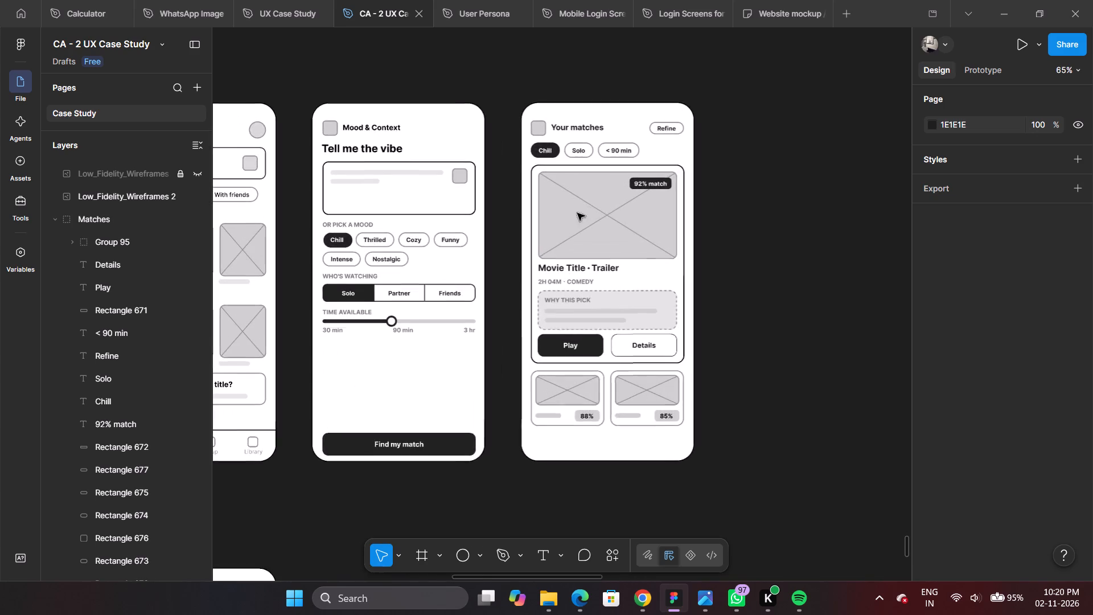
pyautogui.keyDown('ctrl'); pyautogui.scroll(5, 537, 222); pyautogui.keyUp('ctrl')
pyautogui.scroll(-4, 598, 264)
pyautogui.keyDown('ctrl'); pyautogui.scroll(-4, 596, 260); pyautogui.keyUp('ctrl')
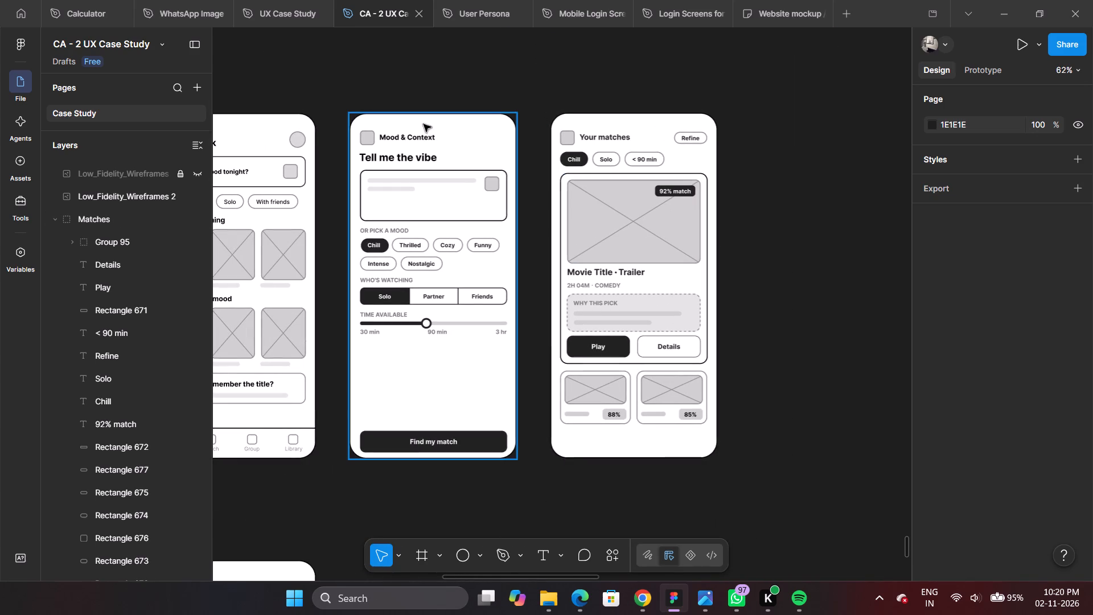
pyautogui.keyDown('ctrl'); pyautogui.click(290, 123); pyautogui.keyUp('ctrl')
pyautogui.keyDown('ctrl'); pyautogui.keyDown('shift'); pyautogui.click(460, 126); pyautogui.keyUp('shift'); pyautogui.keyUp('ctrl')
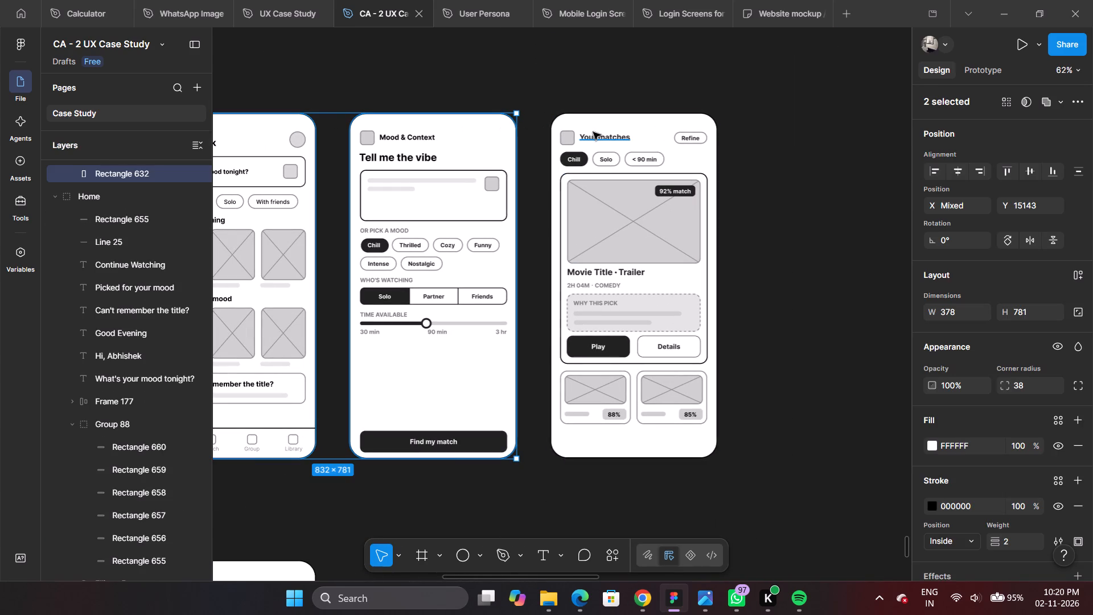
pyautogui.keyDown('ctrl'); pyautogui.keyDown('shift'); pyautogui.click(594, 127); pyautogui.keyUp('shift'); pyautogui.keyUp('ctrl')
pyautogui.keyDown('ctrl'); pyautogui.scroll(17, 594, 125); pyautogui.keyUp('ctrl')
pyautogui.keyDown('ctrl'); pyautogui.scroll(-10, 611, 87); pyautogui.keyUp('ctrl')
pyautogui.keyDown('ctrl'); pyautogui.scroll(10, 311, 93); pyautogui.keyUp('ctrl')
pyautogui.keyDown('ctrl'); pyautogui.scroll(-2, 309, 91); pyautogui.keyUp('ctrl')
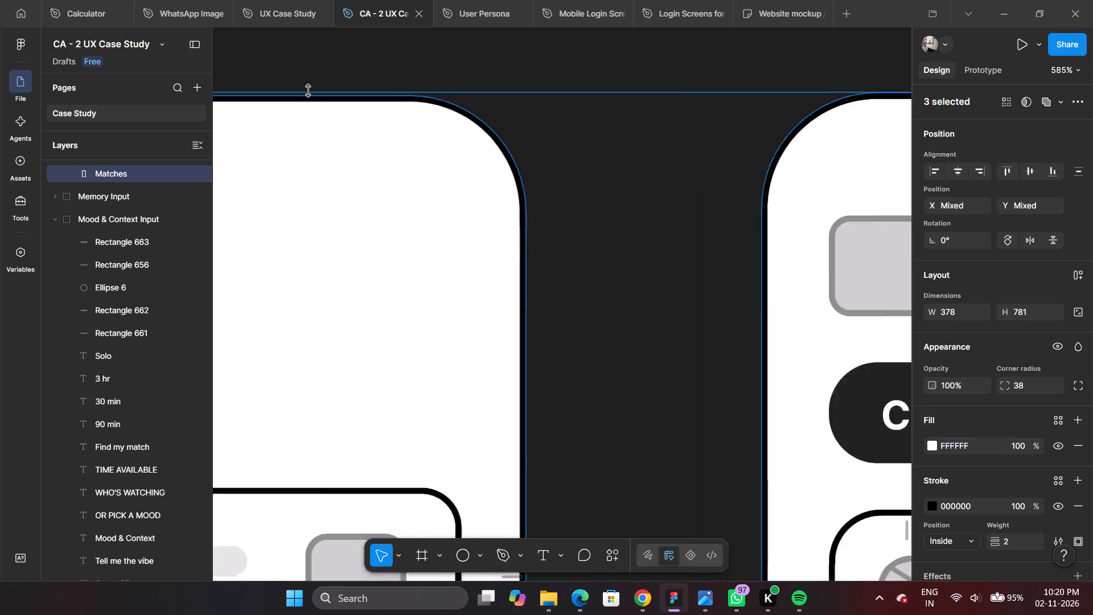
pyautogui.keyDown('ctrl'); pyautogui.scroll(-8, 309, 91); pyautogui.keyUp('ctrl')
pyautogui.keyDown('ctrl'); pyautogui.scroll(-1, 388, 100); pyautogui.keyUp('ctrl')
pyautogui.keyDown('ctrl'); pyautogui.scroll(15, 344, 85); pyautogui.keyUp('ctrl')
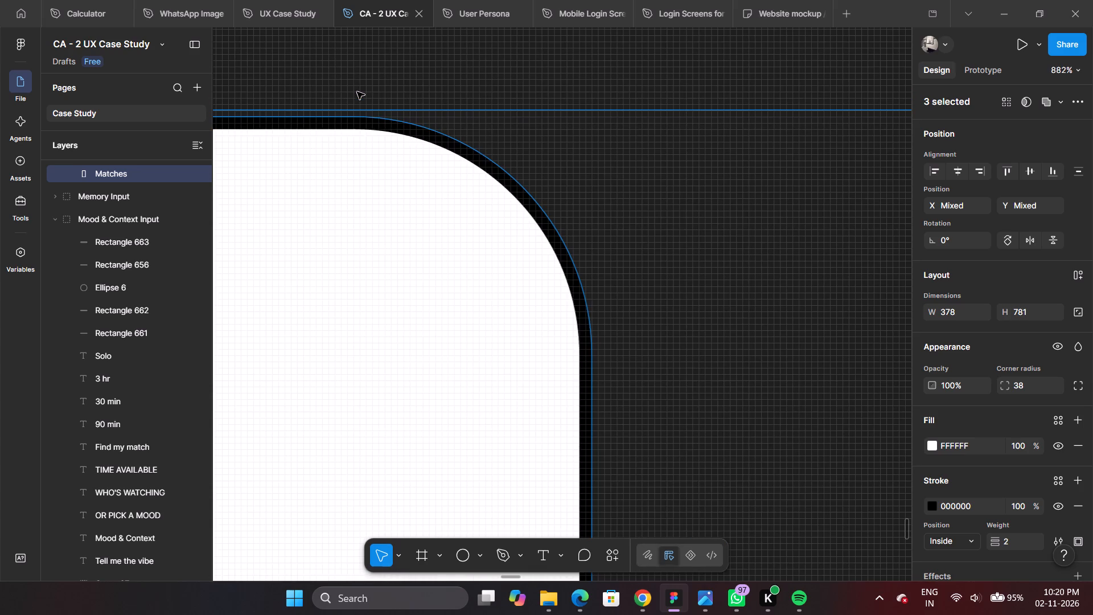
pyautogui.keyDown('ctrl'); pyautogui.scroll(-10, 498, 122); pyautogui.keyUp('ctrl')
pyautogui.keyDown('ctrl'); pyautogui.scroll(-4, 569, 120); pyautogui.keyUp('ctrl')
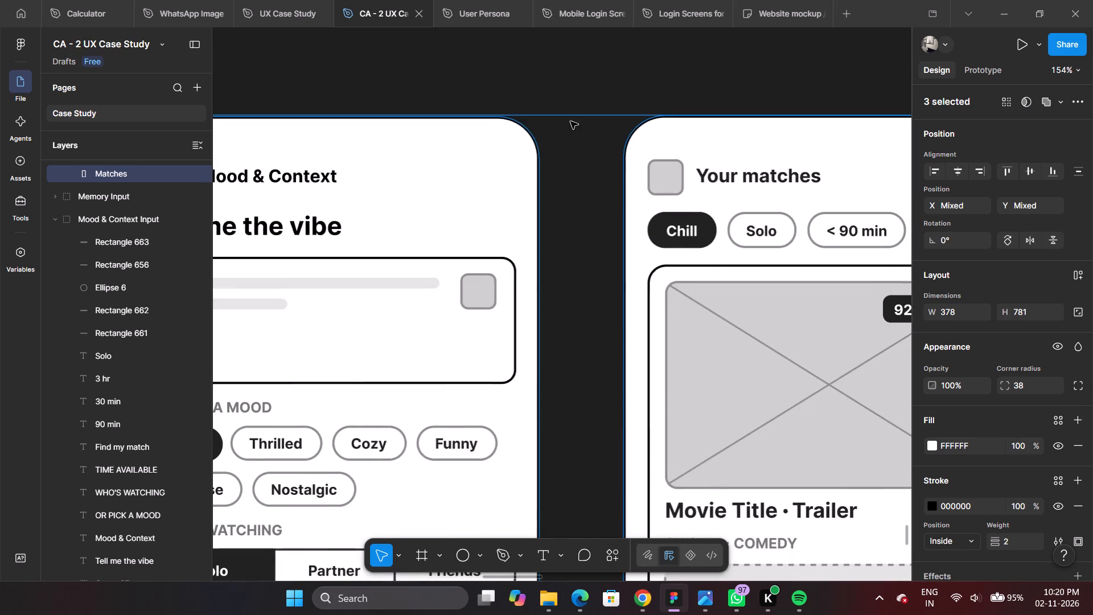
pyautogui.keyDown('ctrl'); pyautogui.scroll(-5, 570, 121); pyautogui.keyUp('ctrl')
pyautogui.keyDown('ctrl'); pyautogui.scroll(15, 424, 118); pyautogui.keyUp('ctrl')
pyautogui.keyDown('ctrl'); pyautogui.scroll(-5, 437, 116); pyautogui.keyUp('ctrl')
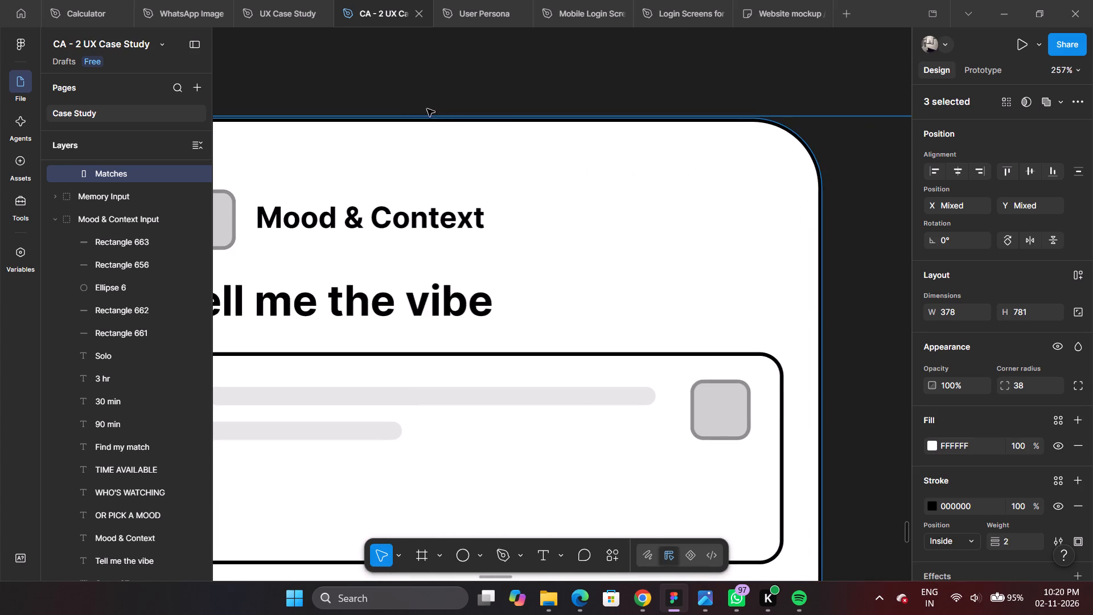
pyautogui.press('space')
pyautogui.press('space')
pyautogui.press('space')
pyautogui.press('space')
pyautogui.press('space')
pyautogui.press('space')
pyautogui.press('space')
pyautogui.press('space')
pyautogui.press('space')
pyautogui.press('space')
pyautogui.press('space')
pyautogui.press('space')
pyautogui.press('space')
pyautogui.press('space')
pyautogui.press('space')
pyautogui.press('space')
pyautogui.press('space')
pyautogui.press('space')
pyautogui.press('space')
pyautogui.press('space')
pyautogui.moveTo(411, 95); pyautogui.dragTo(773, 112)
pyautogui.moveTo(433, 97); pyautogui.dragTo(688, 102)
pyautogui.keyDown('ctrl'); pyautogui.scroll(9, 449, 147); pyautogui.keyUp('ctrl')
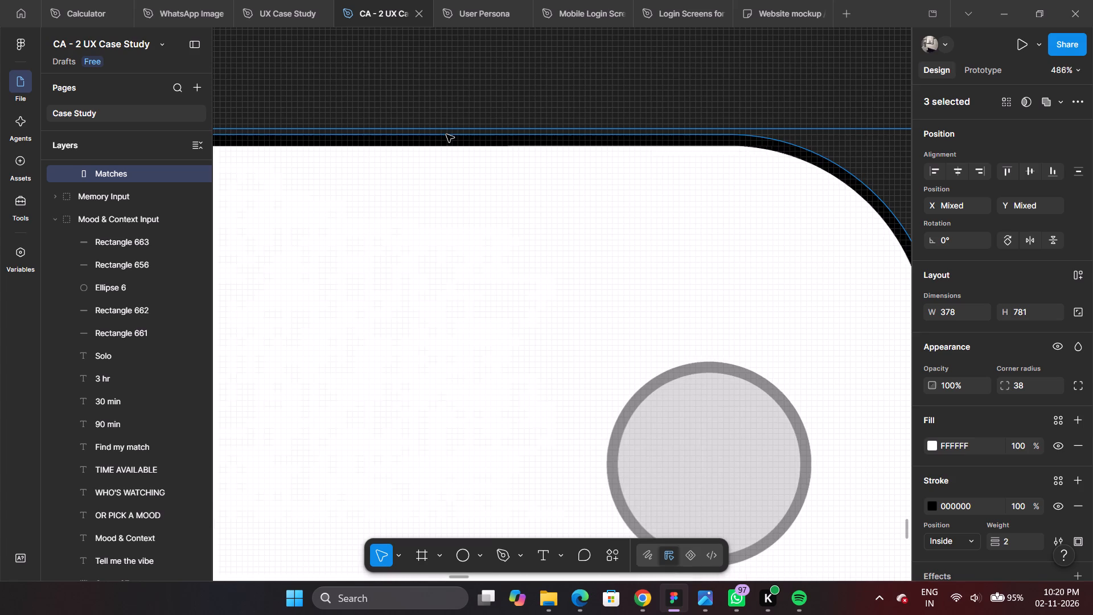
pyautogui.keyDown('ctrl'); pyautogui.scroll(-6, 536, 107); pyautogui.keyUp('ctrl')
pyautogui.press('space')
pyautogui.press('space')
pyautogui.press('space')
pyautogui.press('space')
pyautogui.press('space')
pyautogui.press('space')
pyautogui.press('space')
pyautogui.press('space')
pyautogui.press('space')
pyautogui.press('space')
pyautogui.press('space')
pyautogui.press('space')
pyautogui.press('space')
pyautogui.press('space')
pyautogui.press('space')
pyautogui.press('space')
pyautogui.press('space')
pyautogui.press('space')
pyautogui.press('space')
pyautogui.press('space')
pyautogui.moveTo(650, 94); pyautogui.dragTo(428, 71)
pyautogui.moveTo(773, 67); pyautogui.dragTo(391, 72)
pyautogui.moveTo(732, 80); pyautogui.dragTo(273, 79)
pyautogui.moveTo(702, 74); pyautogui.dragTo(344, 81)
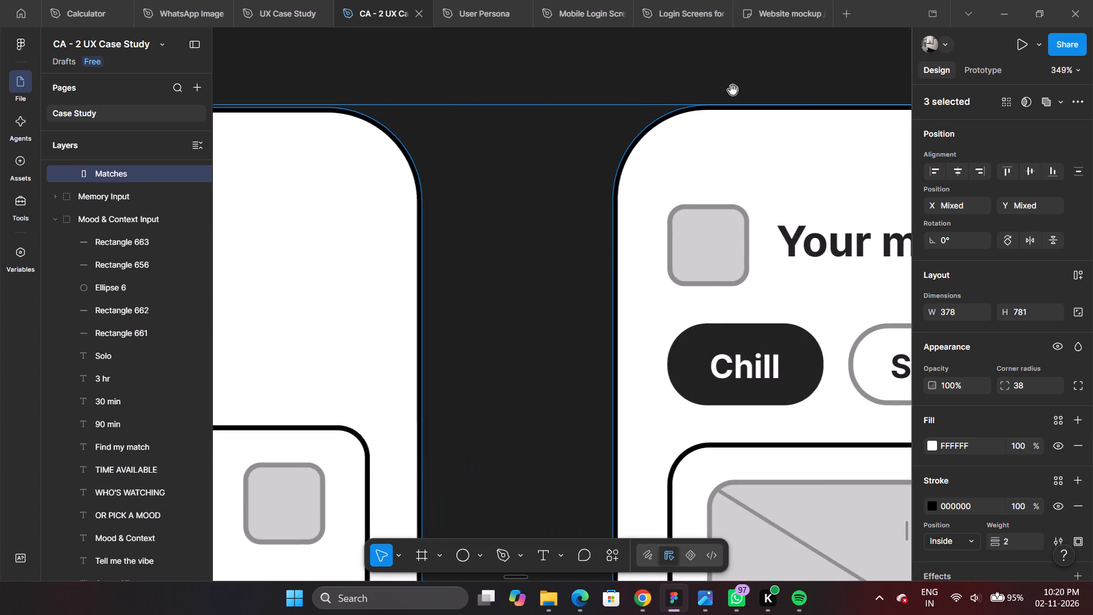
pyautogui.moveTo(733, 90); pyautogui.dragTo(396, 90)
pyautogui.moveTo(674, 91); pyautogui.dragTo(508, 91)
pyautogui.keyDown('ctrl'); pyautogui.scroll(-3, 595, 135); pyautogui.keyUp('ctrl')
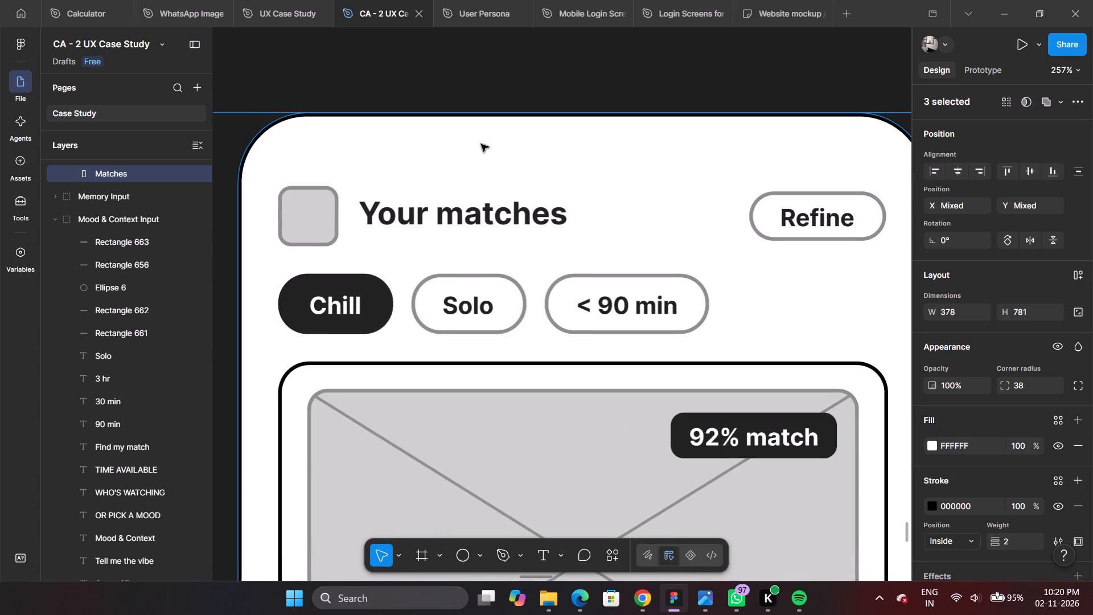
pyautogui.keyDown('ctrl'); pyautogui.scroll(-4, 513, 139); pyautogui.keyUp('ctrl')
# Reselect the three screen backgrounds, starting from Your matches, and examine how their bottom edges align.
pyautogui.keyDown('ctrl'); pyautogui.click(532, 149); pyautogui.keyUp('ctrl')
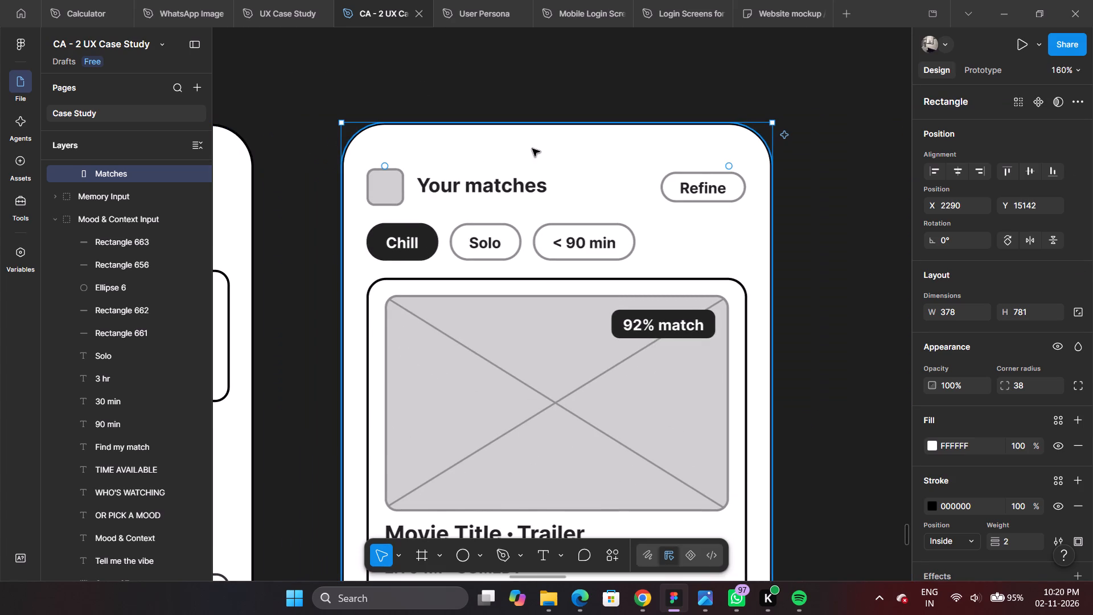
pyautogui.scroll(-14, 532, 149)
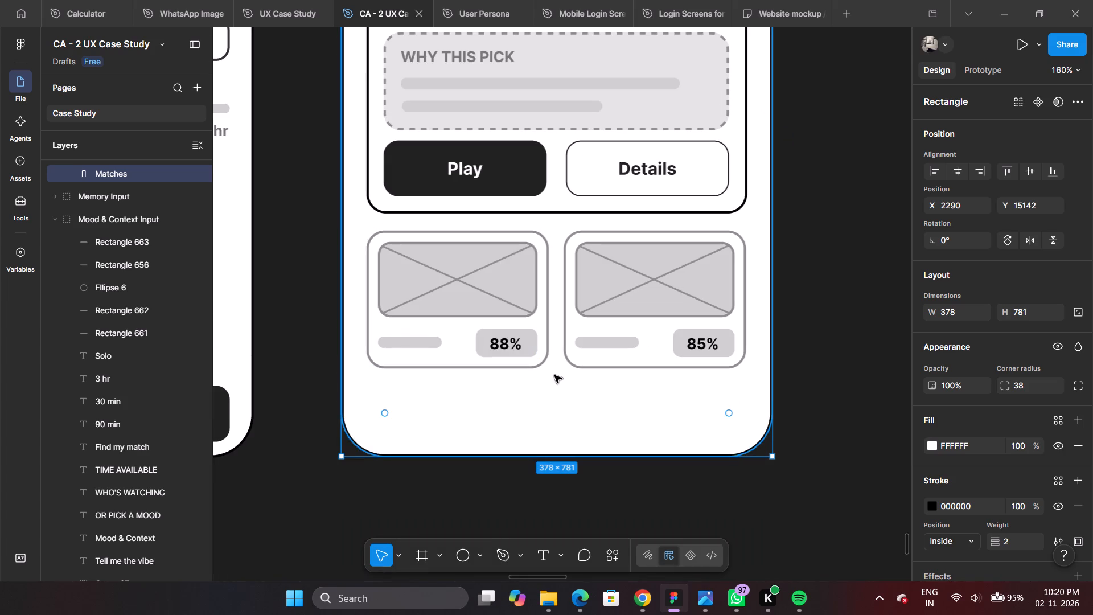
pyautogui.keyDown('ctrl'); pyautogui.keyDown('shift'); pyautogui.click(244, 385); pyautogui.keyUp('shift'); pyautogui.keyUp('ctrl')
pyautogui.keyDown('ctrl'); pyautogui.scroll(-11, 372, 380); pyautogui.keyUp('ctrl')
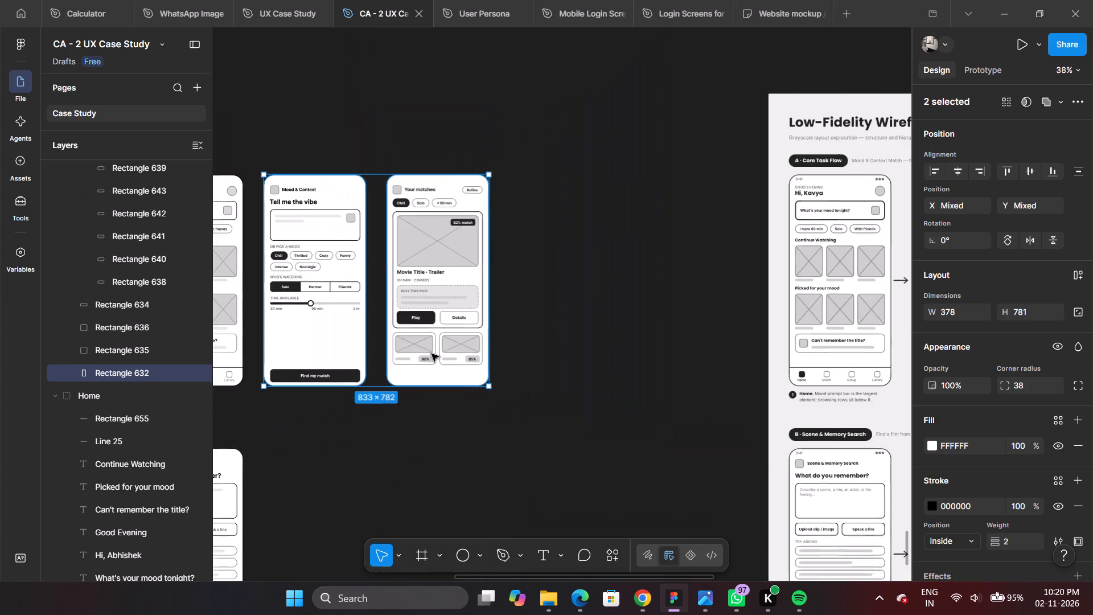
pyautogui.keyDown('ctrl'); pyautogui.scroll(-4, 480, 337); pyautogui.keyUp('ctrl')
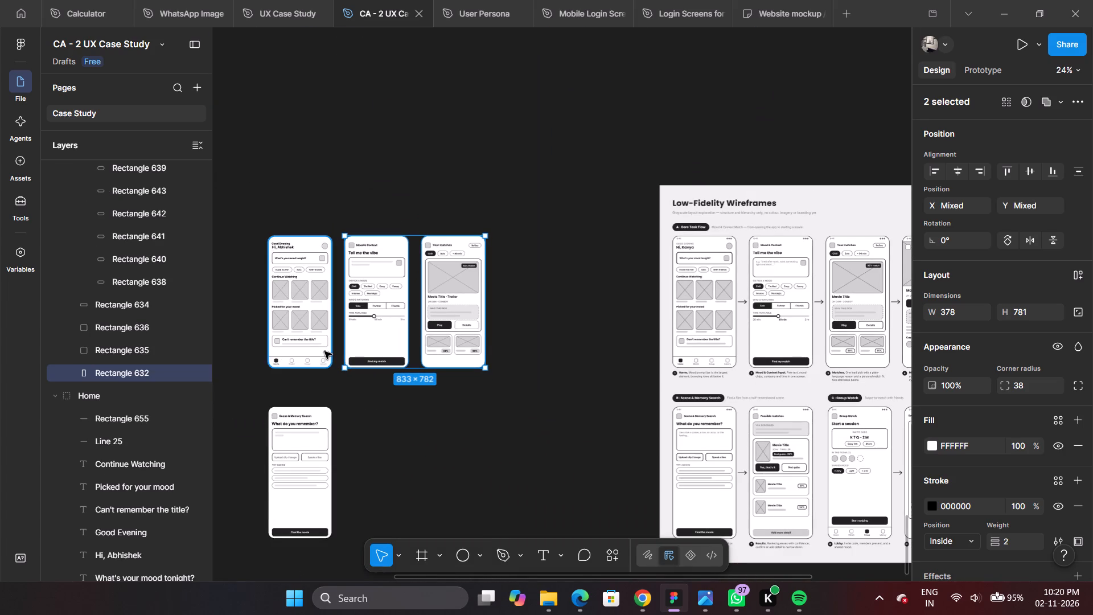
pyautogui.keyDown('ctrl'); pyautogui.keyDown('shift'); pyautogui.scroll(4, 324, 351); pyautogui.keyUp('shift'); pyautogui.keyUp('ctrl')
pyautogui.keyDown('ctrl'); pyautogui.scroll(12, 325, 351); pyautogui.keyUp('ctrl')
pyautogui.keyDown('ctrl'); pyautogui.keyDown('shift'); pyautogui.click(332, 358); pyautogui.keyUp('shift'); pyautogui.keyUp('ctrl')
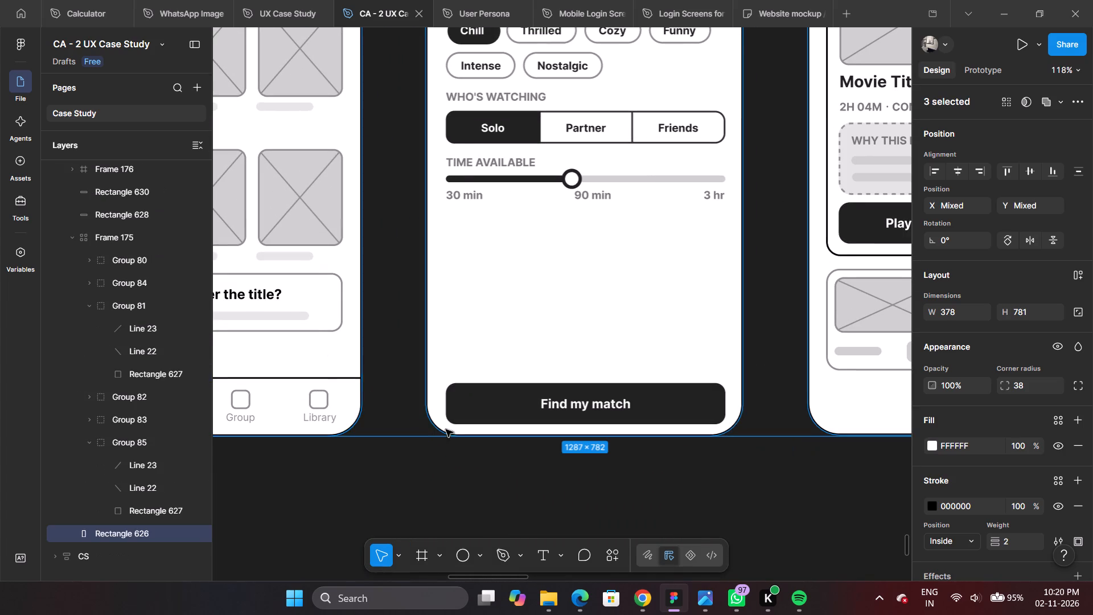
pyautogui.keyDown('ctrl'); pyautogui.scroll(11, 401, 443); pyautogui.keyUp('ctrl')
pyautogui.keyDown('ctrl'); pyautogui.scroll(-6, 359, 427); pyautogui.keyUp('ctrl')
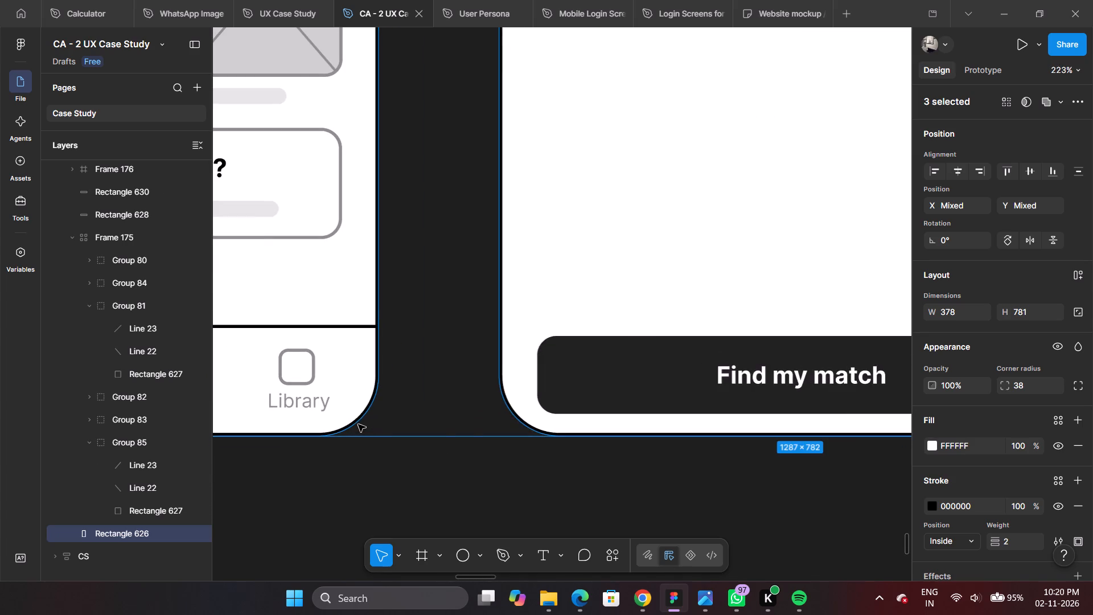
pyautogui.keyDown('ctrl'); pyautogui.scroll(-11, 451, 409); pyautogui.keyUp('ctrl')
pyautogui.keyDown('ctrl'); pyautogui.scroll(13, 712, 418); pyautogui.keyUp('ctrl')
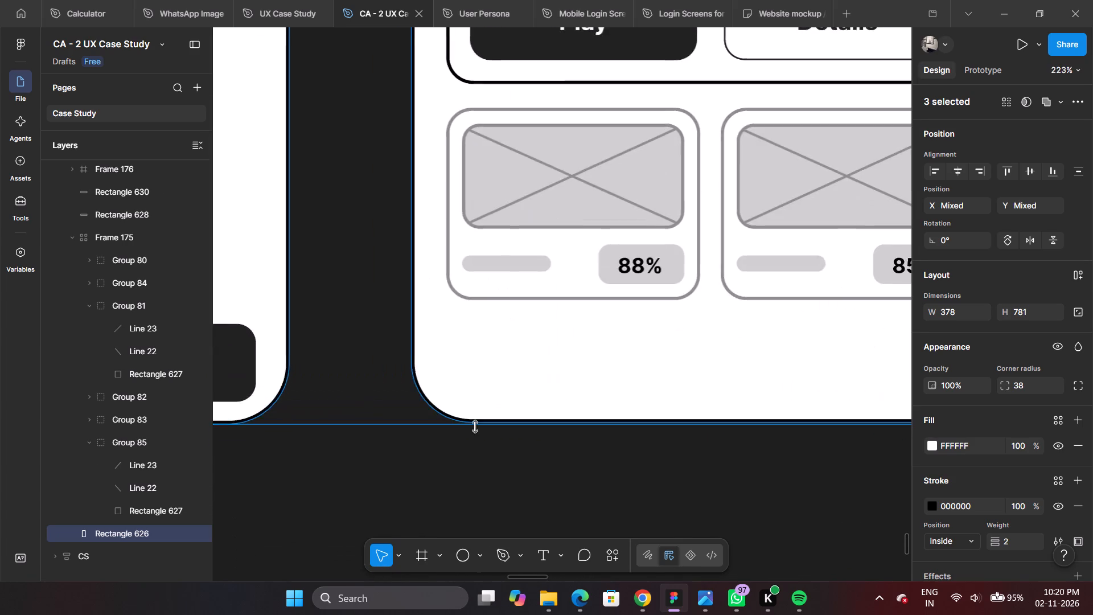
pyautogui.keyDown('ctrl'); pyautogui.scroll(9, 475, 427); pyautogui.keyUp('ctrl')
pyautogui.keyDown('ctrl'); pyautogui.scroll(-5, 517, 397); pyautogui.keyUp('ctrl')
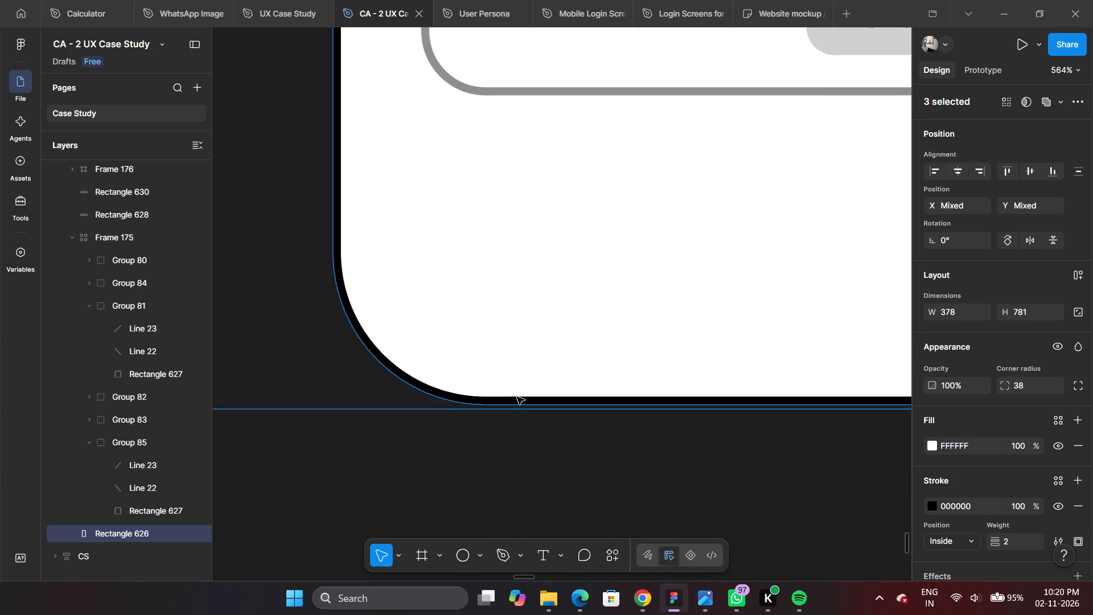
pyautogui.keyDown('ctrl'); pyautogui.scroll(-11, 517, 396); pyautogui.keyUp('ctrl')
pyautogui.keyDown('ctrl'); pyautogui.scroll(11, 361, 393); pyautogui.keyUp('ctrl')
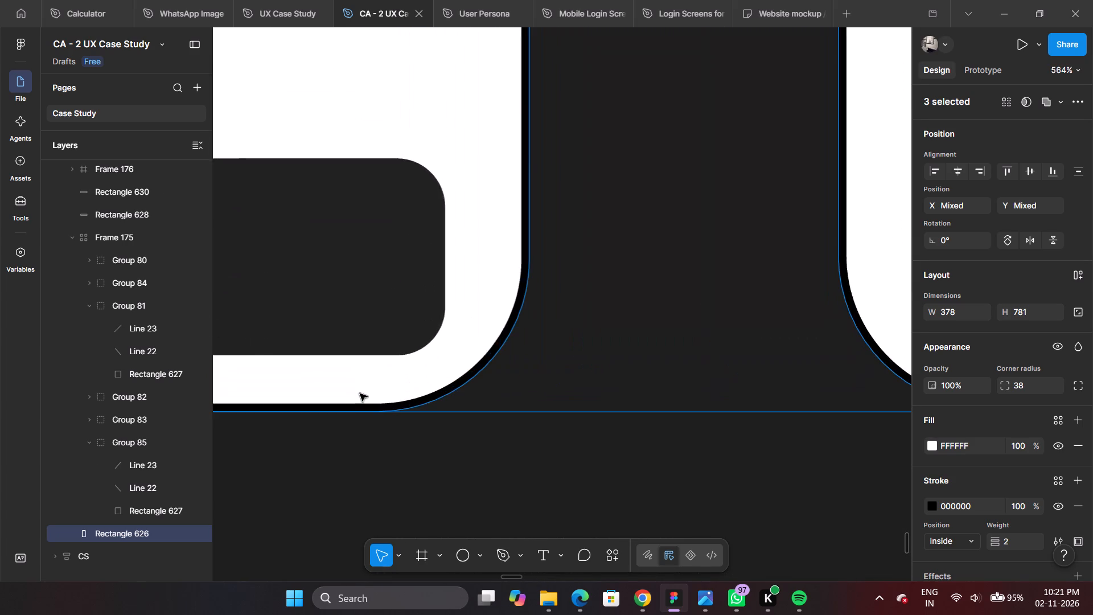
pyautogui.keyDown('ctrl'); pyautogui.scroll(5, 360, 393); pyautogui.keyUp('ctrl')
pyautogui.keyDown('ctrl'); pyautogui.scroll(-11, 361, 392); pyautogui.keyUp('ctrl')
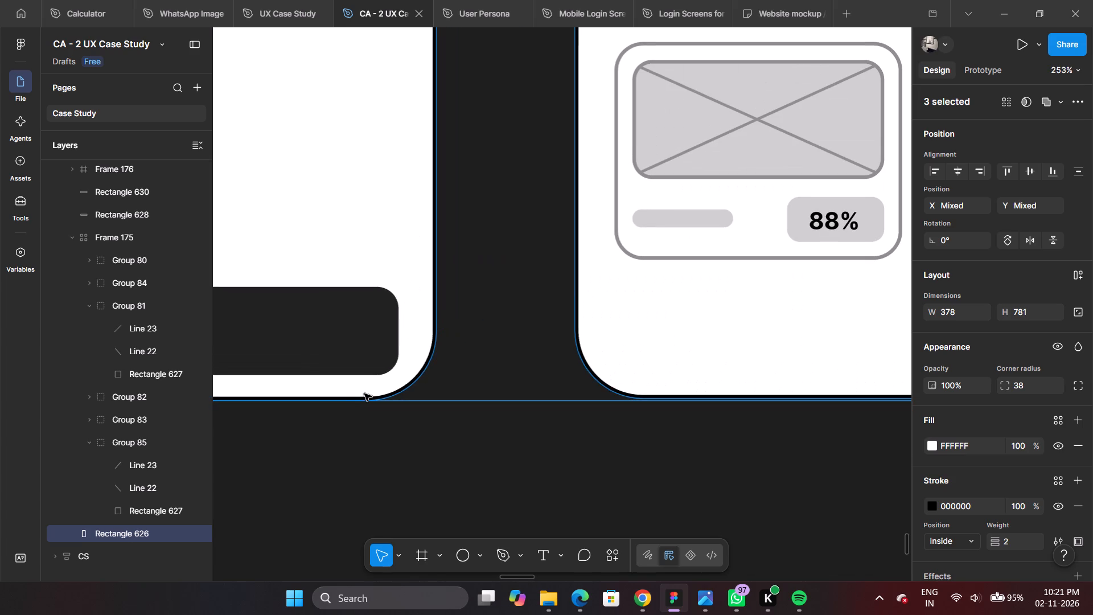
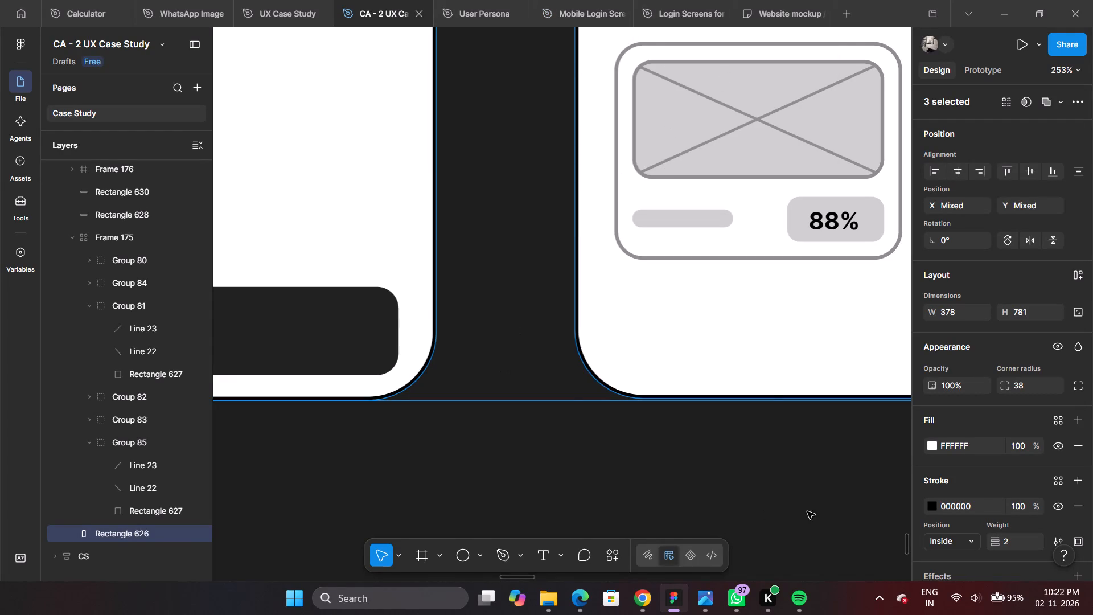
# Compare the bottom and top edges of the three selected screen backgrounds for vertical misalignment.
pyautogui.keyDown('ctrl'); pyautogui.scroll(11, 774, 405); pyautogui.keyUp('ctrl')
pyautogui.keyDown('ctrl'); pyautogui.scroll(-4, 729, 423); pyautogui.keyUp('ctrl')
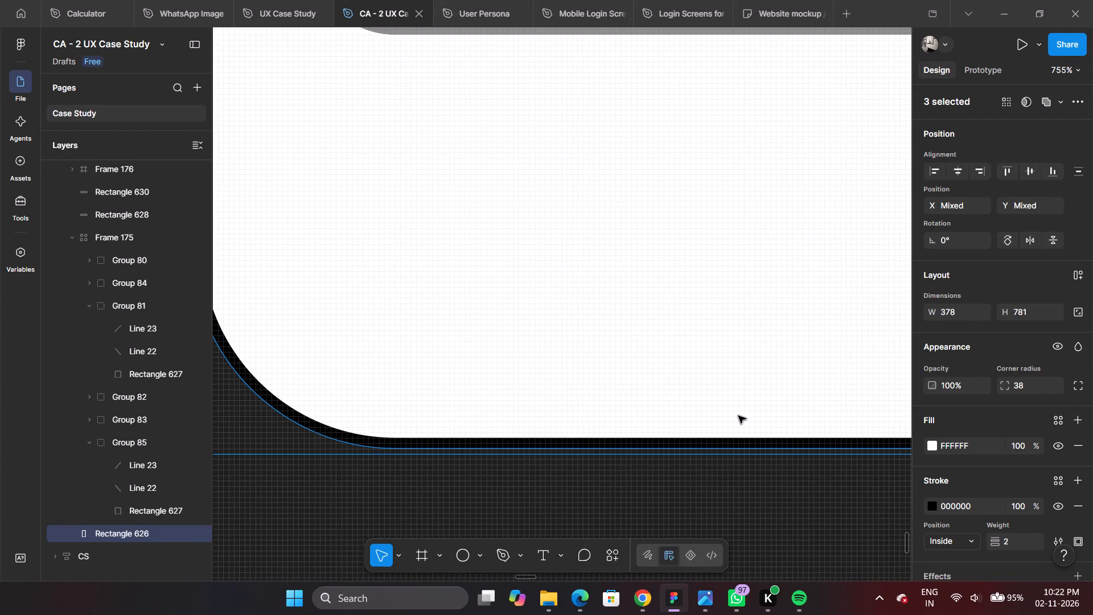
pyautogui.keyDown('ctrl'); pyautogui.scroll(-11, 738, 416); pyautogui.keyUp('ctrl')
pyautogui.keyDown('ctrl'); pyautogui.scroll(-6, 565, 343); pyautogui.keyUp('ctrl')
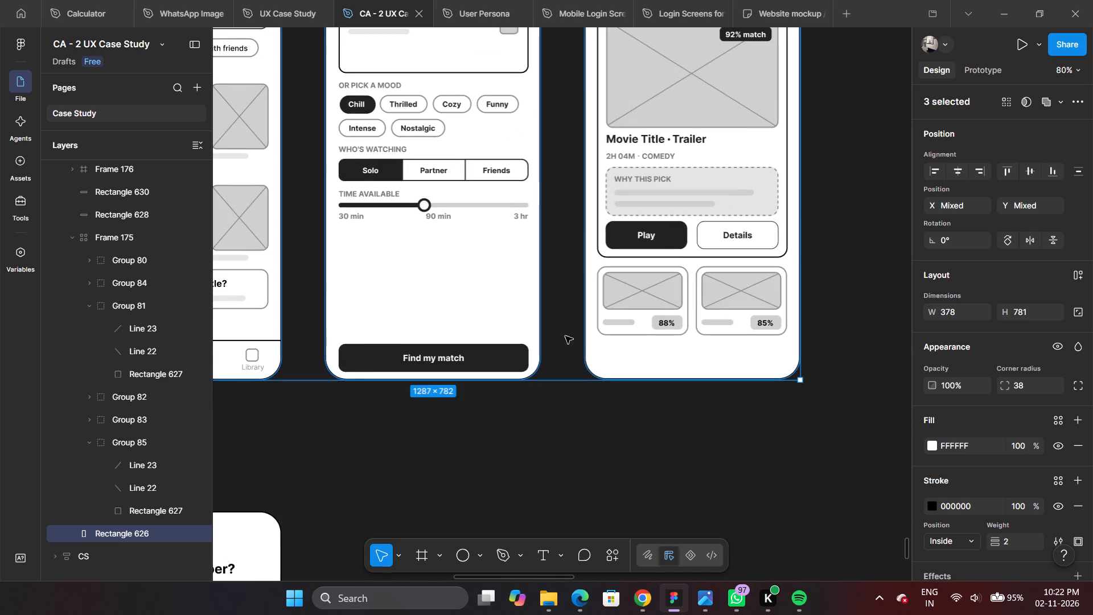
pyautogui.keyDown('ctrl'); pyautogui.scroll(10, 228, 370); pyautogui.keyUp('ctrl')
pyautogui.keyDown('ctrl'); pyautogui.scroll(-7, 396, 355); pyautogui.keyUp('ctrl')
pyautogui.scroll(7, 587, 237)
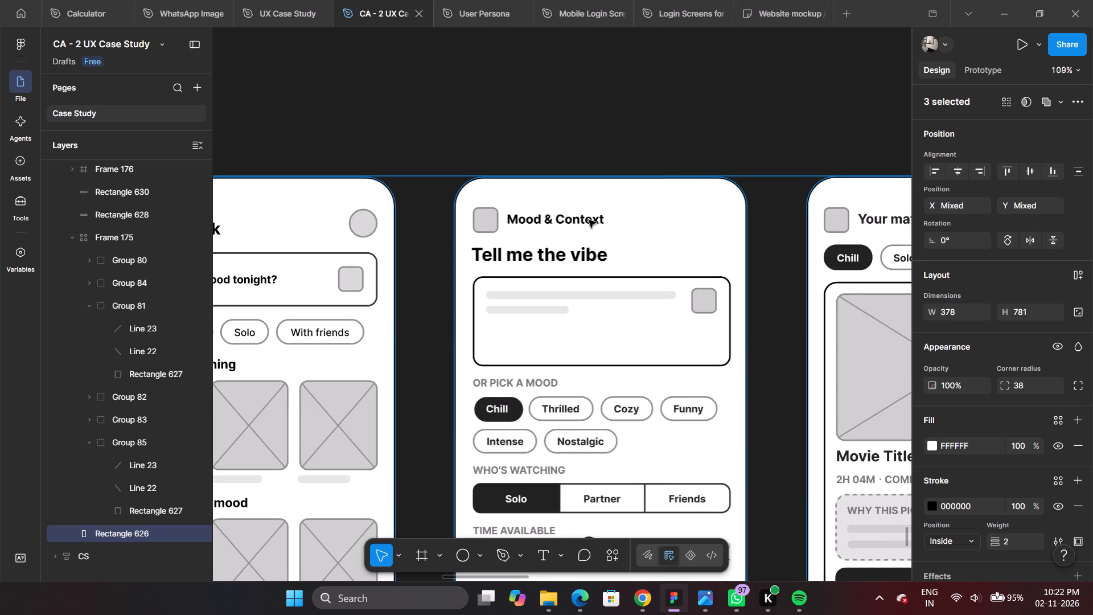
pyautogui.keyDown('ctrl'); pyautogui.scroll(12, 684, 174); pyautogui.keyUp('ctrl')
pyautogui.keyDown('ctrl'); pyautogui.scroll(-14, 642, 186); pyautogui.keyUp('ctrl')
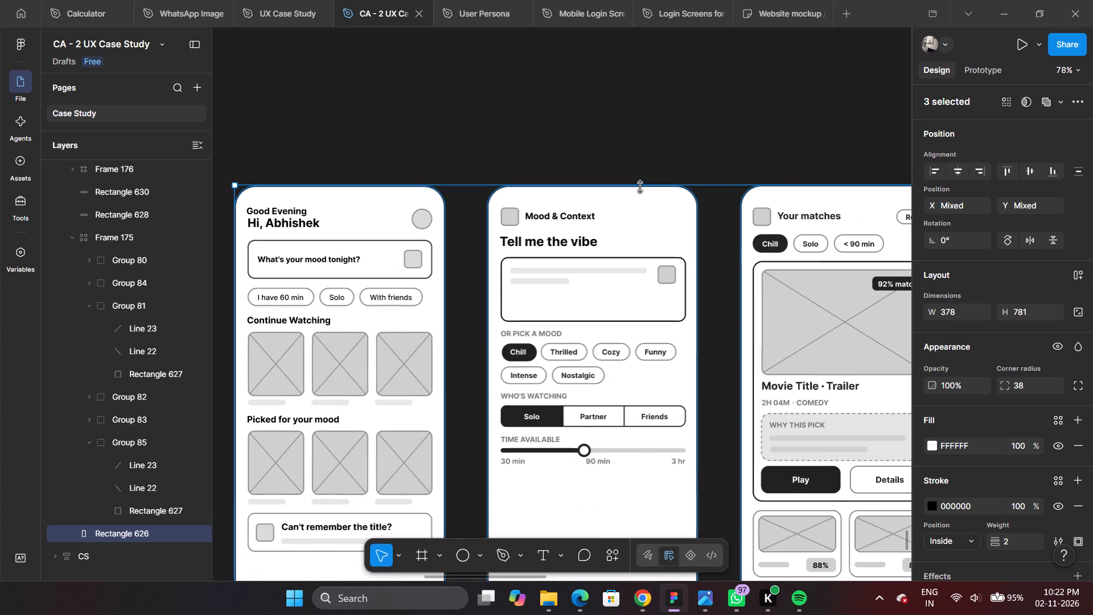
# Nudge the Your matches screen's background rectangle down 1 px to Y 15143.
pyautogui.click(793, 193)
pyautogui.keyDown('ctrl'); pyautogui.scroll(6, 793, 193); pyautogui.keyUp('ctrl')
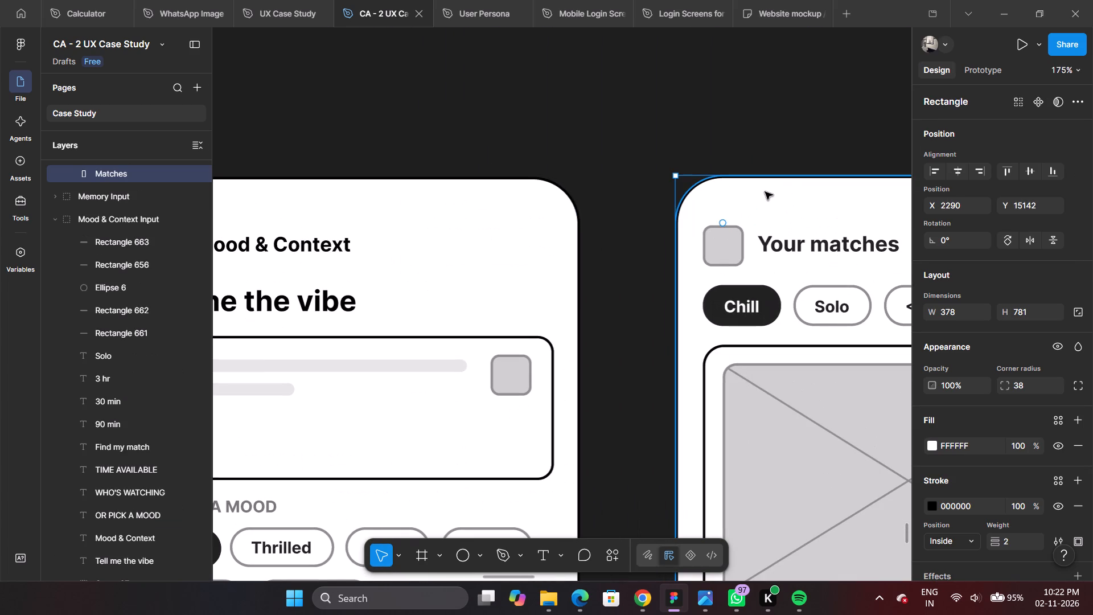
pyautogui.press('Down')
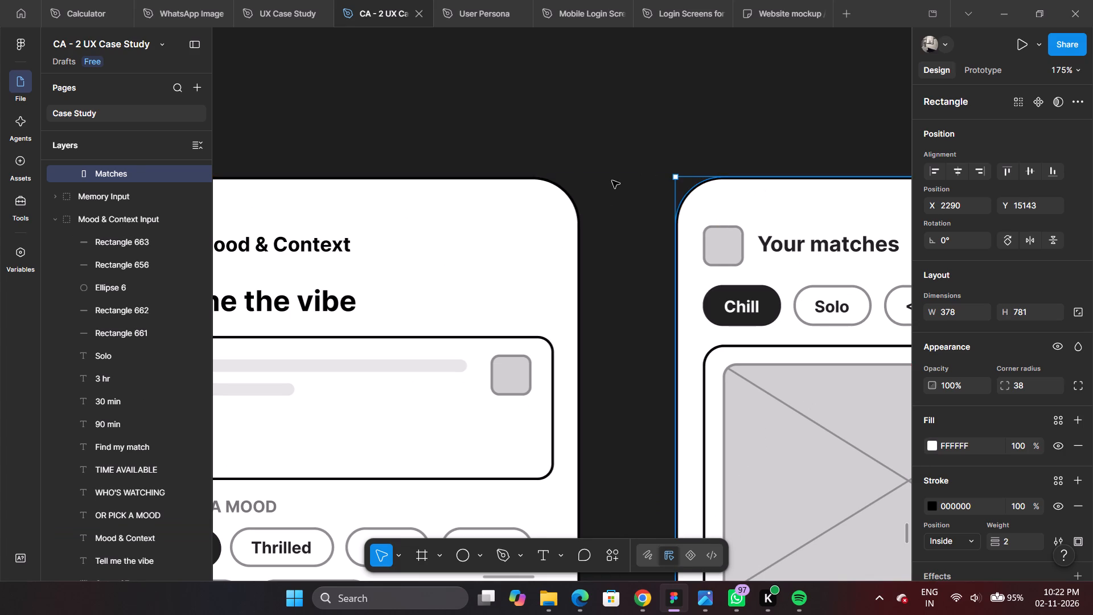
# Add the Mood & Context and Home backgrounds to the selection and examine how the three top edges align.
pyautogui.keyDown('ctrl'); pyautogui.keyDown('shift'); pyautogui.click(543, 199); pyautogui.keyUp('shift'); pyautogui.keyUp('ctrl')
pyautogui.keyDown('ctrl'); pyautogui.scroll(12, 750, 179); pyautogui.keyUp('ctrl')
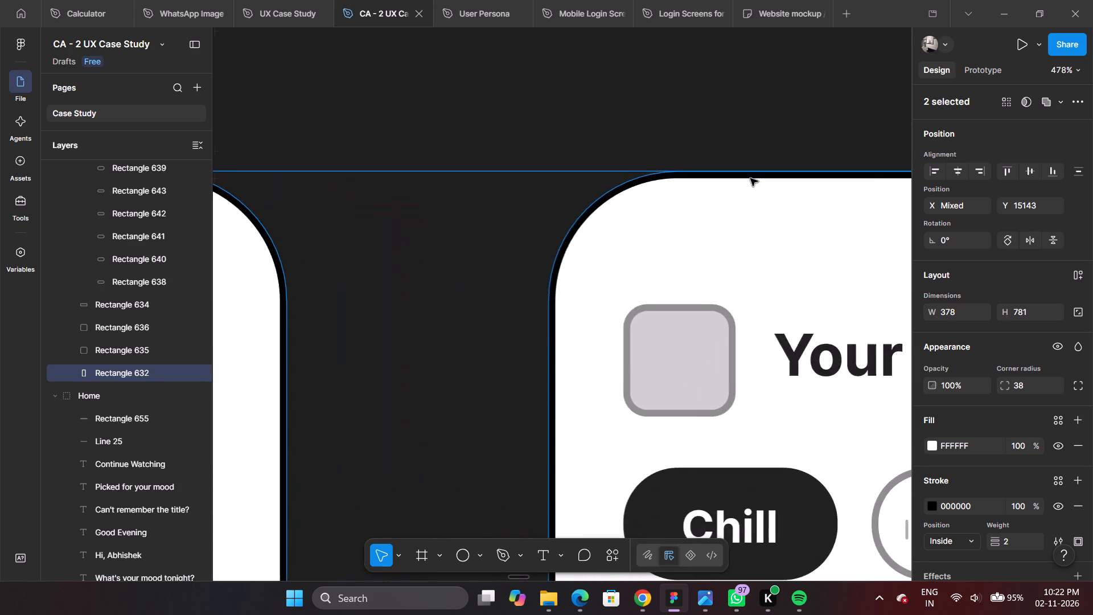
pyautogui.keyDown('ctrl'); pyautogui.scroll(3, 750, 178); pyautogui.keyUp('ctrl')
pyautogui.keyDown('ctrl'); pyautogui.scroll(-20, 750, 178); pyautogui.keyUp('ctrl')
pyautogui.keyDown('ctrl'); pyautogui.scroll(-3, 750, 178); pyautogui.keyUp('ctrl')
pyautogui.keyDown('ctrl'); pyautogui.scroll(8, 552, 192); pyautogui.keyUp('ctrl')
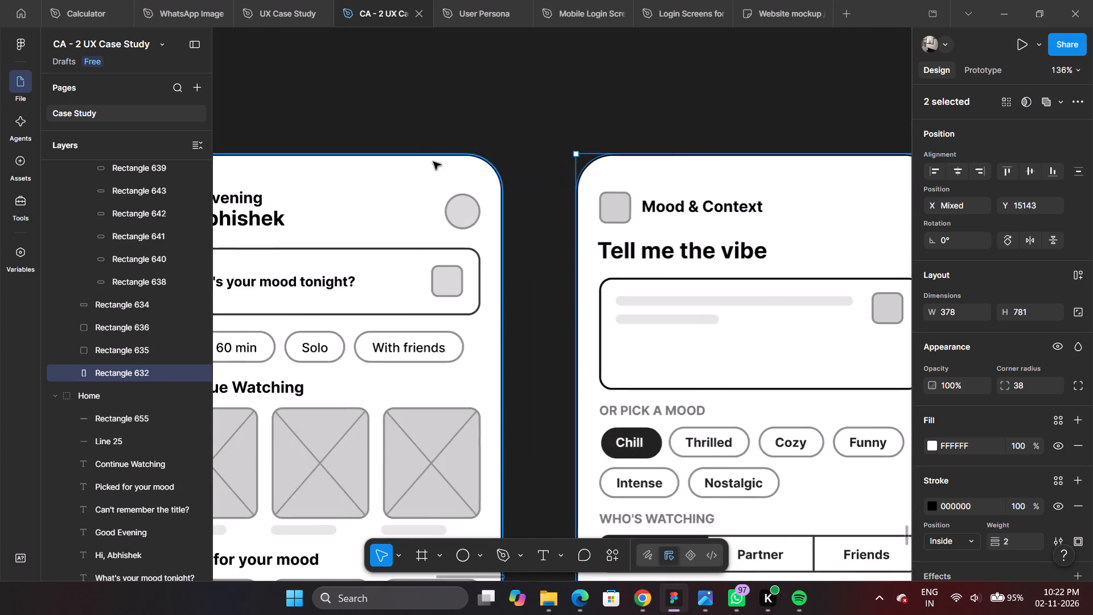
pyautogui.keyDown('ctrl'); pyautogui.scroll(5, 433, 162); pyautogui.keyUp('ctrl')
pyautogui.keyDown('ctrl'); pyautogui.keyDown('shift'); pyautogui.click(519, 193); pyautogui.keyUp('shift'); pyautogui.keyUp('ctrl')
pyautogui.keyDown('ctrl'); pyautogui.scroll(6, 627, 170); pyautogui.keyUp('ctrl')
pyautogui.keyDown('ctrl'); pyautogui.scroll(5, 418, 159); pyautogui.keyUp('ctrl')
pyautogui.keyDown('ctrl'); pyautogui.scroll(-2, 418, 158); pyautogui.keyUp('ctrl')
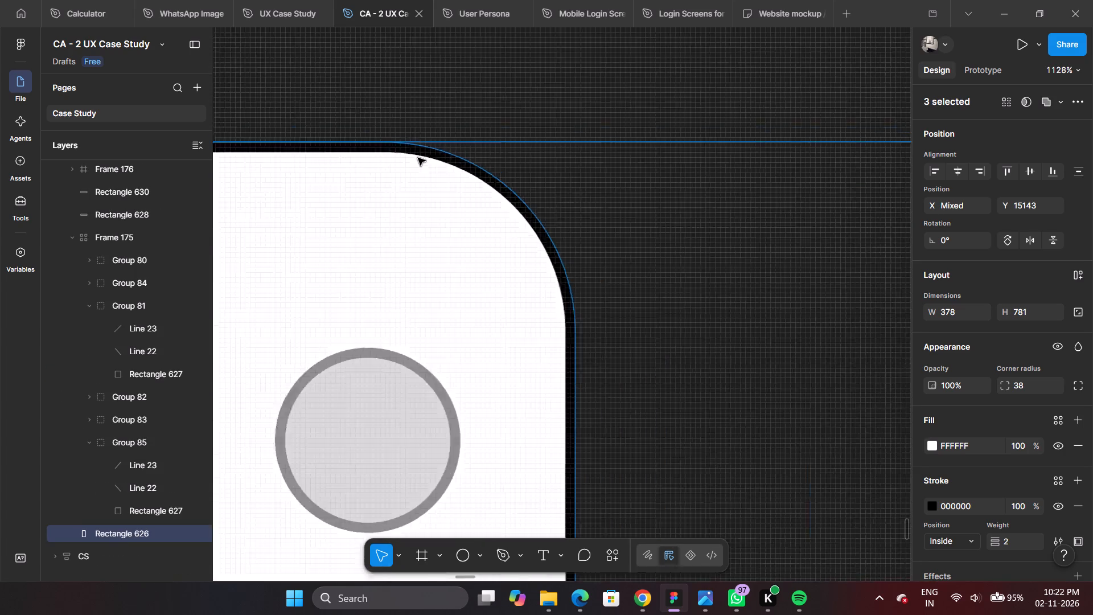
pyautogui.keyDown('ctrl'); pyautogui.scroll(-10, 418, 158); pyautogui.keyUp('ctrl')
pyautogui.keyDown('ctrl'); pyautogui.scroll(6, 816, 150); pyautogui.keyUp('ctrl')
pyautogui.keyDown('ctrl'); pyautogui.scroll(-10, 599, 179); pyautogui.keyUp('ctrl')
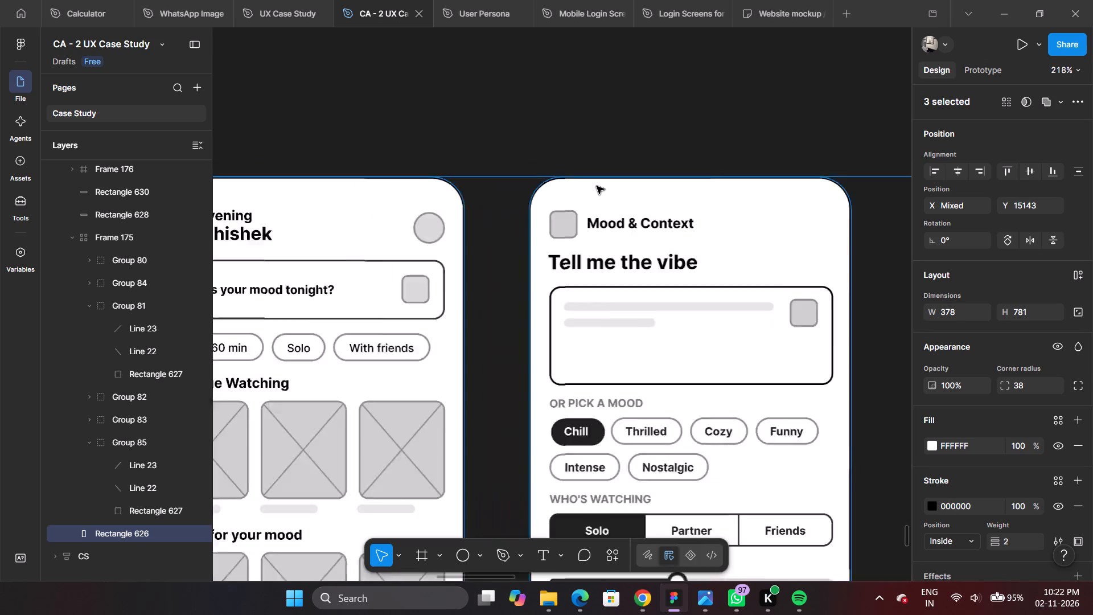
# Examine the bottom edges of the three selected backgrounds, then recheck the Your matches top edge and the whole row.
pyautogui.keyDown('ctrl'); pyautogui.scroll(-11, 597, 186); pyautogui.keyUp('ctrl')
pyautogui.keyDown('ctrl'); pyautogui.scroll(14, 637, 138); pyautogui.keyUp('ctrl')
pyautogui.keyDown('ctrl'); pyautogui.scroll(6, 759, 285); pyautogui.keyUp('ctrl')
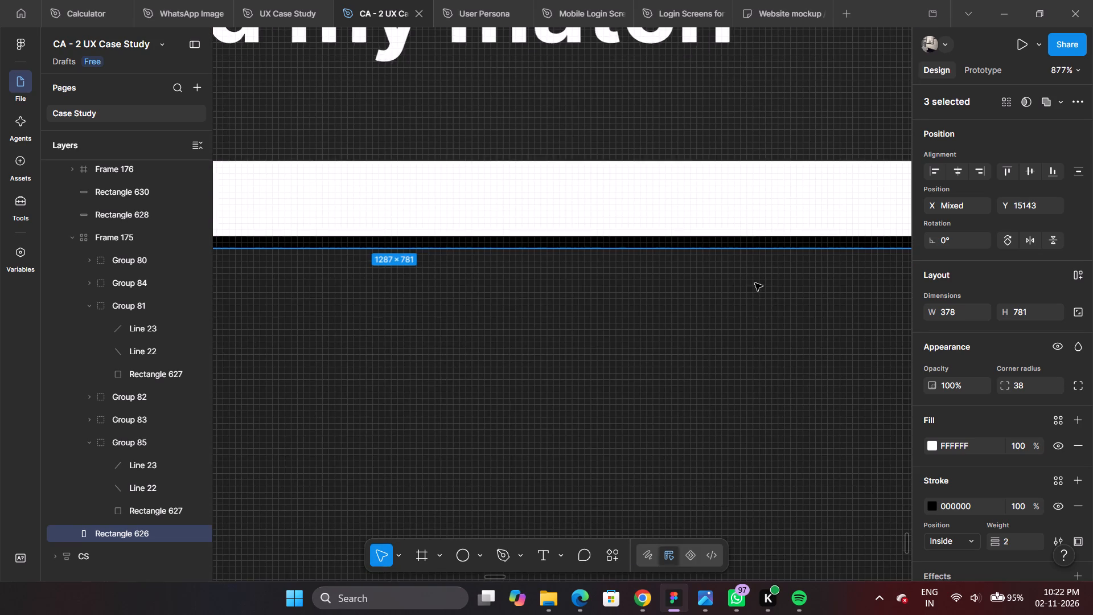
pyautogui.keyDown('ctrl'); pyautogui.scroll(-18, 698, 230); pyautogui.keyUp('ctrl')
pyautogui.keyDown('ctrl'); pyautogui.scroll(-5, 665, 247); pyautogui.keyUp('ctrl')
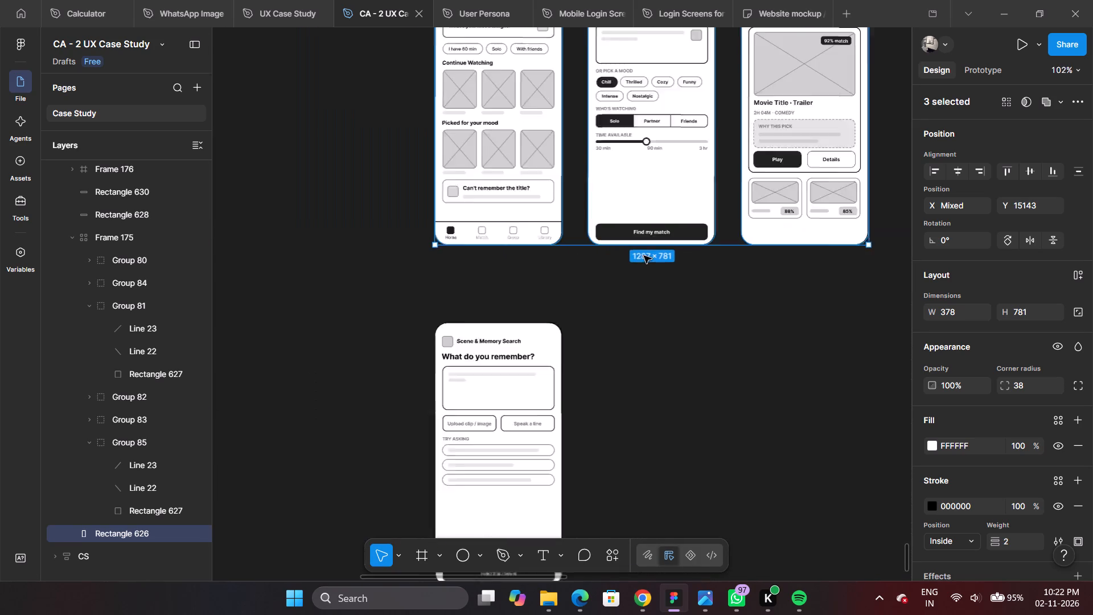
pyautogui.keyDown('ctrl'); pyautogui.scroll(-2, 644, 256); pyautogui.keyUp('ctrl')
pyautogui.keyDown('ctrl'); pyautogui.scroll(6, 866, 157); pyautogui.keyUp('ctrl')
pyautogui.scroll(4, 709, 107)
pyautogui.keyDown('ctrl'); pyautogui.scroll(4, 702, 83); pyautogui.keyUp('ctrl')
pyautogui.scroll(4, 702, 83)
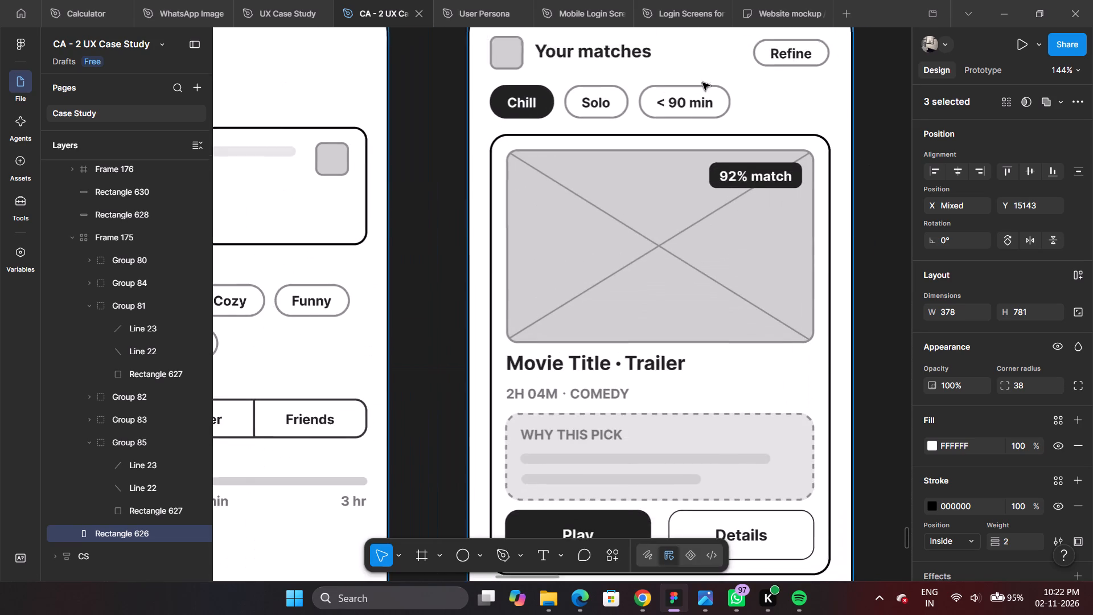
pyautogui.scroll(1, 702, 83)
pyautogui.keyDown('ctrl'); pyautogui.scroll(4, 663, 241); pyautogui.keyUp('ctrl')
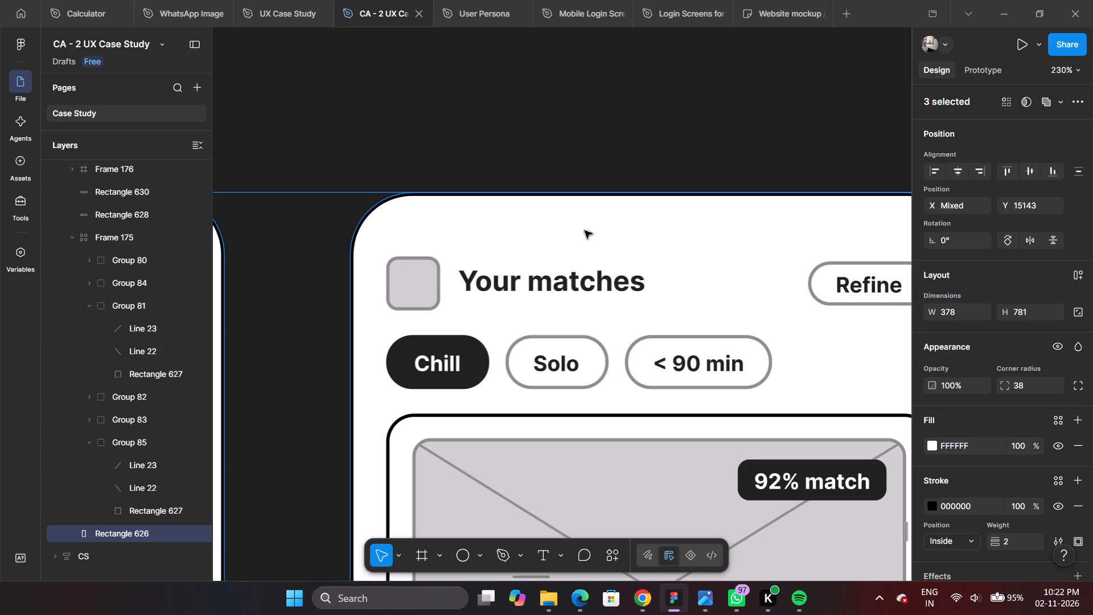
pyautogui.keyDown('ctrl'); pyautogui.scroll(-6, 591, 212); pyautogui.keyUp('ctrl')
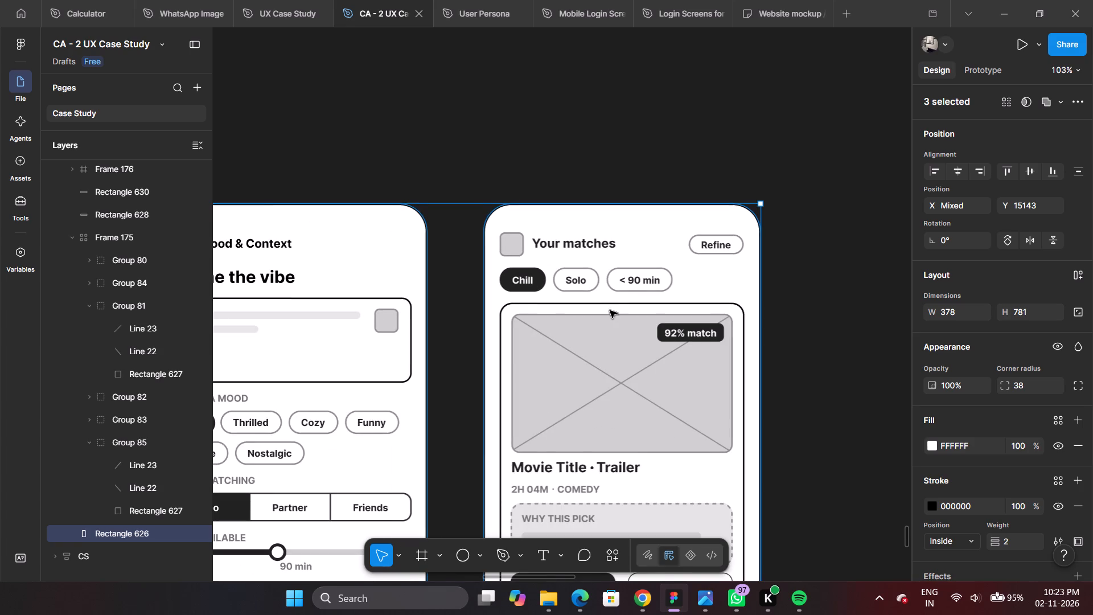
pyautogui.scroll(-4, 612, 252)
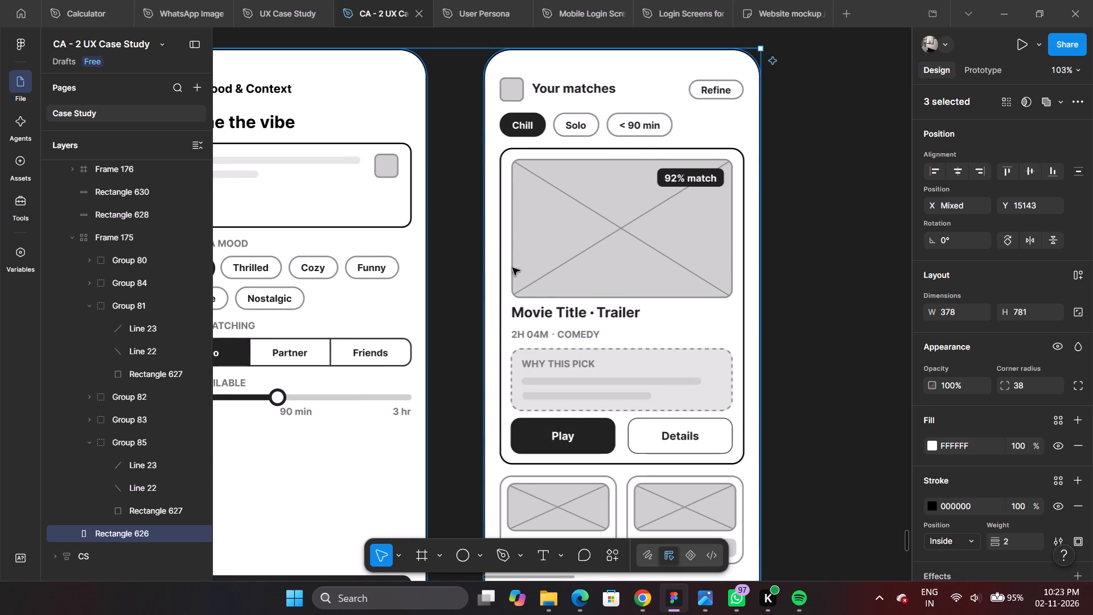
pyautogui.keyDown('ctrl'); pyautogui.scroll(-6, 554, 297); pyautogui.keyUp('ctrl')
pyautogui.keyDown('ctrl'); pyautogui.scroll(2, 602, 334); pyautogui.keyUp('ctrl')
pyautogui.keyDown('ctrl'); pyautogui.scroll(-6, 680, 326); pyautogui.keyUp('ctrl')
pyautogui.keyDown('ctrl'); pyautogui.scroll(6, 500, 361); pyautogui.keyUp('ctrl')
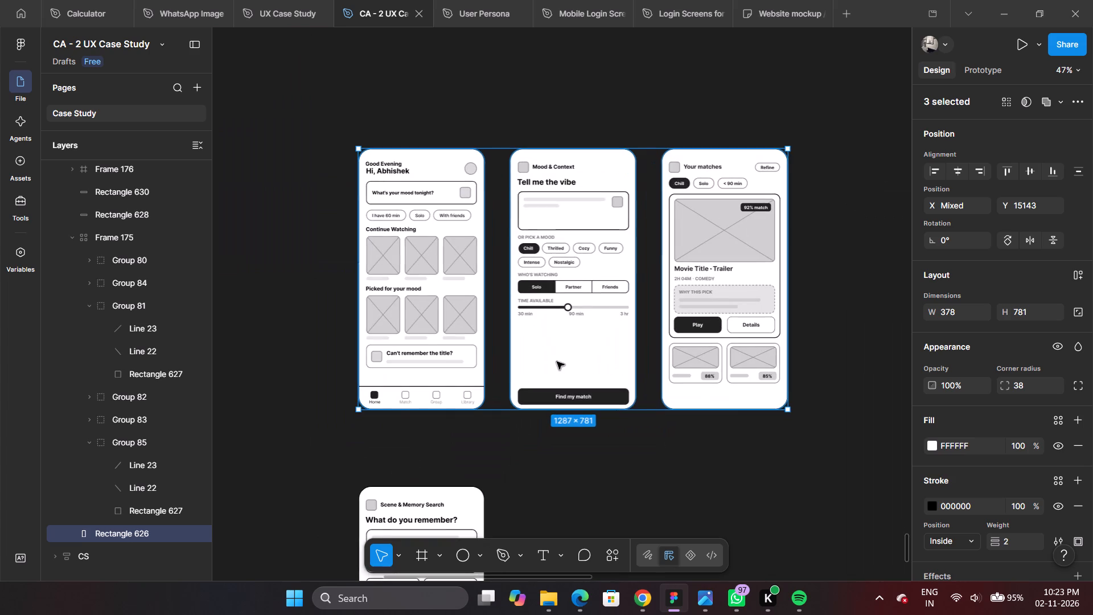
# Select the Scene & Memory Search background and review its layout against the Mood & Context and Your matches screens.
pyautogui.scroll(-5, 554, 351)
pyautogui.keyDown('ctrl'); pyautogui.click(457, 450); pyautogui.keyUp('ctrl')
pyautogui.keyDown('ctrl'); pyautogui.scroll(5, 449, 307); pyautogui.keyUp('ctrl')
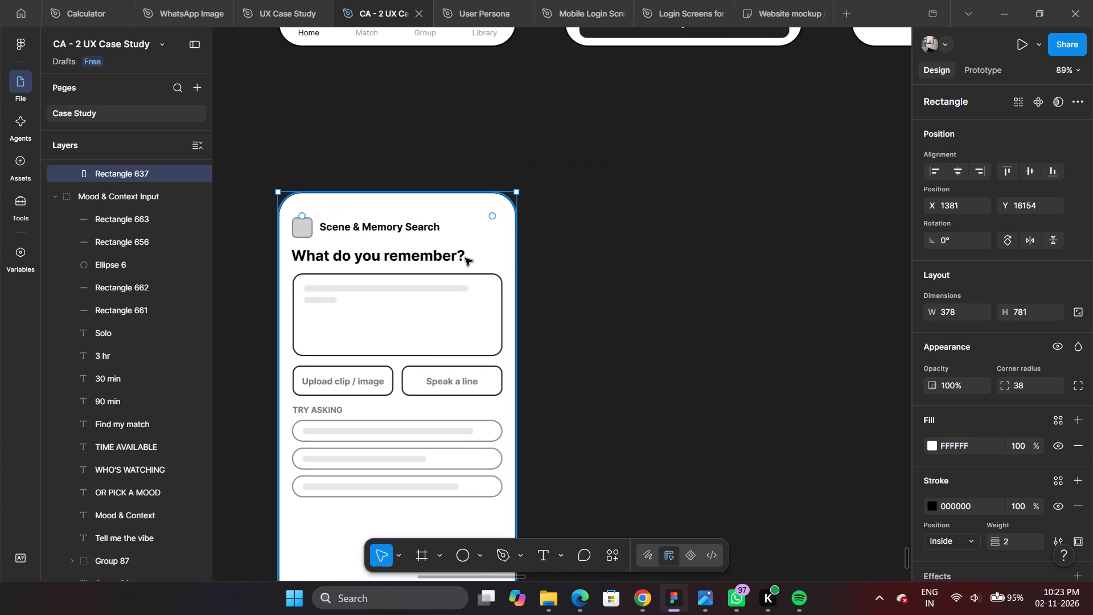
pyautogui.keyDown('ctrl'); pyautogui.scroll(-7, 591, 216); pyautogui.keyUp('ctrl')
pyautogui.scroll(6, 716, 162)
pyautogui.keyDown('ctrl'); pyautogui.scroll(4, 809, 438); pyautogui.keyUp('ctrl')
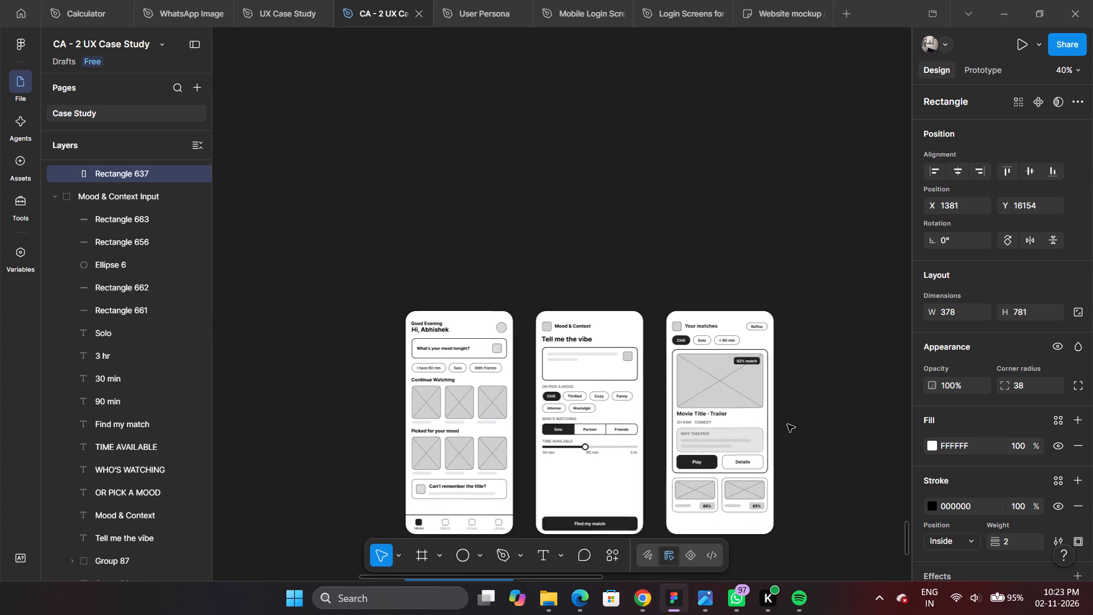
pyautogui.keyDown('ctrl'); pyautogui.scroll(6, 716, 434); pyautogui.keyUp('ctrl')
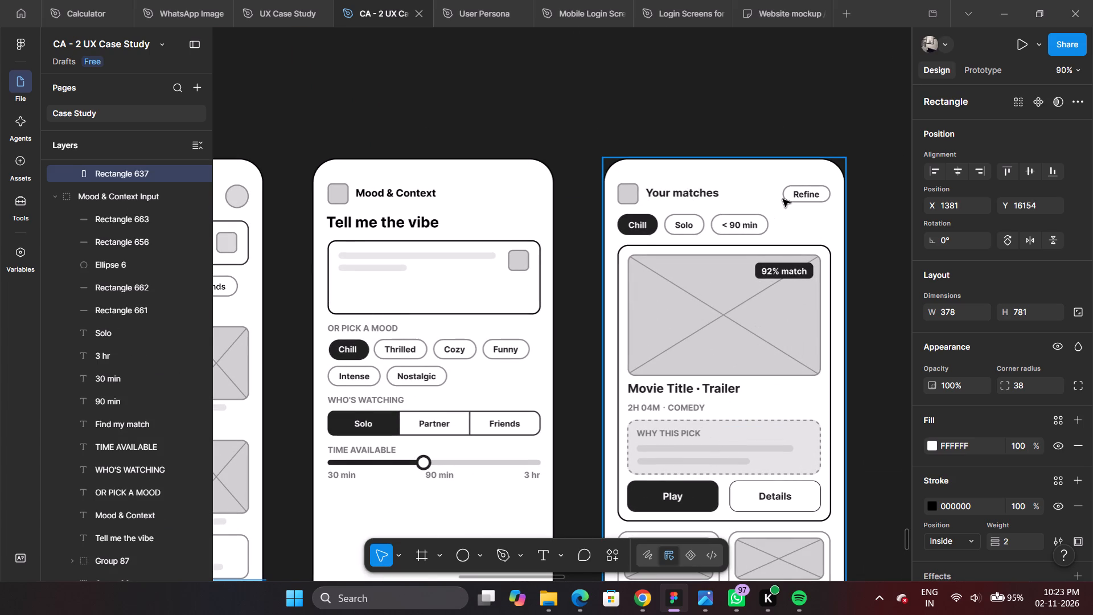
pyautogui.scroll(-4, 754, 308)
pyautogui.keyDown('ctrl'); pyautogui.scroll(-4, 590, 278); pyautogui.keyUp('ctrl')
pyautogui.keyDown('ctrl'); pyautogui.scroll(5, 536, 266); pyautogui.keyUp('ctrl')
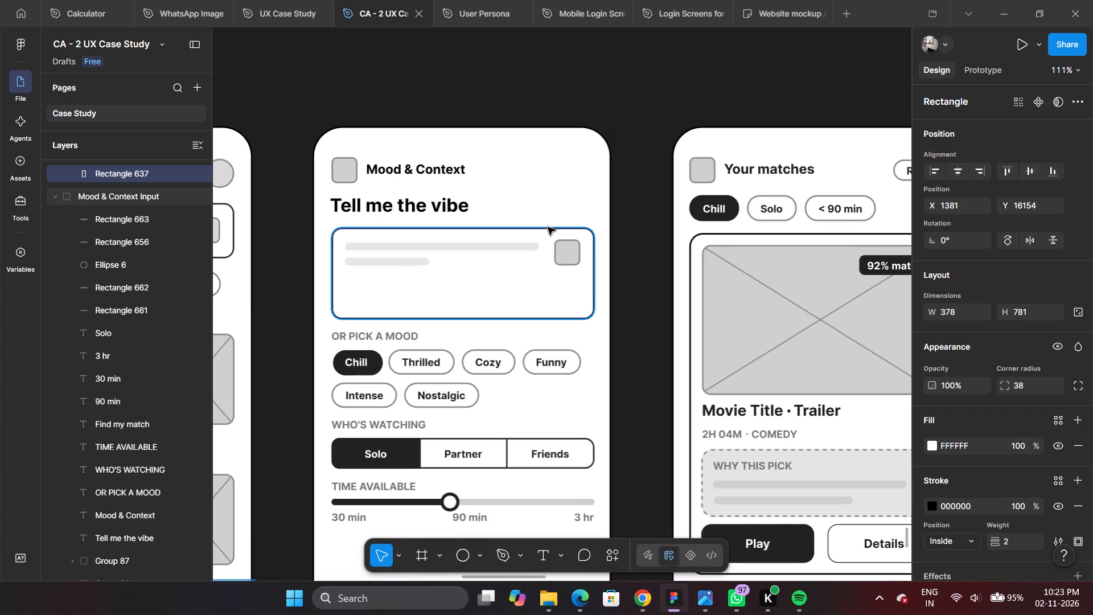
pyautogui.keyDown('ctrl'); pyautogui.scroll(-5, 548, 227); pyautogui.keyUp('ctrl')
pyautogui.keyDown('ctrl'); pyautogui.scroll(5, 542, 260); pyautogui.keyUp('ctrl')
pyautogui.keyDown('ctrl'); pyautogui.scroll(6, 522, 357); pyautogui.keyUp('ctrl')
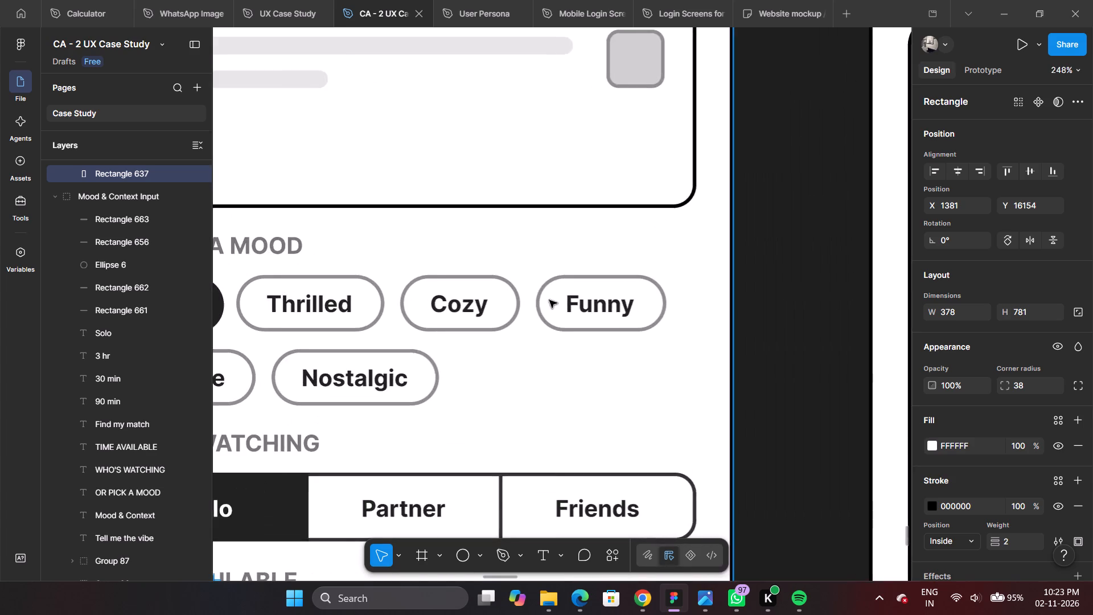
pyautogui.keyDown('ctrl'); pyautogui.scroll(-5, 549, 300); pyautogui.keyUp('ctrl')
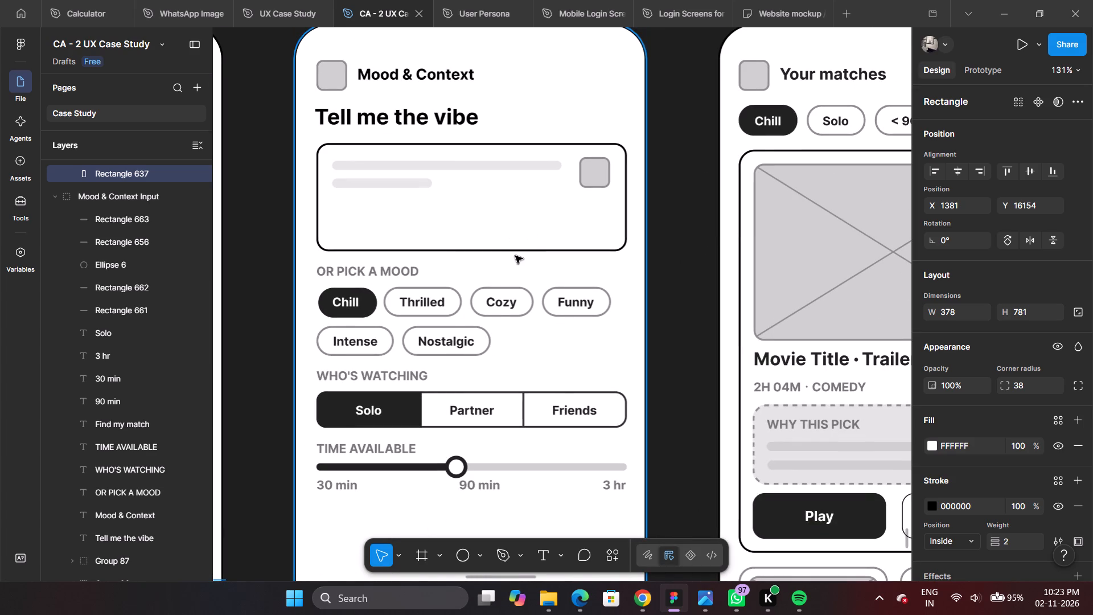
# Shift the Chill label slightly to centre it in its dark mood pill on the Mood & Context screen.
pyautogui.keyDown('ctrl'); pyautogui.scroll(10, 356, 321); pyautogui.keyUp('ctrl')
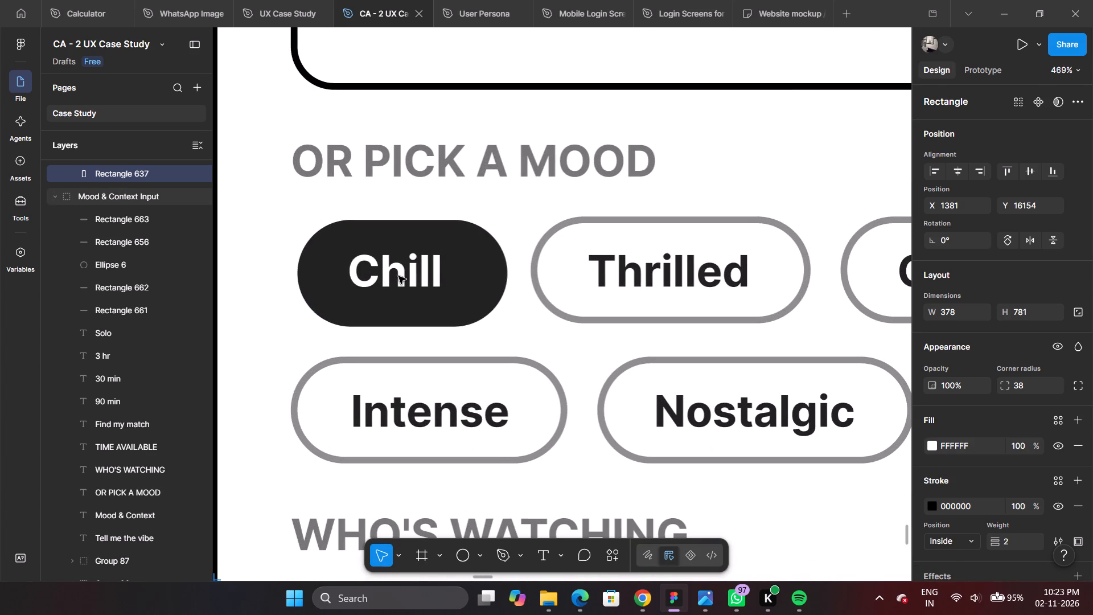
pyautogui.keyDown('ctrl'); pyautogui.click(398, 276); pyautogui.keyUp('ctrl')
pyautogui.moveTo(409, 277); pyautogui.dragTo(416, 281)
# Check the centring of the Thrilled, Cozy and Funny labels within their mood pills using the alignment guides.
pyautogui.click(681, 273)
pyautogui.click(688, 274)
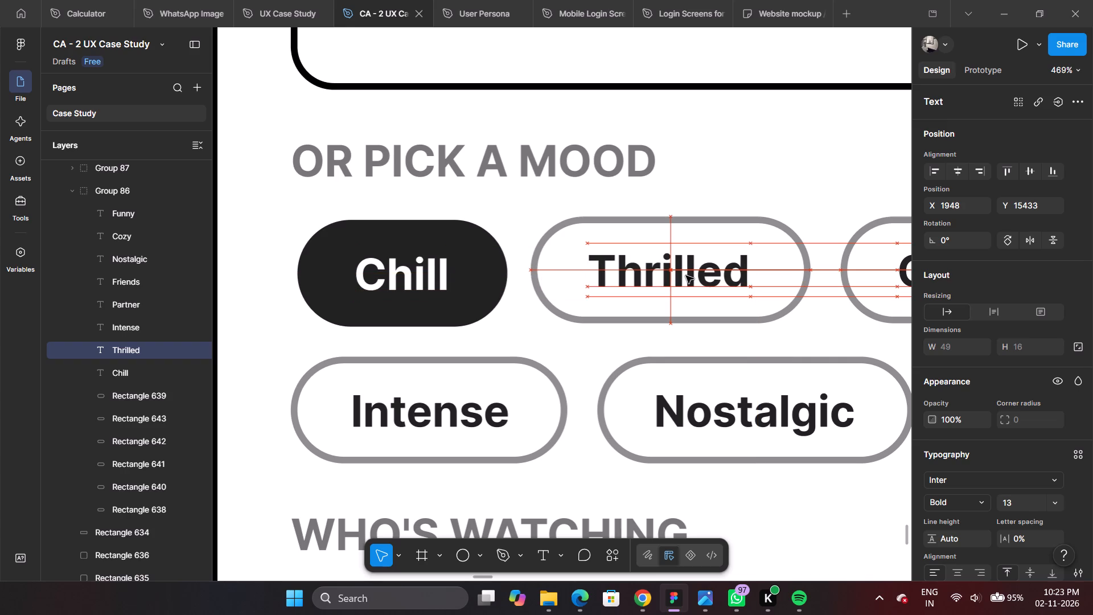
pyautogui.keyDown('ctrl'); pyautogui.scroll(-5, 546, 269); pyautogui.keyUp('ctrl')
pyautogui.keyDown('ctrl'); pyautogui.scroll(5, 699, 261); pyautogui.keyUp('ctrl')
pyautogui.keyDown('ctrl'); pyautogui.scroll(-4, 548, 296); pyautogui.keyUp('ctrl')
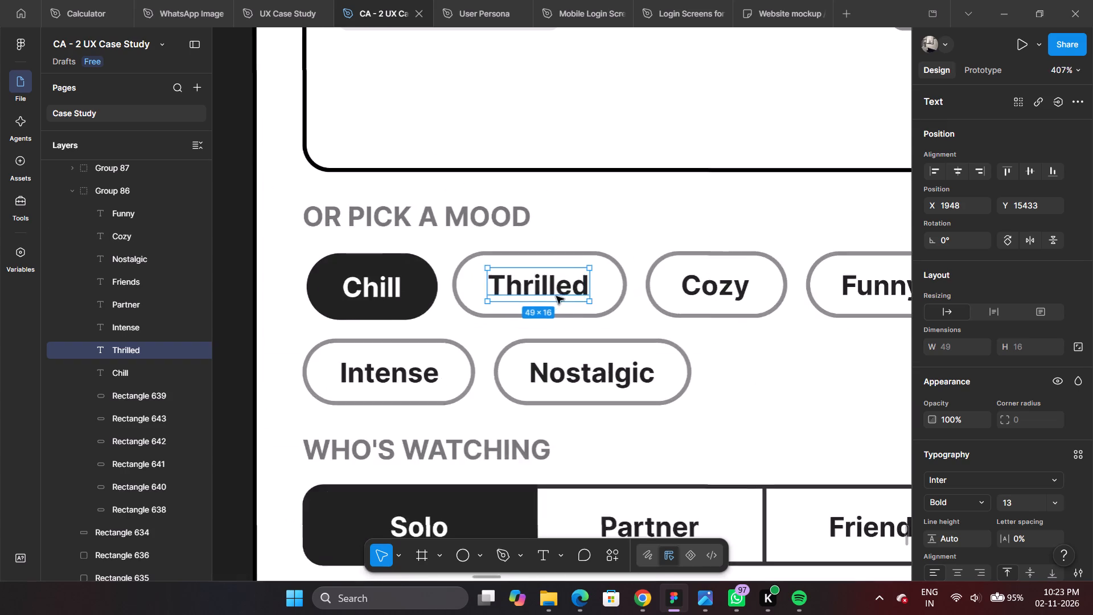
pyautogui.keyDown('ctrl'); pyautogui.scroll(10, 671, 298); pyautogui.keyUp('ctrl')
pyautogui.click(655, 268)
pyautogui.click(646, 268)
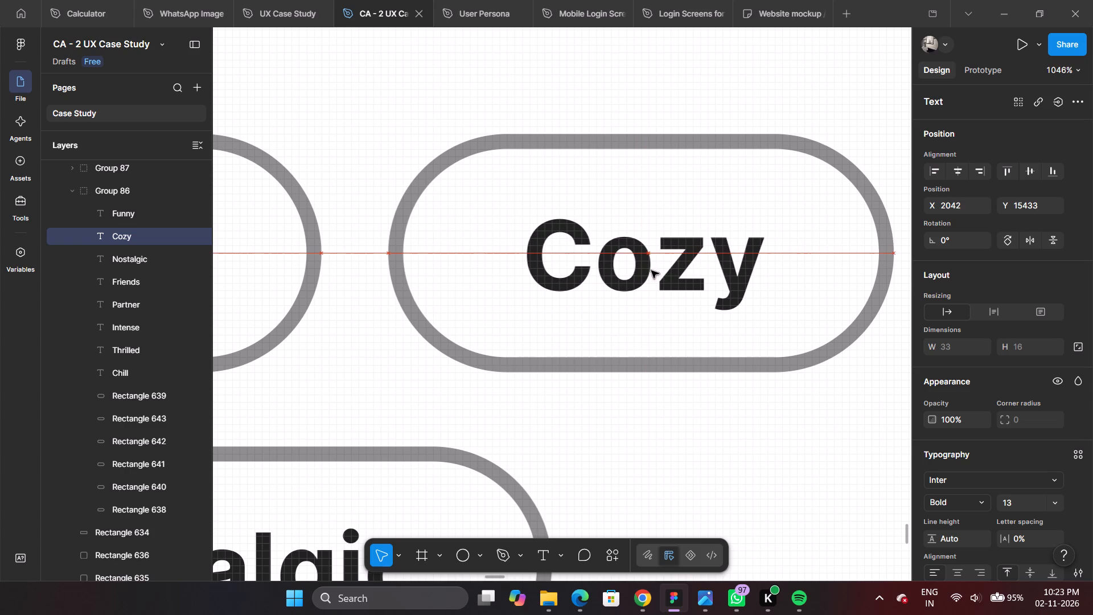
pyautogui.keyDown('ctrl'); pyautogui.scroll(-11, 592, 283); pyautogui.keyUp('ctrl')
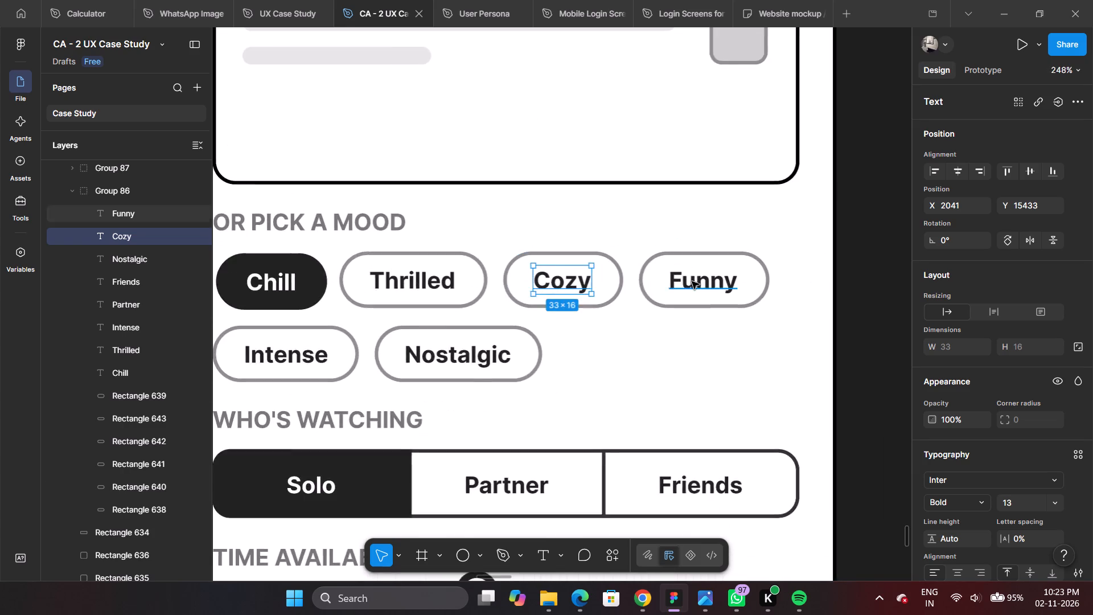
pyautogui.keyDown('ctrl'); pyautogui.scroll(10, 692, 281); pyautogui.keyUp('ctrl')
pyautogui.click(707, 284)
pyautogui.click(710, 284)
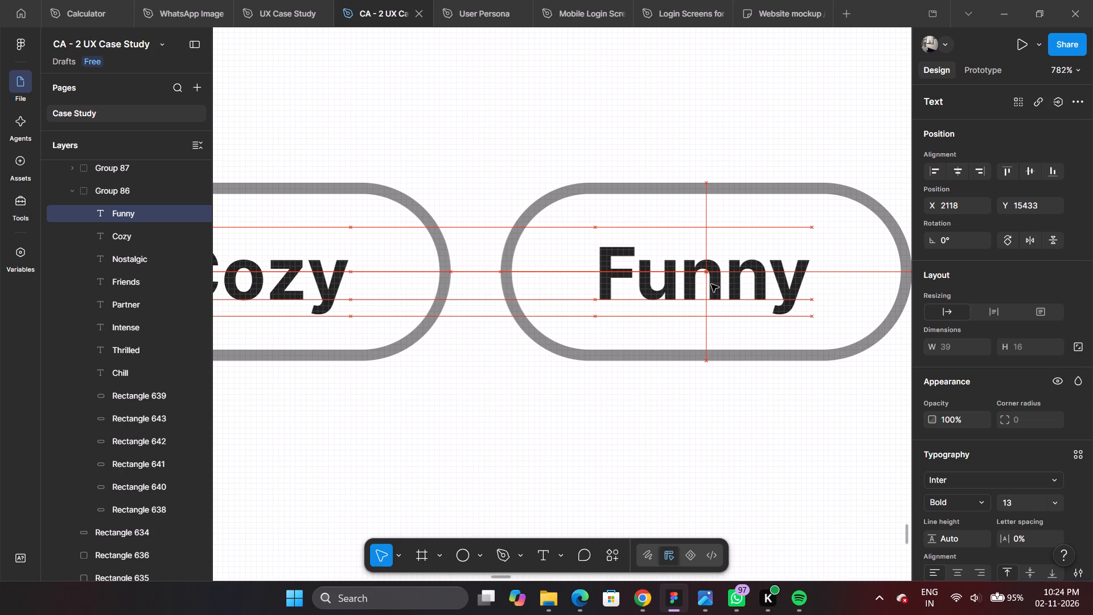
# Check the centring of the Nostalgic and Intense labels within their second-row mood pills using the alignment guides.
pyautogui.keyDown('ctrl'); pyautogui.scroll(-12, 711, 284); pyautogui.keyUp('ctrl')
pyautogui.keyDown('ctrl'); pyautogui.scroll(12, 517, 323); pyautogui.keyUp('ctrl')
pyautogui.click(585, 347)
pyautogui.click(611, 351)
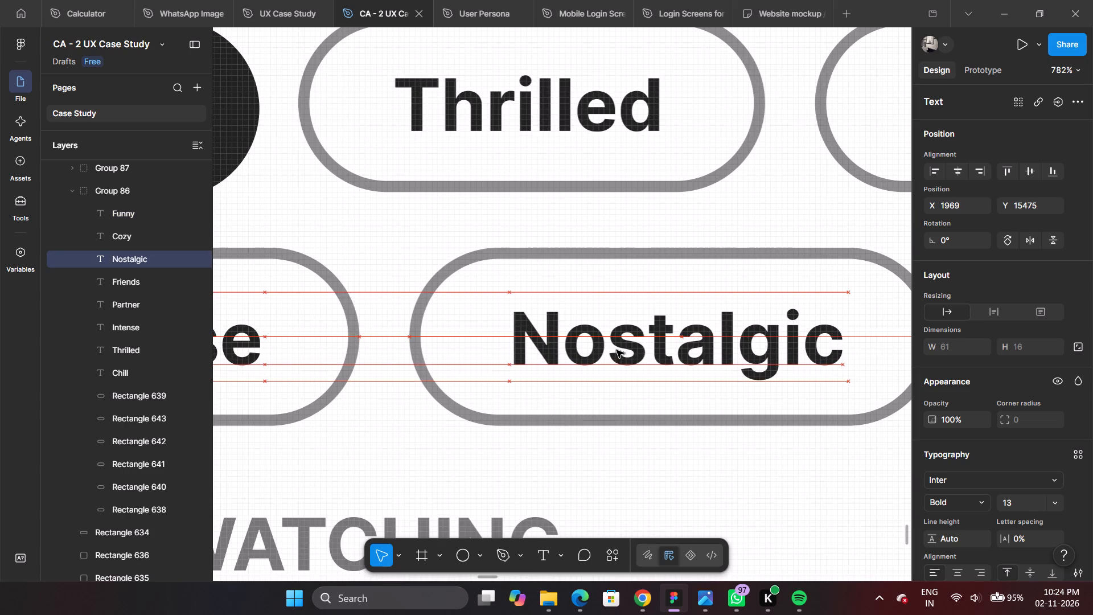
pyautogui.keyDown('ctrl'); pyautogui.scroll(-5, 610, 350); pyautogui.keyUp('ctrl')
pyautogui.keyDown('ctrl'); pyautogui.scroll(3, 310, 324); pyautogui.keyUp('ctrl')
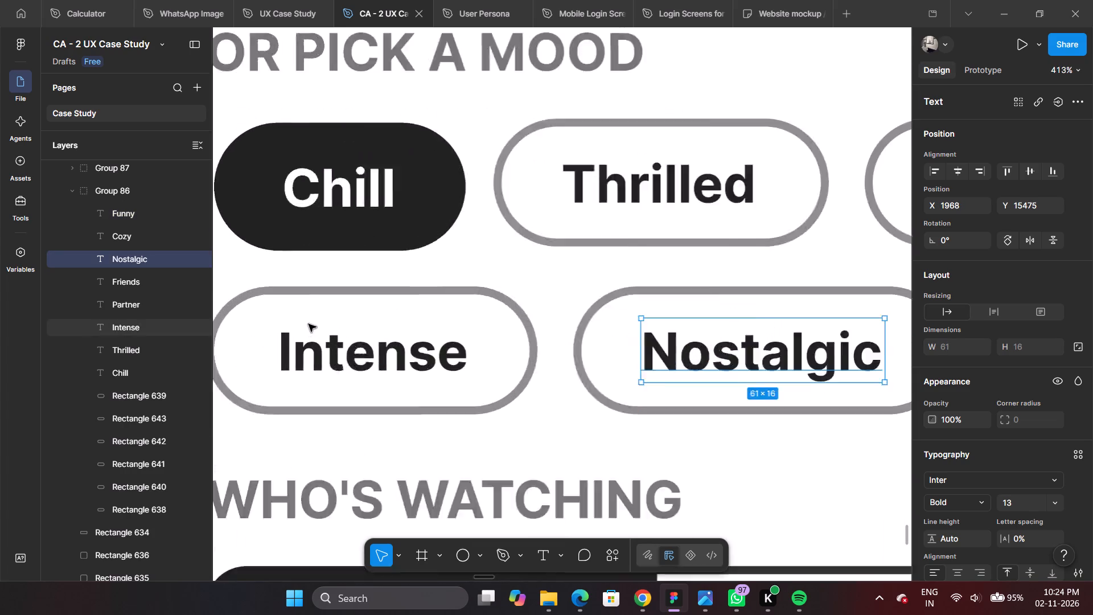
pyautogui.keyDown('ctrl'); pyautogui.scroll(2, 309, 324); pyautogui.keyUp('ctrl')
pyautogui.click(342, 370)
pyautogui.keyDown('ctrl'); pyautogui.click(356, 369); pyautogui.keyUp('ctrl')
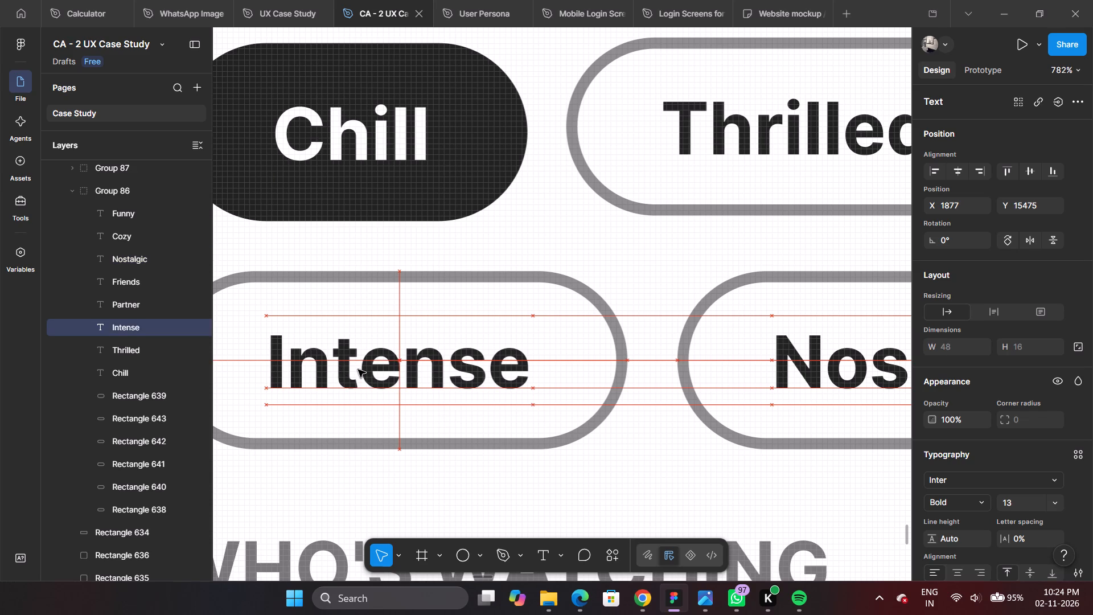
# Review the Mood & Context screen's mood pills, Who's Watching options, time slider and Find my match button for alignment.
pyautogui.keyDown('ctrl'); pyautogui.scroll(-12, 358, 370); pyautogui.keyUp('ctrl')
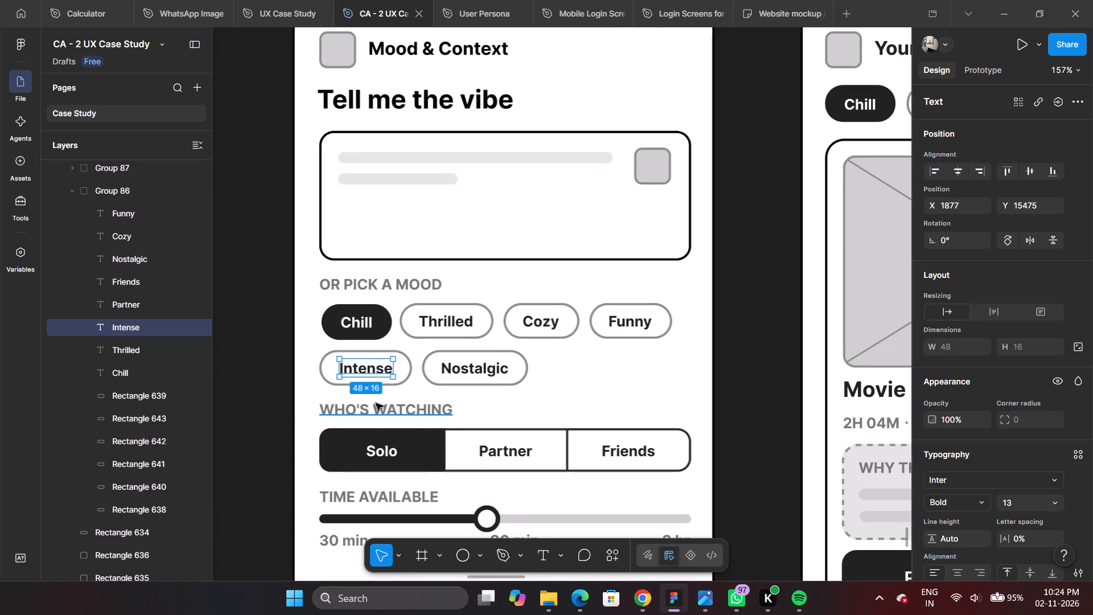
pyautogui.keyDown('ctrl'); pyautogui.scroll(-1, 482, 417); pyautogui.keyUp('ctrl')
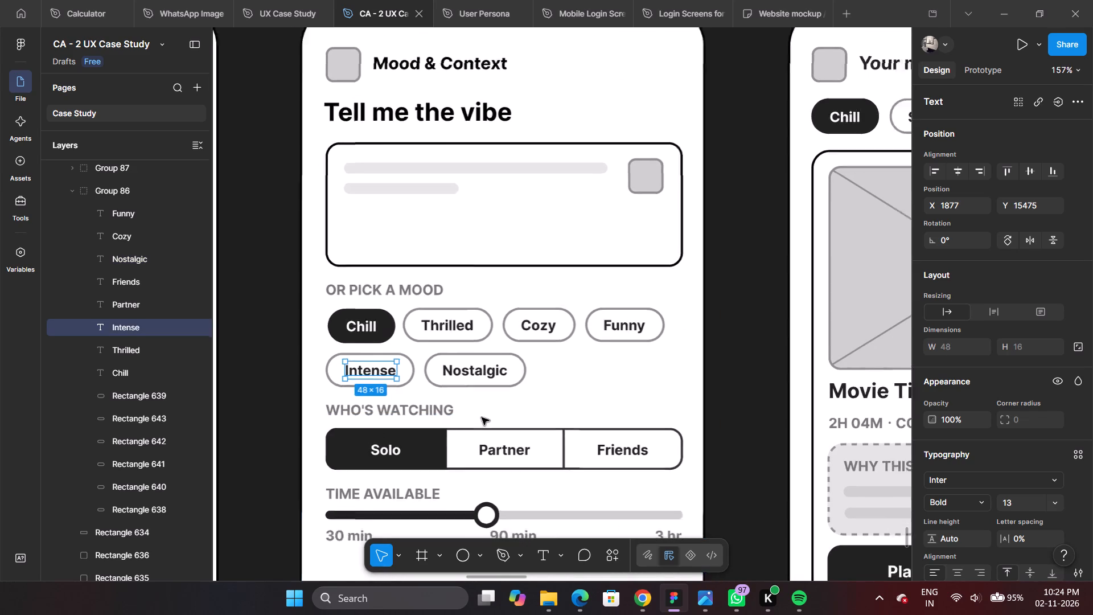
pyautogui.keyDown('ctrl'); pyautogui.scroll(-2, 482, 417); pyautogui.keyUp('ctrl')
pyautogui.keyDown('ctrl'); pyautogui.scroll(5, 513, 436); pyautogui.keyUp('ctrl')
pyautogui.keyDown('ctrl'); pyautogui.scroll(-5, 507, 438); pyautogui.keyUp('ctrl')
pyautogui.keyDown('ctrl'); pyautogui.scroll(6, 491, 470); pyautogui.keyUp('ctrl')
pyautogui.keyDown('ctrl'); pyautogui.scroll(5, 503, 366); pyautogui.keyUp('ctrl')
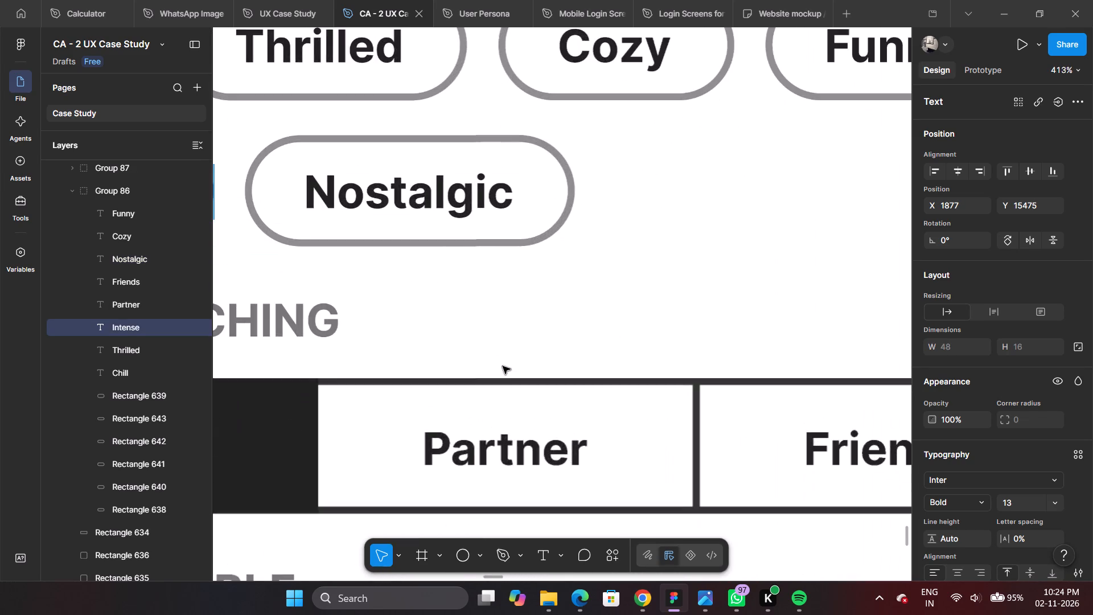
pyautogui.keyDown('ctrl'); pyautogui.scroll(-12, 493, 448); pyautogui.keyUp('ctrl')
pyautogui.keyDown('ctrl'); pyautogui.scroll(6, 480, 502); pyautogui.keyUp('ctrl')
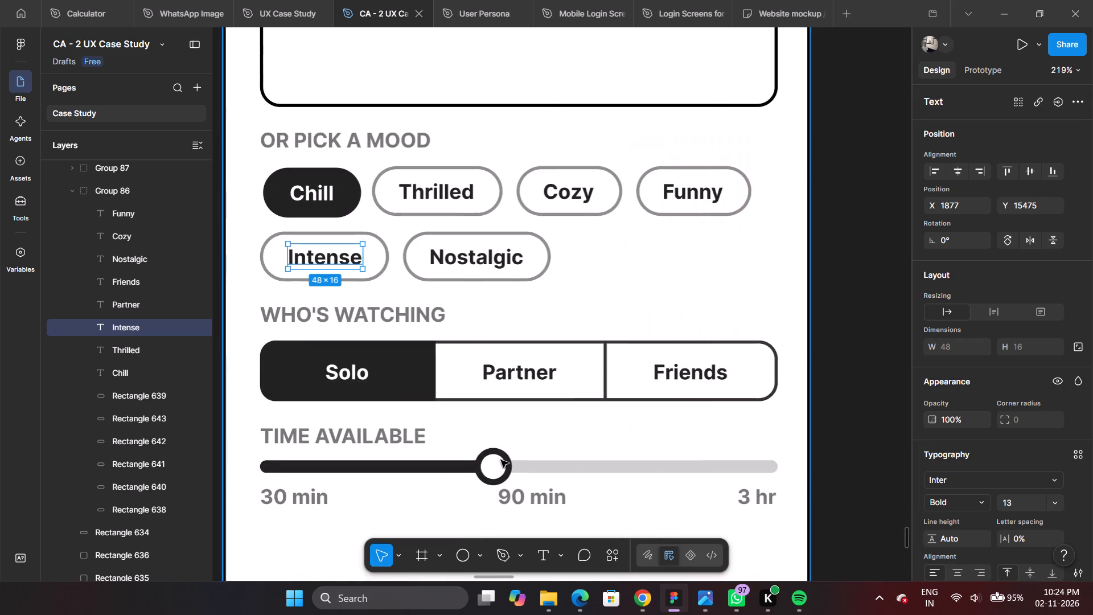
pyautogui.keyDown('ctrl'); pyautogui.scroll(-6, 509, 452); pyautogui.keyUp('ctrl')
pyautogui.keyDown('ctrl'); pyautogui.scroll(11, 511, 478); pyautogui.keyUp('ctrl')
pyautogui.keyDown('ctrl'); pyautogui.scroll(-6, 489, 461); pyautogui.keyUp('ctrl')
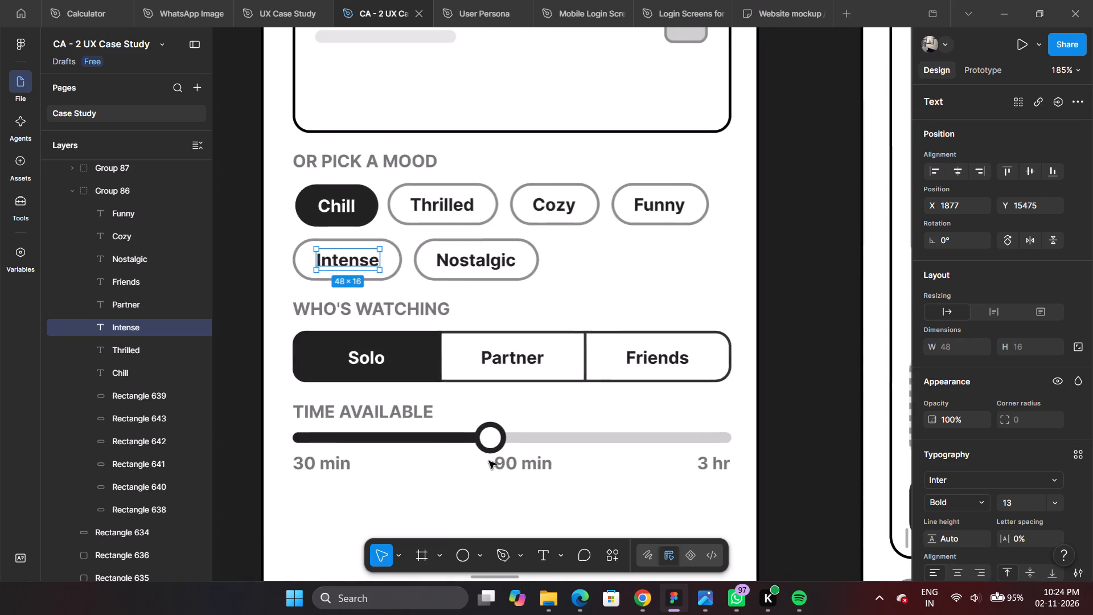
pyautogui.keyDown('ctrl'); pyautogui.scroll(-5, 489, 461); pyautogui.keyUp('ctrl')
pyautogui.keyDown('ctrl'); pyautogui.scroll(-5, 540, 336); pyautogui.keyUp('ctrl')
pyautogui.keyDown('ctrl'); pyautogui.scroll(4, 529, 383); pyautogui.keyUp('ctrl')
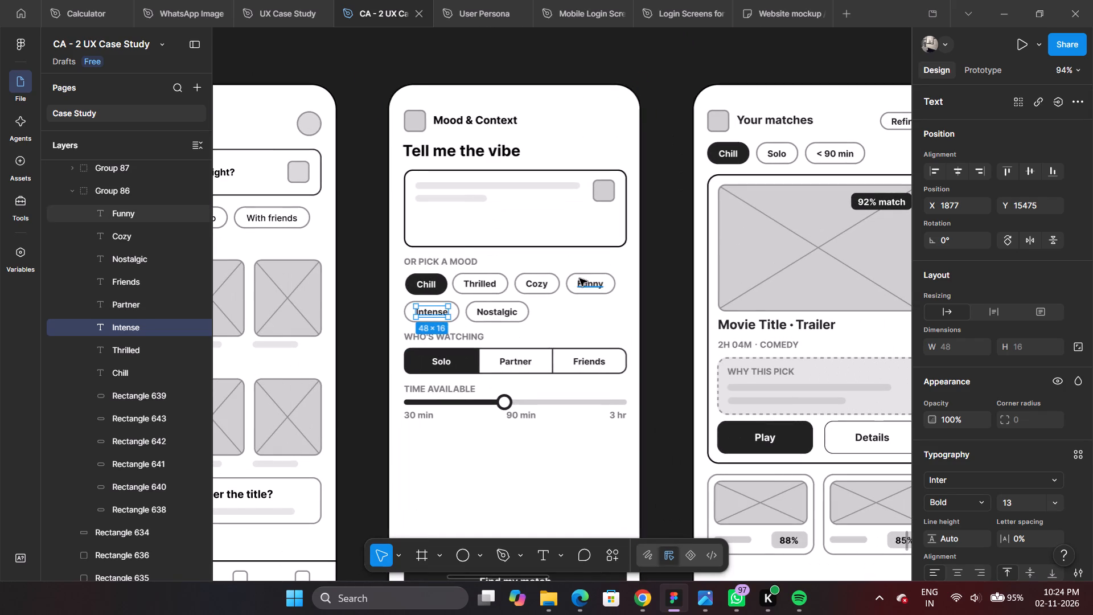
pyautogui.keyDown('ctrl'); pyautogui.scroll(-5, 494, 302); pyautogui.keyUp('ctrl')
pyautogui.keyDown('ctrl'); pyautogui.scroll(7, 525, 472); pyautogui.keyUp('ctrl')
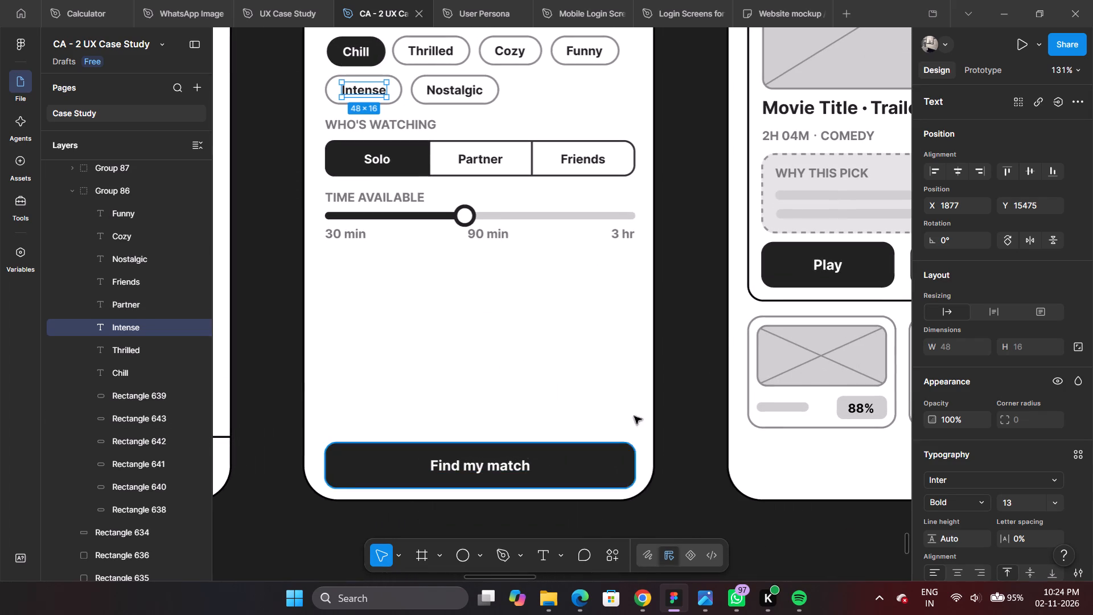
# Examine the Your matches screen, including the featured movie card, Play and Details buttons and the two smaller match cards.
pyautogui.keyDown('ctrl'); pyautogui.scroll(-6, 665, 267); pyautogui.keyUp('ctrl')
pyautogui.keyDown('ctrl'); pyautogui.scroll(6, 845, 274); pyautogui.keyUp('ctrl')
pyautogui.keyDown('ctrl'); pyautogui.scroll(4, 778, 372); pyautogui.keyUp('ctrl')
pyautogui.scroll(3, 796, 345)
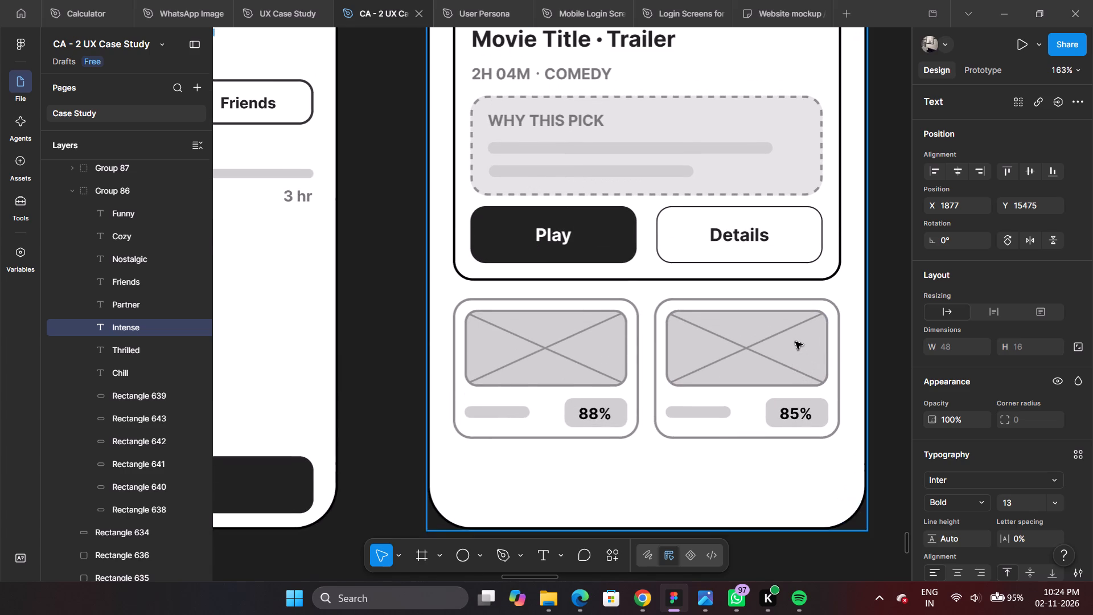
pyautogui.scroll(2, 795, 342)
pyautogui.keyDown('ctrl'); pyautogui.scroll(6, 726, 371); pyautogui.keyUp('ctrl')
pyautogui.keyDown('ctrl'); pyautogui.scroll(-6, 712, 337); pyautogui.keyUp('ctrl')
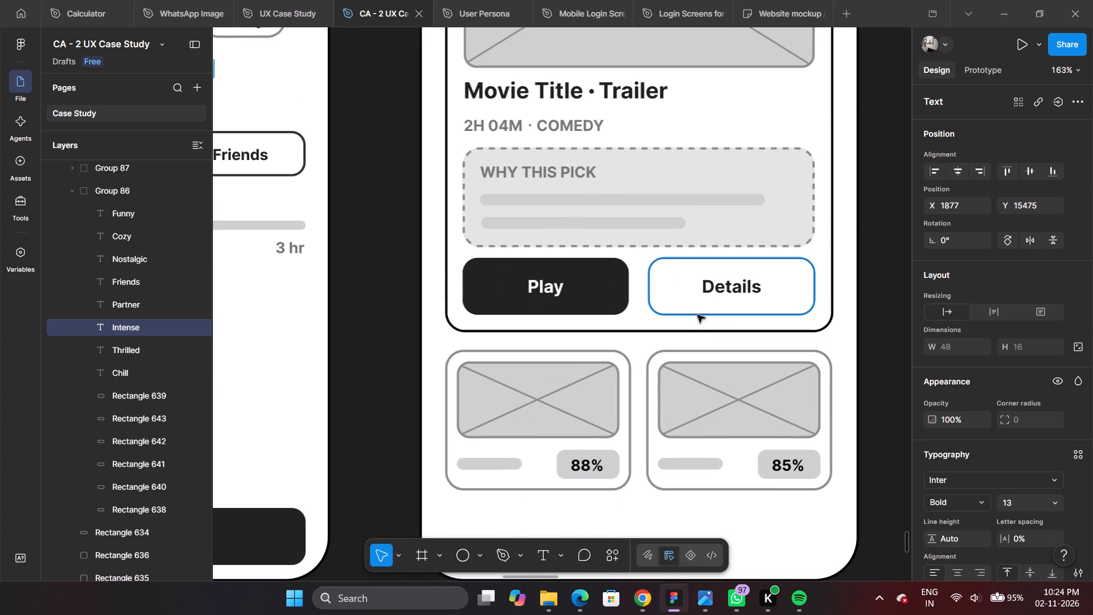
pyautogui.keyDown('ctrl'); pyautogui.scroll(5, 697, 302); pyautogui.keyUp('ctrl')
pyautogui.keyDown('ctrl'); pyautogui.scroll(-2, 693, 288); pyautogui.keyUp('ctrl')
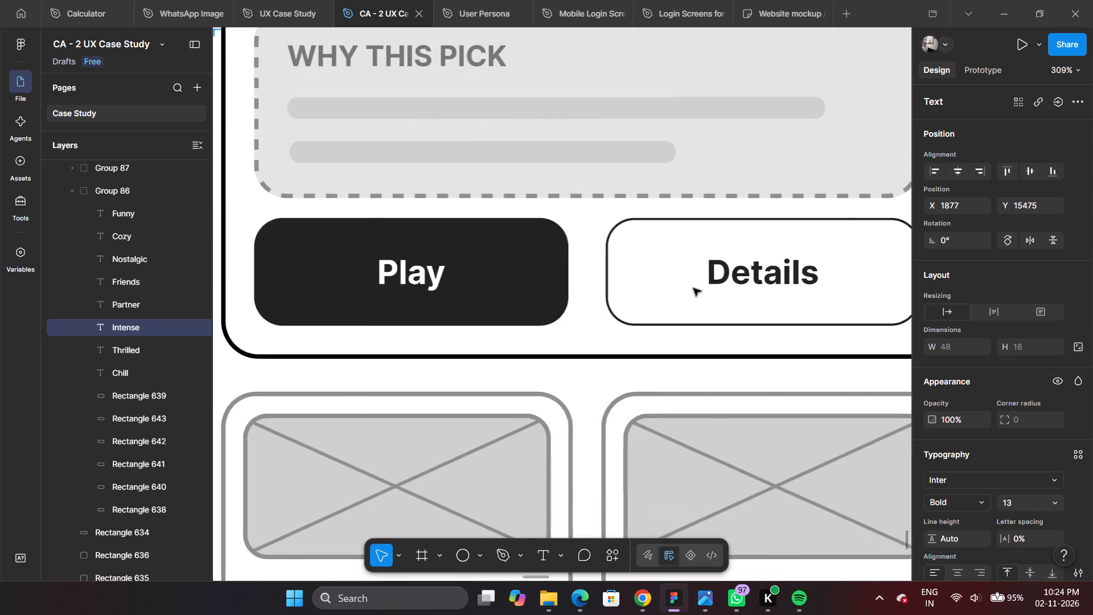
pyautogui.keyDown('ctrl'); pyautogui.scroll(-6, 693, 288); pyautogui.keyUp('ctrl')
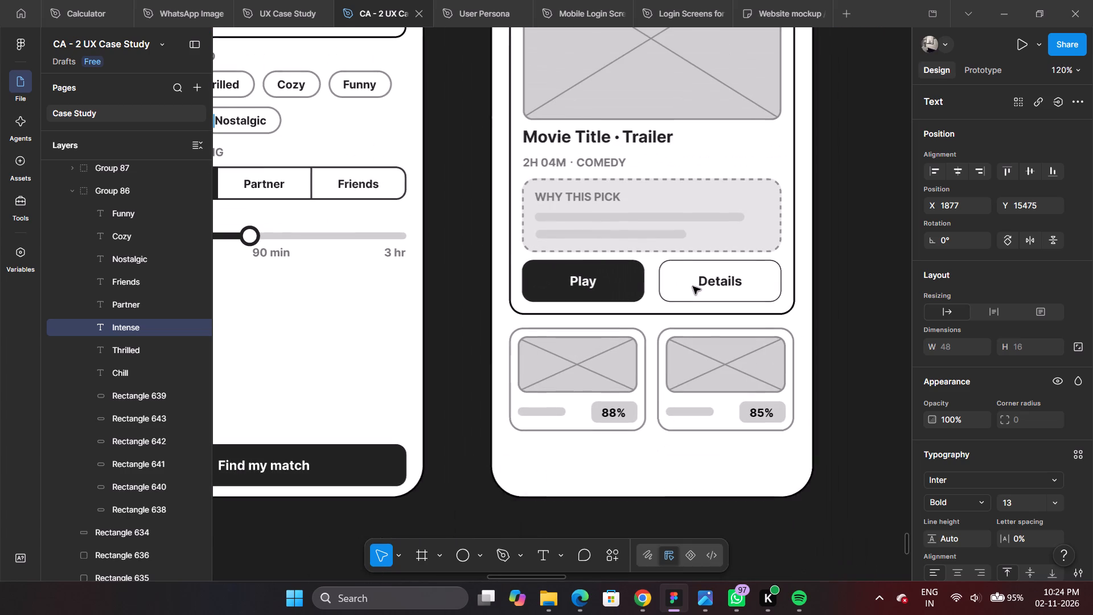
pyautogui.scroll(-1, 659, 277)
pyautogui.scroll(6, 656, 275)
pyautogui.keyDown('ctrl'); pyautogui.scroll(-5, 553, 231); pyautogui.keyUp('ctrl')
pyautogui.keyDown('ctrl'); pyautogui.scroll(5, 617, 246); pyautogui.keyUp('ctrl')
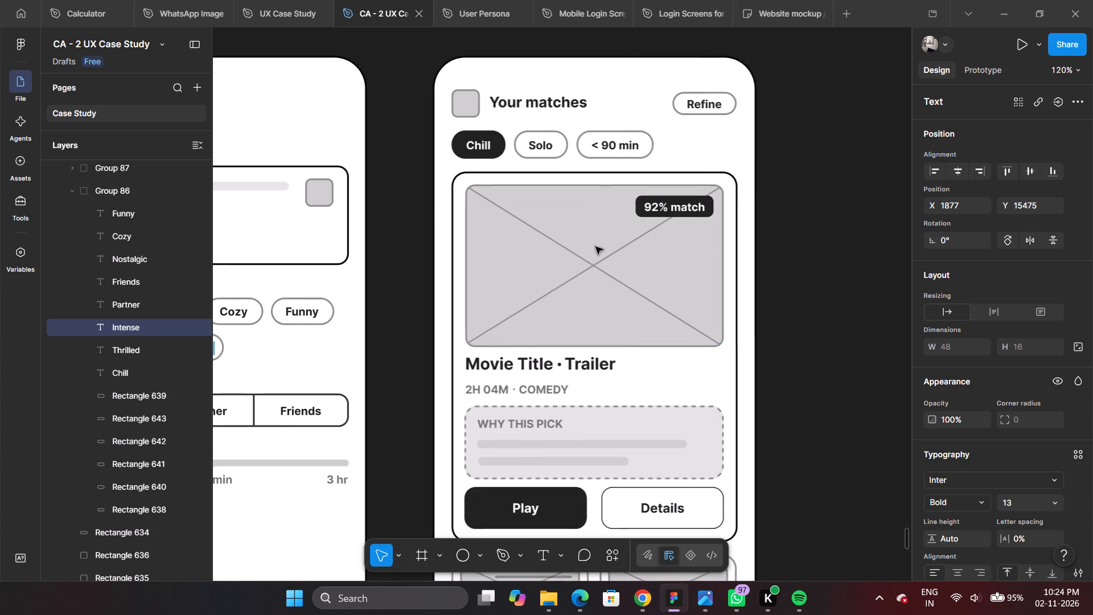
# Select both diagonal lines crossing the large movie image placeholder on the Your matches screen.
pyautogui.scroll(-6, 586, 252)
pyautogui.scroll(5, 618, 184)
pyautogui.keyDown('ctrl'); pyautogui.scroll(6, 625, 330); pyautogui.keyUp('ctrl')
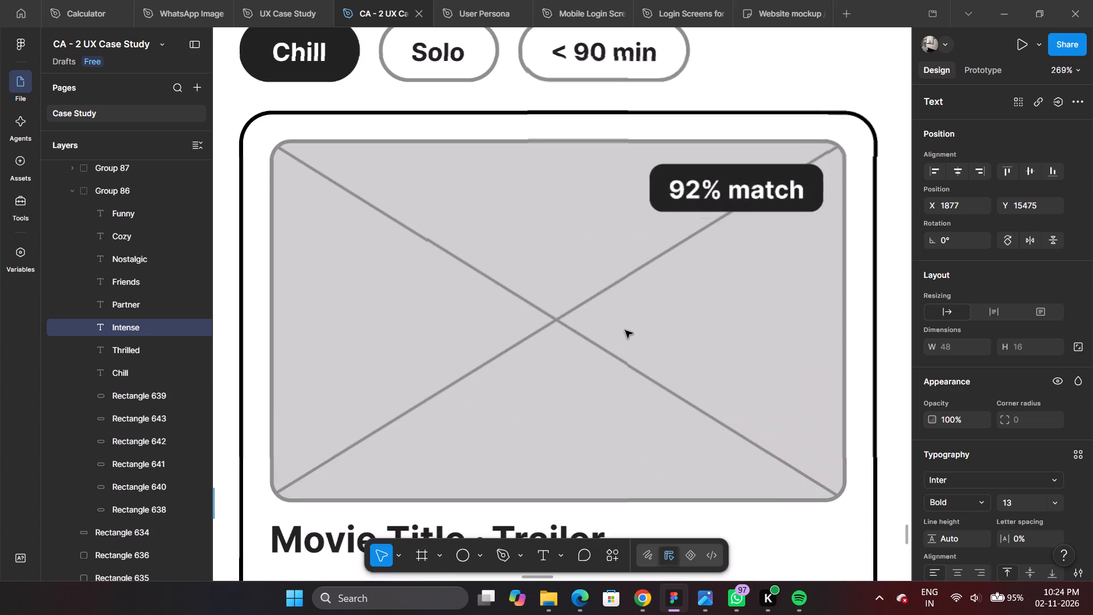
pyautogui.keyDown('ctrl'); pyautogui.click(556, 315); pyautogui.keyUp('ctrl')
pyautogui.keyDown('ctrl'); pyautogui.keyDown('shift'); pyautogui.click(592, 341); pyautogui.keyUp('shift'); pyautogui.keyUp('ctrl')
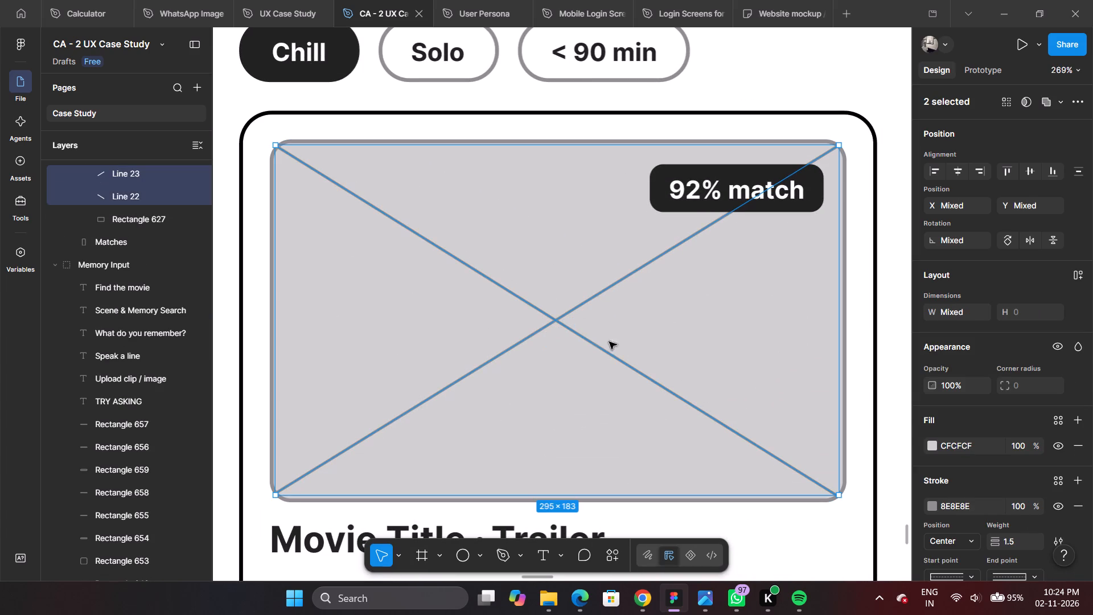
pyautogui.scroll(-3, 1013, 442)
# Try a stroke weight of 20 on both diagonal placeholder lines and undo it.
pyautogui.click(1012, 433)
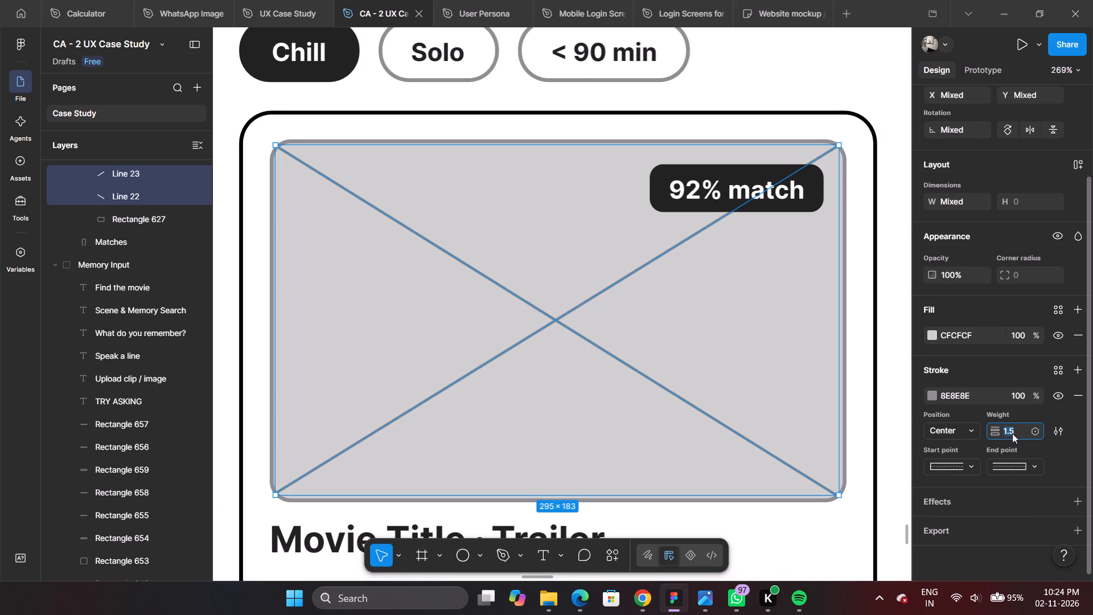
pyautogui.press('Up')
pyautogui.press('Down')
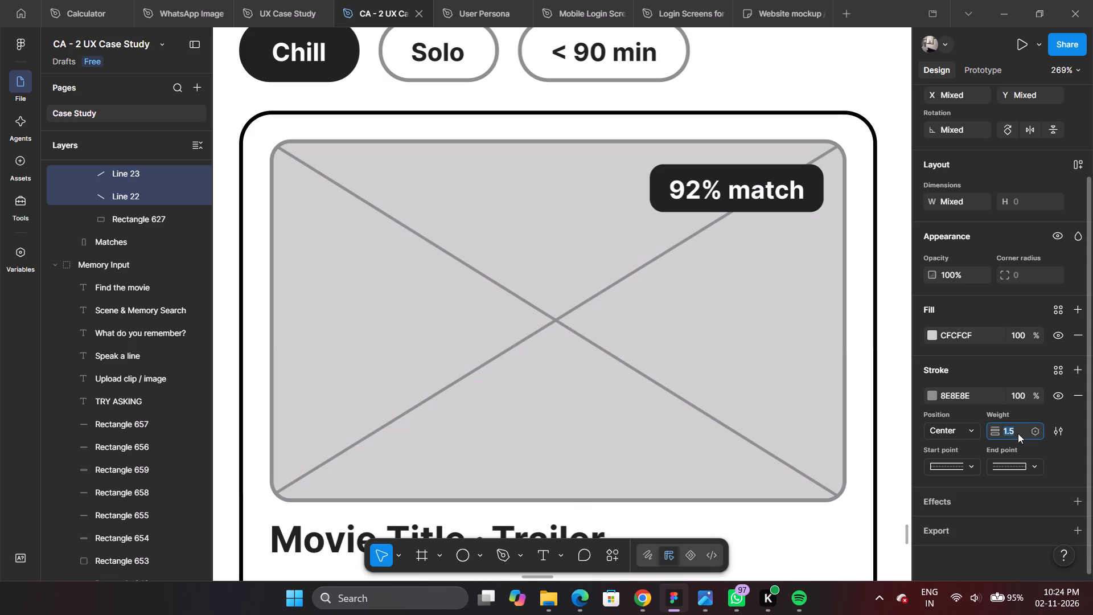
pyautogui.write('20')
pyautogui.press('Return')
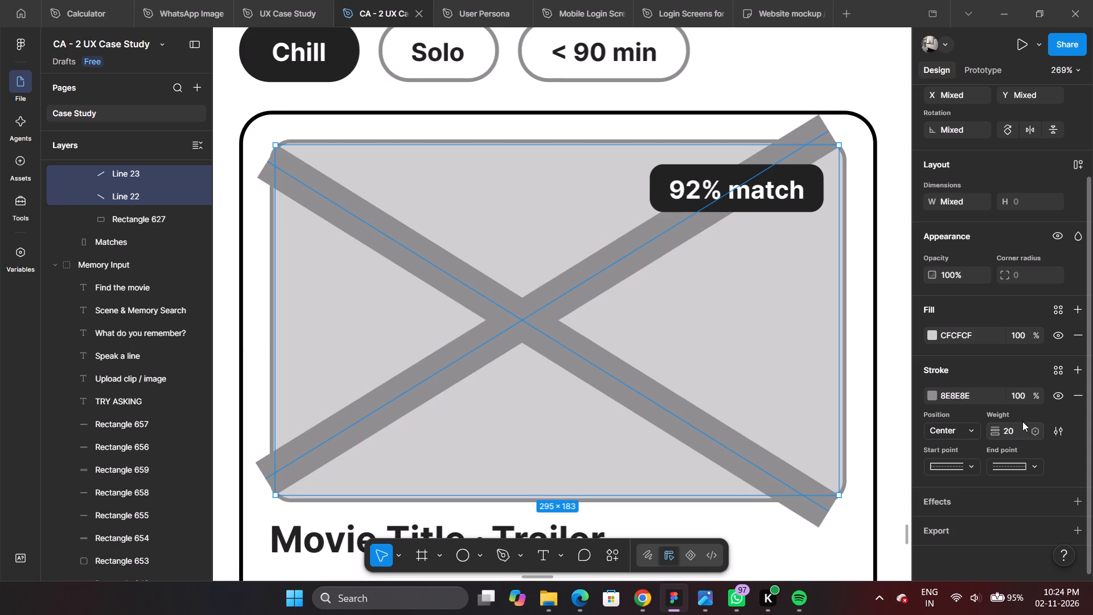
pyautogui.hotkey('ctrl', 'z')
# Set the stroke weight of both diagonal lines in the large movie image placeholder to 2.
pyautogui.click(1014, 432)
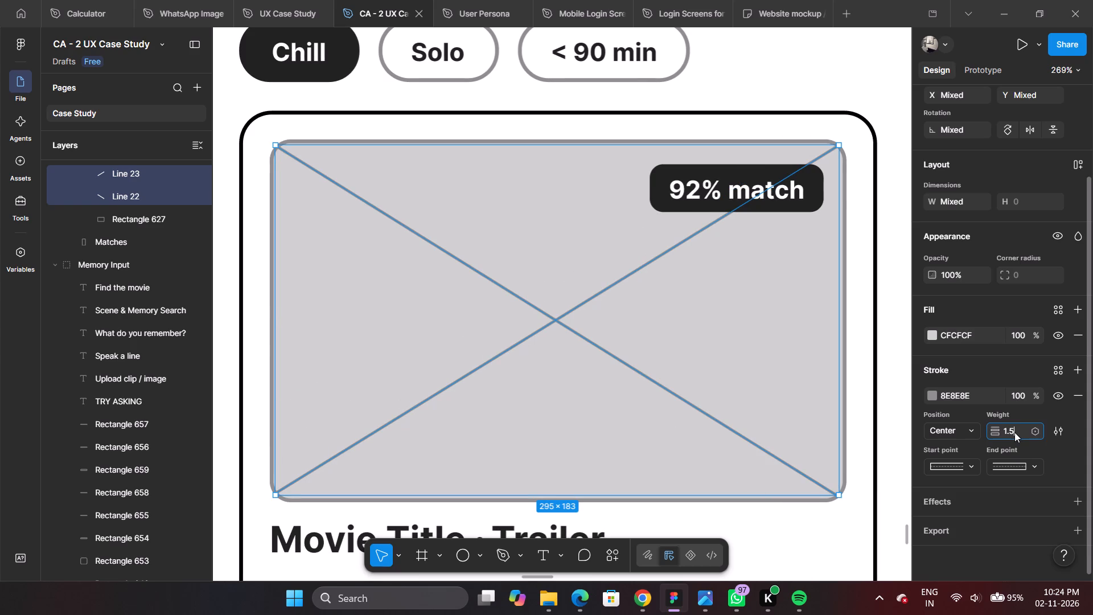
pyautogui.press('2')
pyautogui.press('Return')
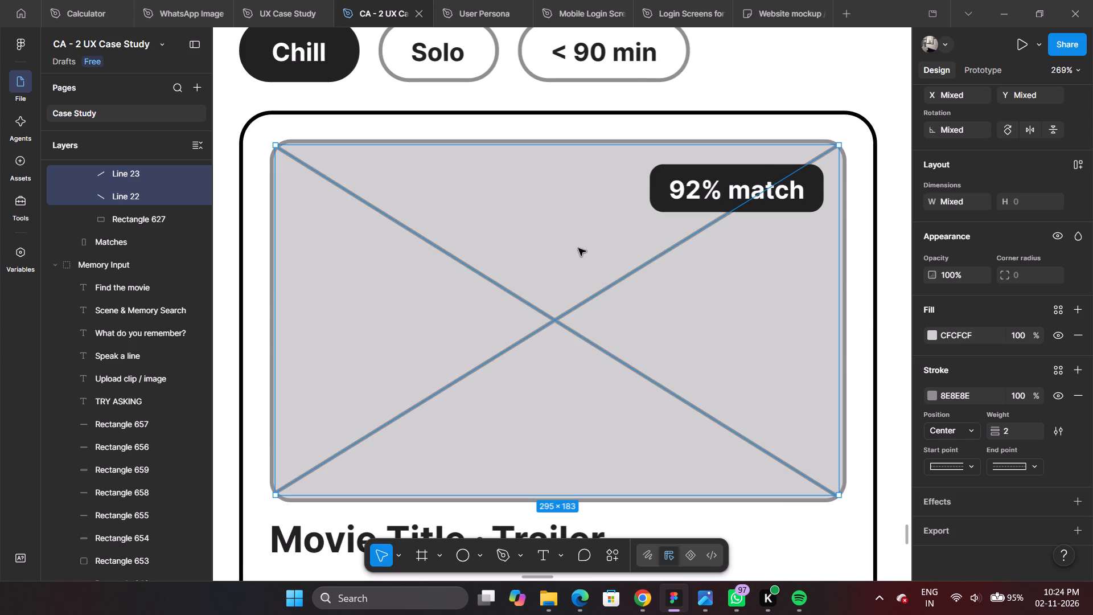
pyautogui.keyDown('ctrl'); pyautogui.click(865, 315); pyautogui.keyUp('ctrl')
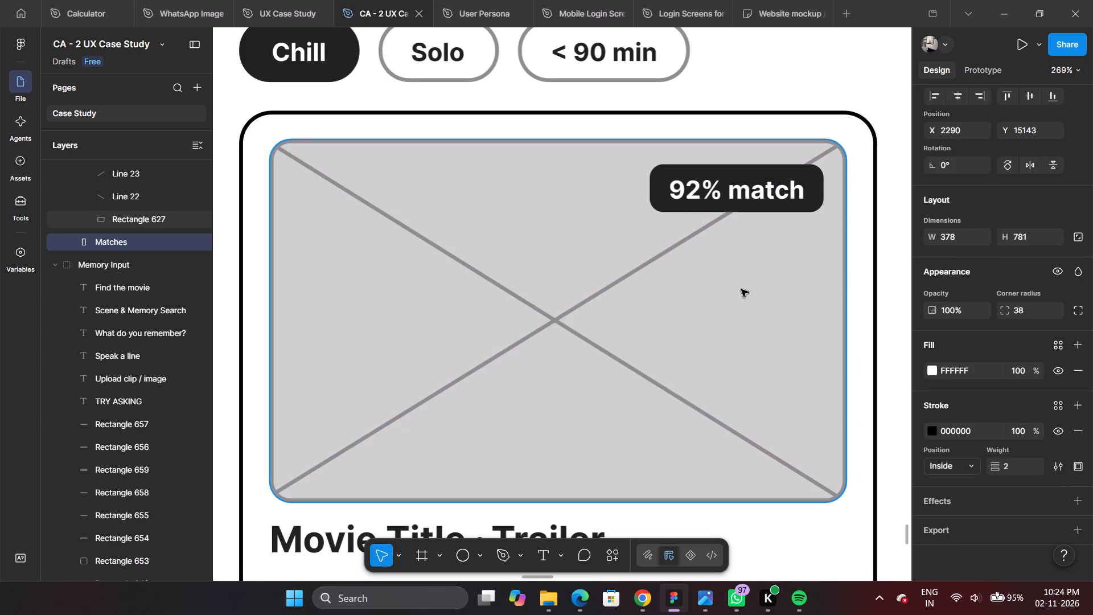
# Review the Your matches screen's featured card, checking the placeholder image, title text, Why This Pick box and buttons.
pyautogui.keyDown('ctrl'); pyautogui.scroll(-5, 697, 276); pyautogui.keyUp('ctrl')
pyautogui.keyDown('ctrl'); pyautogui.scroll(-3, 544, 270); pyautogui.keyUp('ctrl')
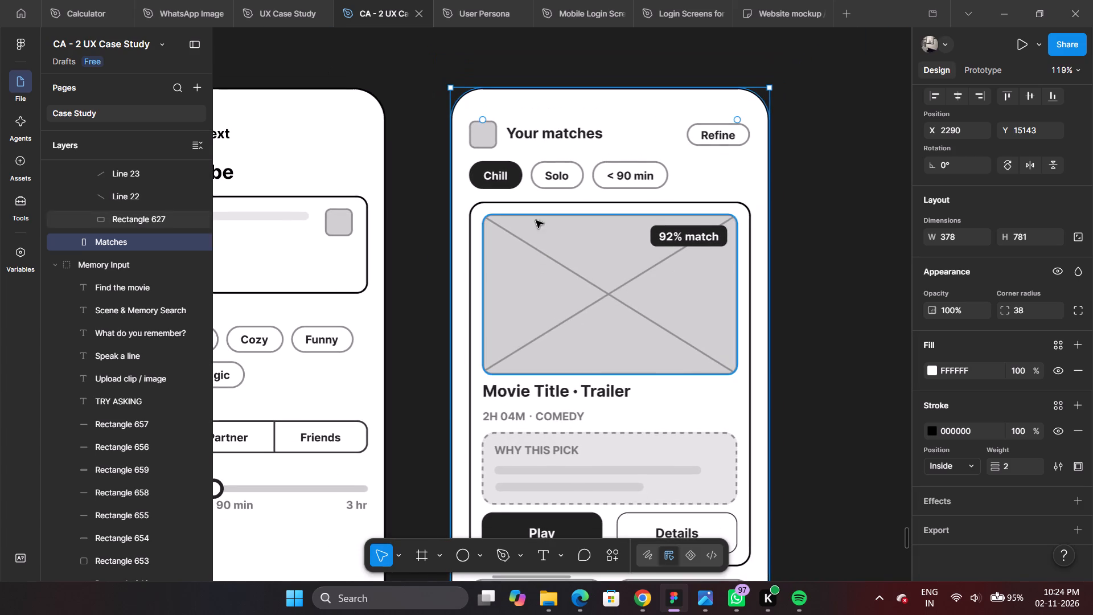
pyautogui.keyDown('ctrl'); pyautogui.scroll(-4, 517, 157); pyautogui.keyUp('ctrl')
pyautogui.keyDown('ctrl'); pyautogui.scroll(6, 613, 244); pyautogui.keyUp('ctrl')
pyautogui.keyDown('ctrl'); pyautogui.scroll(-5, 532, 229); pyautogui.keyUp('ctrl')
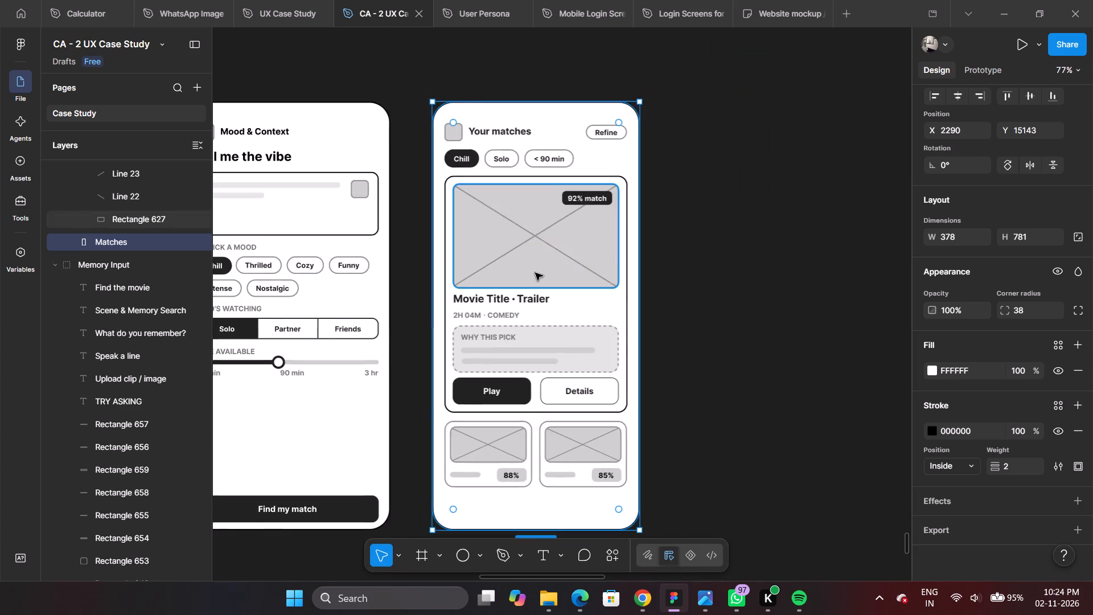
pyautogui.keyDown('ctrl'); pyautogui.scroll(6, 535, 277); pyautogui.keyUp('ctrl')
pyautogui.keyDown('ctrl'); pyautogui.scroll(-6, 535, 273); pyautogui.keyUp('ctrl')
pyautogui.keyDown('ctrl'); pyautogui.scroll(5, 535, 273); pyautogui.keyUp('ctrl')
pyautogui.keyDown('ctrl'); pyautogui.scroll(-4, 535, 273); pyautogui.keyUp('ctrl')
pyautogui.keyDown('ctrl'); pyautogui.scroll(7, 486, 290); pyautogui.keyUp('ctrl')
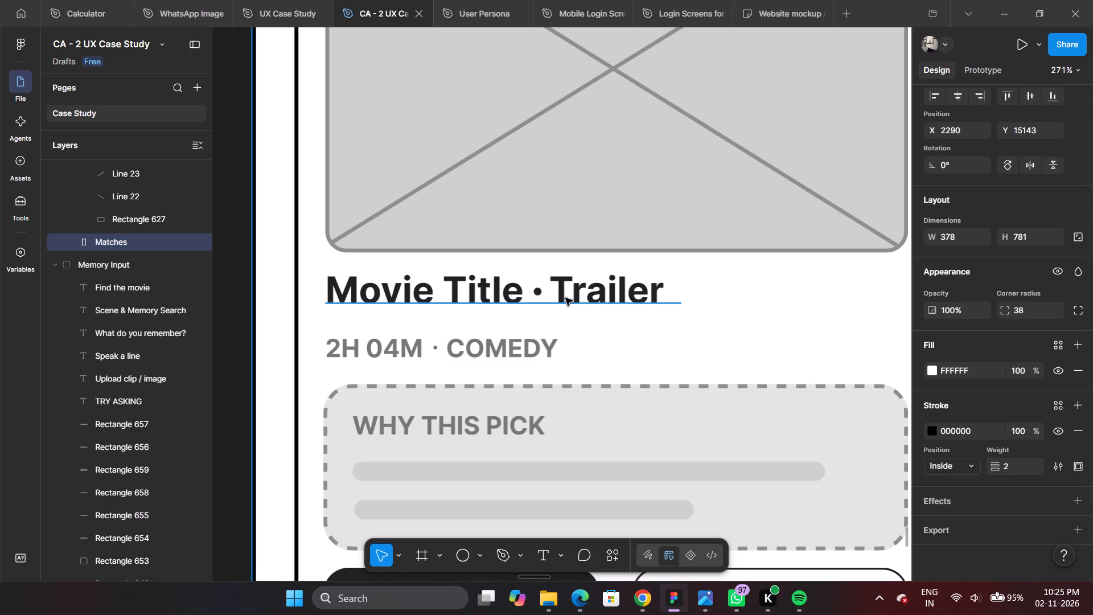
pyautogui.keyDown('ctrl'); pyautogui.scroll(-6, 662, 288); pyautogui.keyUp('ctrl')
pyautogui.keyDown('ctrl'); pyautogui.scroll(6, 573, 396); pyautogui.keyUp('ctrl')
pyautogui.keyDown('ctrl'); pyautogui.scroll(-6, 599, 298); pyautogui.keyUp('ctrl')
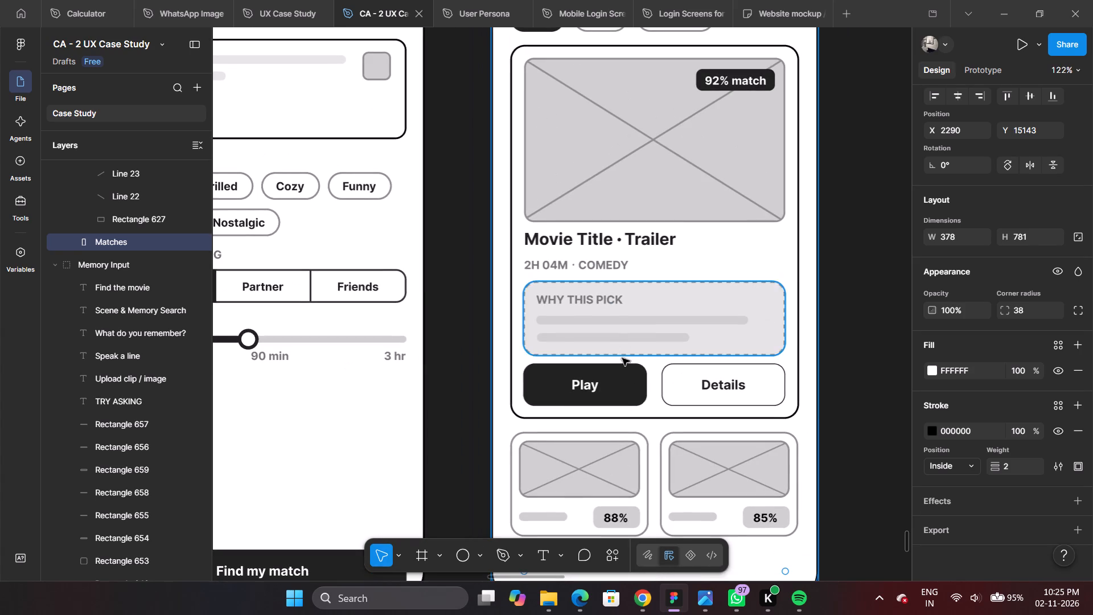
pyautogui.keyDown('ctrl'); pyautogui.scroll(10, 596, 311); pyautogui.keyUp('ctrl')
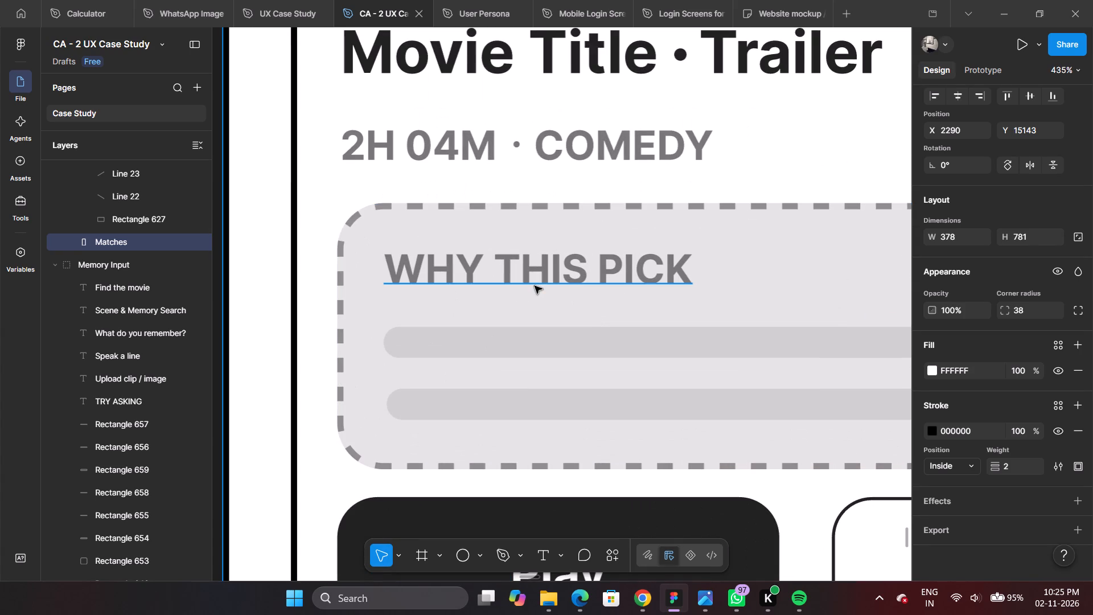
pyautogui.keyDown('ctrl'); pyautogui.scroll(-9, 535, 286); pyautogui.keyUp('ctrl')
pyautogui.keyDown('ctrl'); pyautogui.scroll(5, 668, 277); pyautogui.keyUp('ctrl')
pyautogui.keyDown('ctrl'); pyautogui.scroll(-5, 593, 277); pyautogui.keyUp('ctrl')
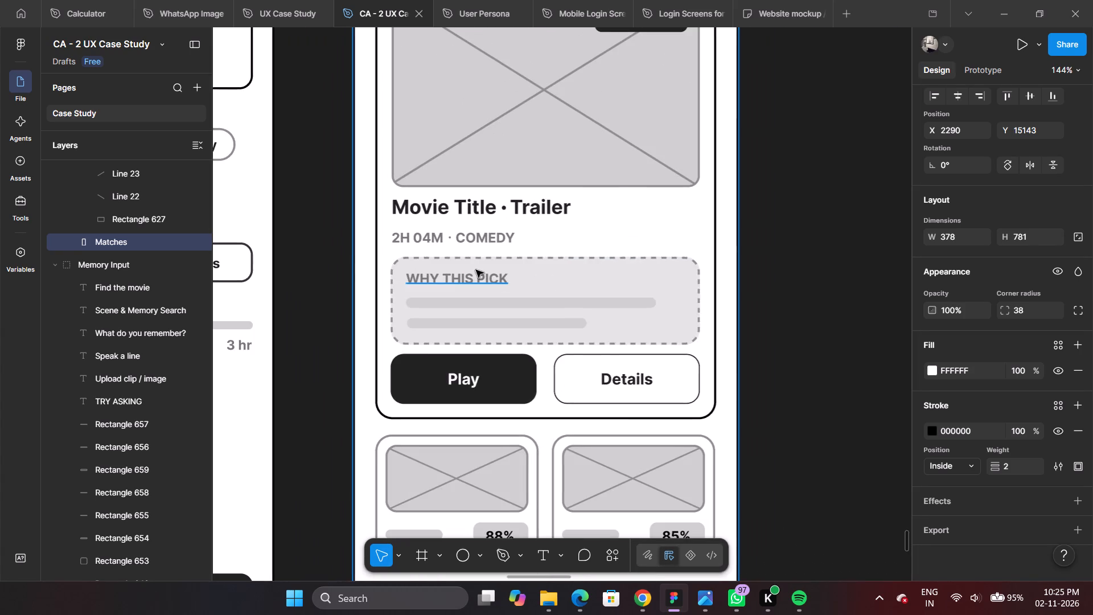
pyautogui.keyDown('ctrl'); pyautogui.scroll(-7, 647, 315); pyautogui.keyUp('ctrl')
pyautogui.keyDown('ctrl'); pyautogui.scroll(4, 628, 345); pyautogui.keyUp('ctrl')
pyautogui.keyDown('ctrl'); pyautogui.scroll(-6, 628, 345); pyautogui.keyUp('ctrl')
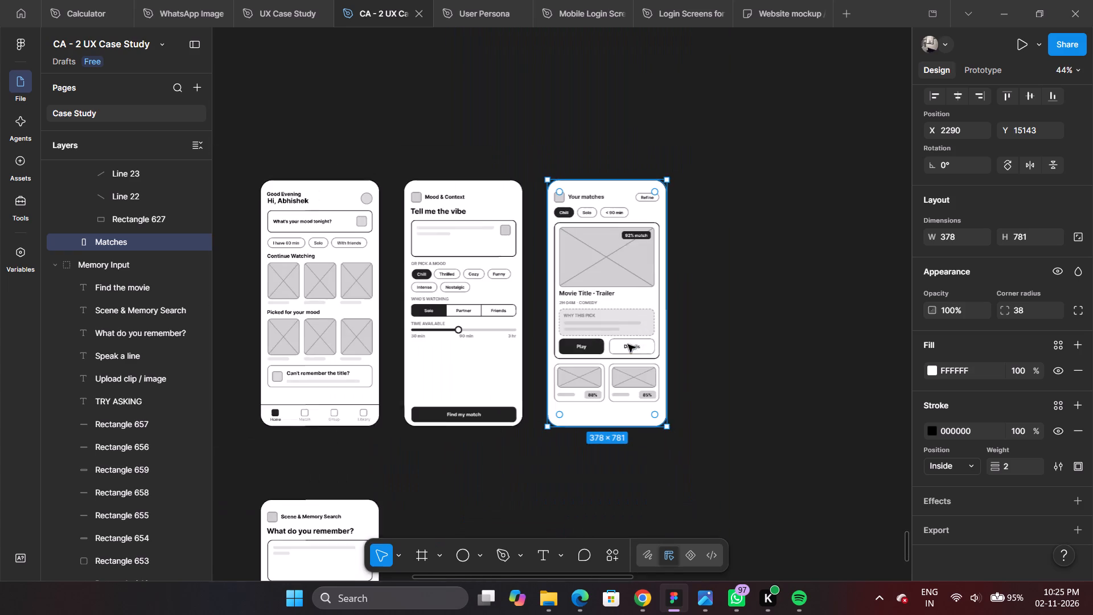
# Examine the Low-Fidelity Wireframes reference board, comparing its Core Task Flow screens with the recreated screens.
pyautogui.keyDown('ctrl'); pyautogui.scroll(-7, 606, 273); pyautogui.keyUp('ctrl')
pyautogui.keyDown('ctrl'); pyautogui.scroll(-5, 408, 321); pyautogui.keyUp('ctrl')
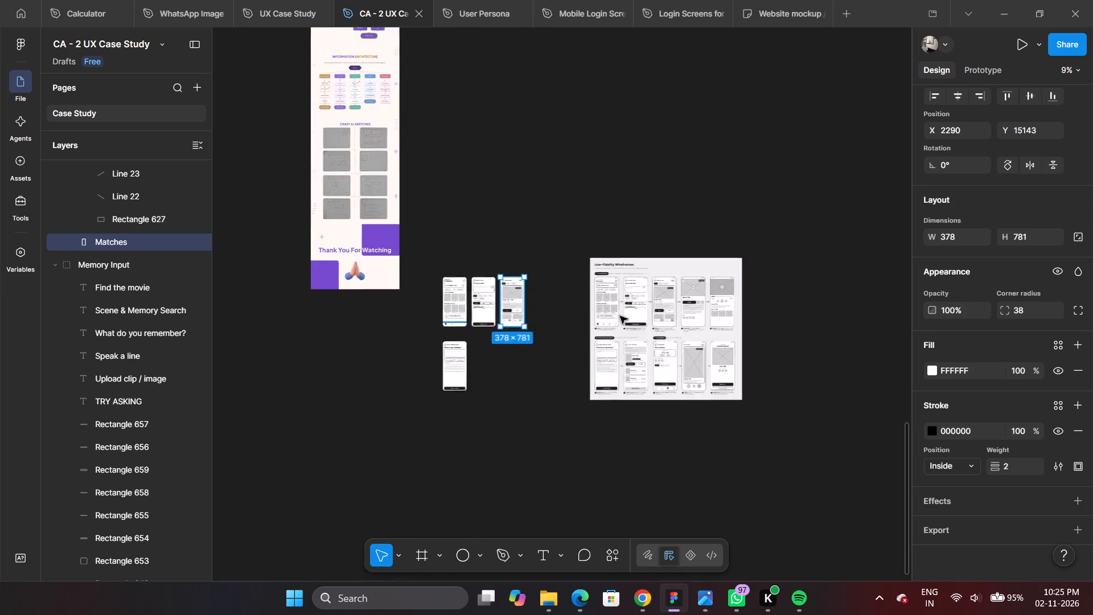
pyautogui.keyDown('ctrl'); pyautogui.scroll(5, 810, 285); pyautogui.keyUp('ctrl')
pyautogui.keyDown('ctrl'); pyautogui.scroll(6, 540, 309); pyautogui.keyUp('ctrl')
pyautogui.scroll(-5, 540, 309)
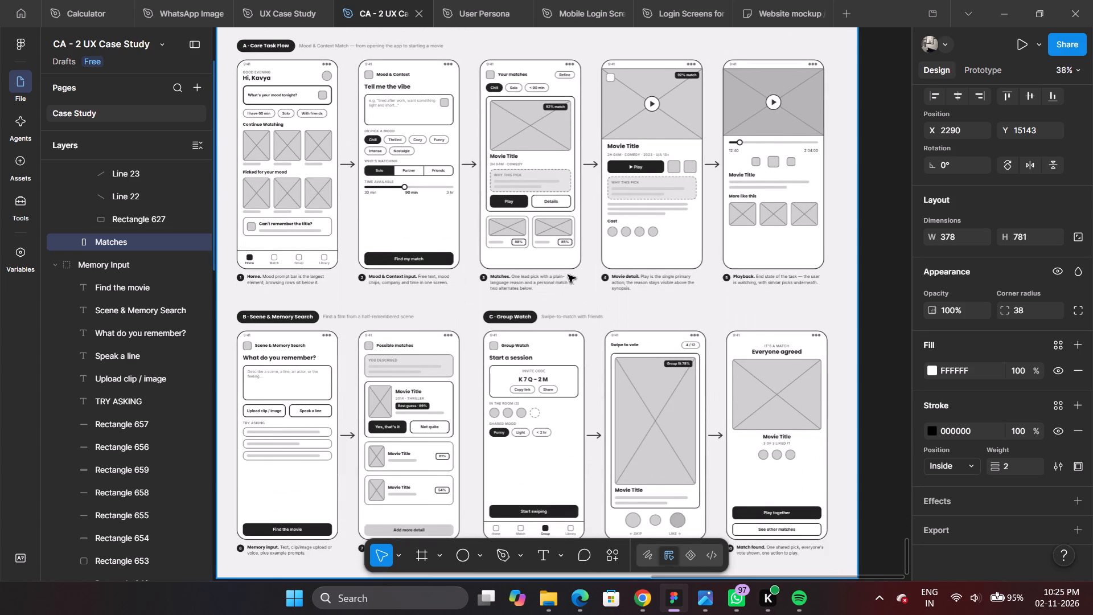
pyautogui.keyDown('ctrl'); pyautogui.scroll(-5, 570, 275); pyautogui.keyUp('ctrl')
pyautogui.keyDown('ctrl'); pyautogui.scroll(5, 540, 228); pyautogui.keyUp('ctrl')
pyautogui.keyDown('ctrl'); pyautogui.scroll(-4, 541, 225); pyautogui.keyUp('ctrl')
pyautogui.keyDown('ctrl'); pyautogui.scroll(5, 545, 217); pyautogui.keyUp('ctrl')
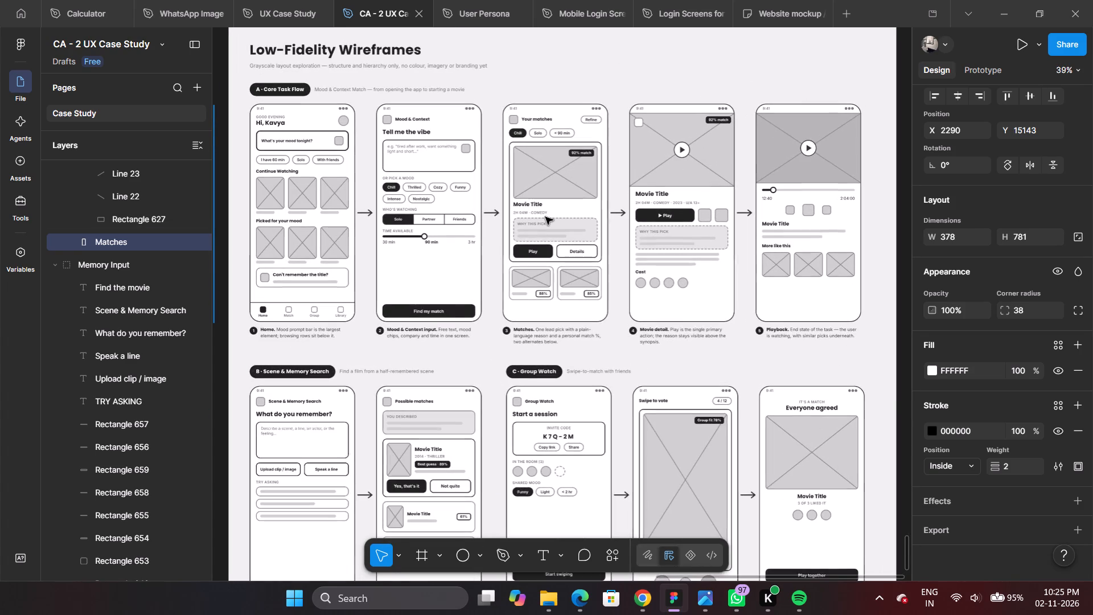
pyautogui.scroll(-3, 545, 217)
pyautogui.scroll(5, 480, 233)
pyautogui.scroll(-5, 480, 233)
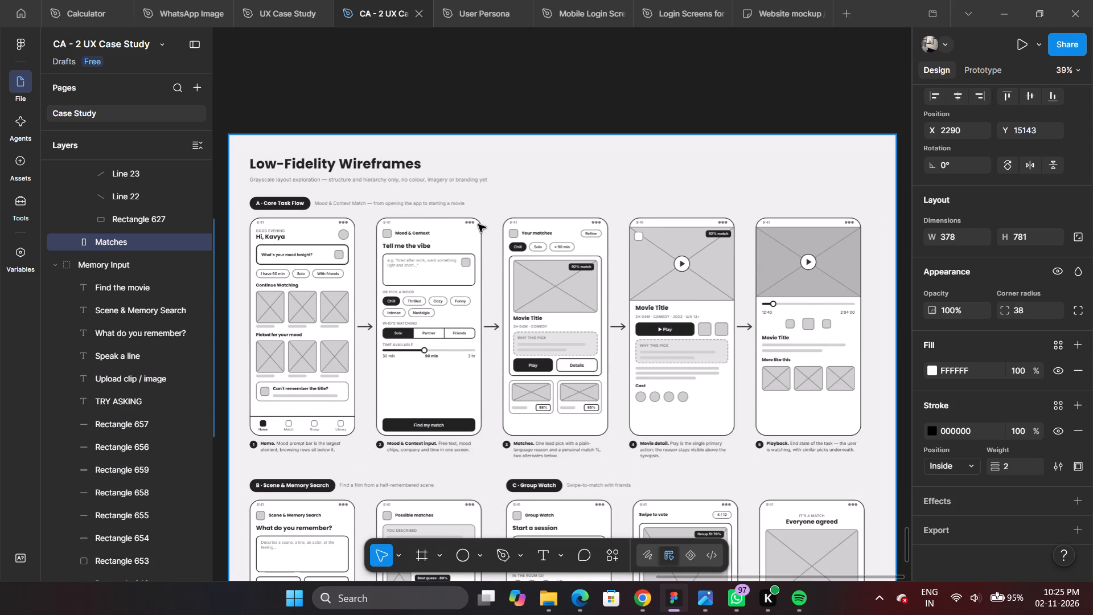
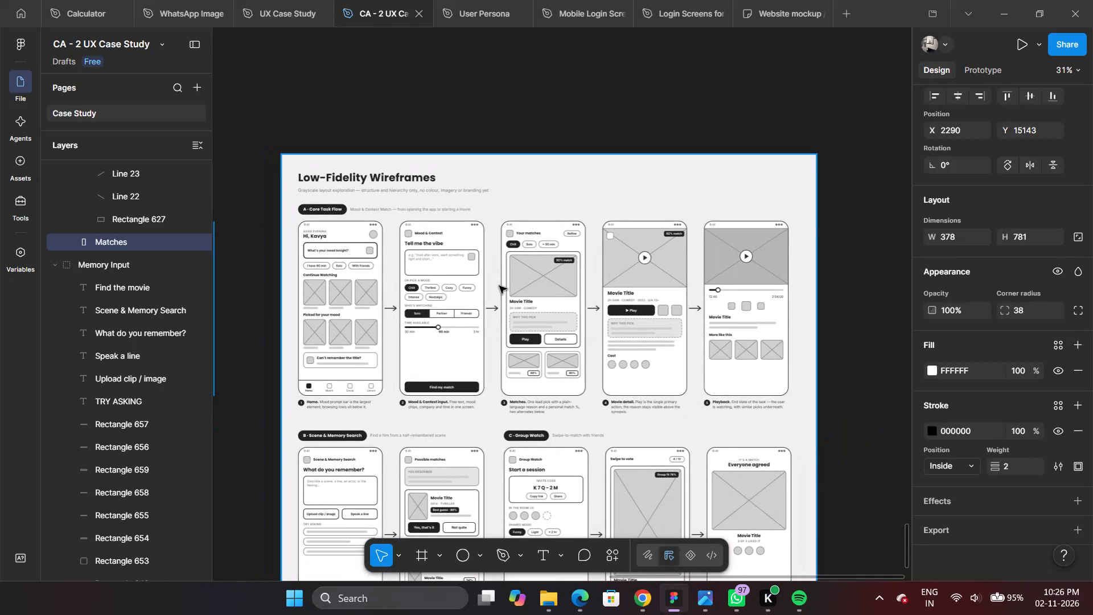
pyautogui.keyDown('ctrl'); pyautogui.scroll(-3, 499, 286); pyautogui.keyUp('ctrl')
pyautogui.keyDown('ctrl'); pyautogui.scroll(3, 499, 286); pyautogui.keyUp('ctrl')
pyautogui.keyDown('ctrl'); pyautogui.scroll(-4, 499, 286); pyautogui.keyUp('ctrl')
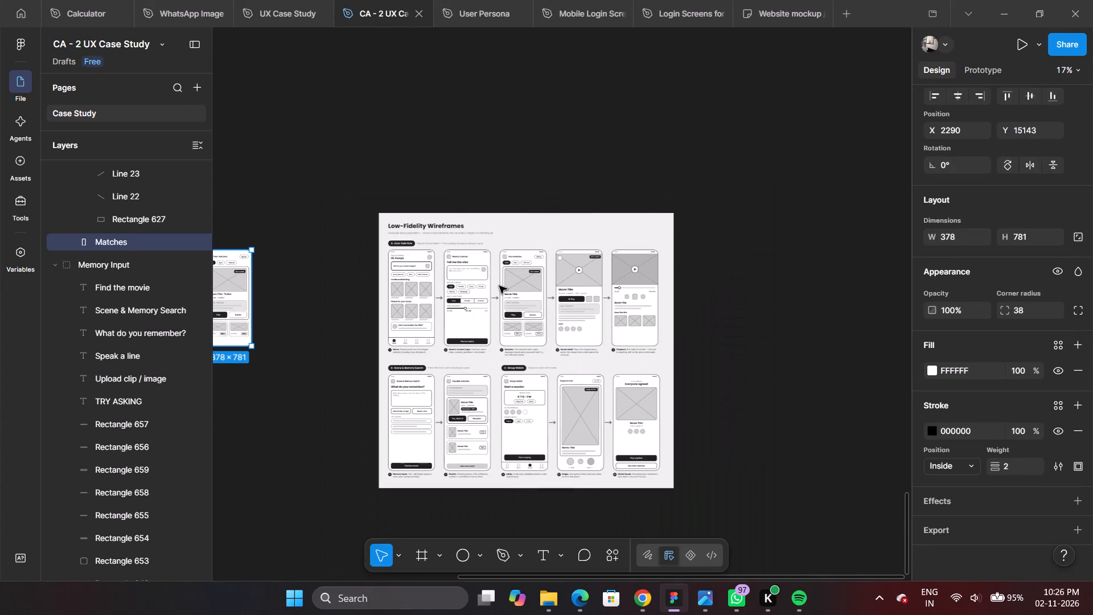